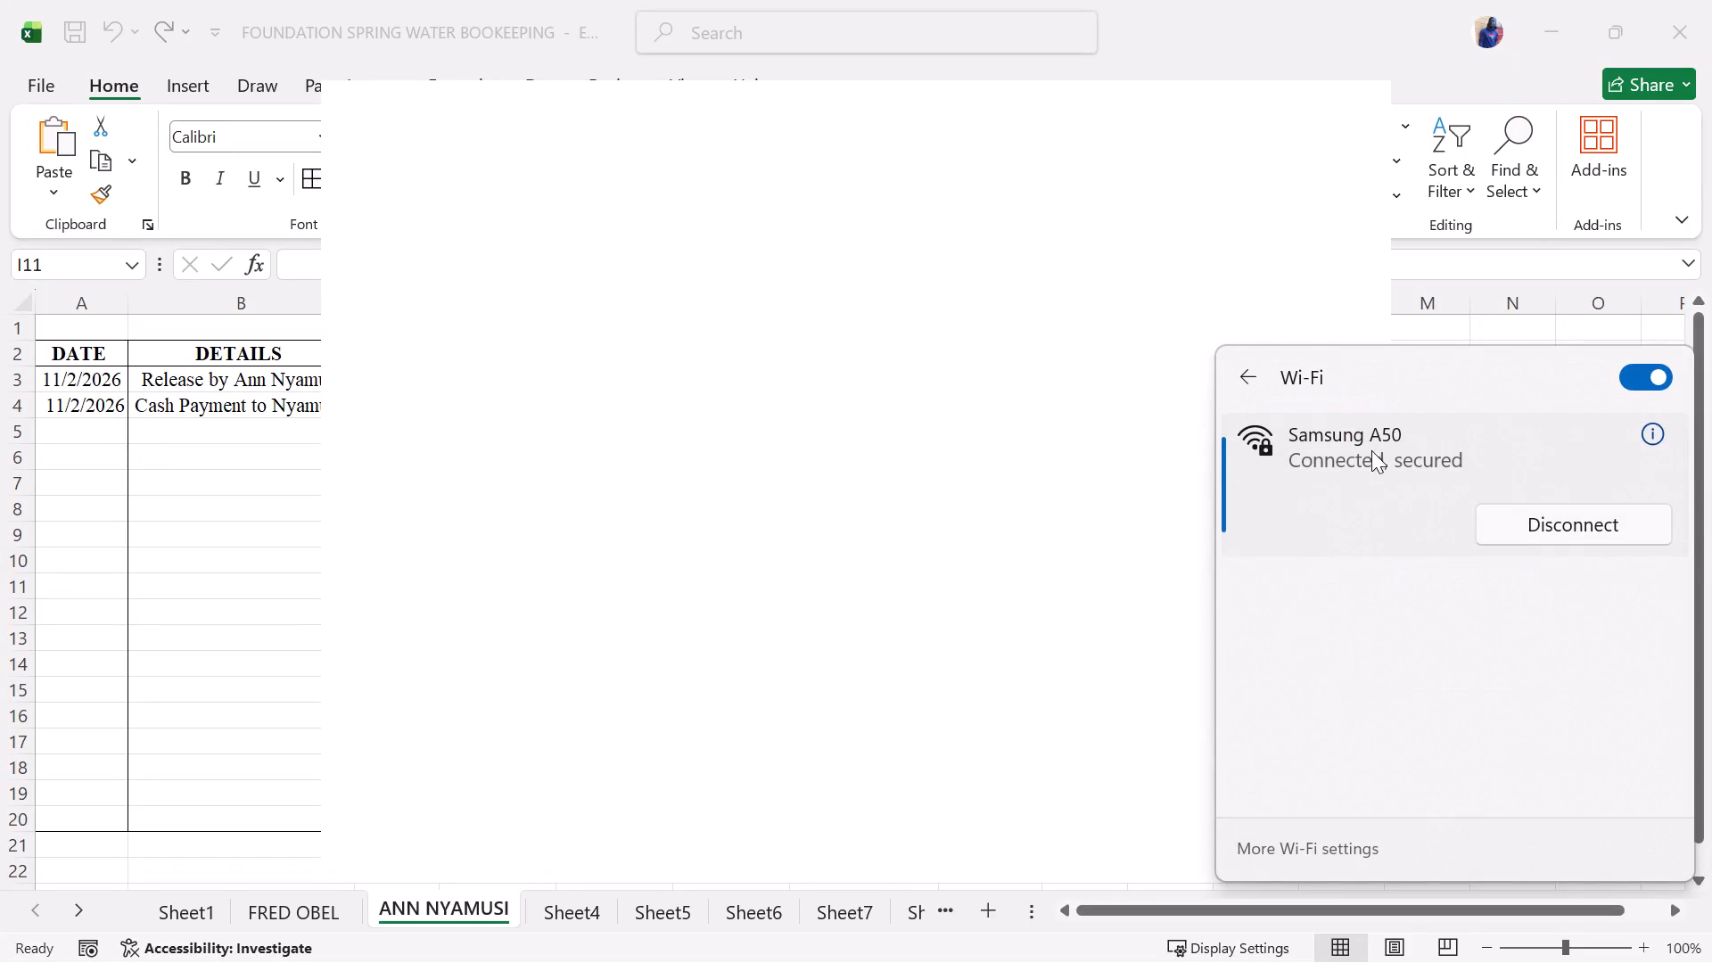
# Dismiss the Wi-Fi network list and return to the bookkeeping workbook in Excel.
pyautogui.click(232, 455)
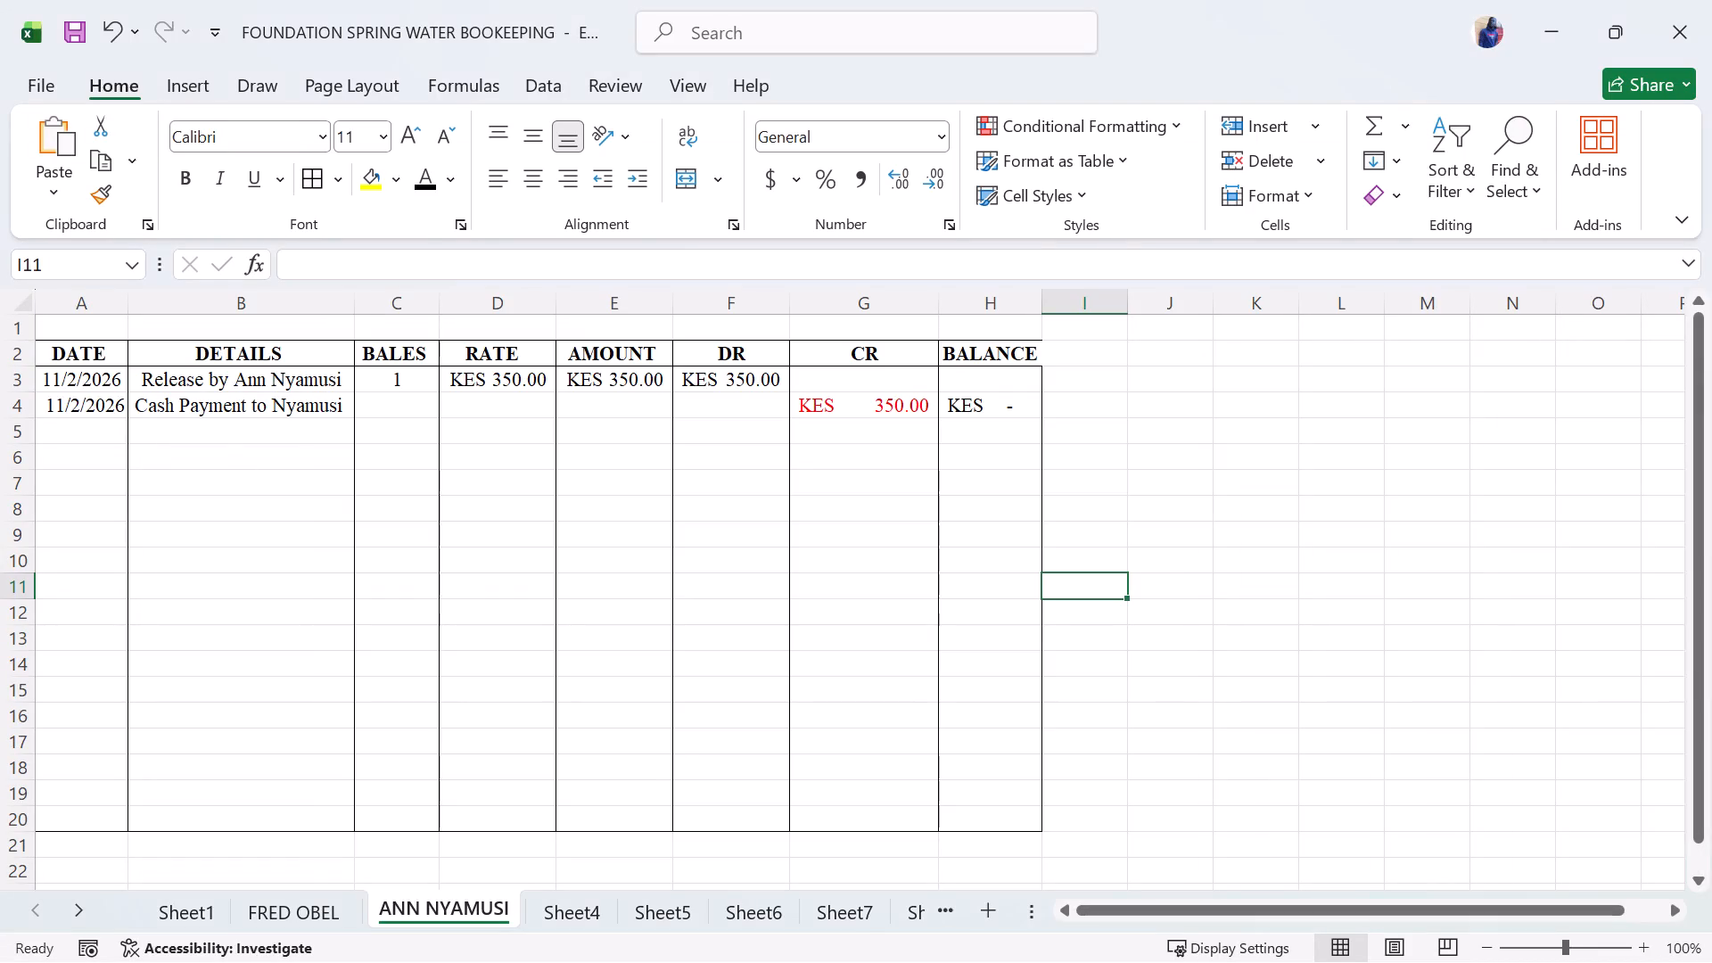
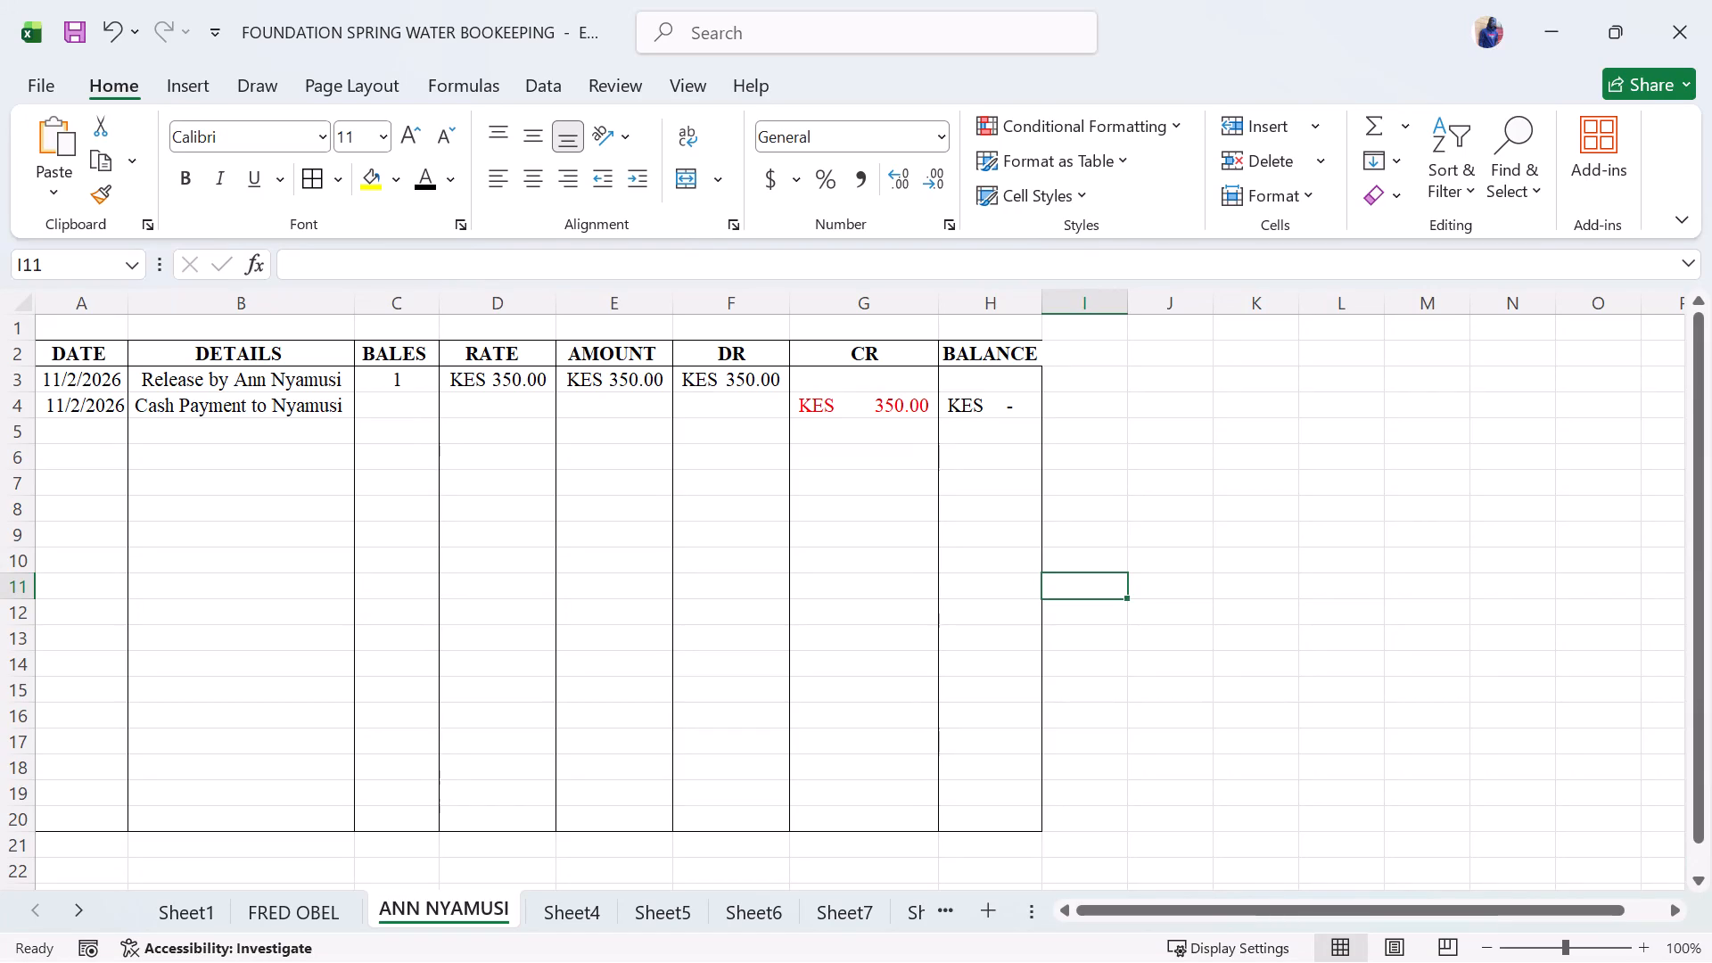
# Review the customer account records on Sheet6 and Sheet7.
pyautogui.click(766, 914)
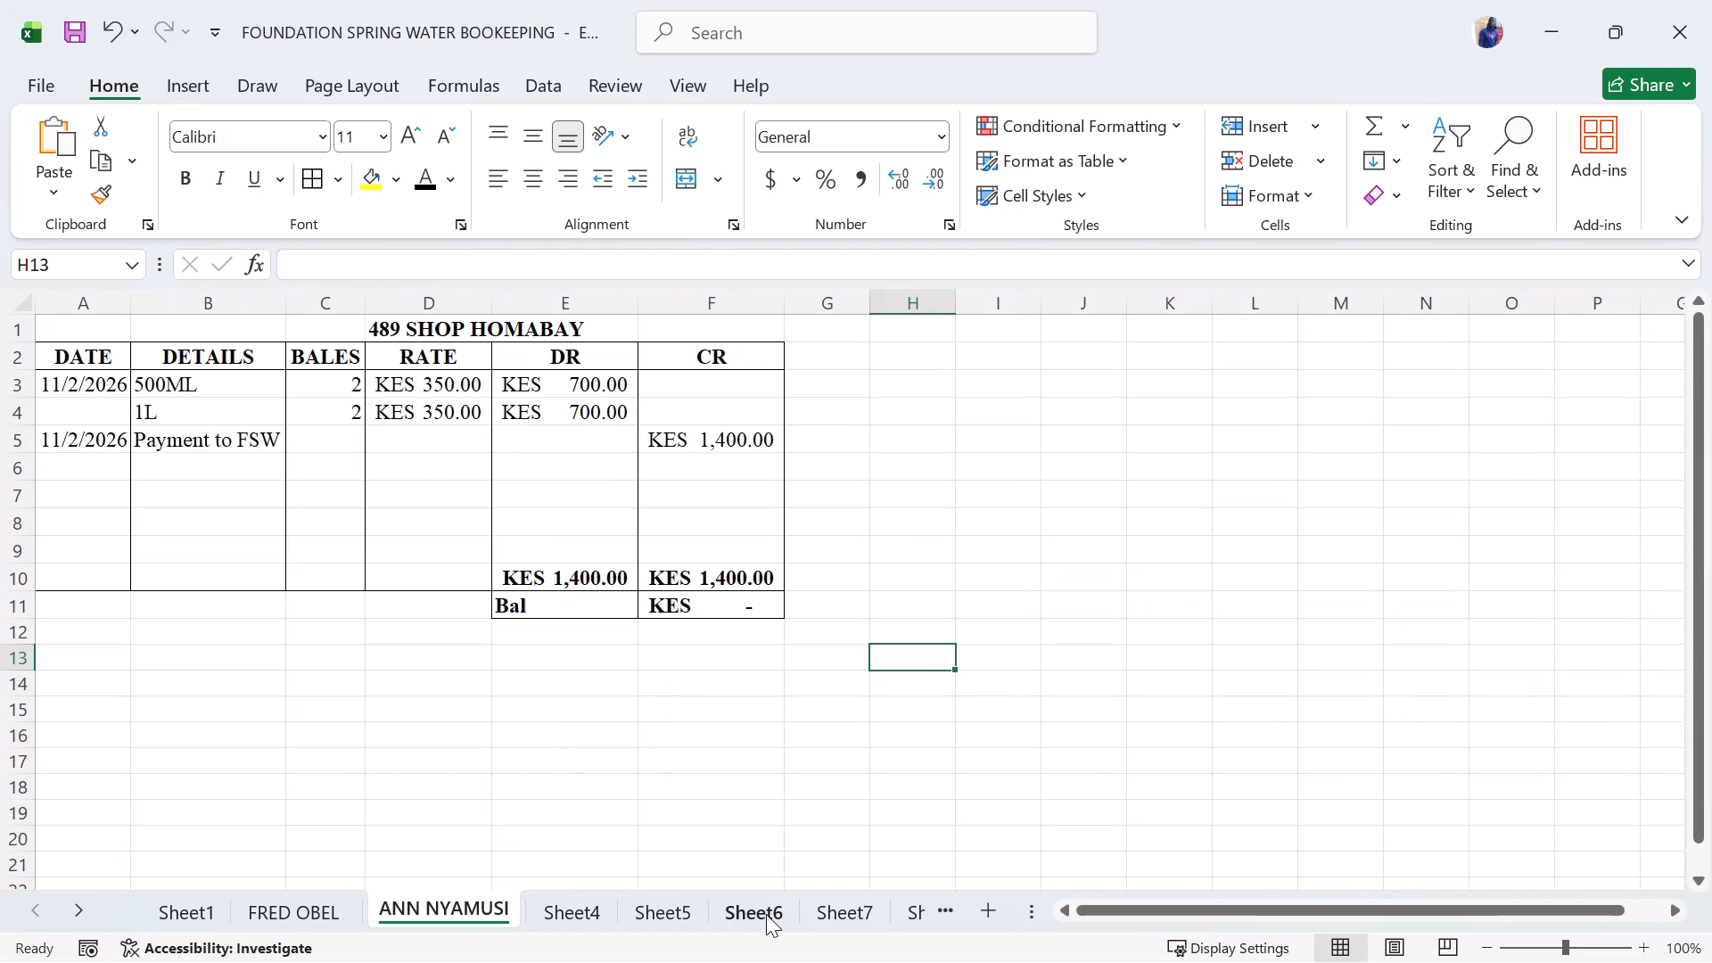
pyautogui.click(835, 906)
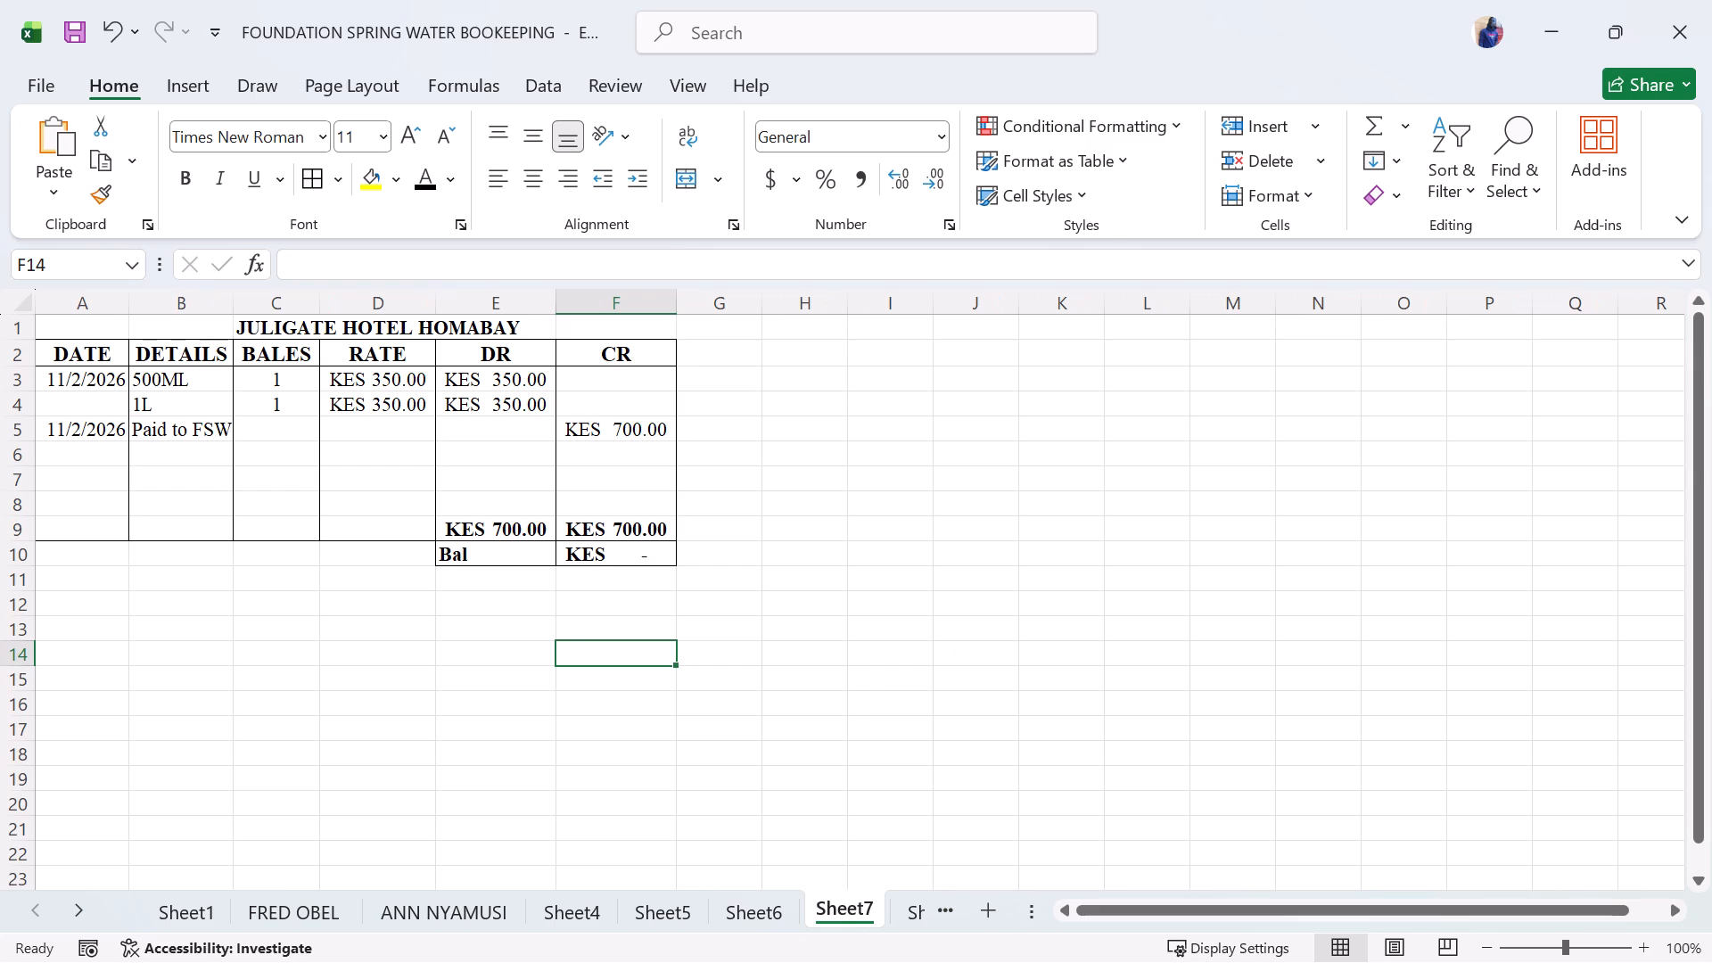
# Browse the customer account sheets through Sheet10, and bring the first sheets back into reach.
pyautogui.hscroll(-1, 861, 743)
pyautogui.click(908, 913)
pyautogui.click(908, 913)
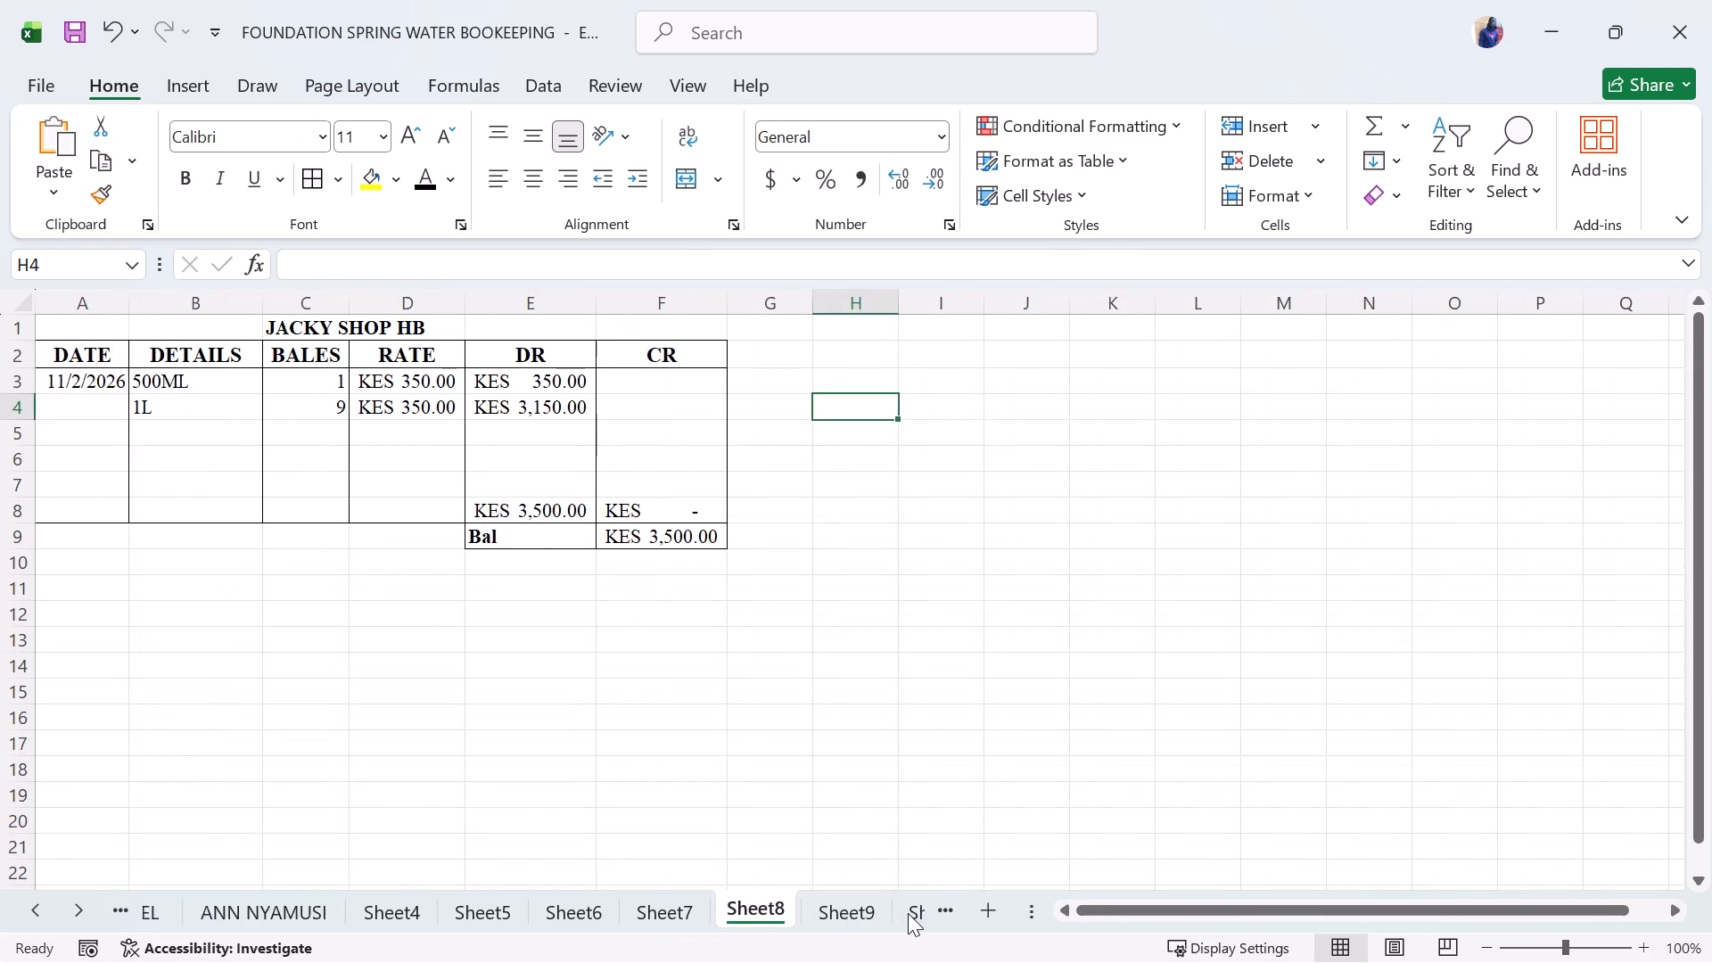
pyautogui.click(908, 913)
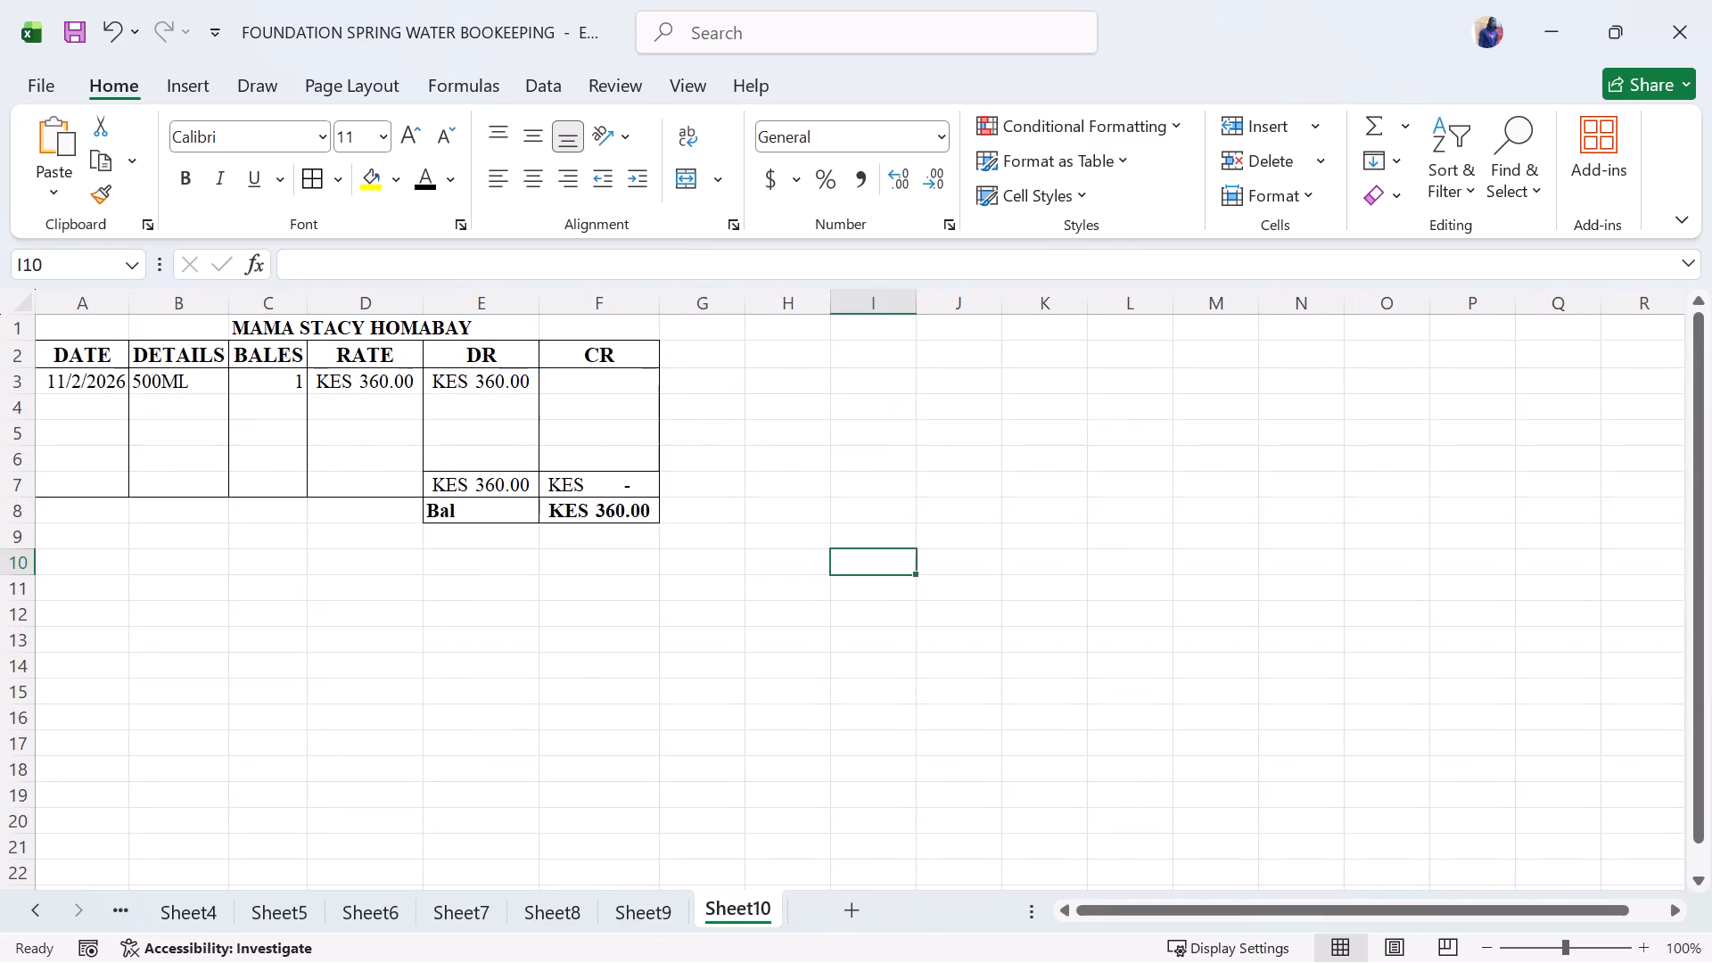
pyautogui.hscroll(1, 628, 819)
pyautogui.tripleClick(24, 913)
pyautogui.tripleClick(24, 913)
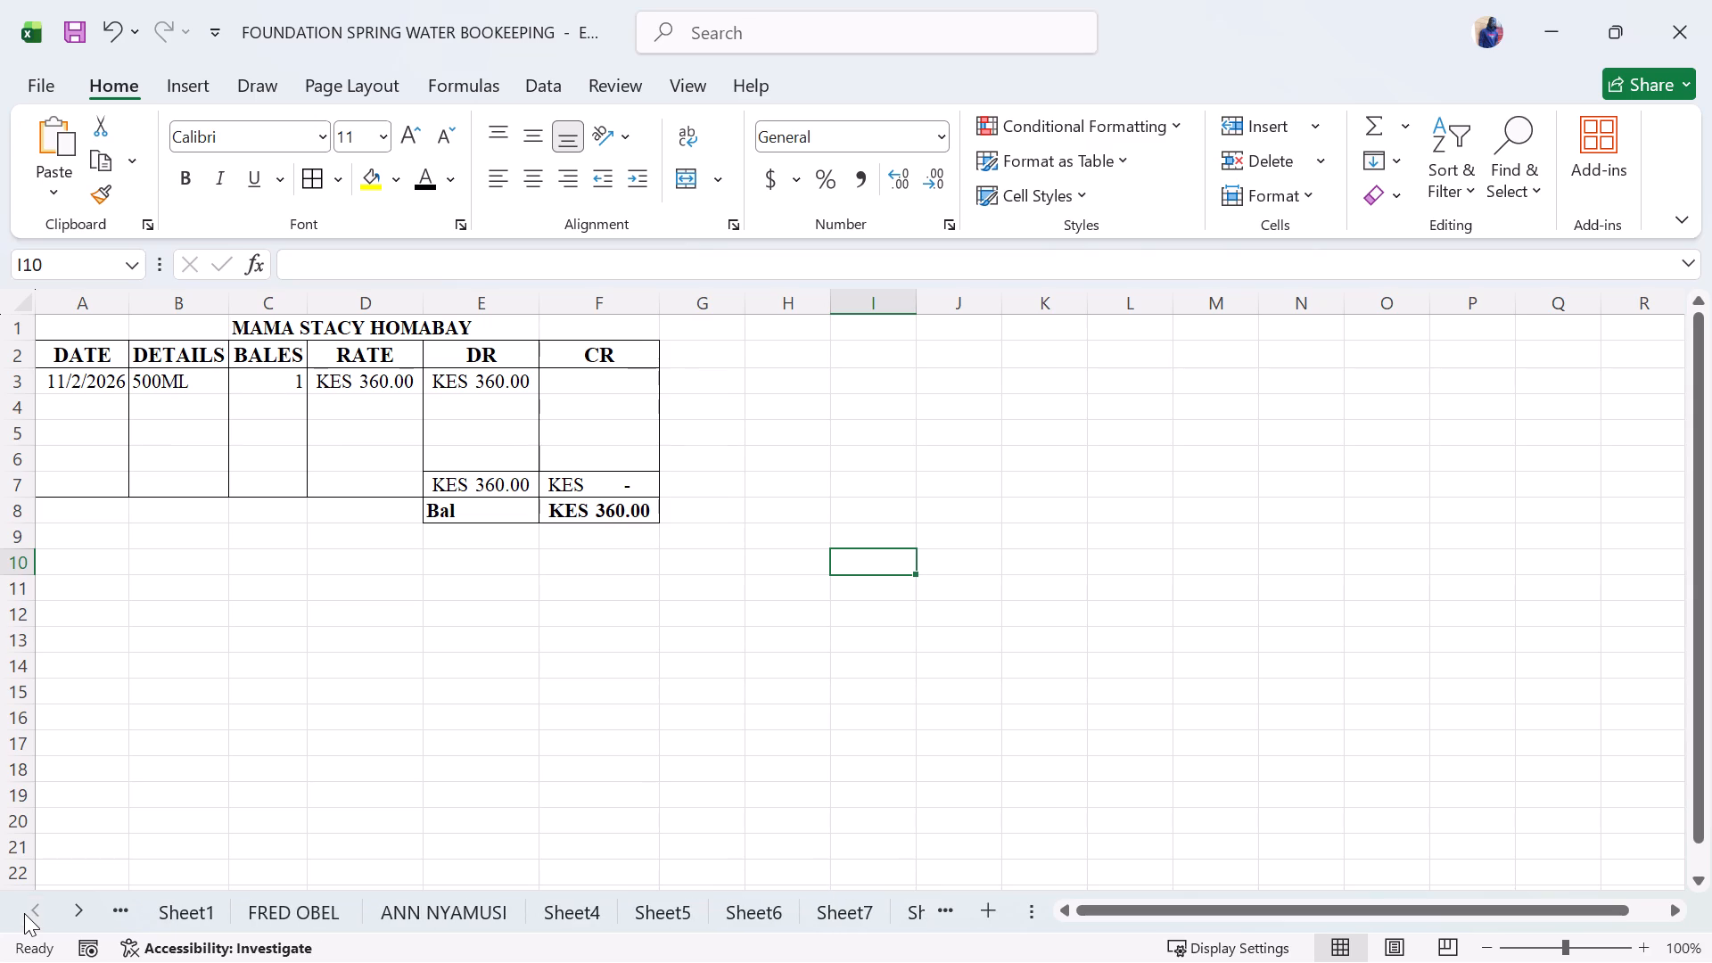
# Review the debtors' ledger and the stock balance table on Sheet1.
pyautogui.click(178, 909)
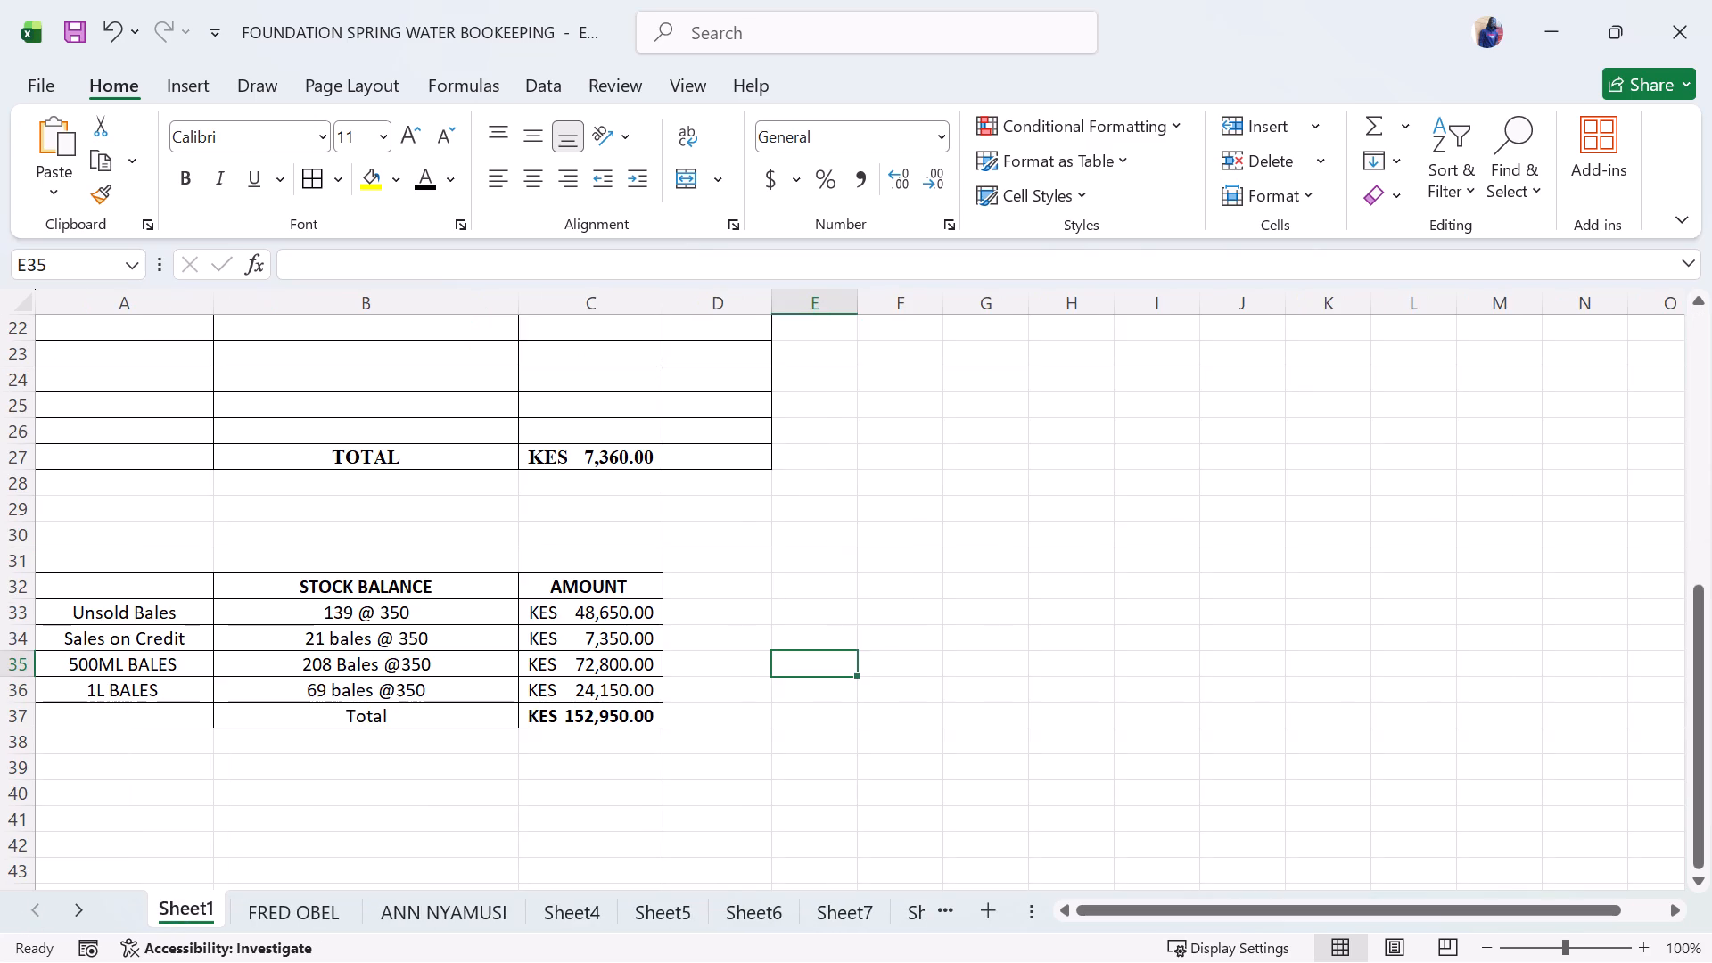
pyautogui.scroll(2, 404, 680)
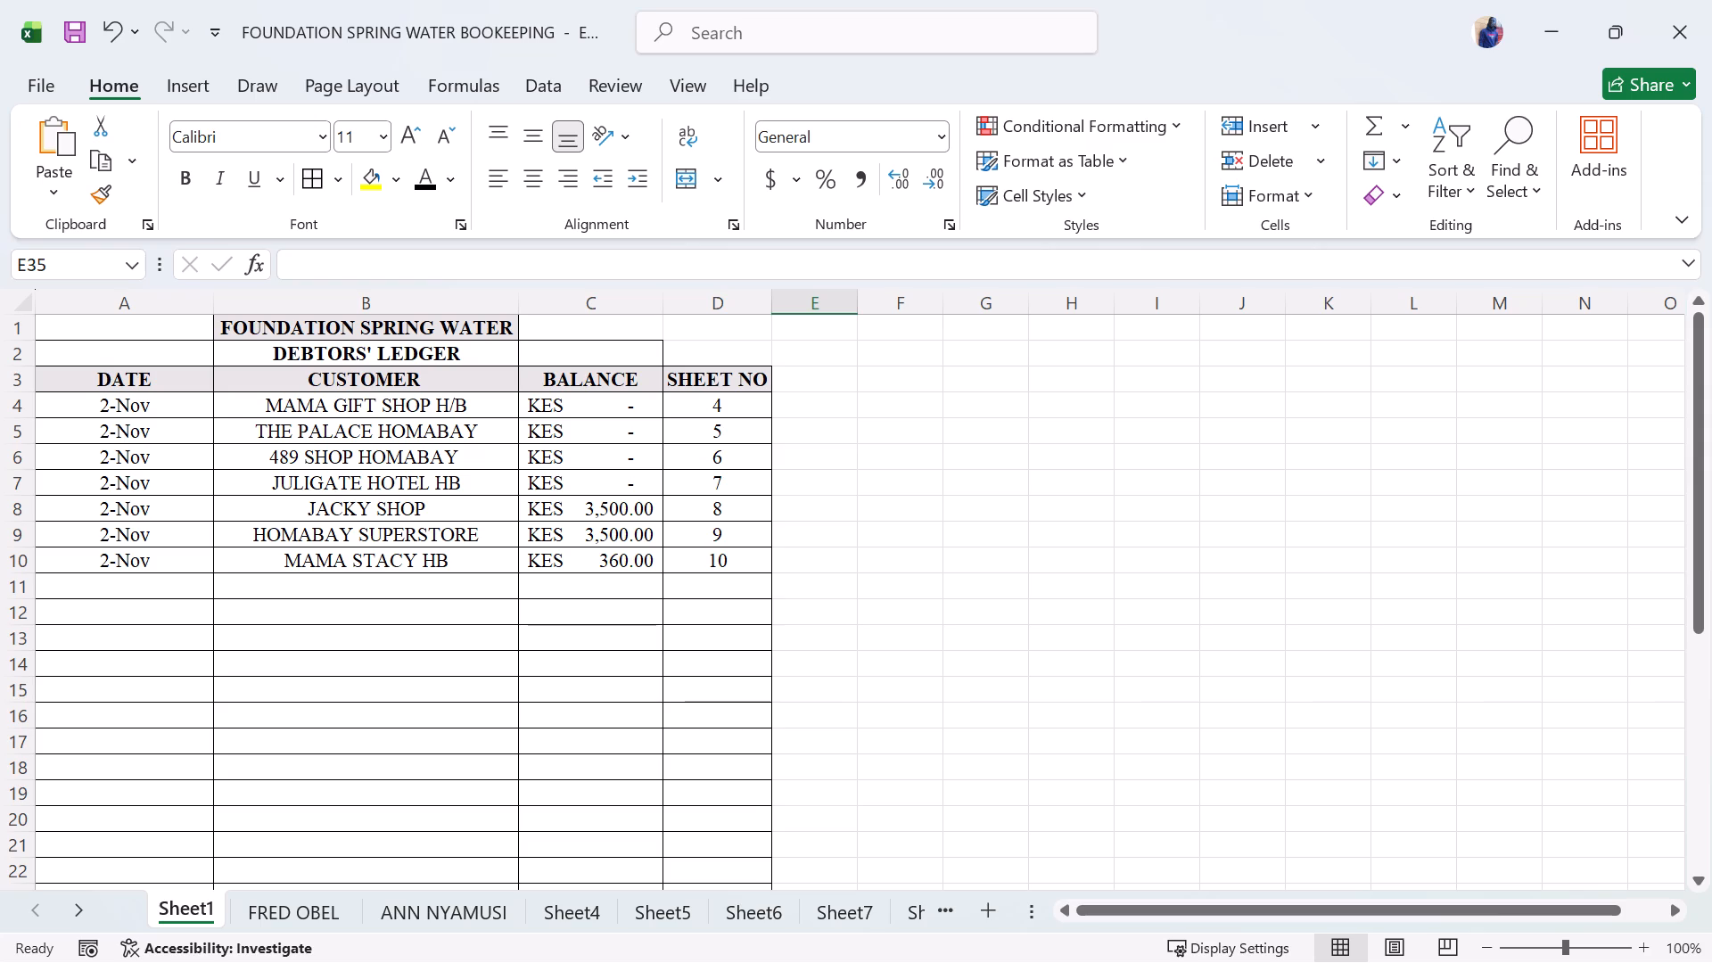
pyautogui.click(409, 363)
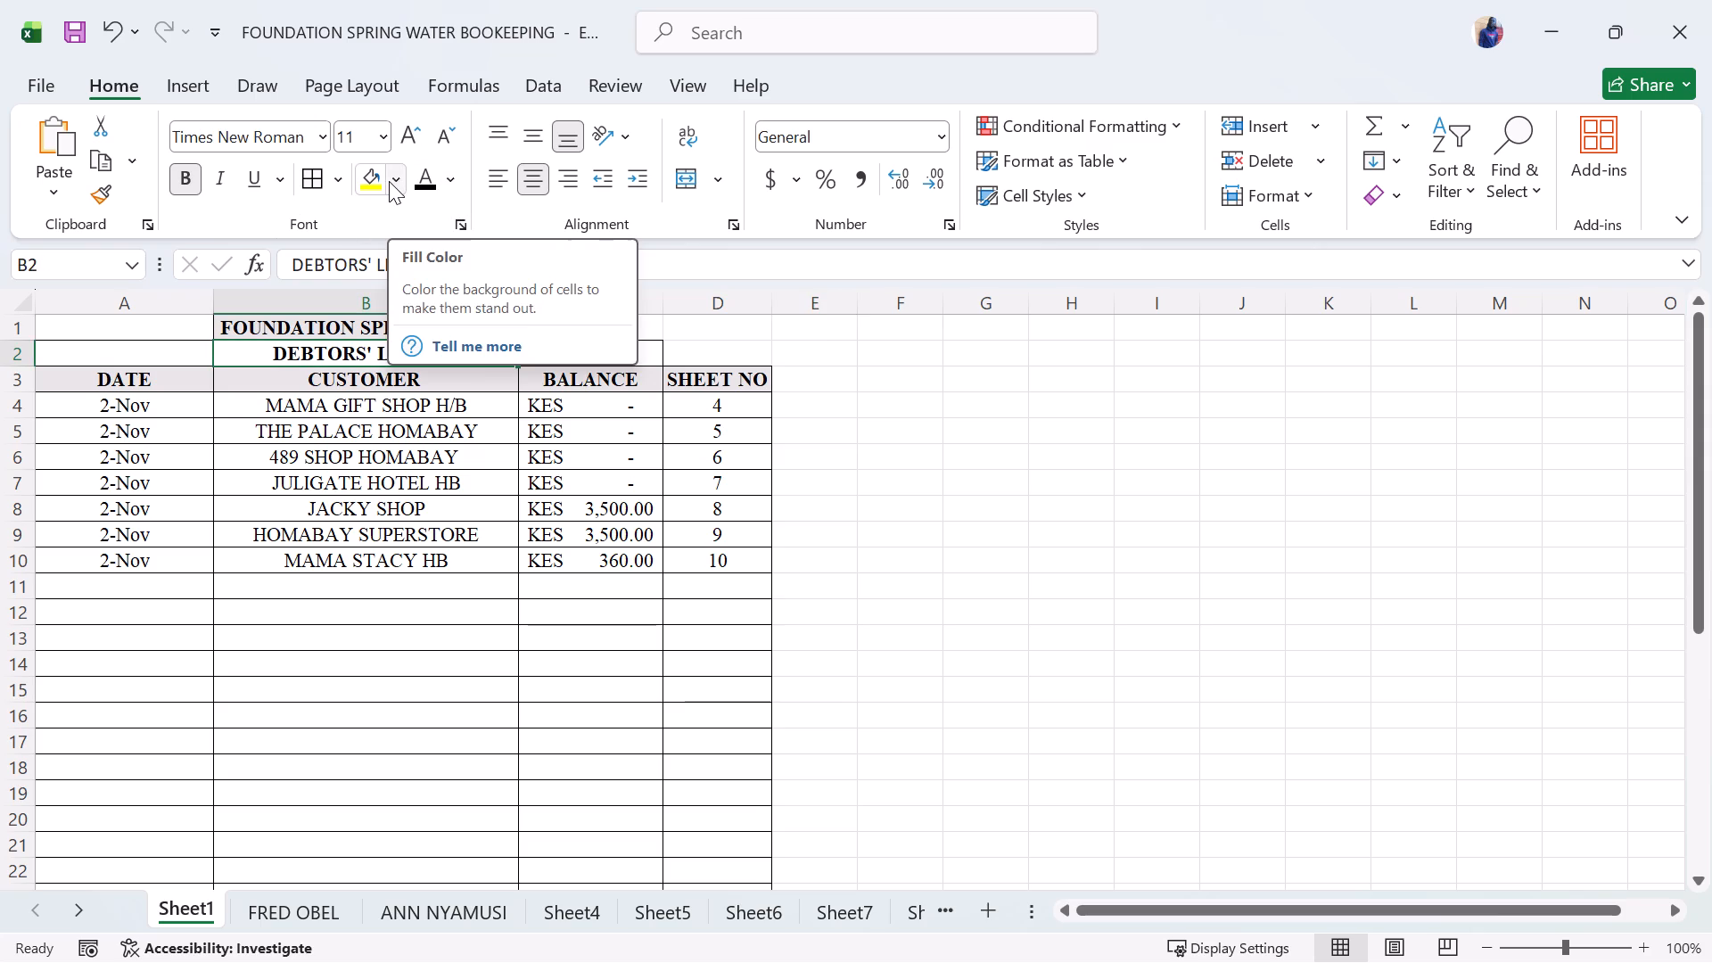
pyautogui.click(404, 512)
pyautogui.scroll(-1, 404, 512)
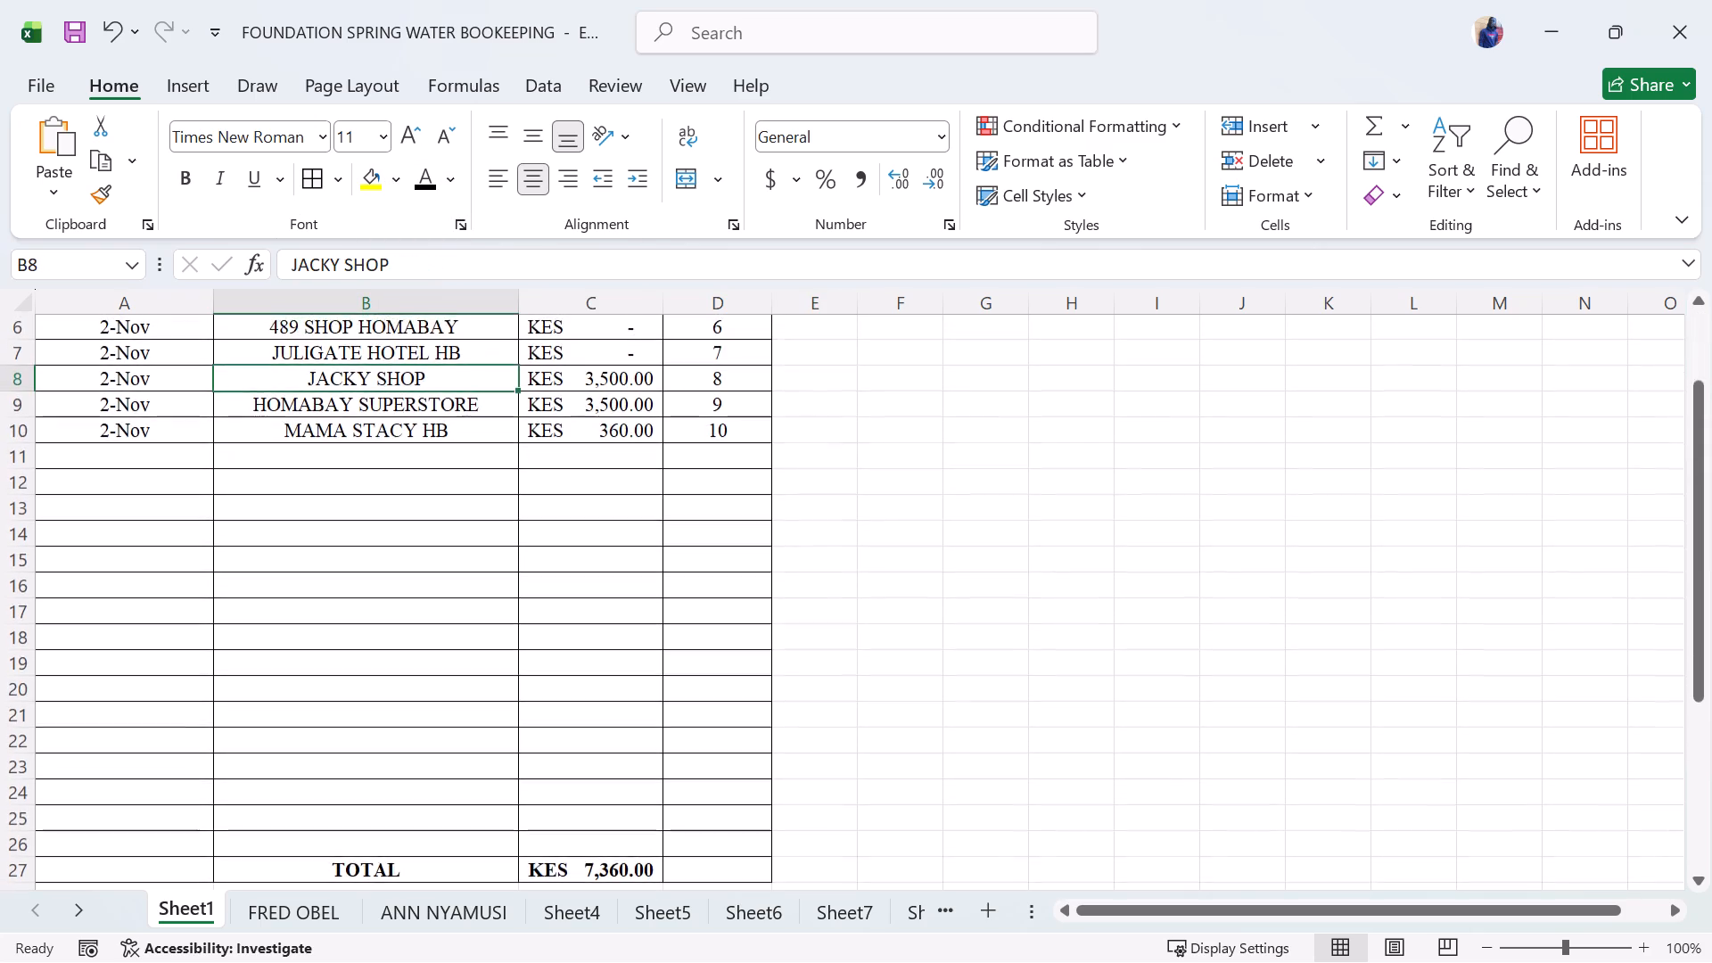
pyautogui.scroll(2, 404, 512)
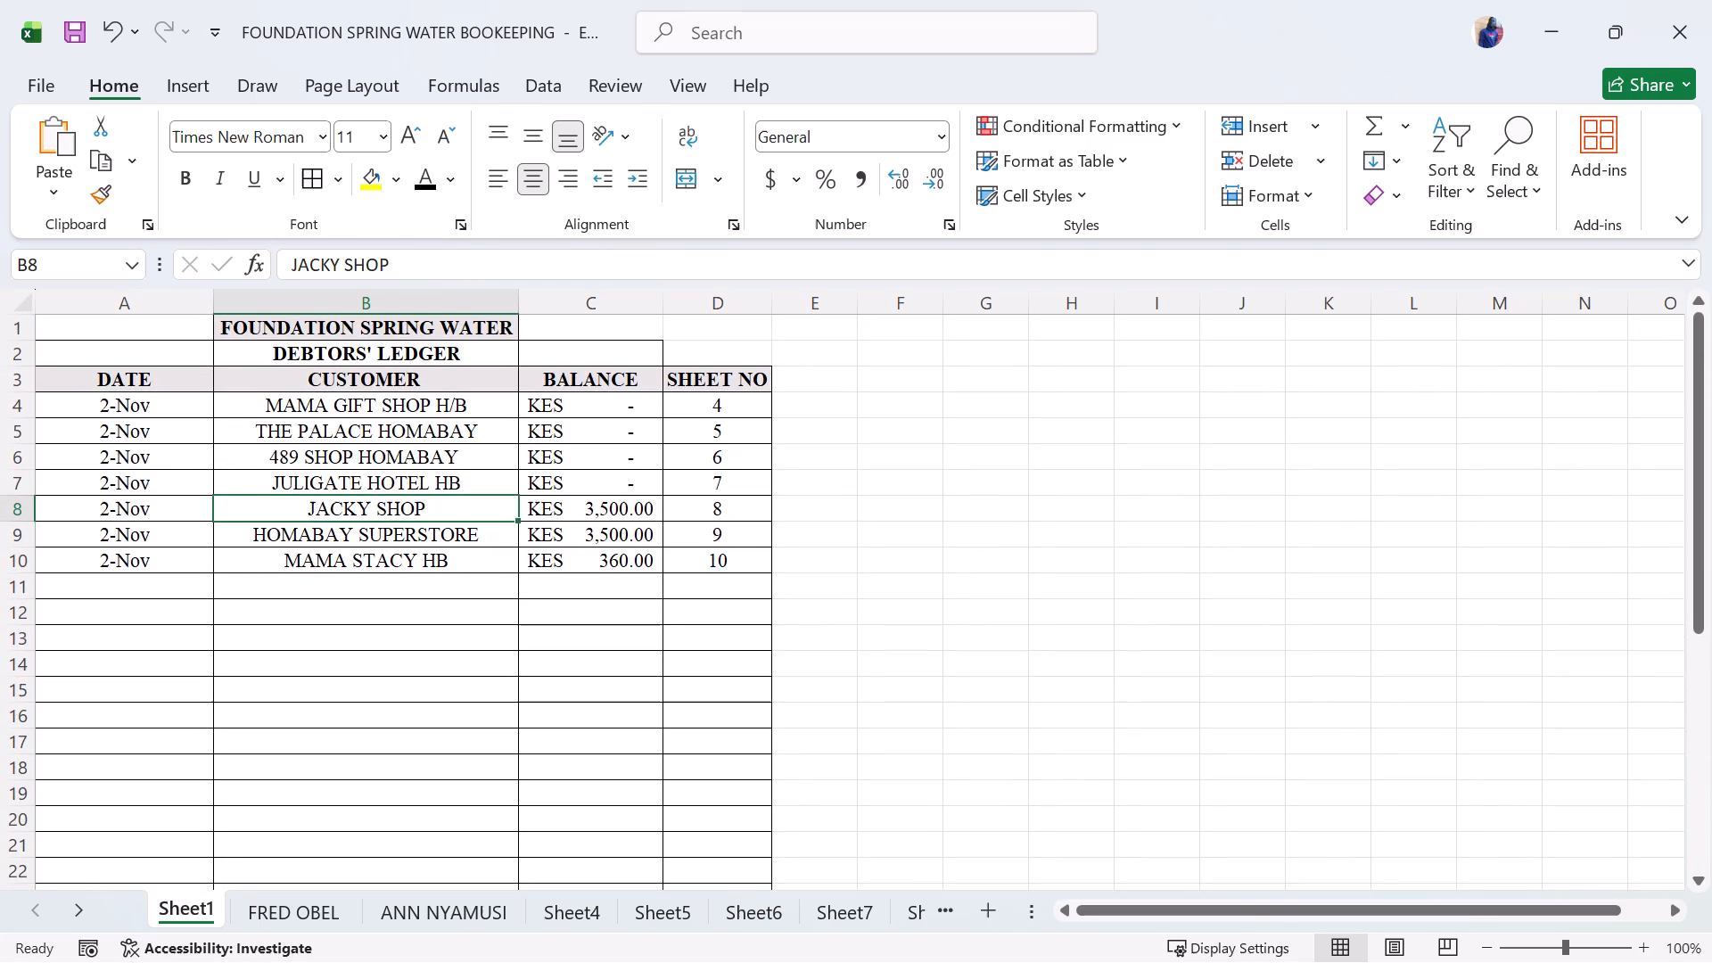
pyautogui.scroll(-4, 440, 643)
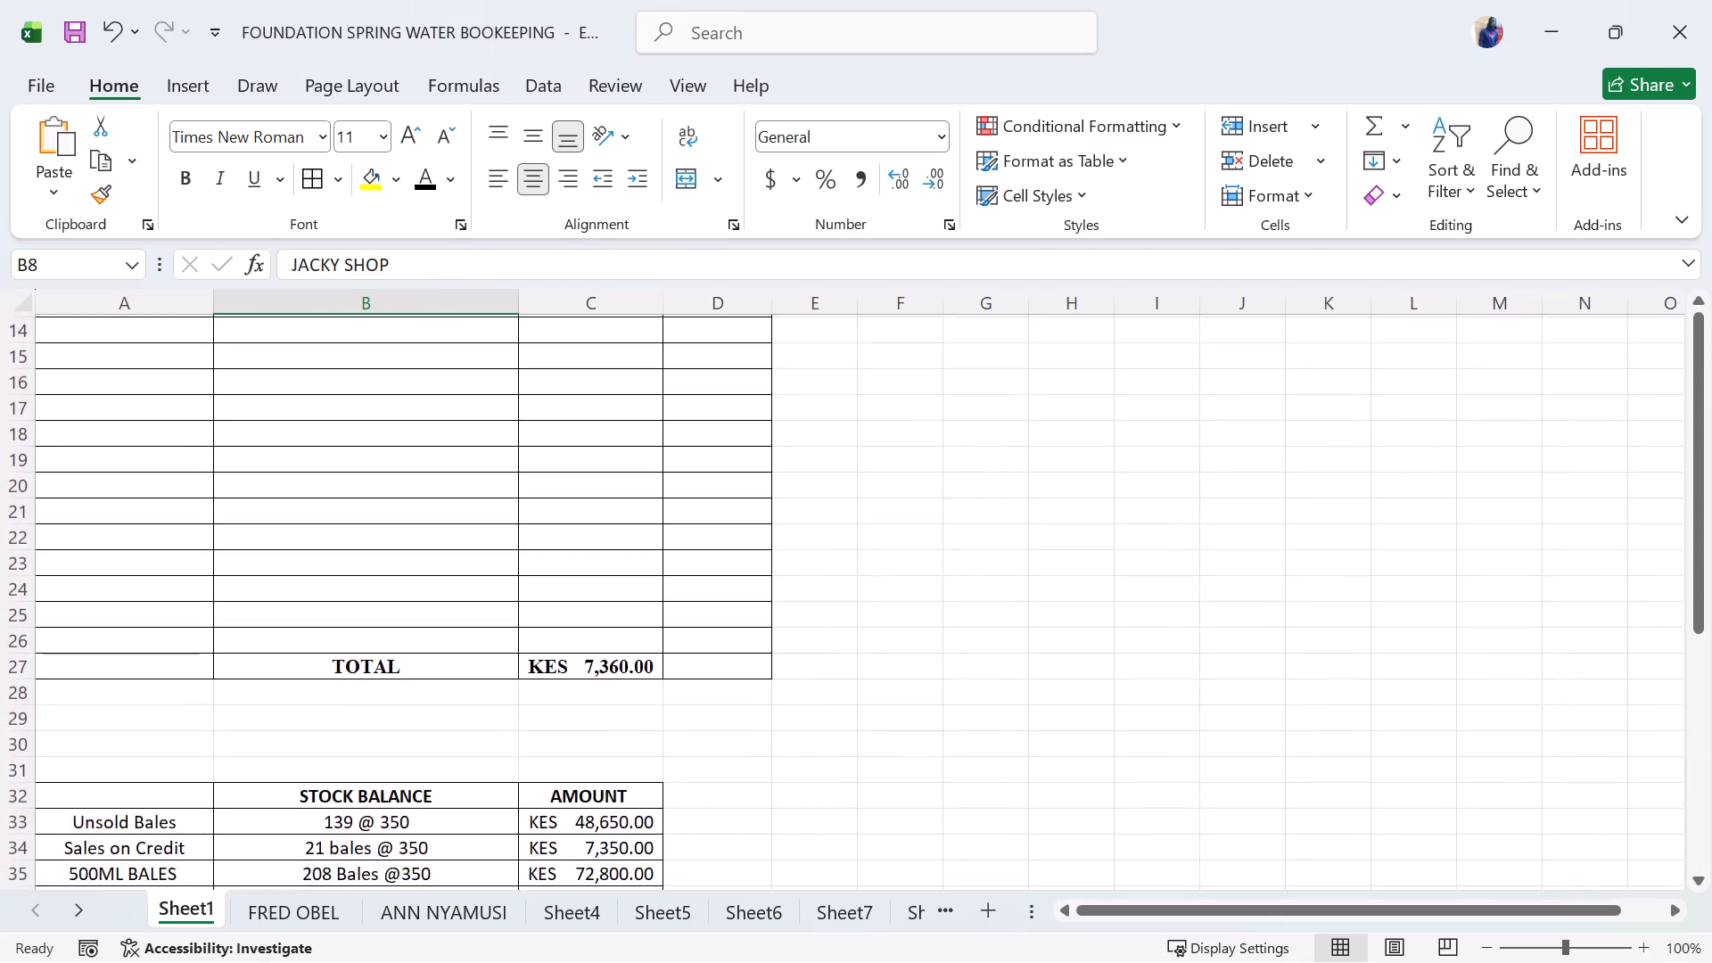
pyautogui.scroll(-1, 440, 643)
pyautogui.scroll(1, 440, 643)
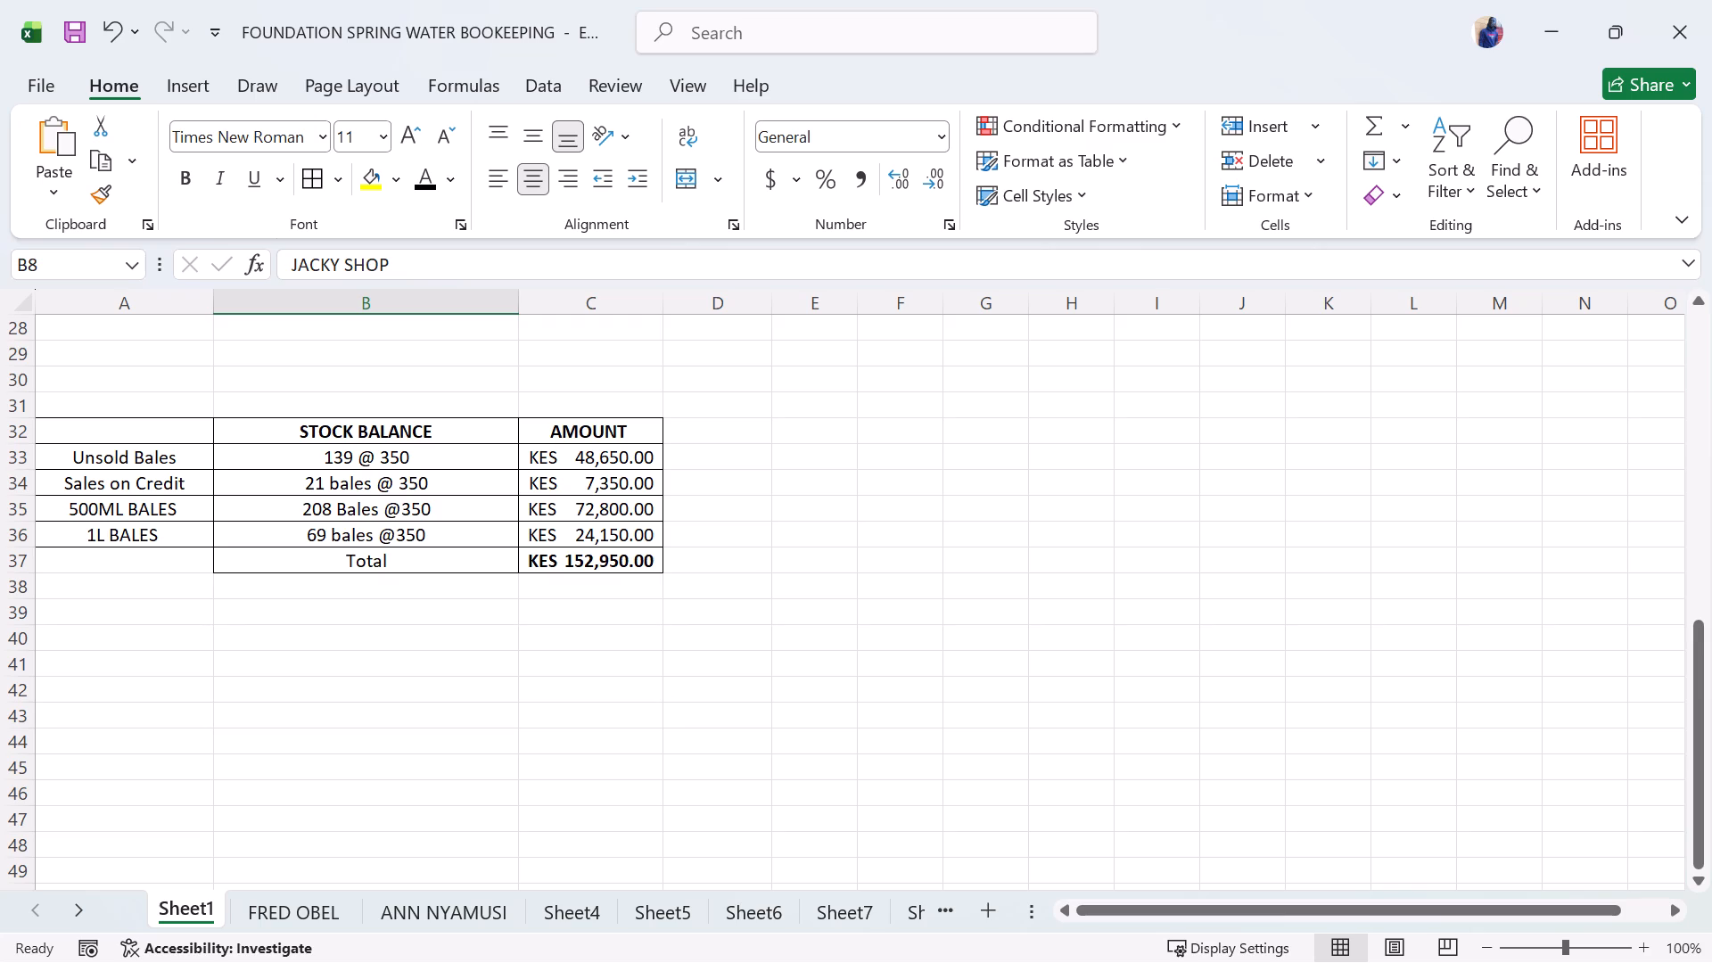
pyautogui.scroll(2, 530, 668)
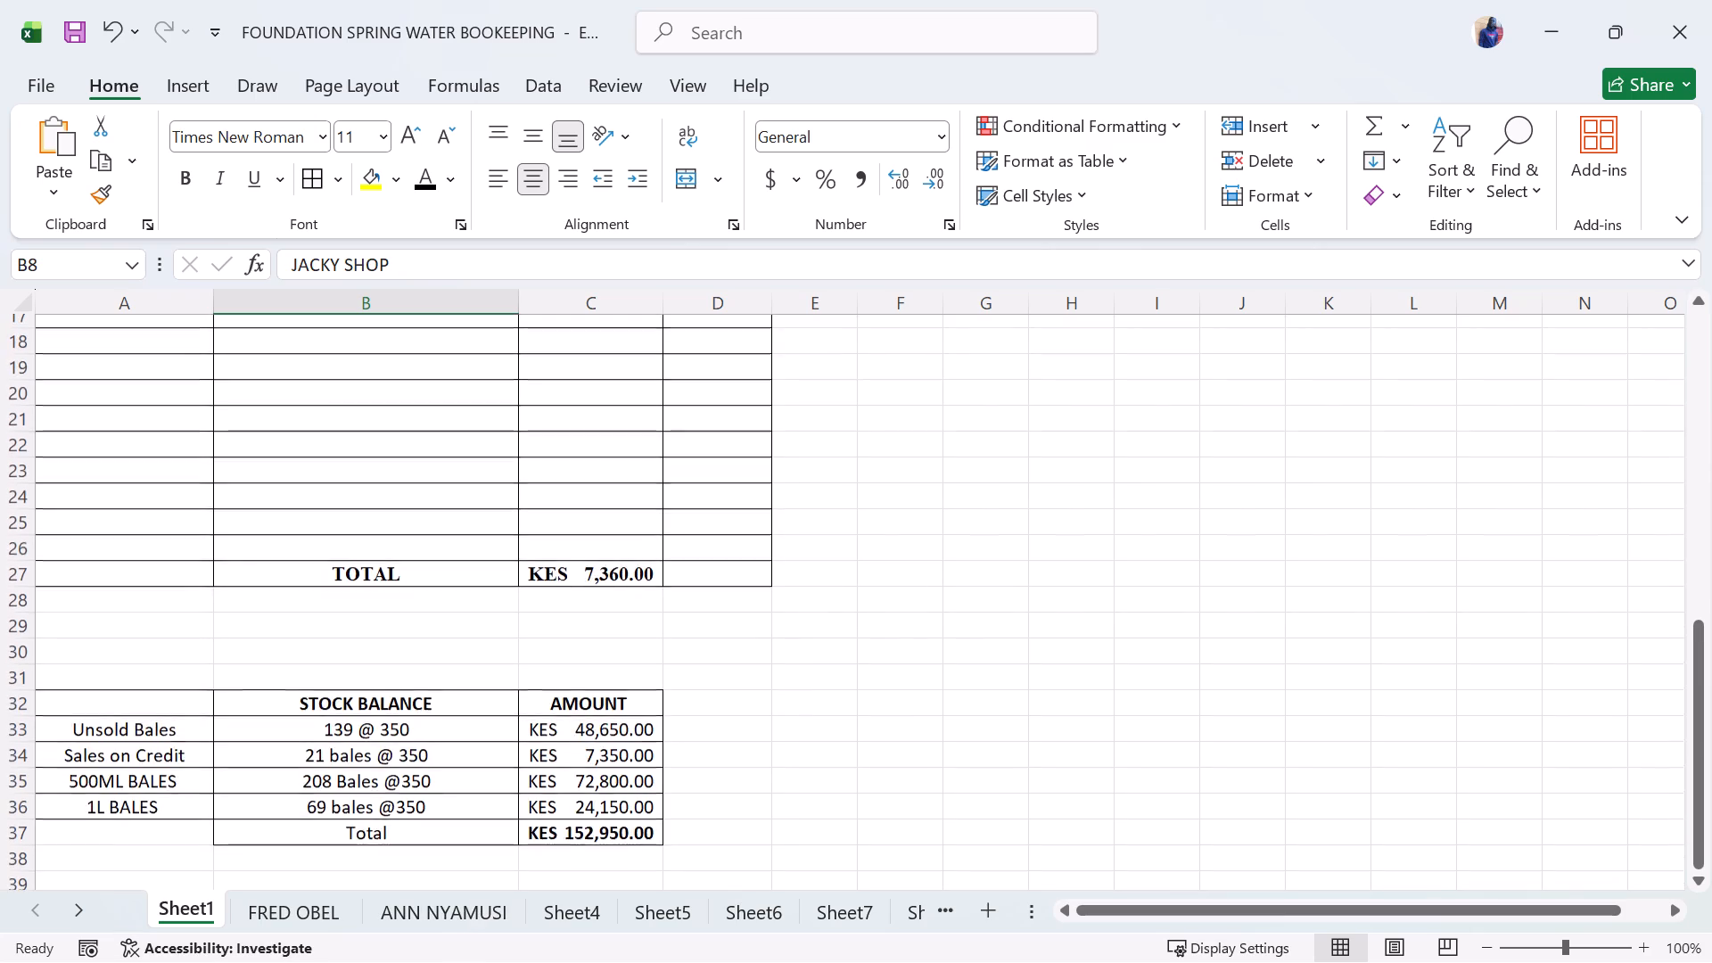
pyautogui.scroll(2, 530, 668)
pyautogui.scroll(-1, 530, 668)
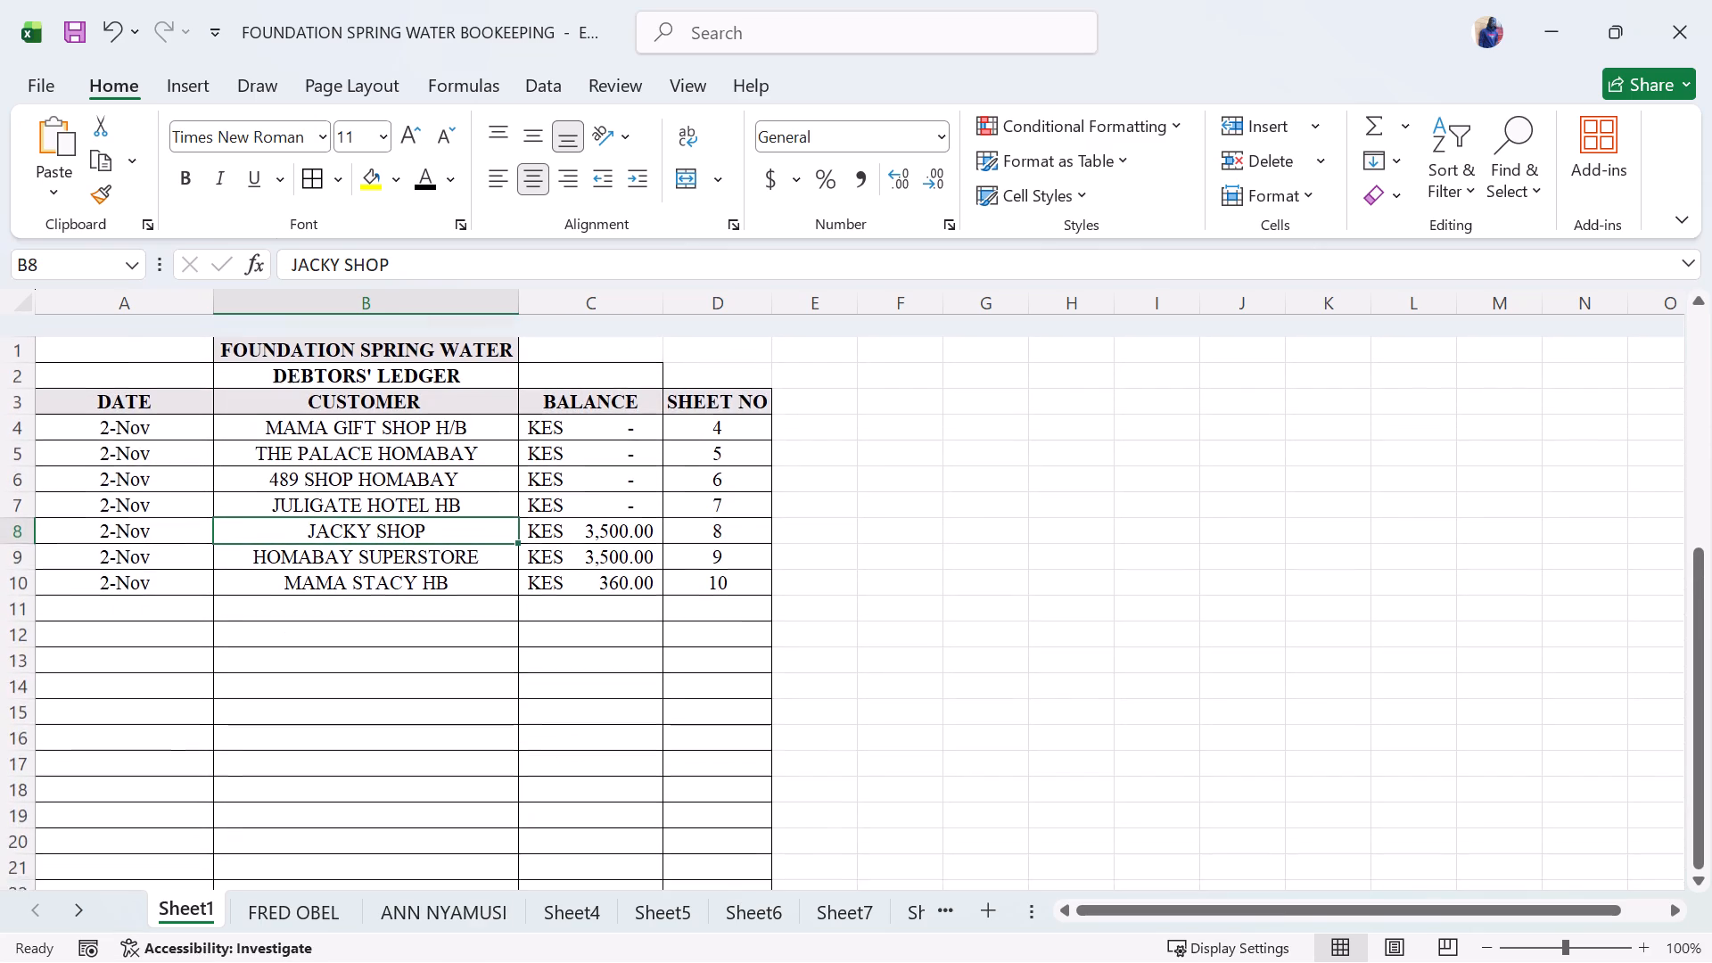
pyautogui.scroll(-2, 530, 668)
pyautogui.scroll(-2, 578, 801)
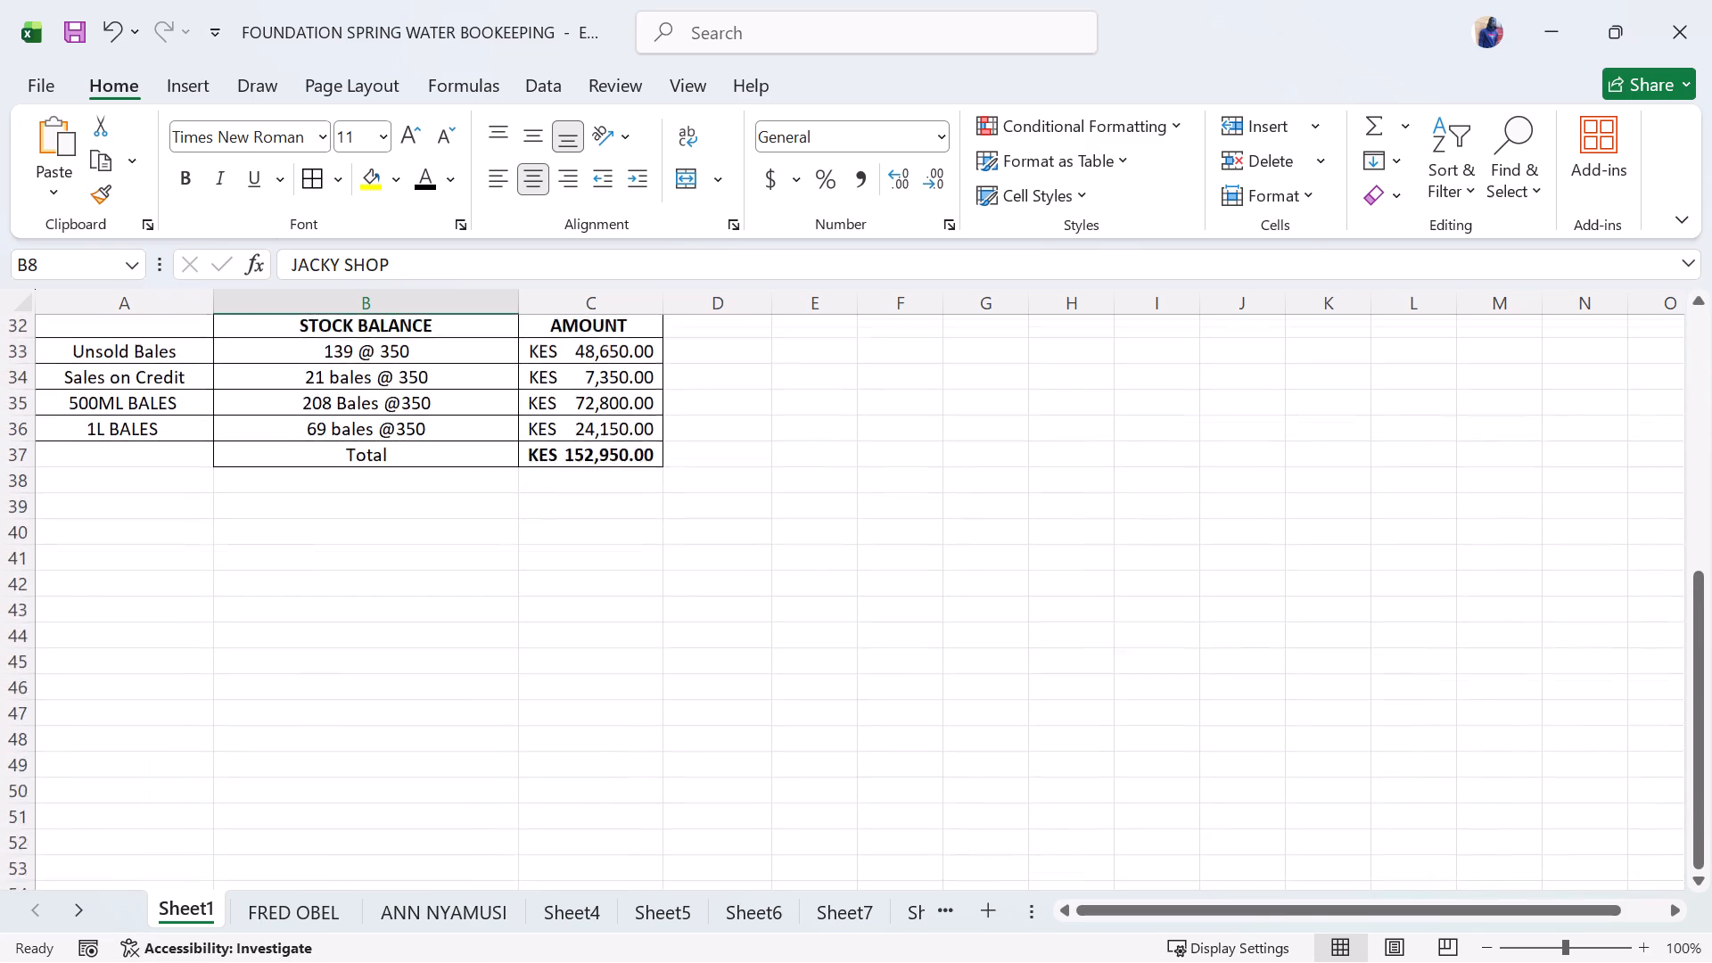
# Check the debit, credit and balance entries of the individual customer accounts from Sheet4 through Sheet8.
pyautogui.click(313, 908)
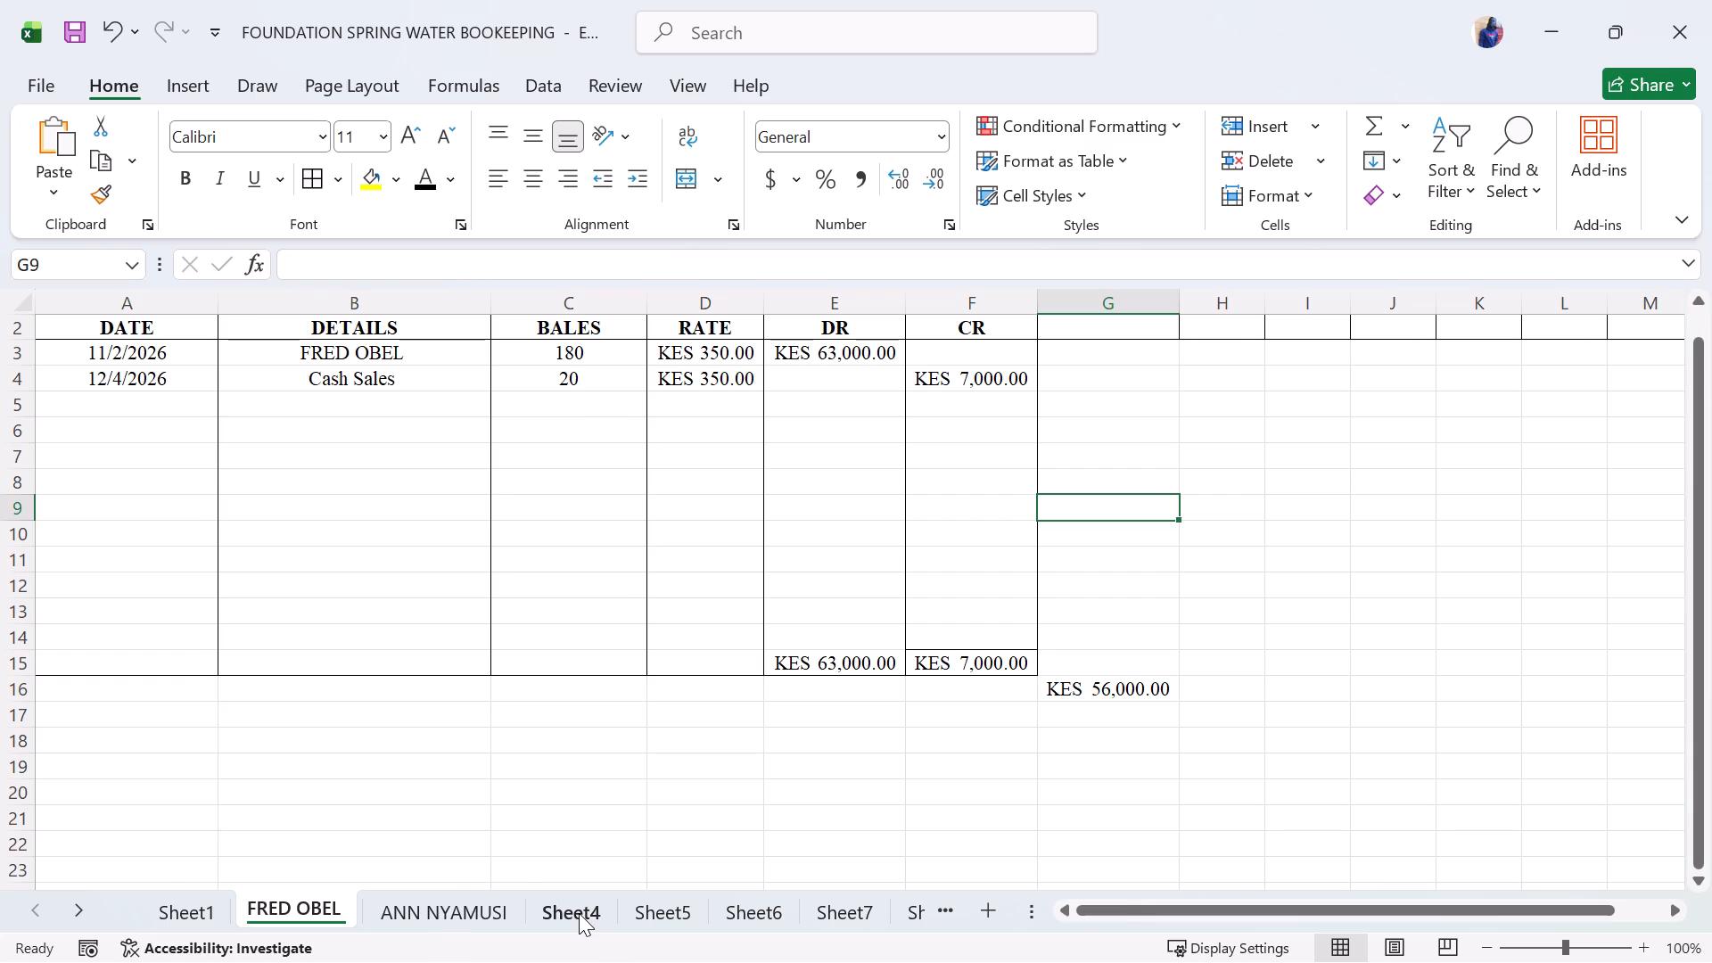
pyautogui.click(579, 913)
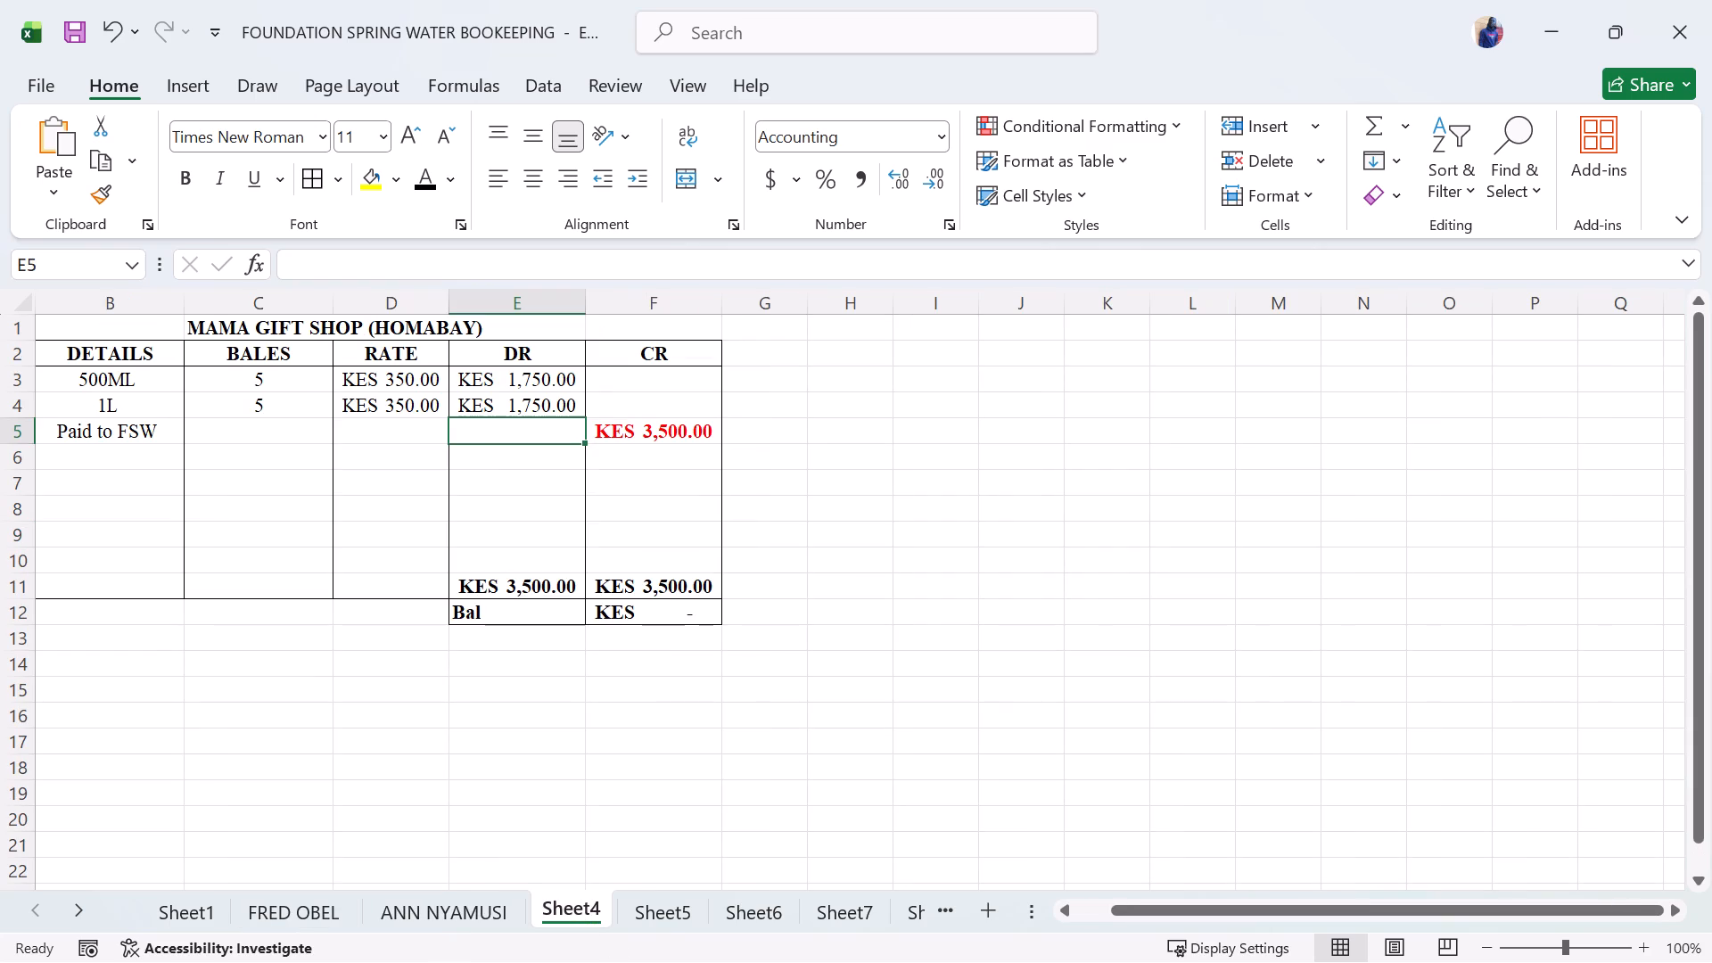
pyautogui.click(659, 909)
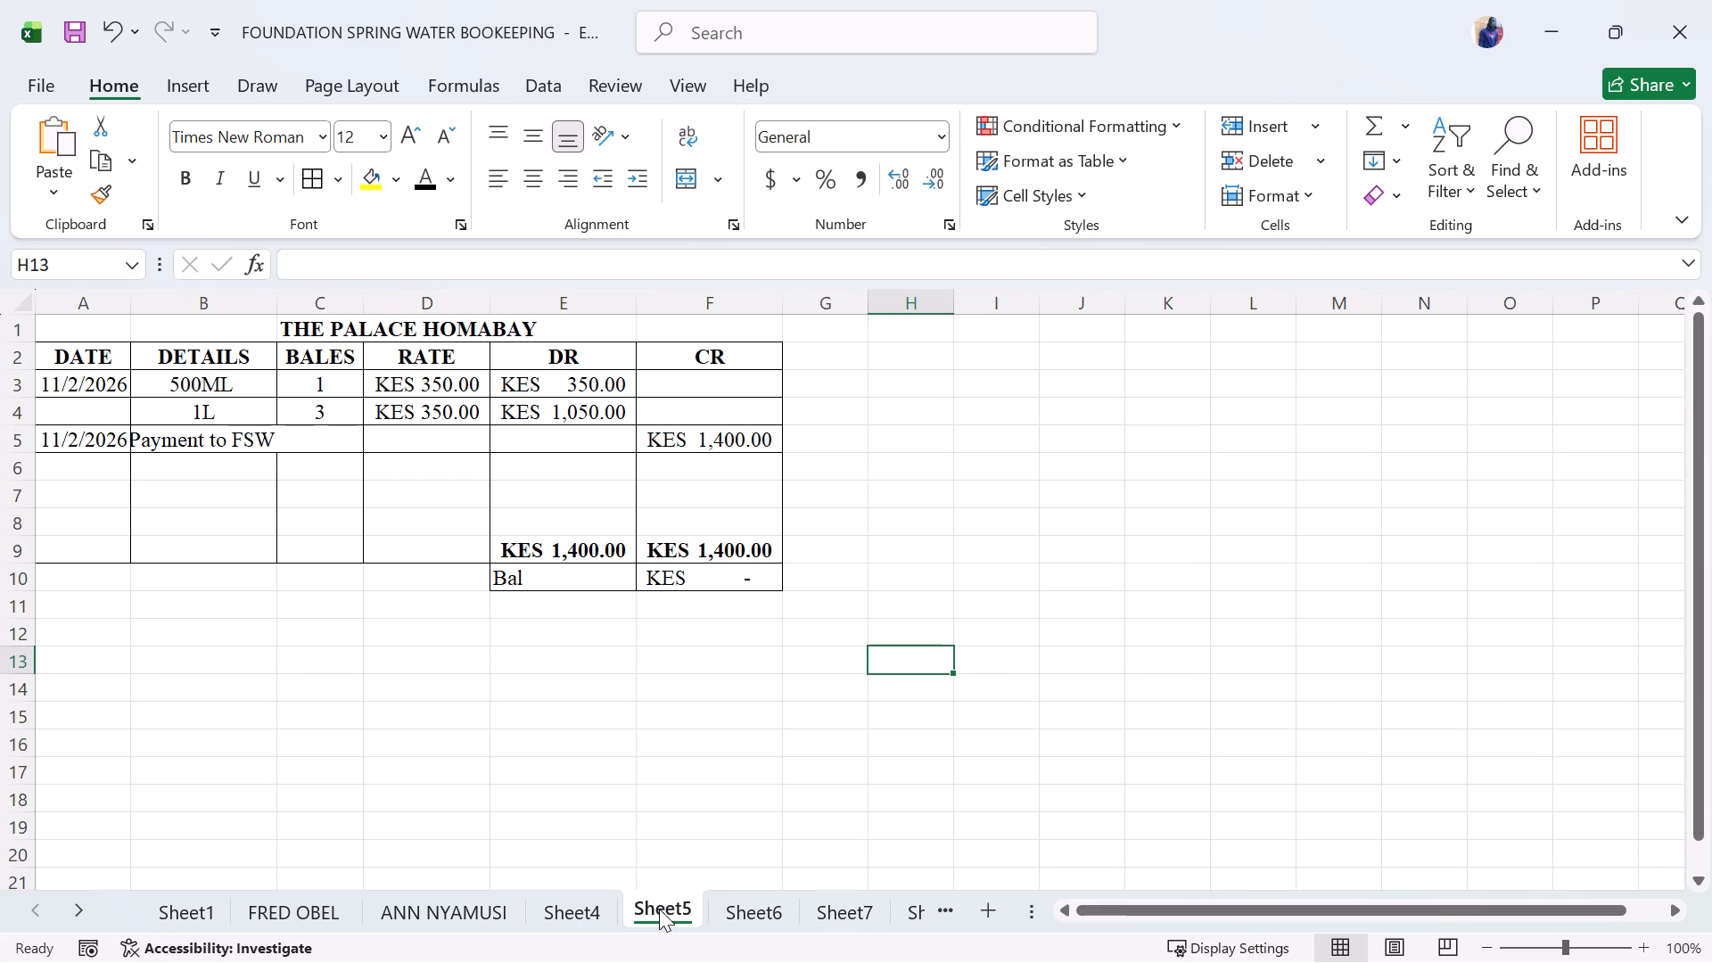
pyautogui.click(729, 909)
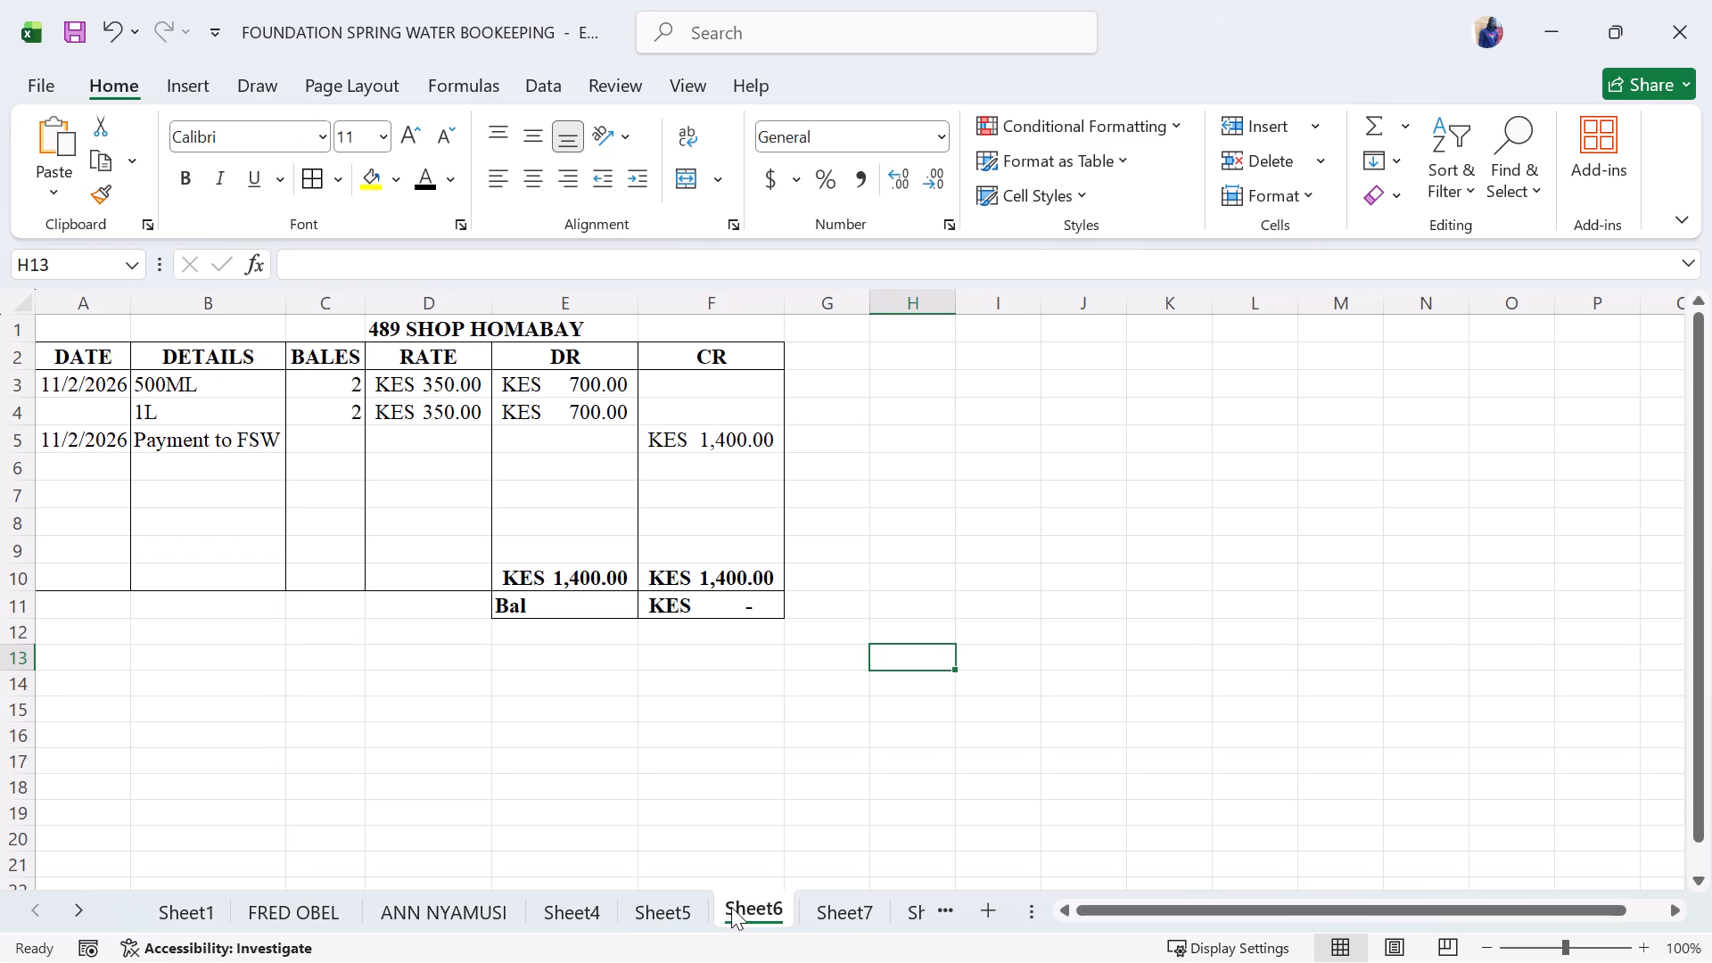
pyautogui.click(829, 906)
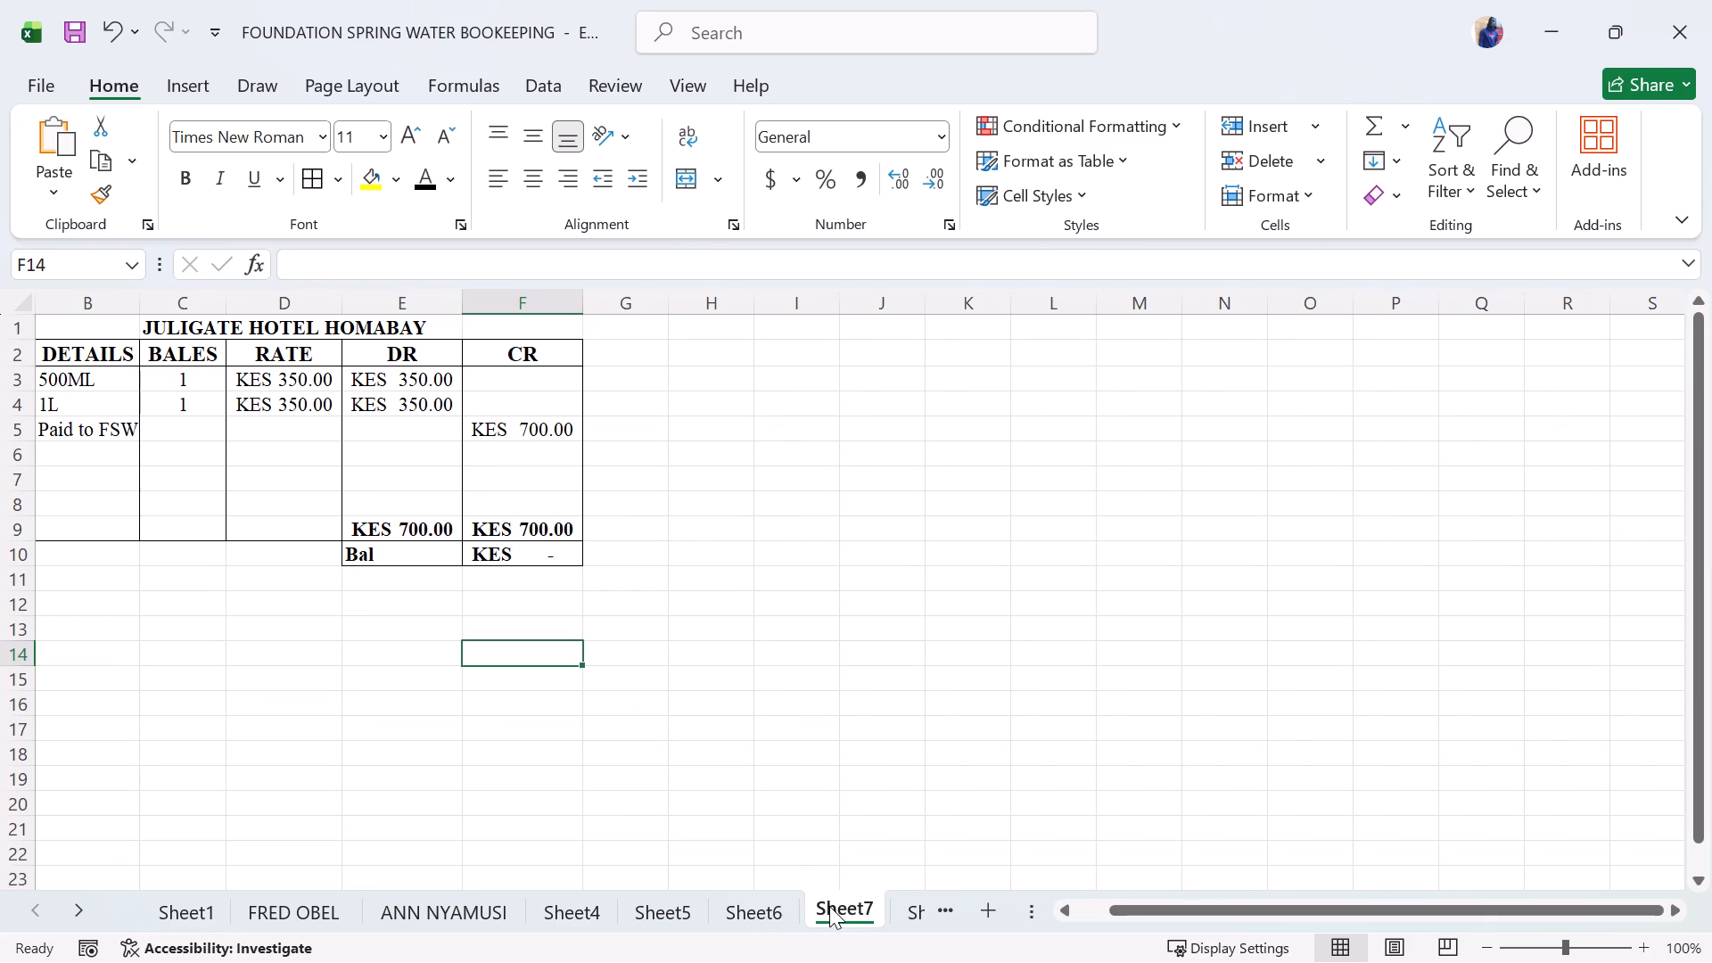
pyautogui.click(908, 904)
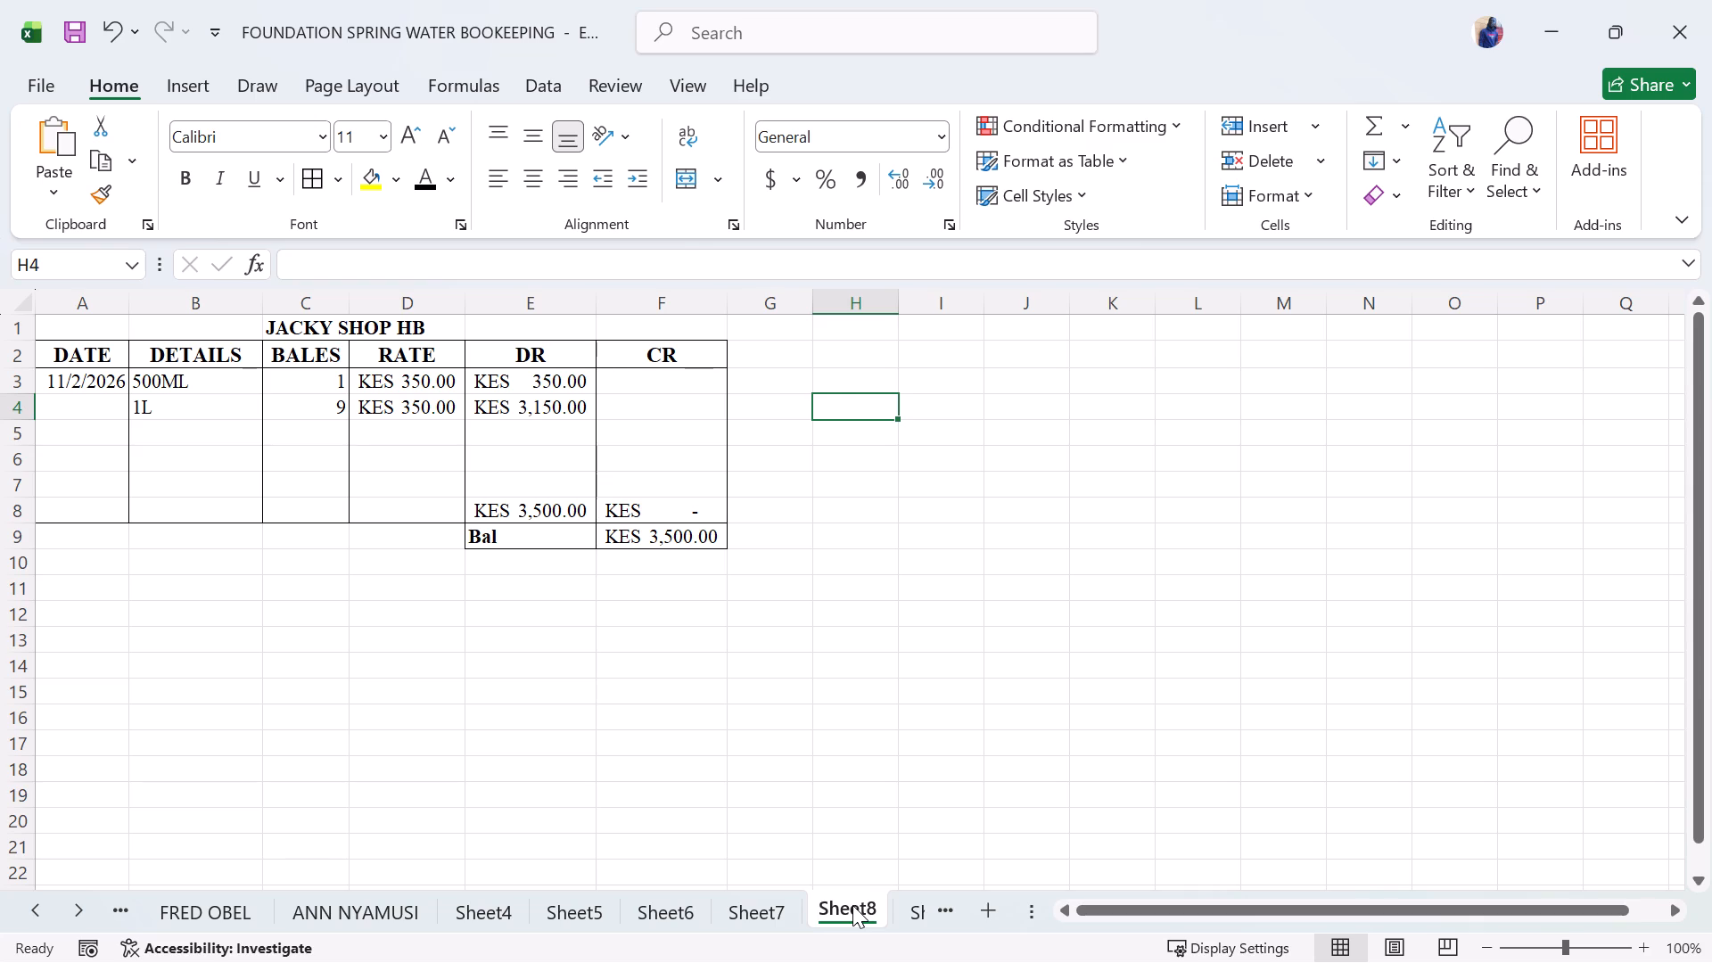
# On Sheet9, enter the date 11/2/2026 in row 4 of the Homabay Superstore account.
pyautogui.click(901, 908)
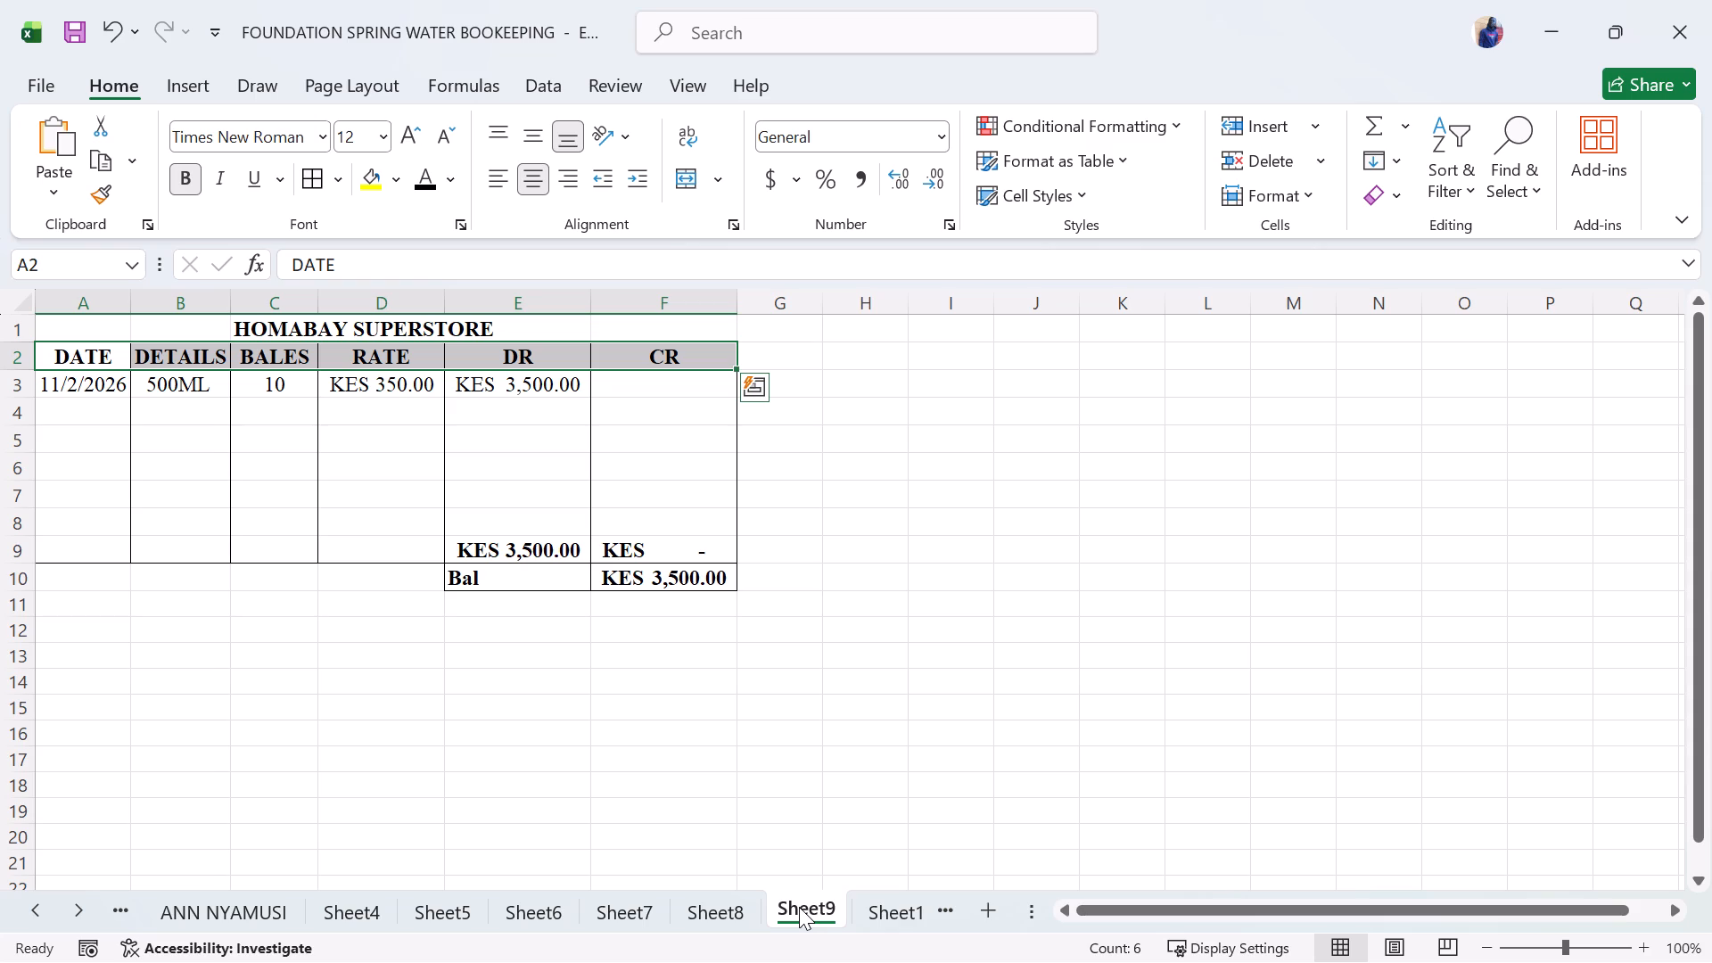
pyautogui.click(73, 419)
pyautogui.write('11')
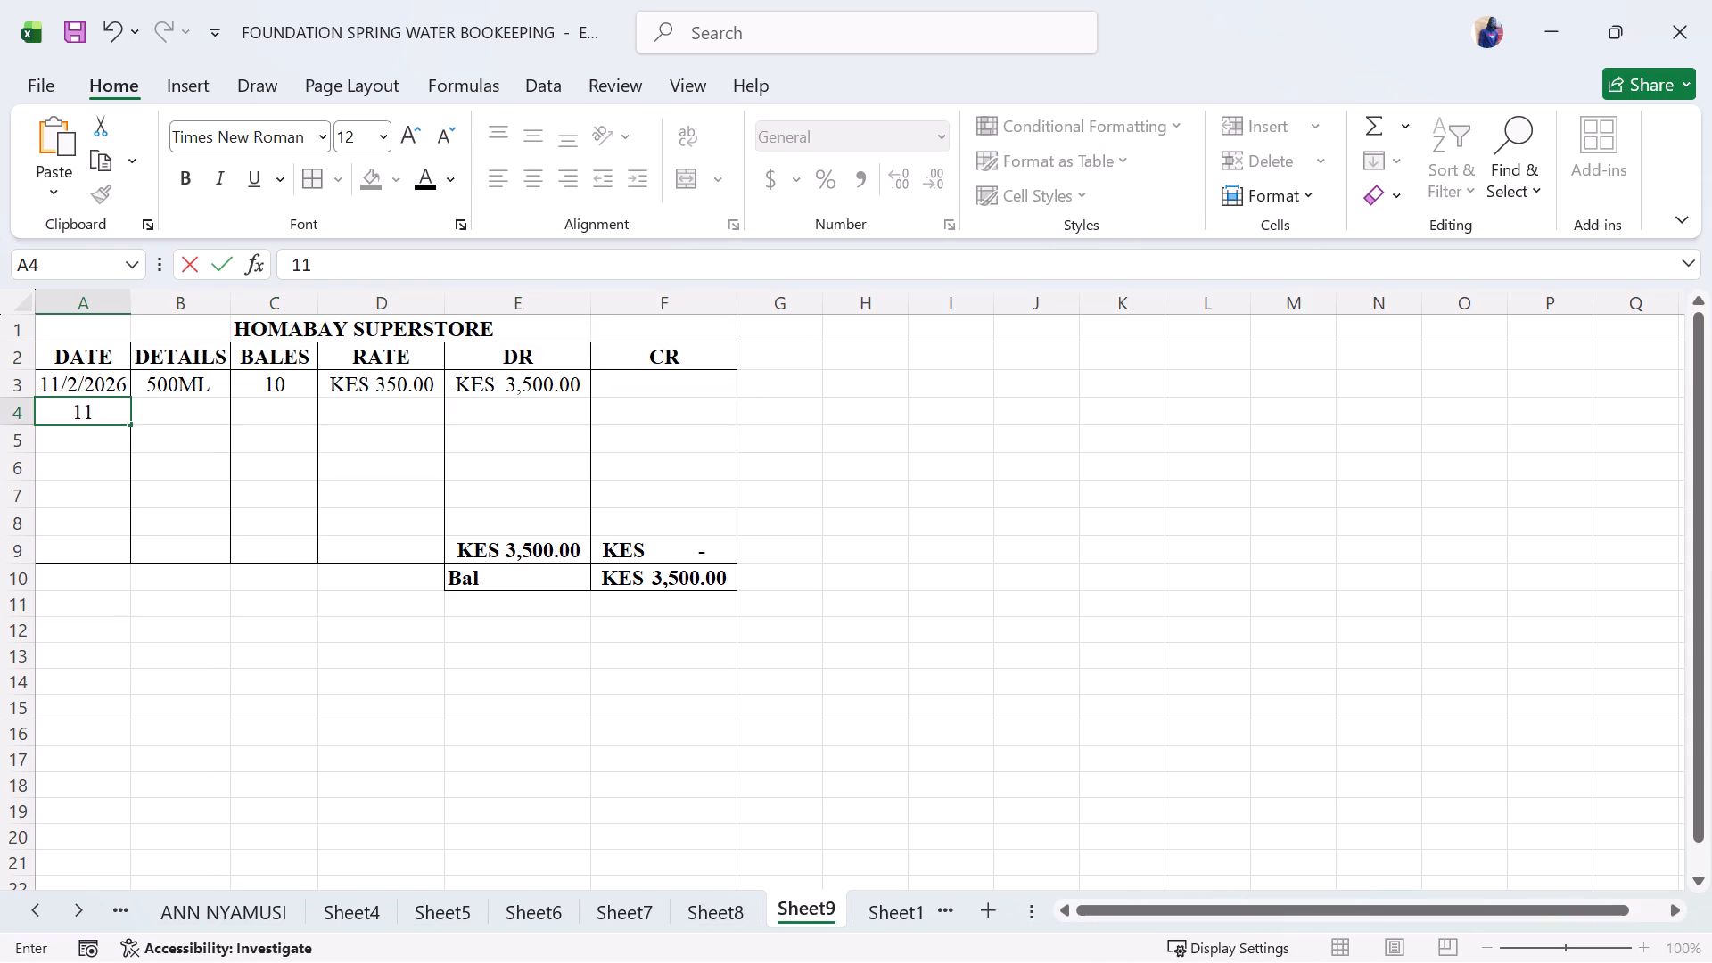
pyautogui.write('/2/')
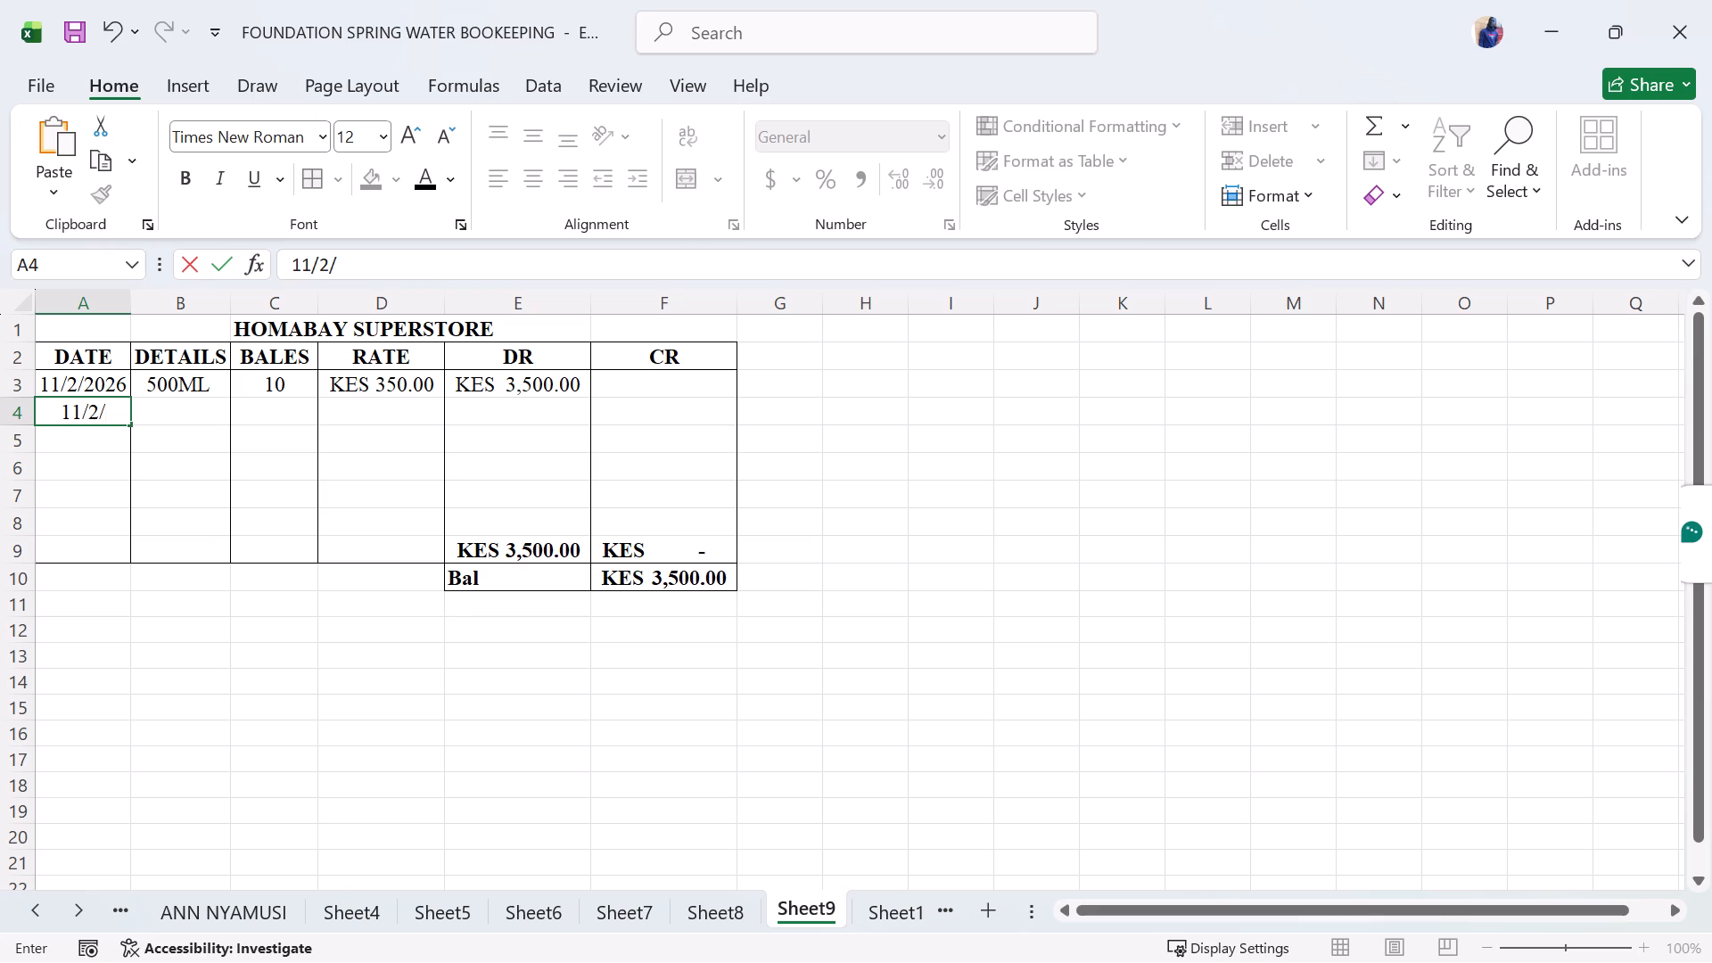
pyautogui.write('2026')
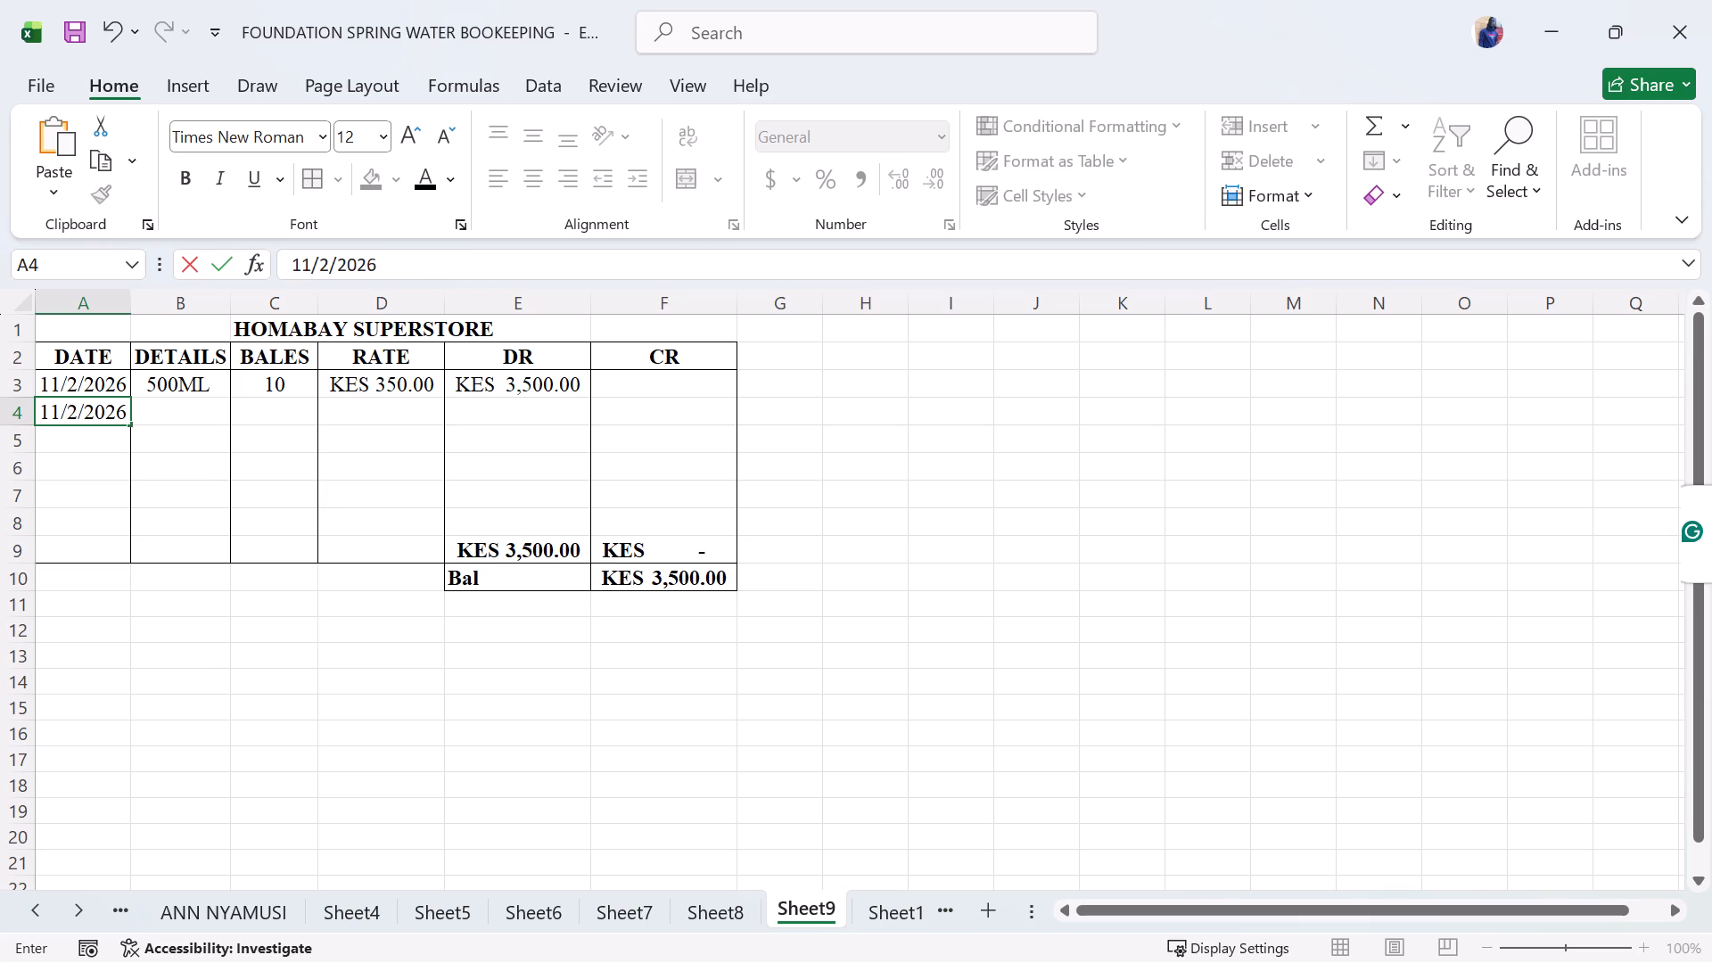
pyautogui.click(195, 420)
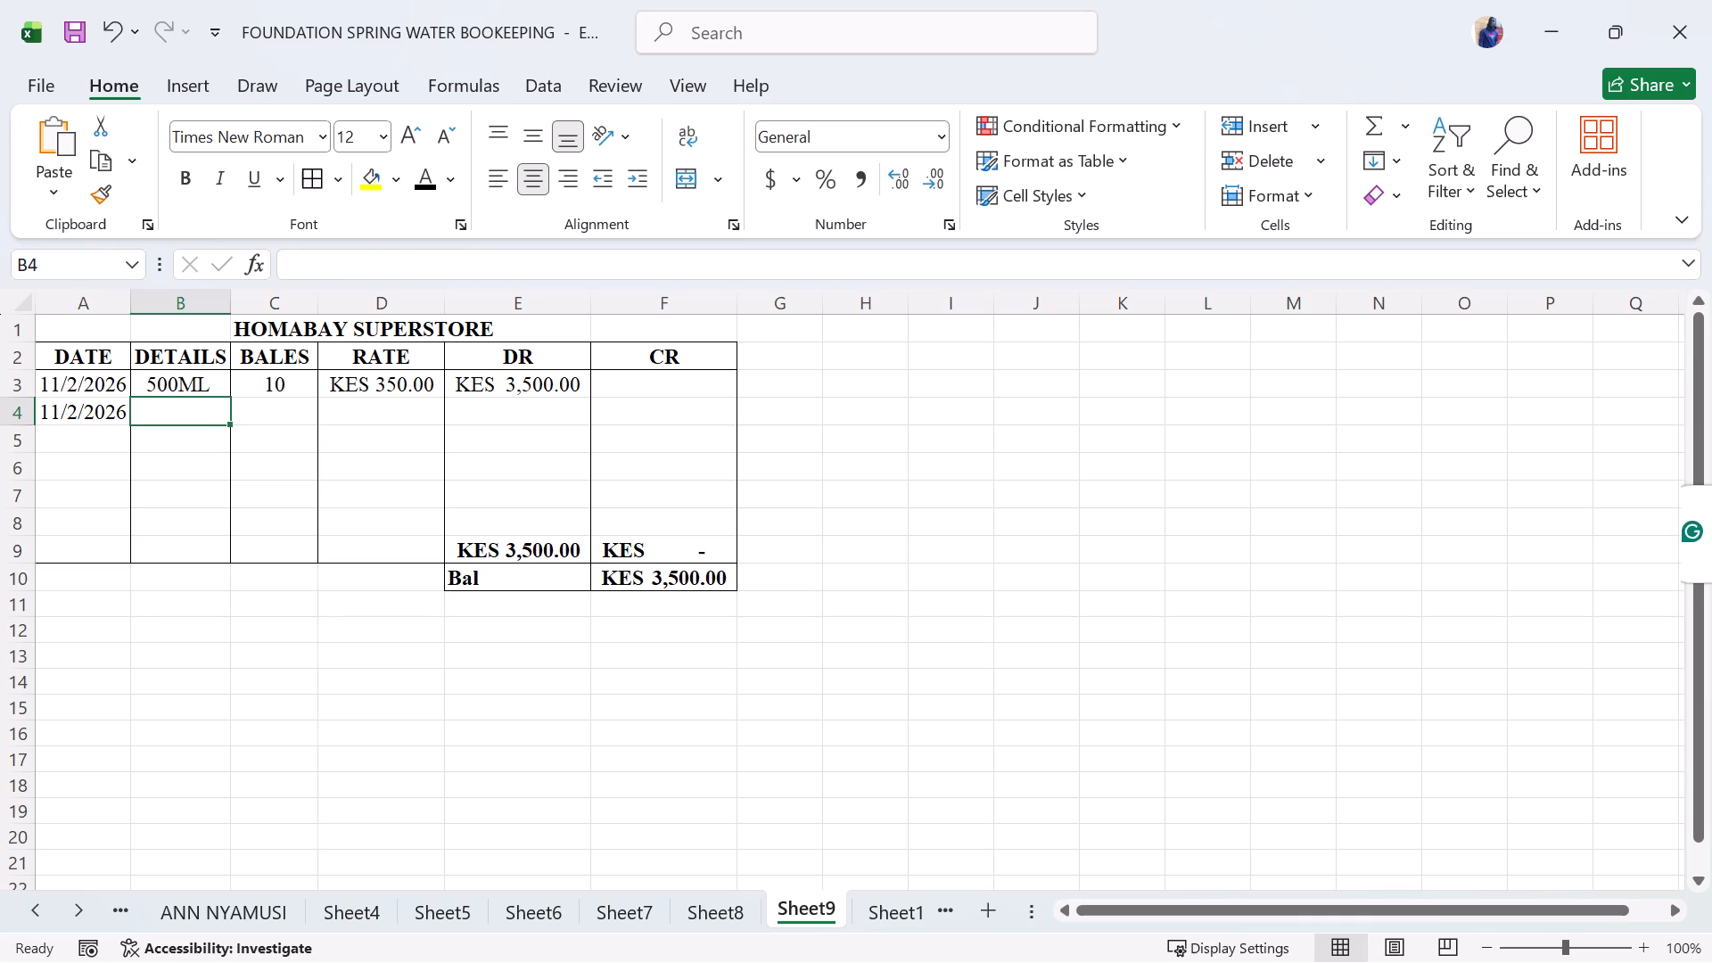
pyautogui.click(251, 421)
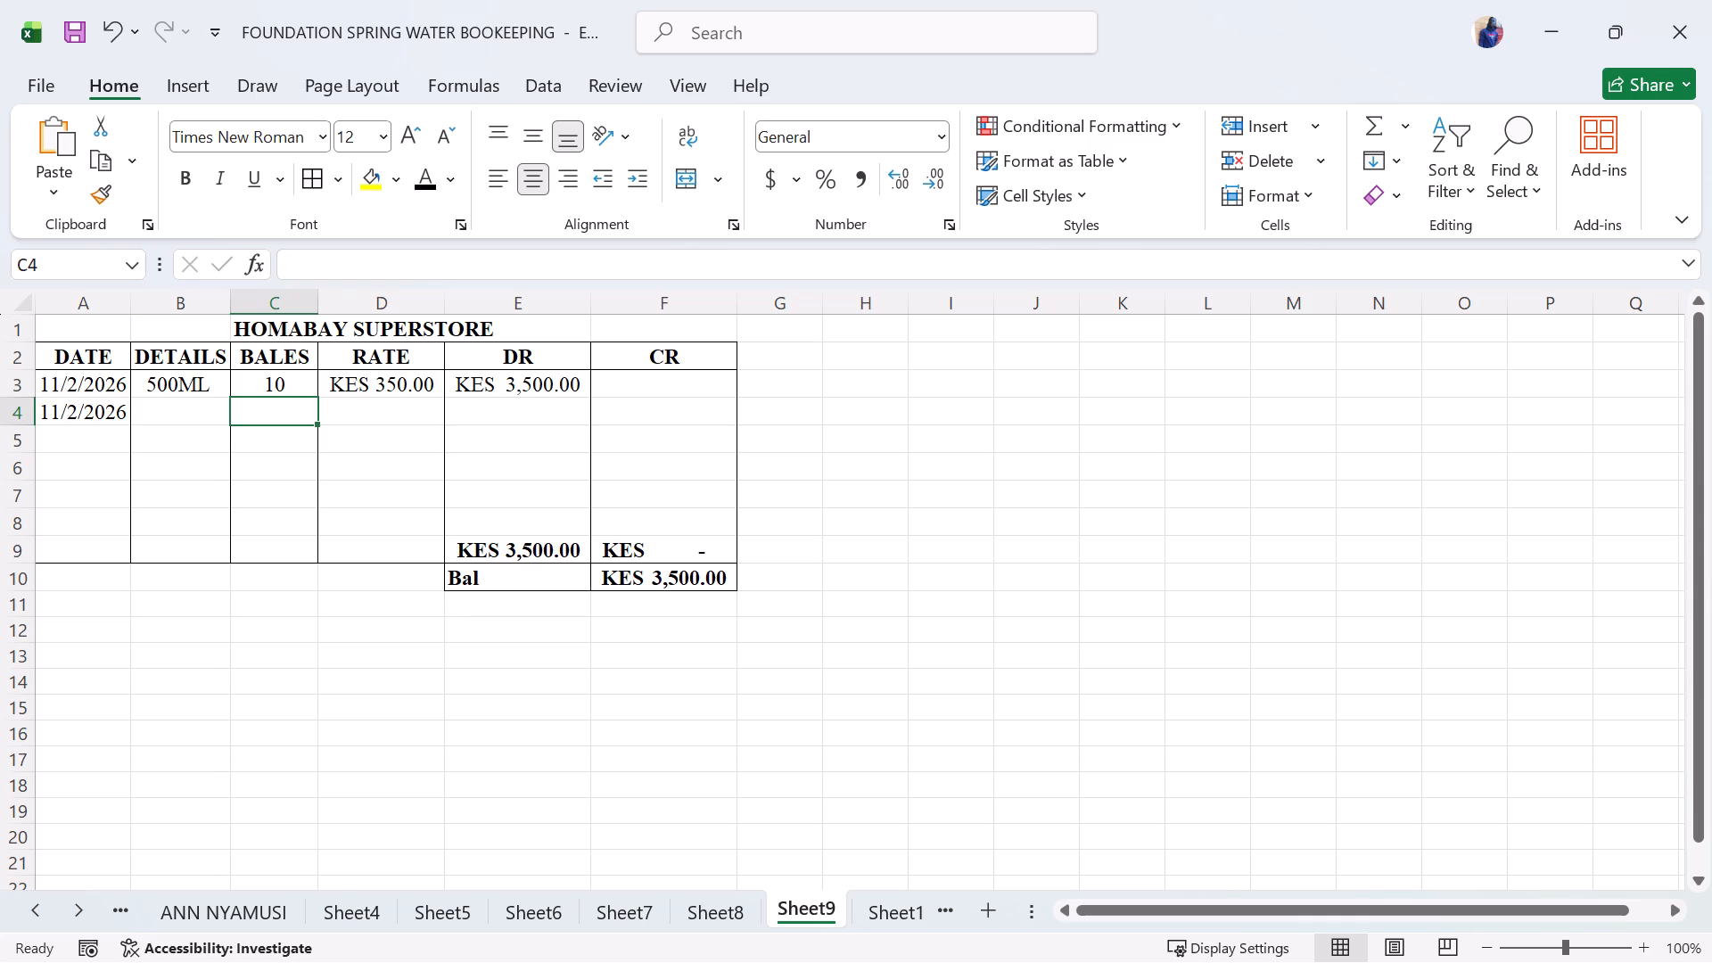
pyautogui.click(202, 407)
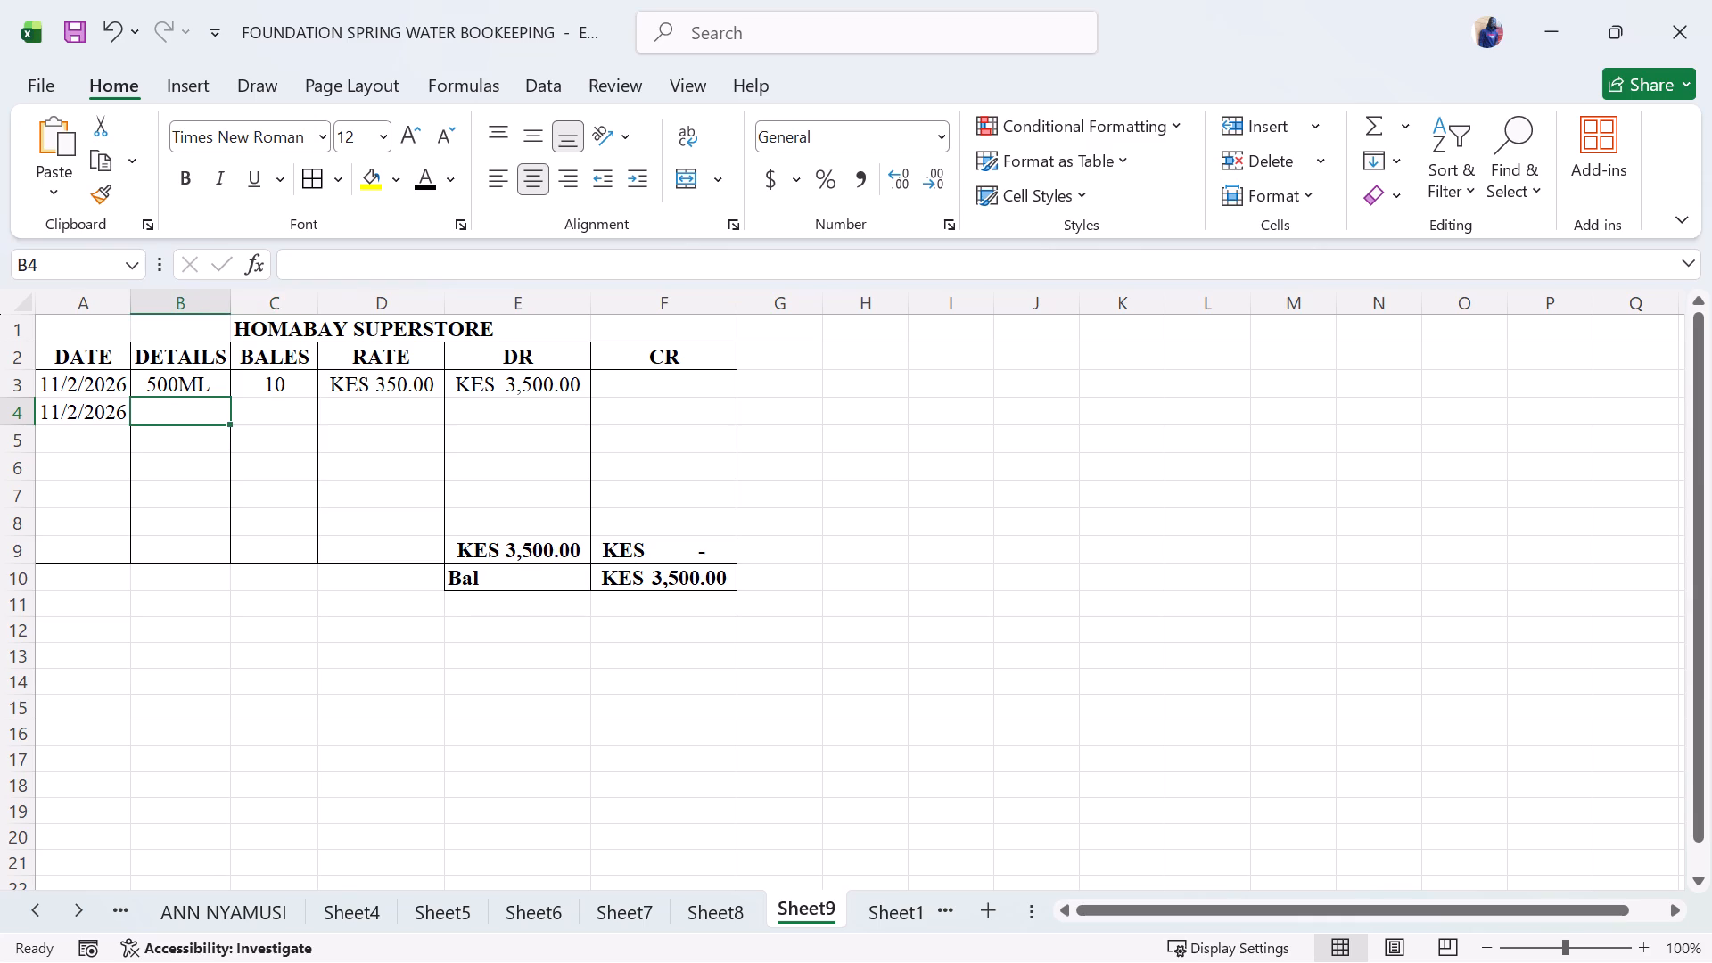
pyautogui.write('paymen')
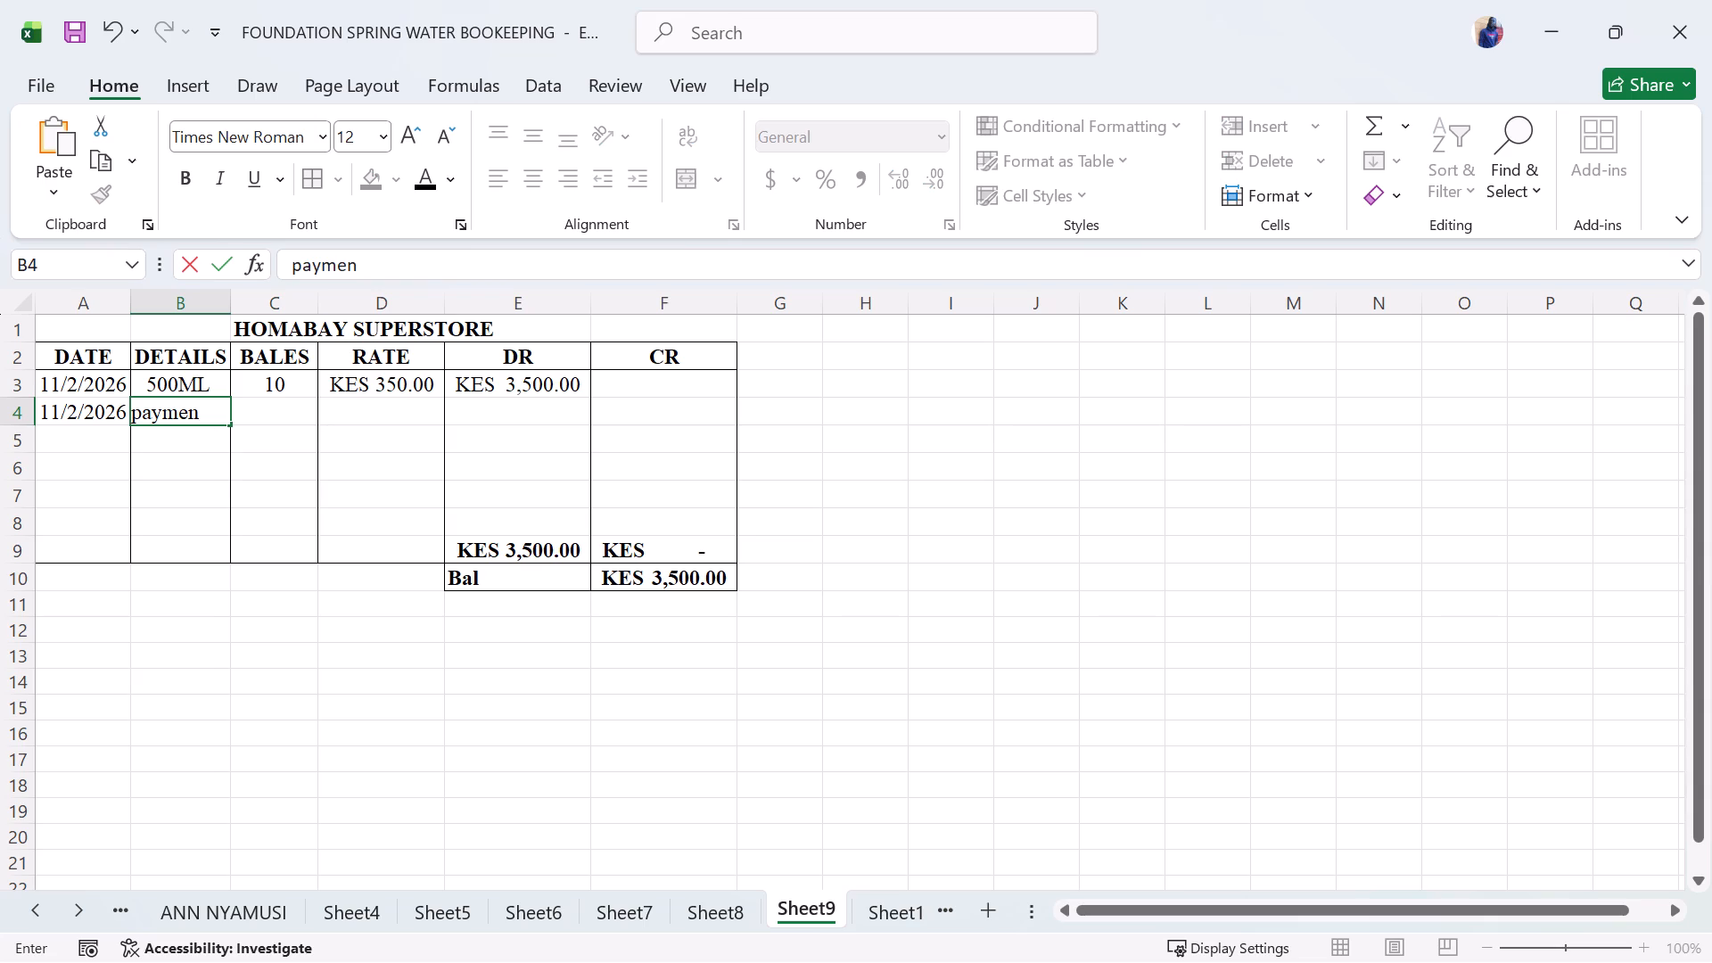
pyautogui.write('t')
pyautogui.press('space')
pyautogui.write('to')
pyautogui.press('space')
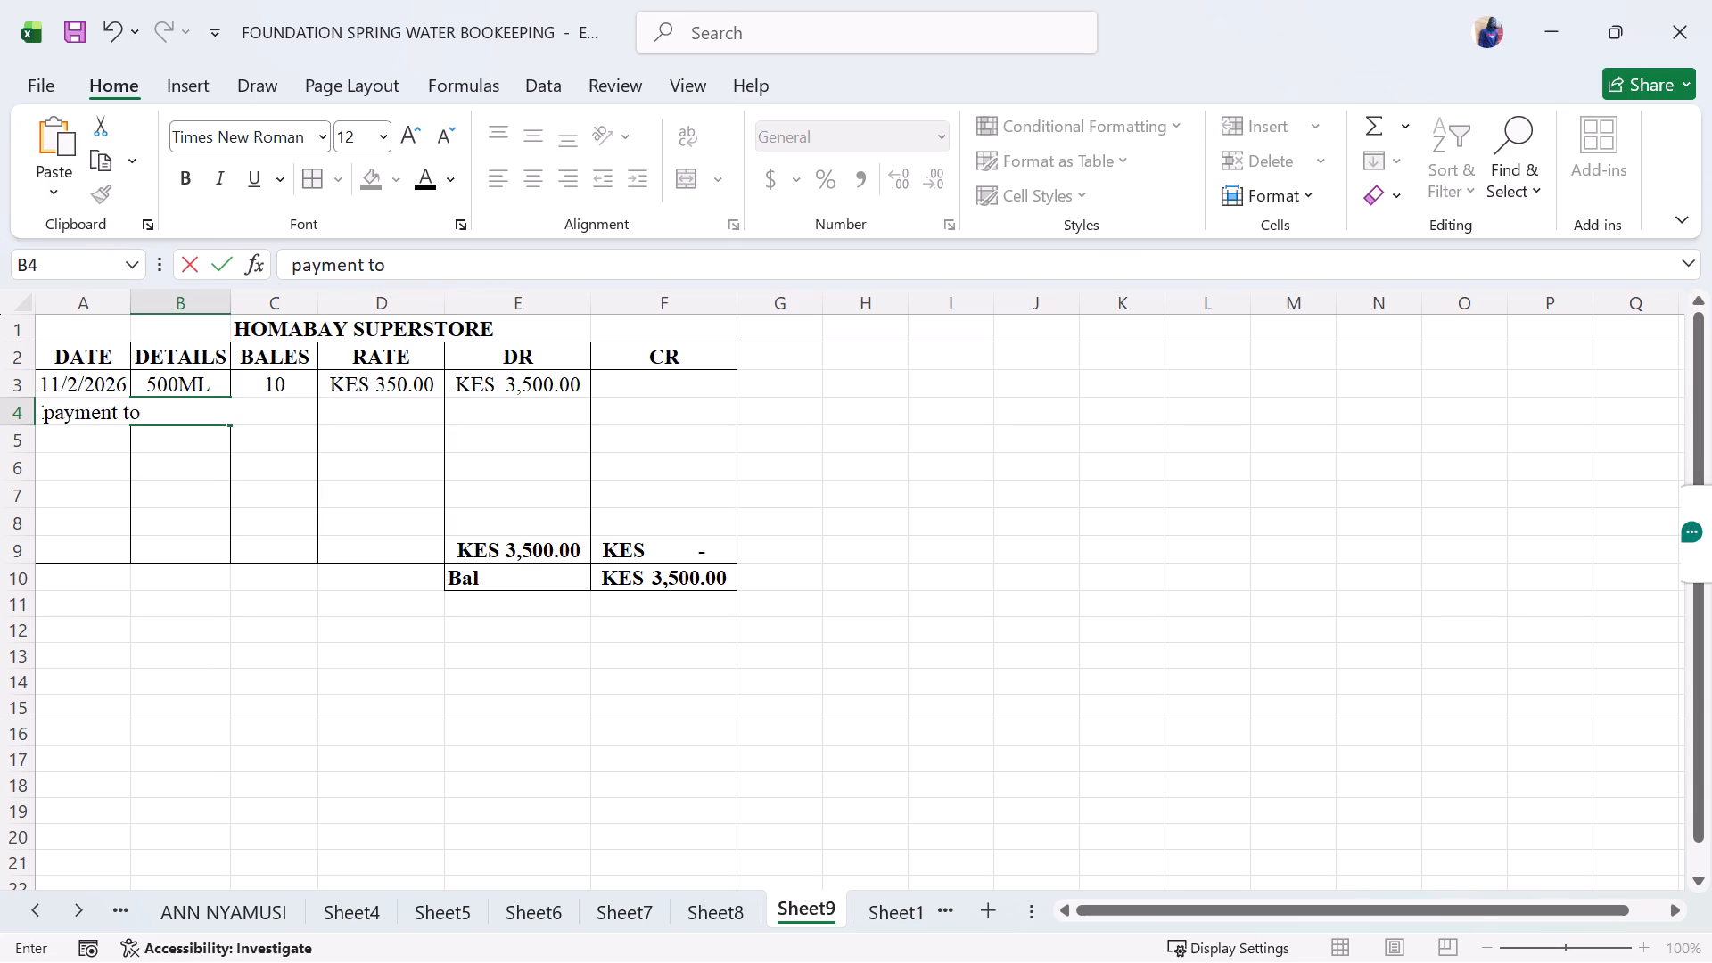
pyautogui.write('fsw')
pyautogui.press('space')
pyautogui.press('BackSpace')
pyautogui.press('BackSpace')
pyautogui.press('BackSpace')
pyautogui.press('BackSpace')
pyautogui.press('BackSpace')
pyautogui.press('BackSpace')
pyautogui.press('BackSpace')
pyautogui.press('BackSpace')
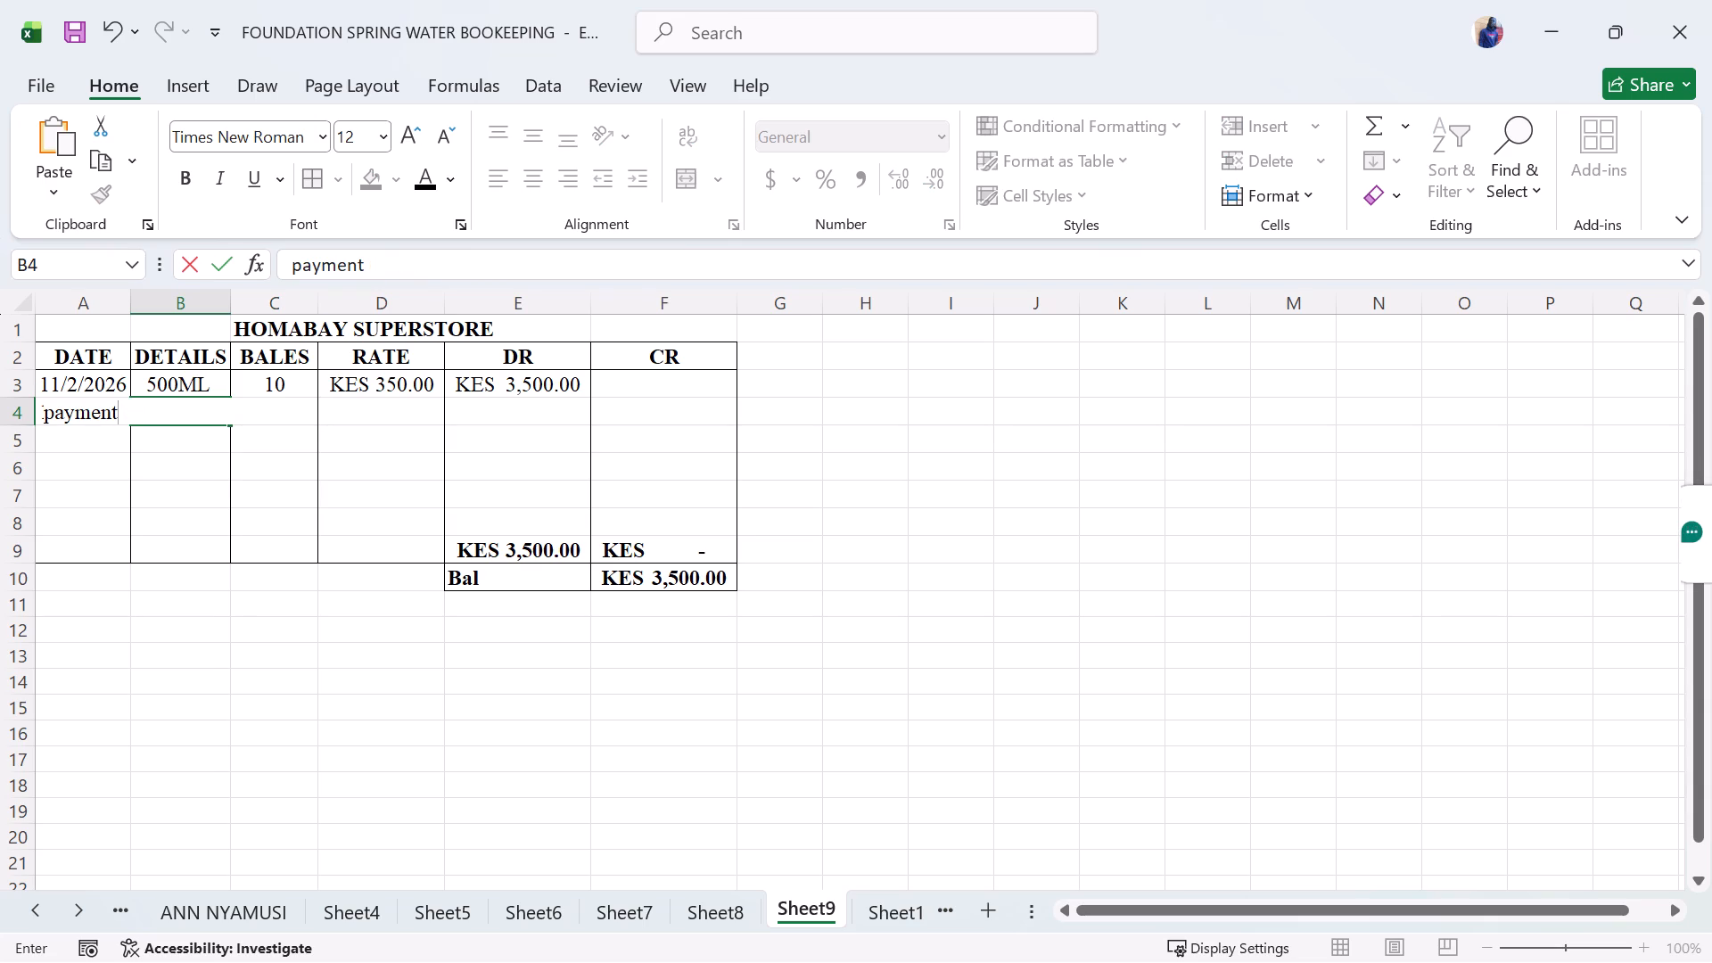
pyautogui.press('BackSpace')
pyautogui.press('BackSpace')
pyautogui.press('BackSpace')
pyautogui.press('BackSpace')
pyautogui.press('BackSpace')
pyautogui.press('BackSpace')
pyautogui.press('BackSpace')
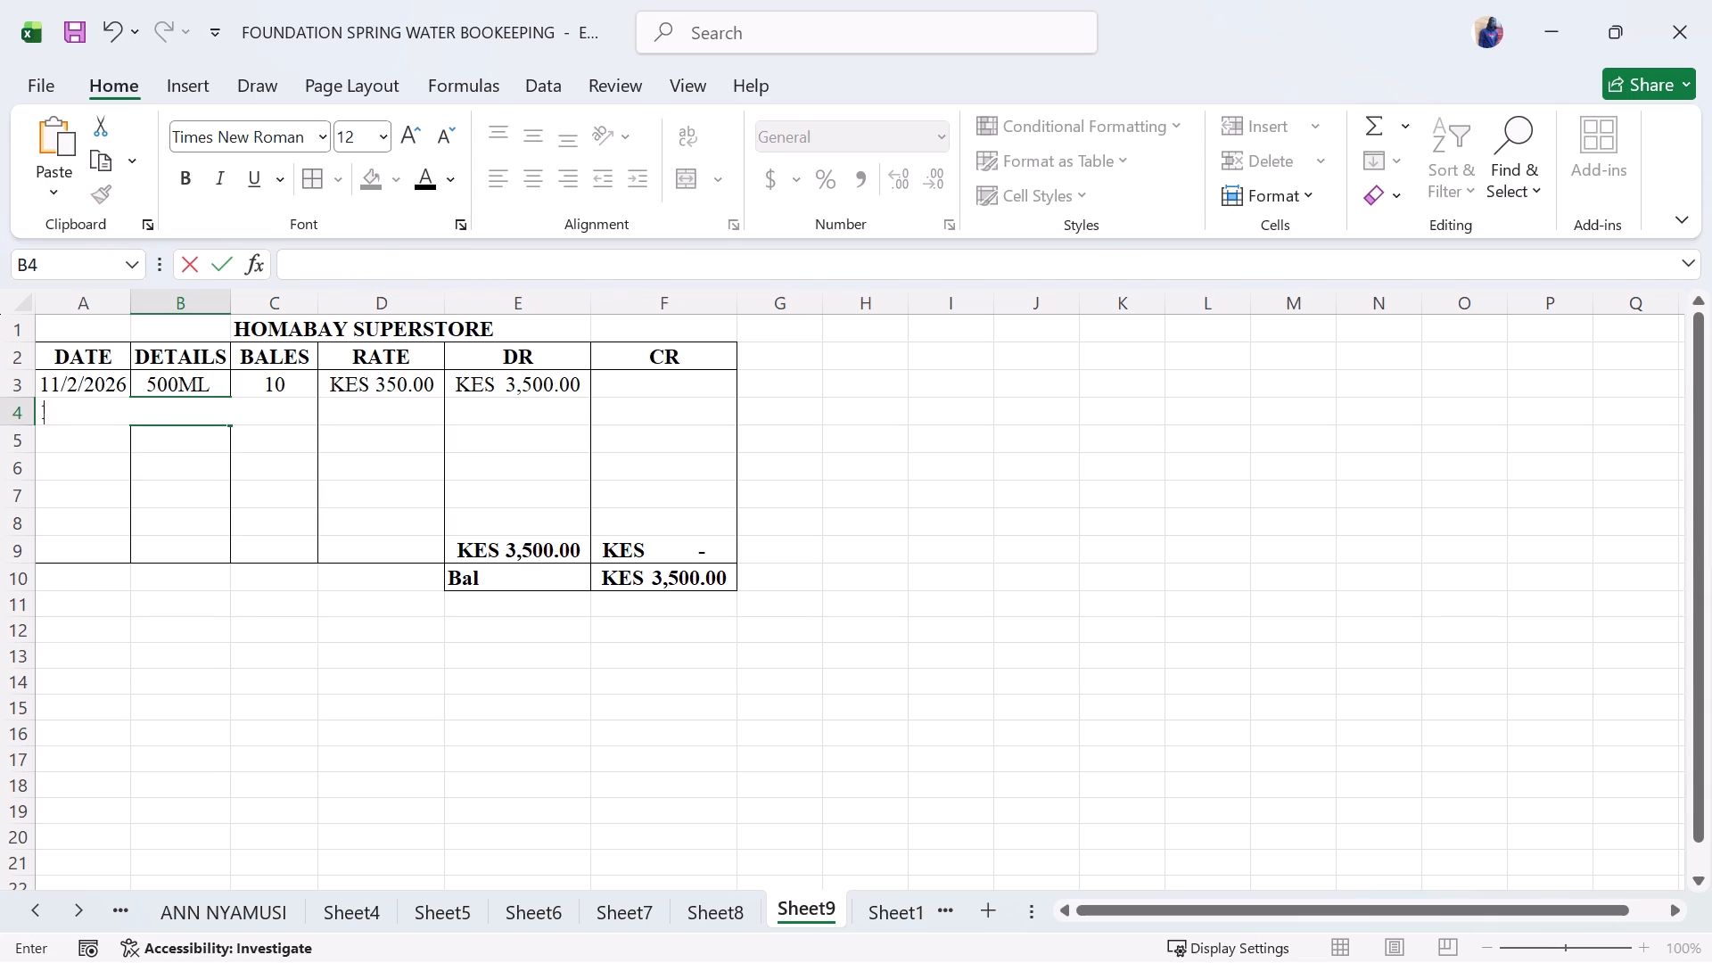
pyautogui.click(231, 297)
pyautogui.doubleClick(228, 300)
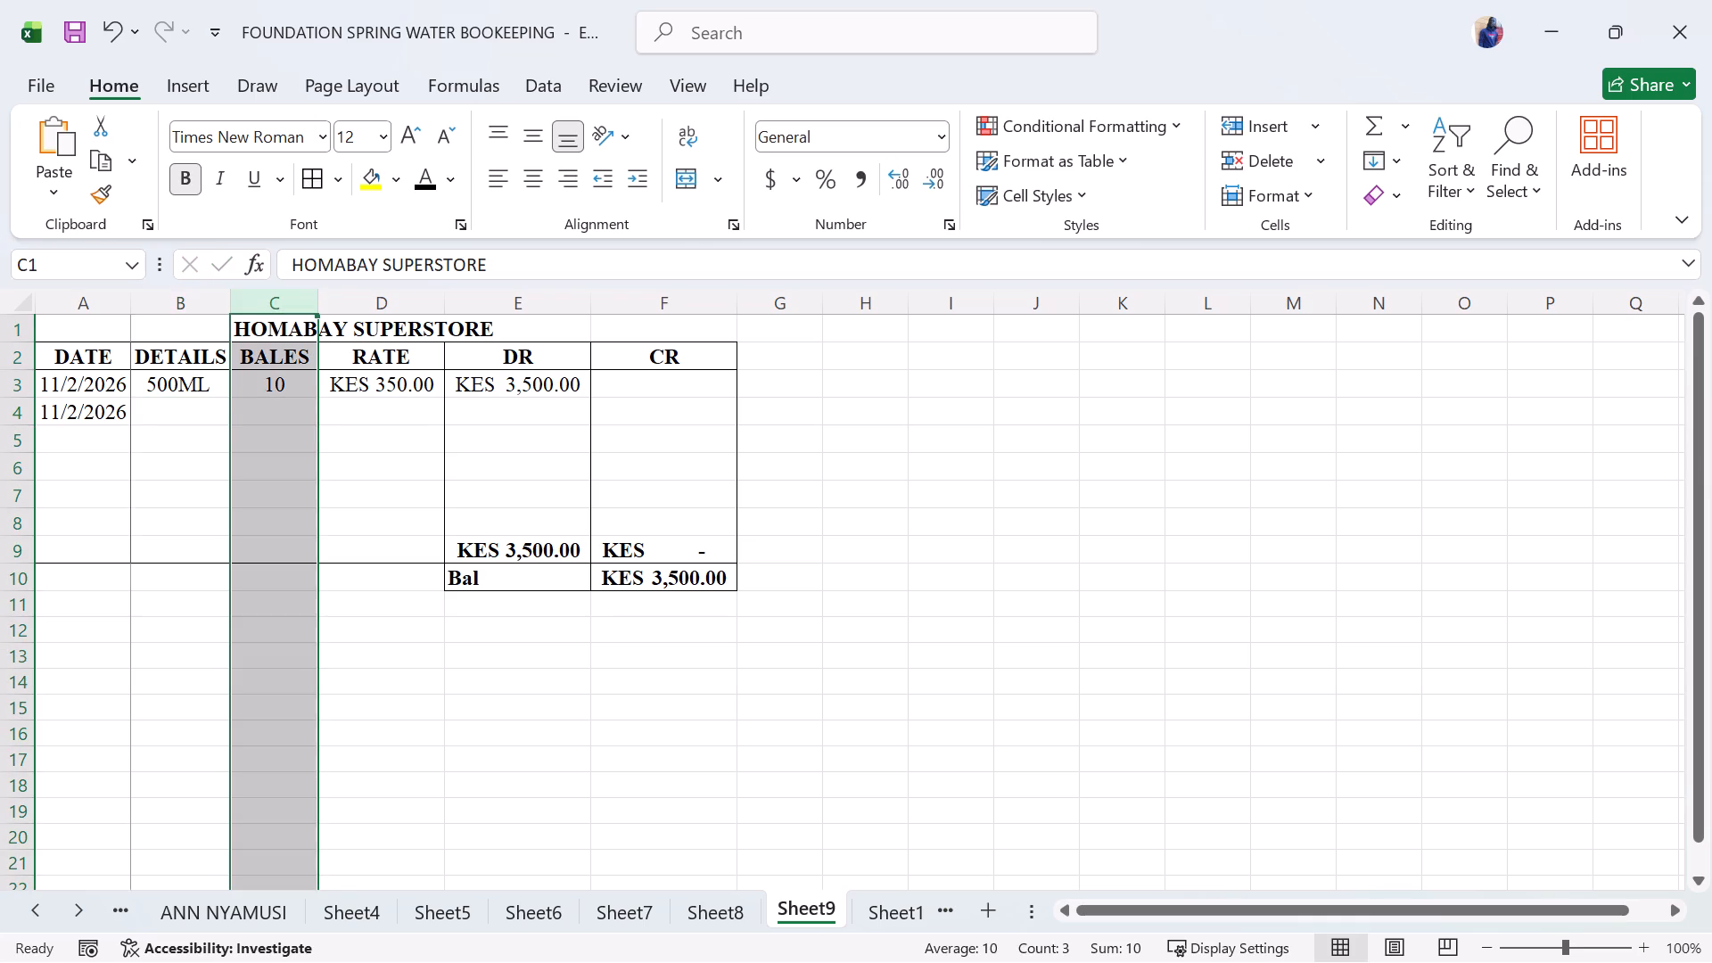
# Enter Payment to FSW in the row 4 details cell and fit the DETAILS column width to its text.
pyautogui.click(193, 407)
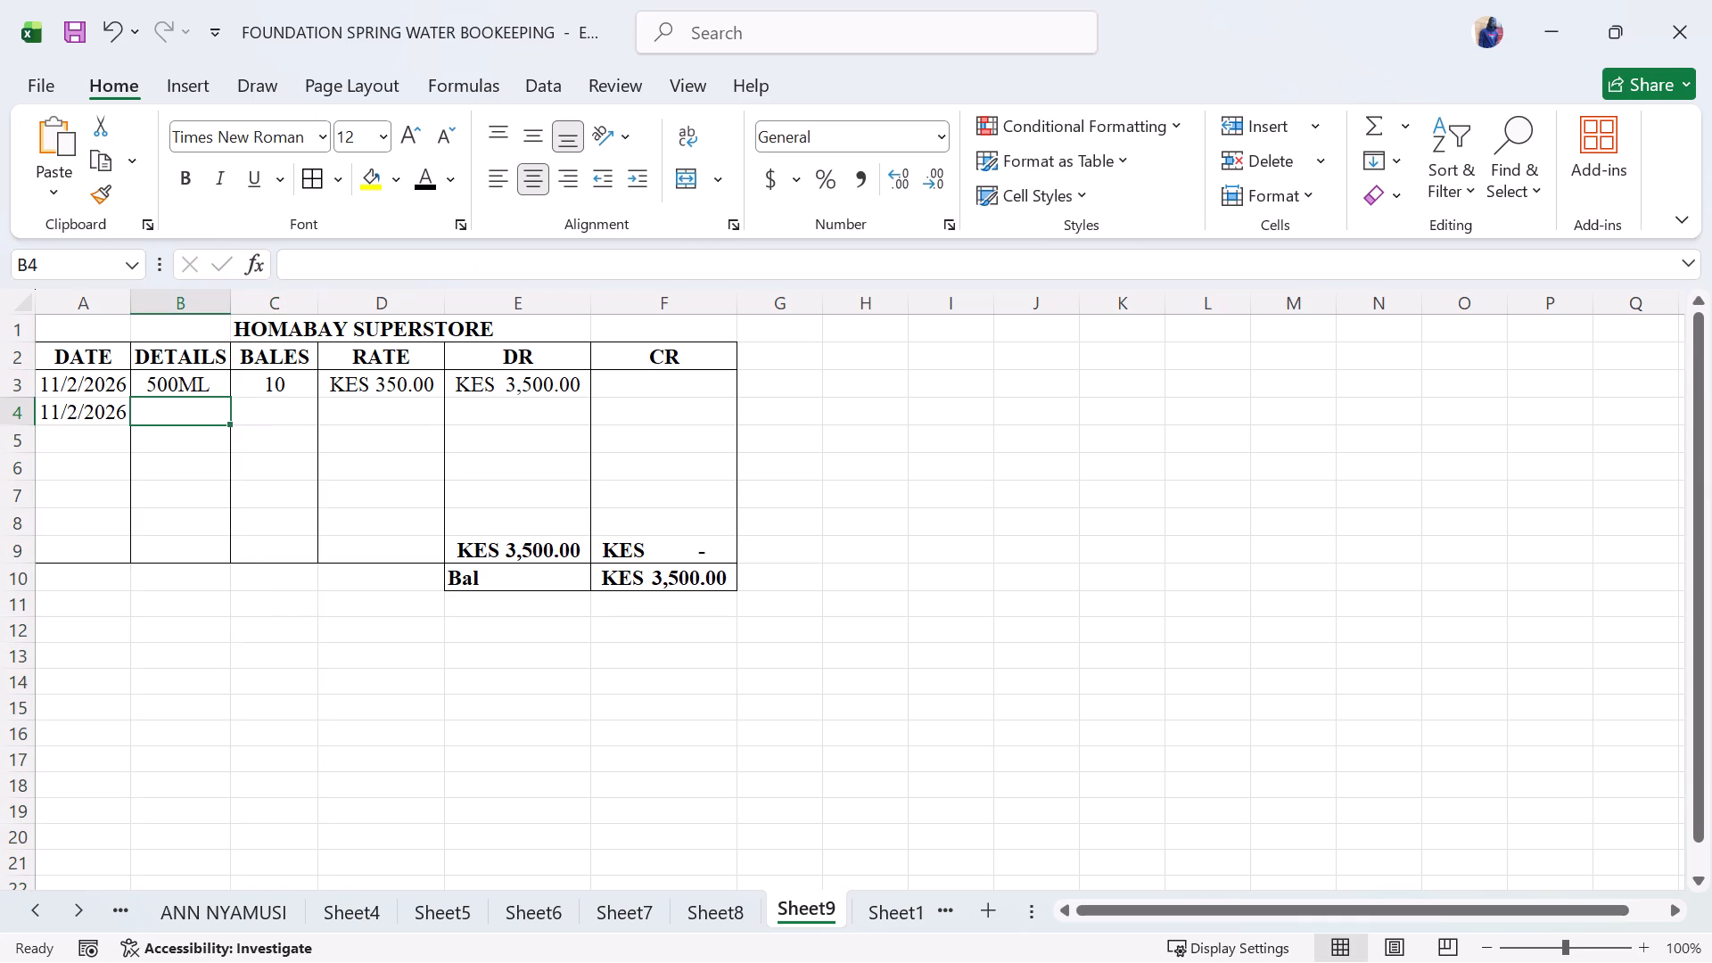
pyautogui.write('ay')
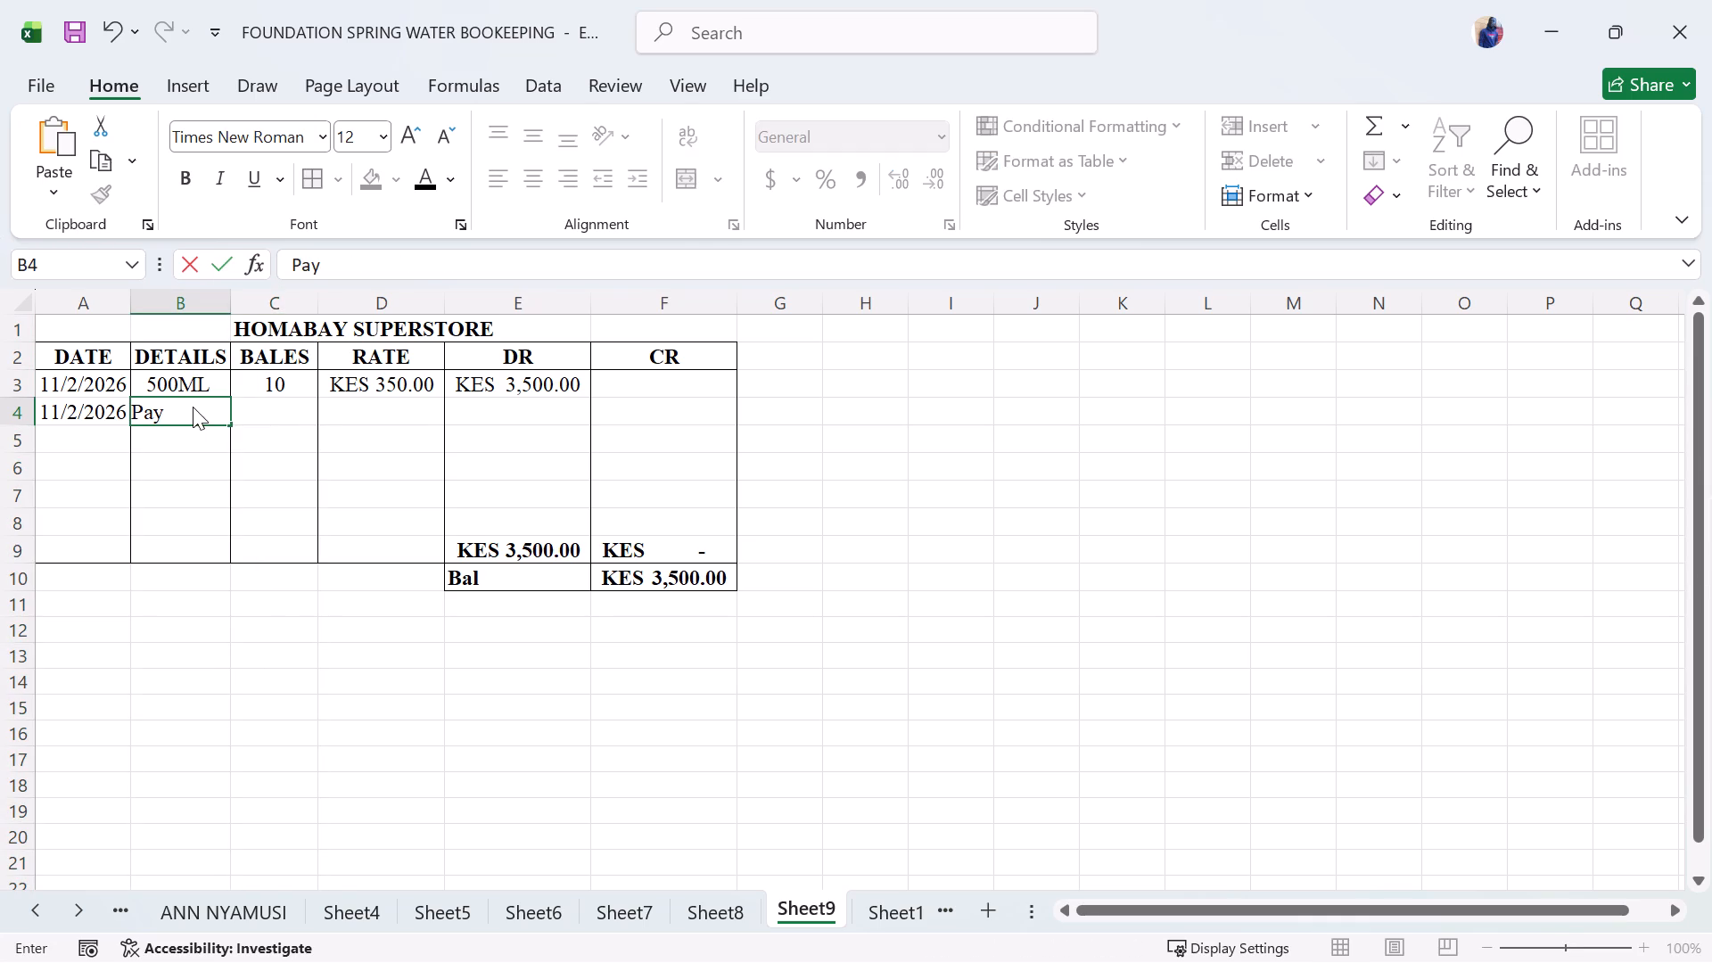
pyautogui.write('ment to')
pyautogui.press('space')
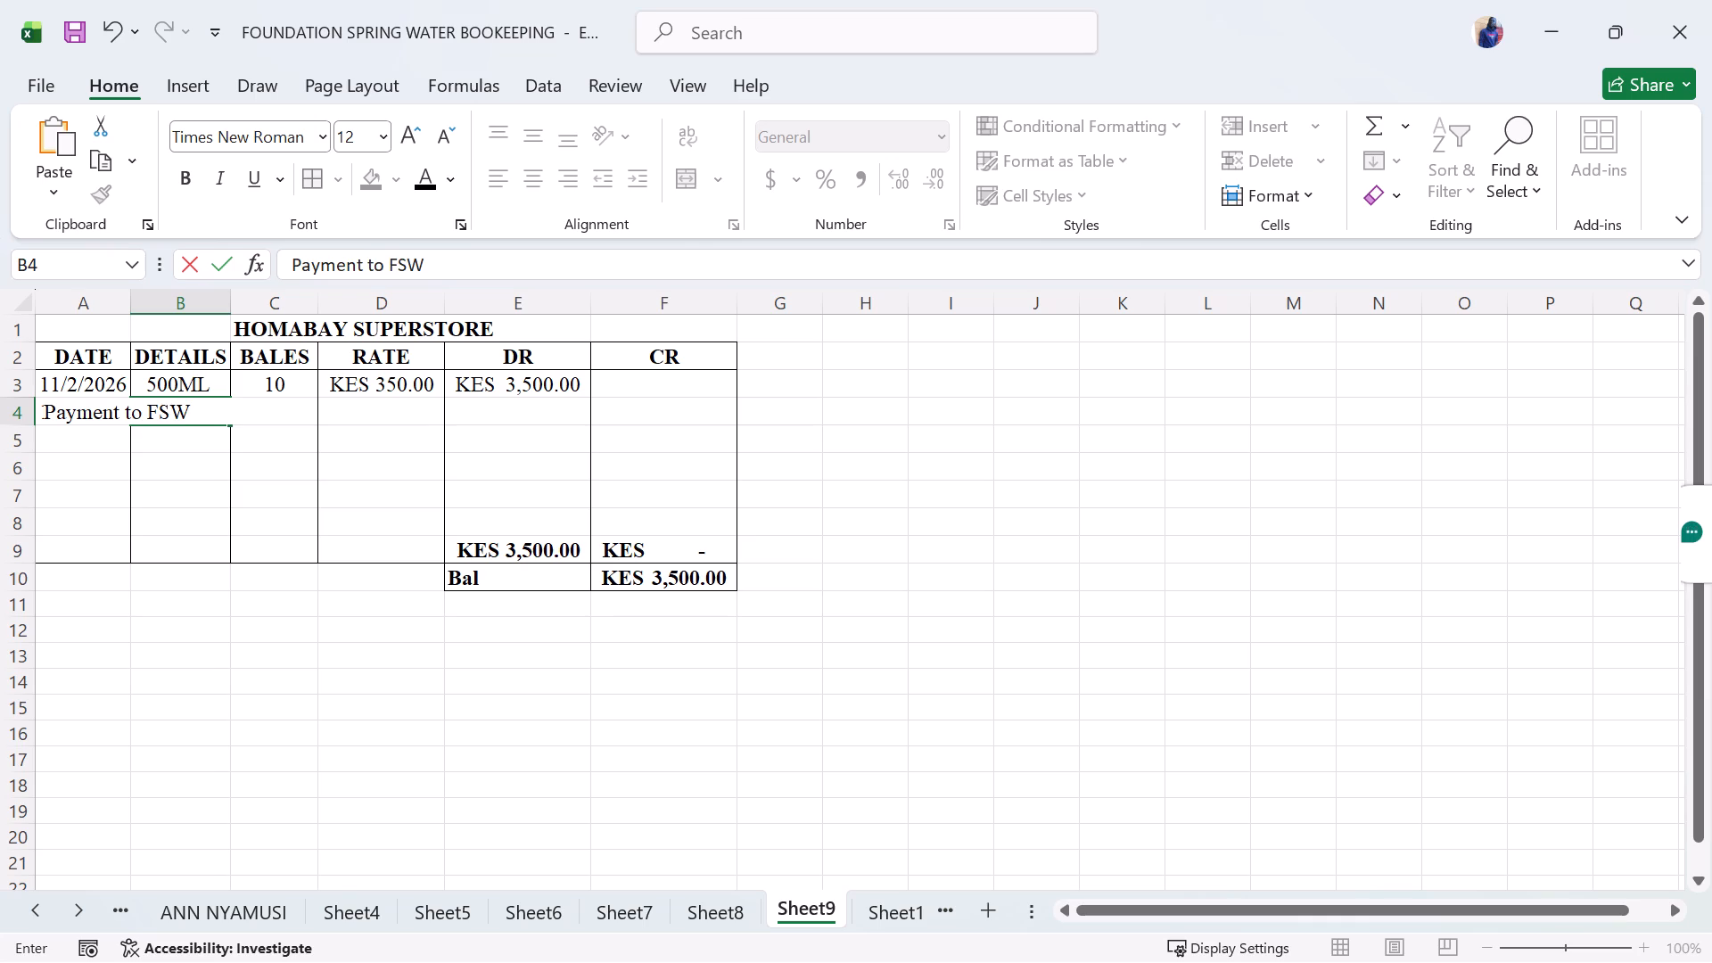
pyautogui.click(226, 300)
pyautogui.doubleClick(229, 301)
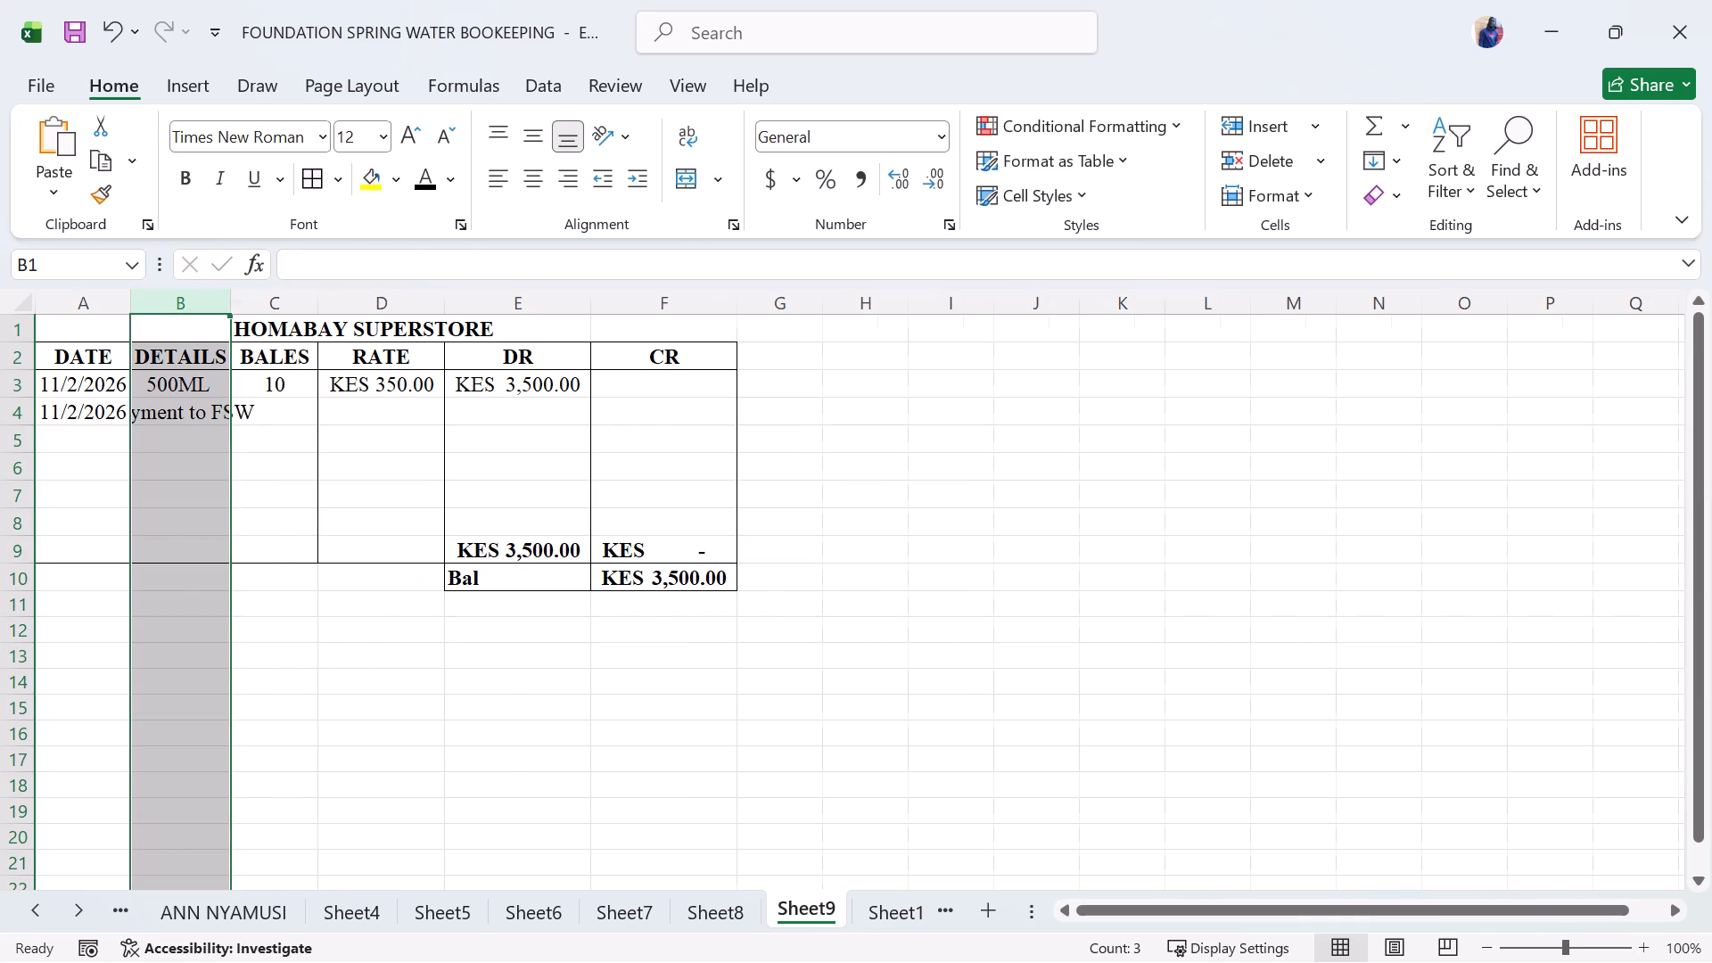
pyautogui.click(304, 435)
# Record a payment of 3500 in the CR column of row 4 in the Homabay Superstore account.
pyautogui.click(321, 407)
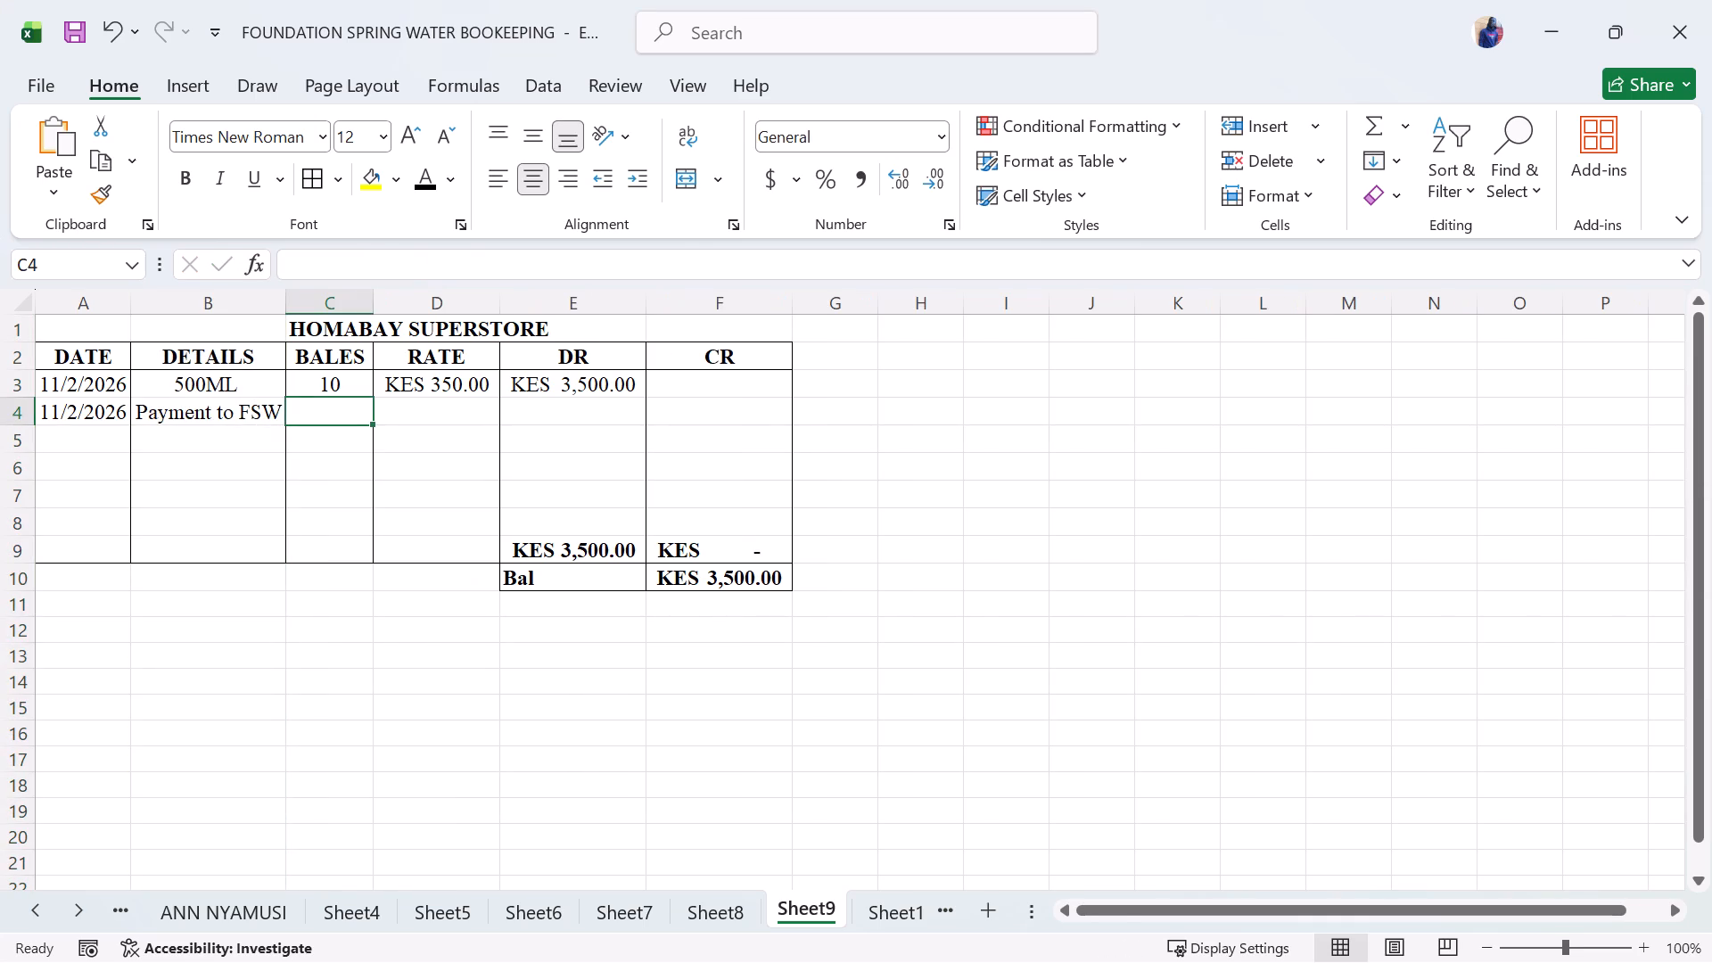
pyautogui.click(413, 424)
pyautogui.click(553, 406)
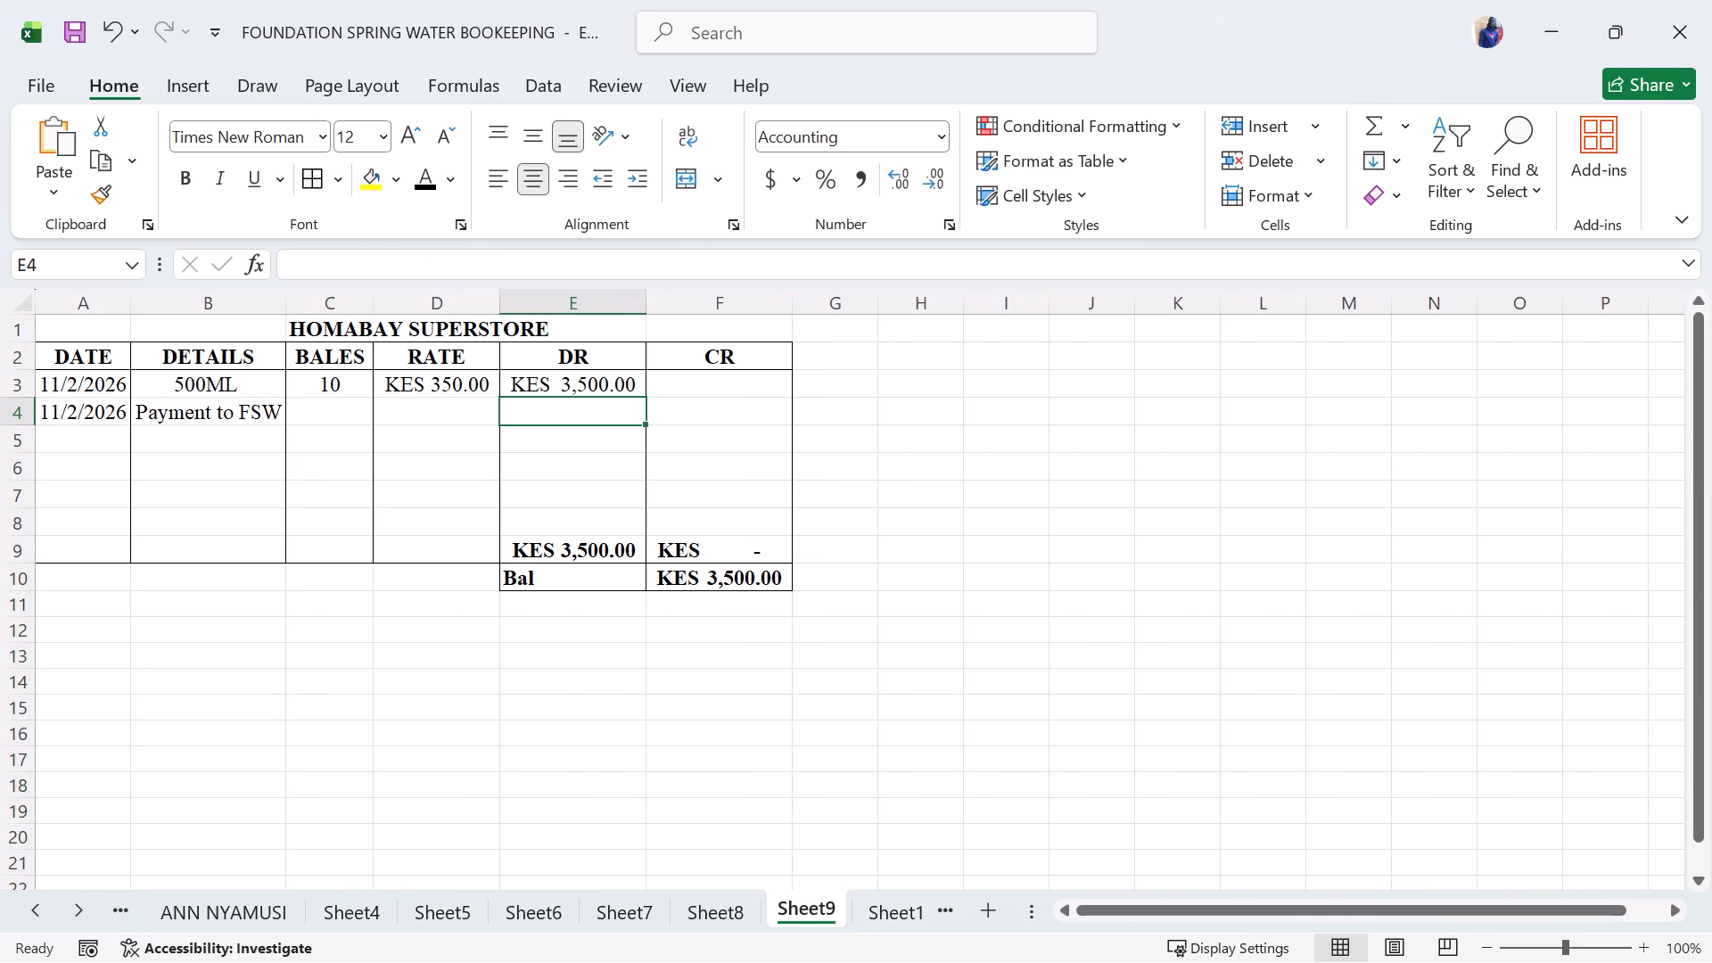
pyautogui.click(704, 410)
pyautogui.write('3500')
pyautogui.click(835, 449)
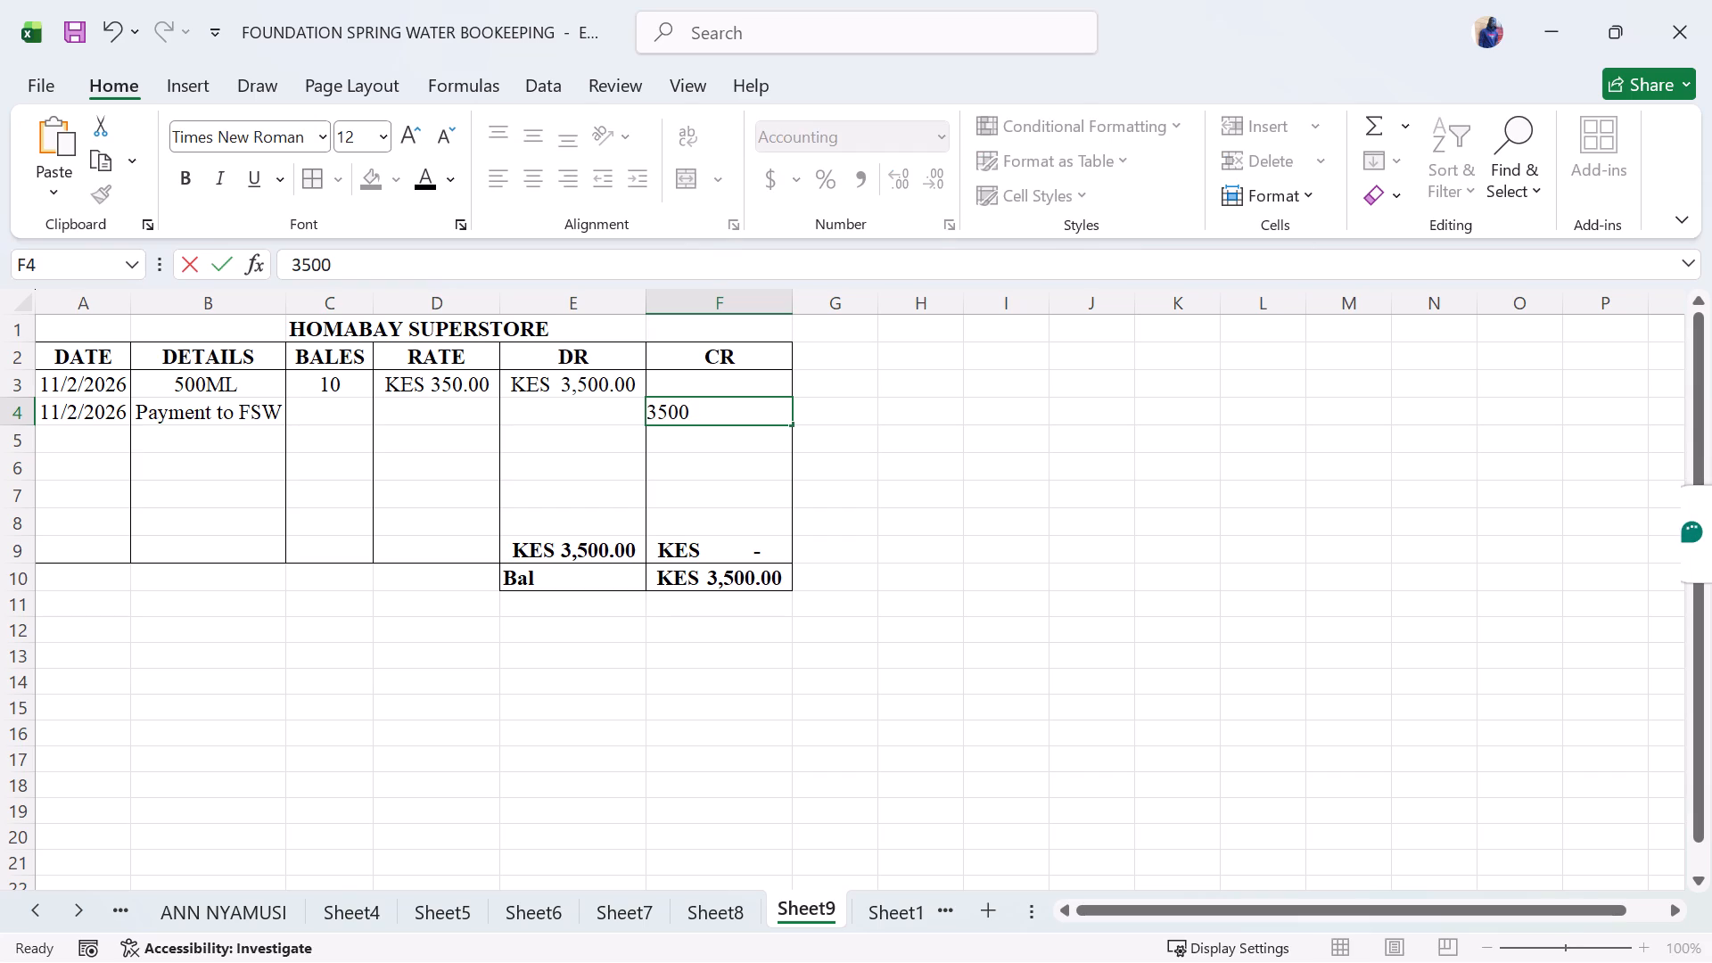
pyautogui.click(778, 455)
pyautogui.click(743, 442)
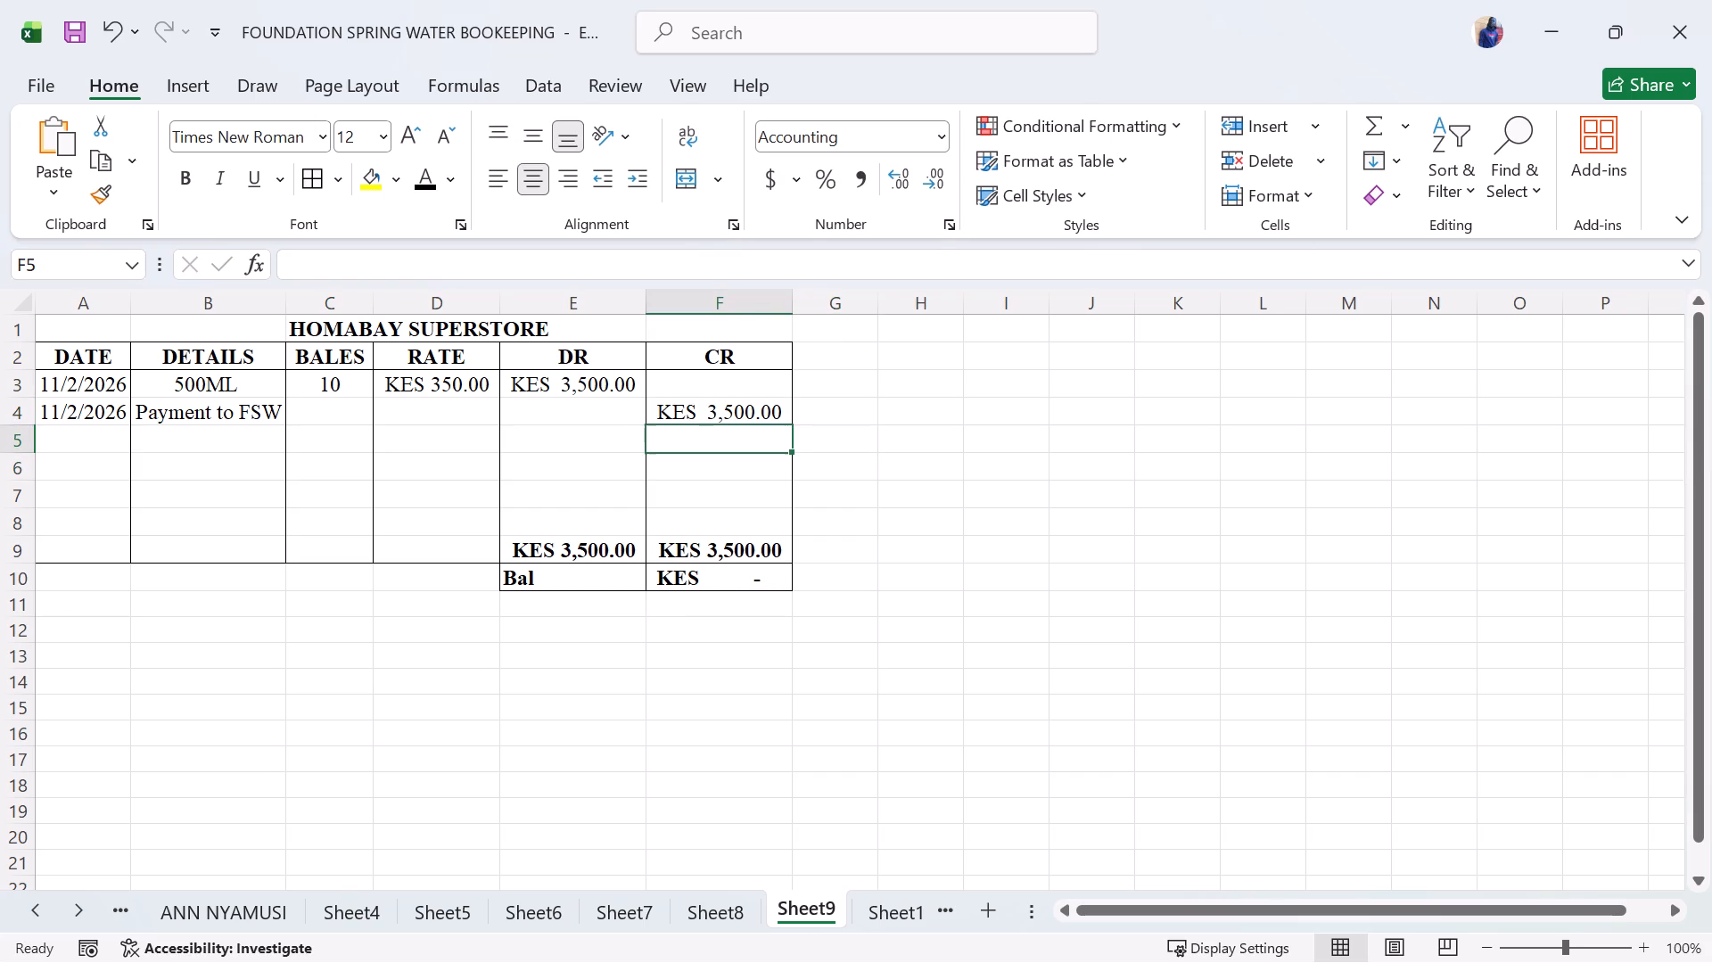
# Review the Jacky Shop account on Sheet8 and the customer balances in the debtors' ledger on Sheet1.
pyautogui.click(702, 908)
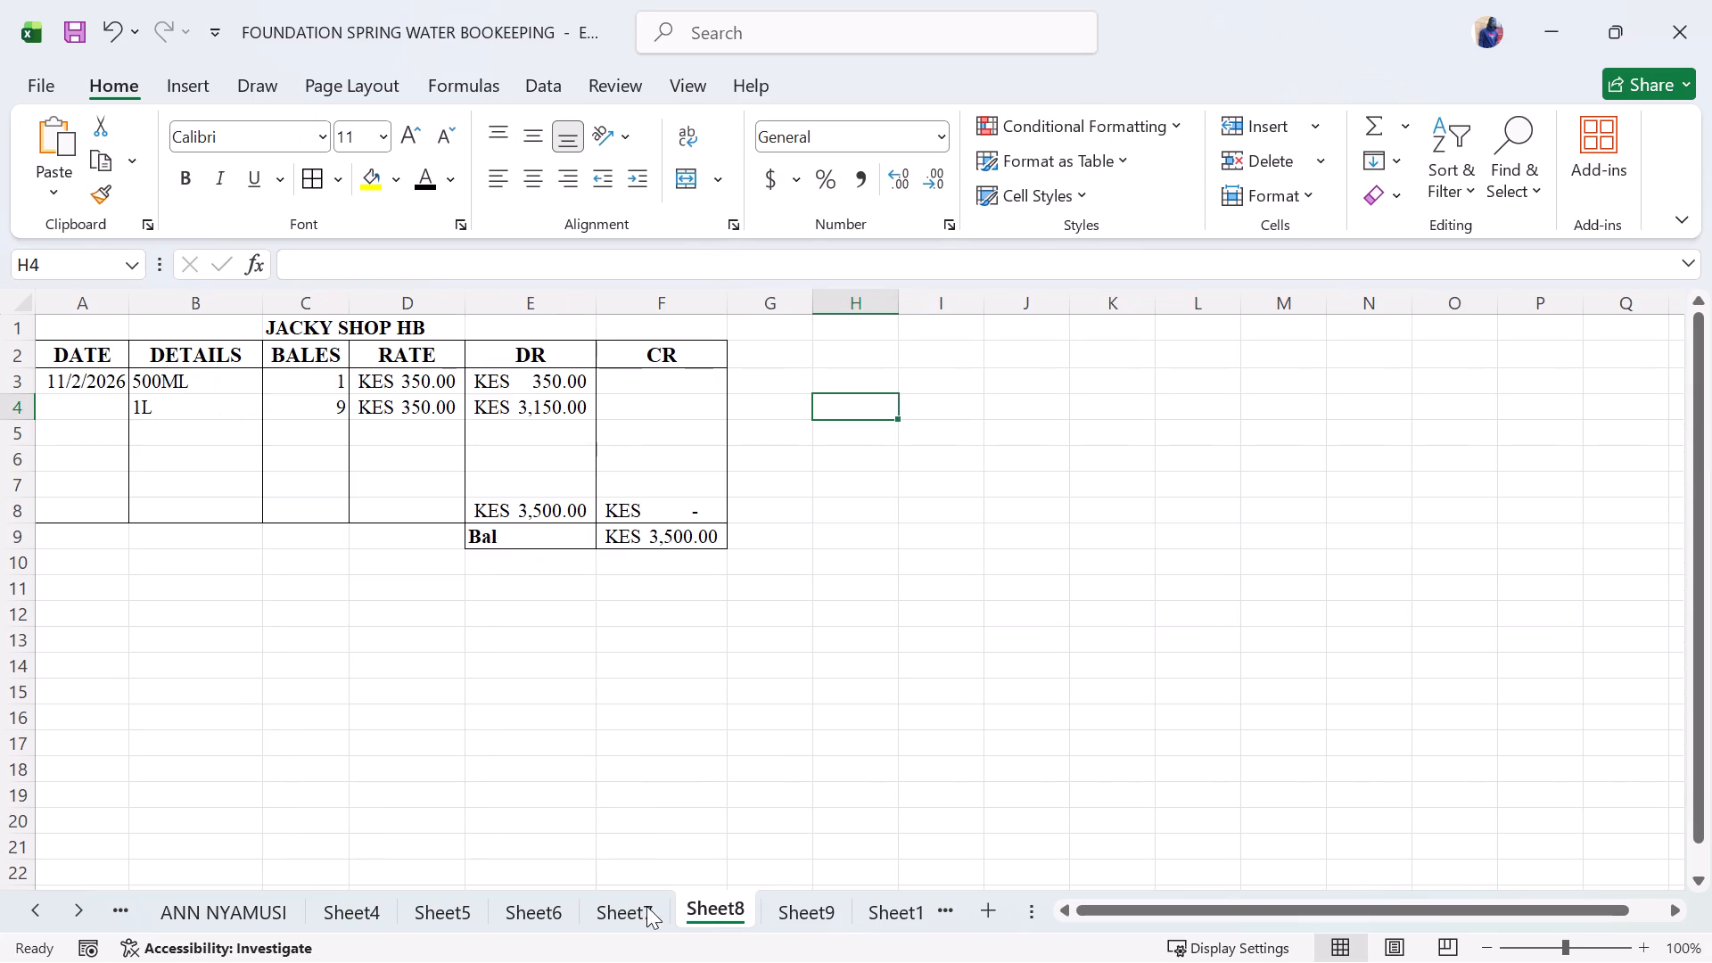
pyautogui.tripleClick(53, 909)
pyautogui.doubleClick(53, 909)
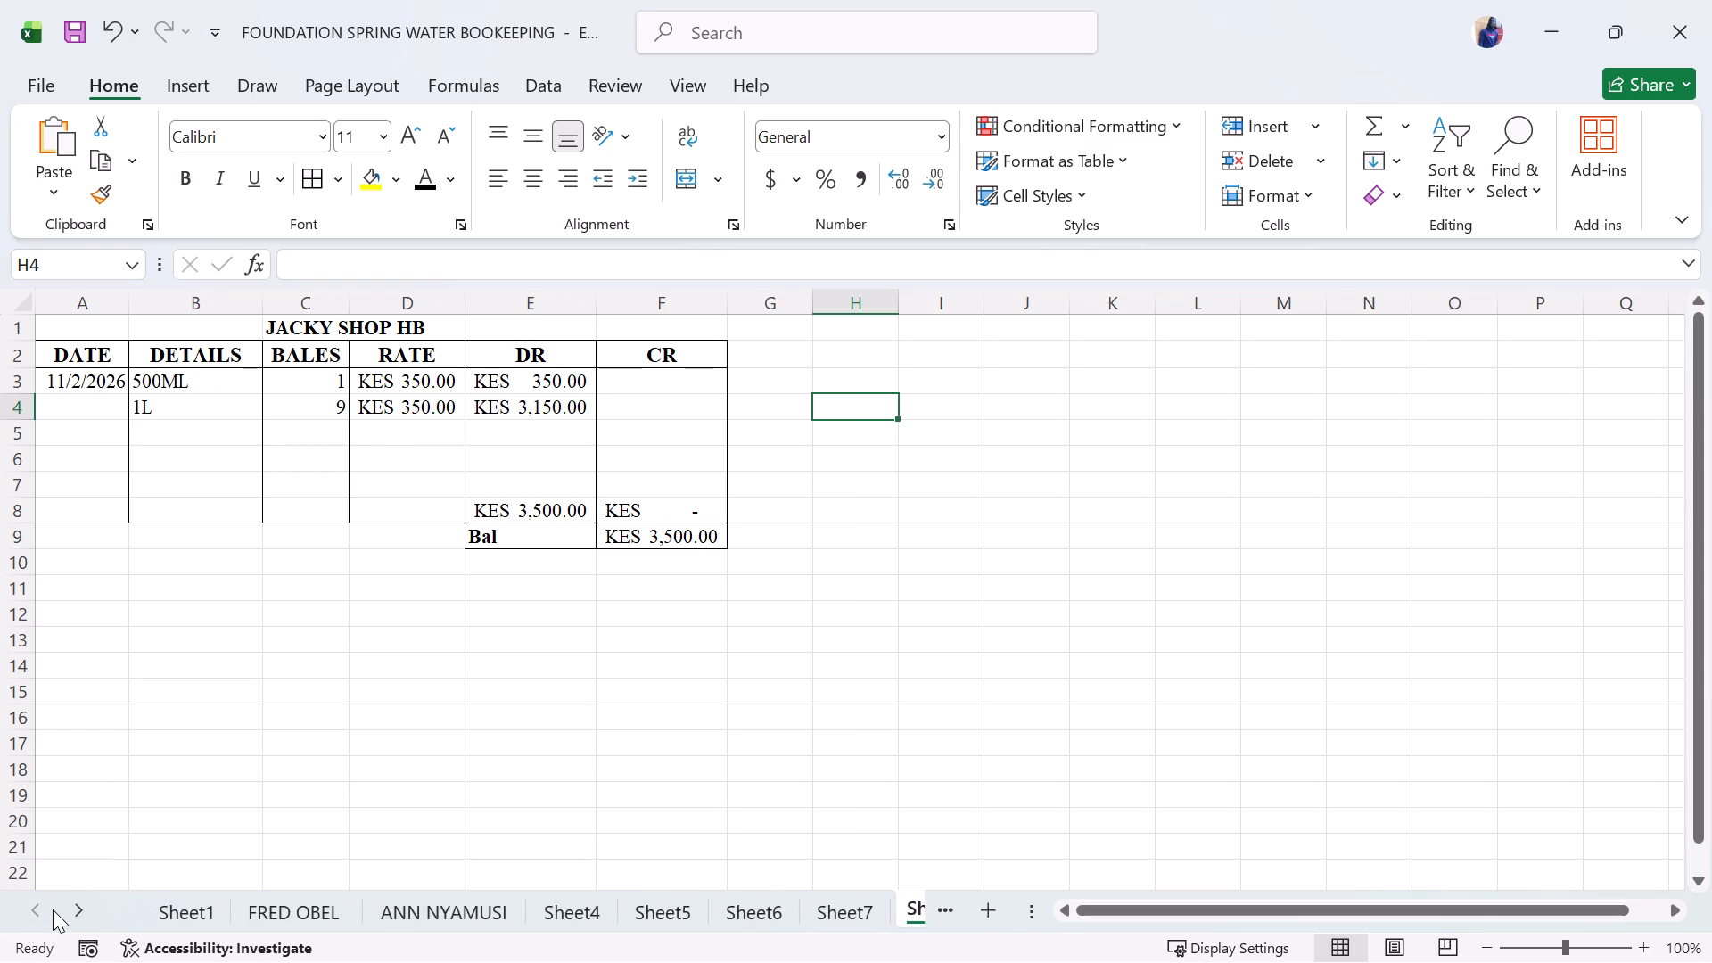
pyautogui.click(169, 913)
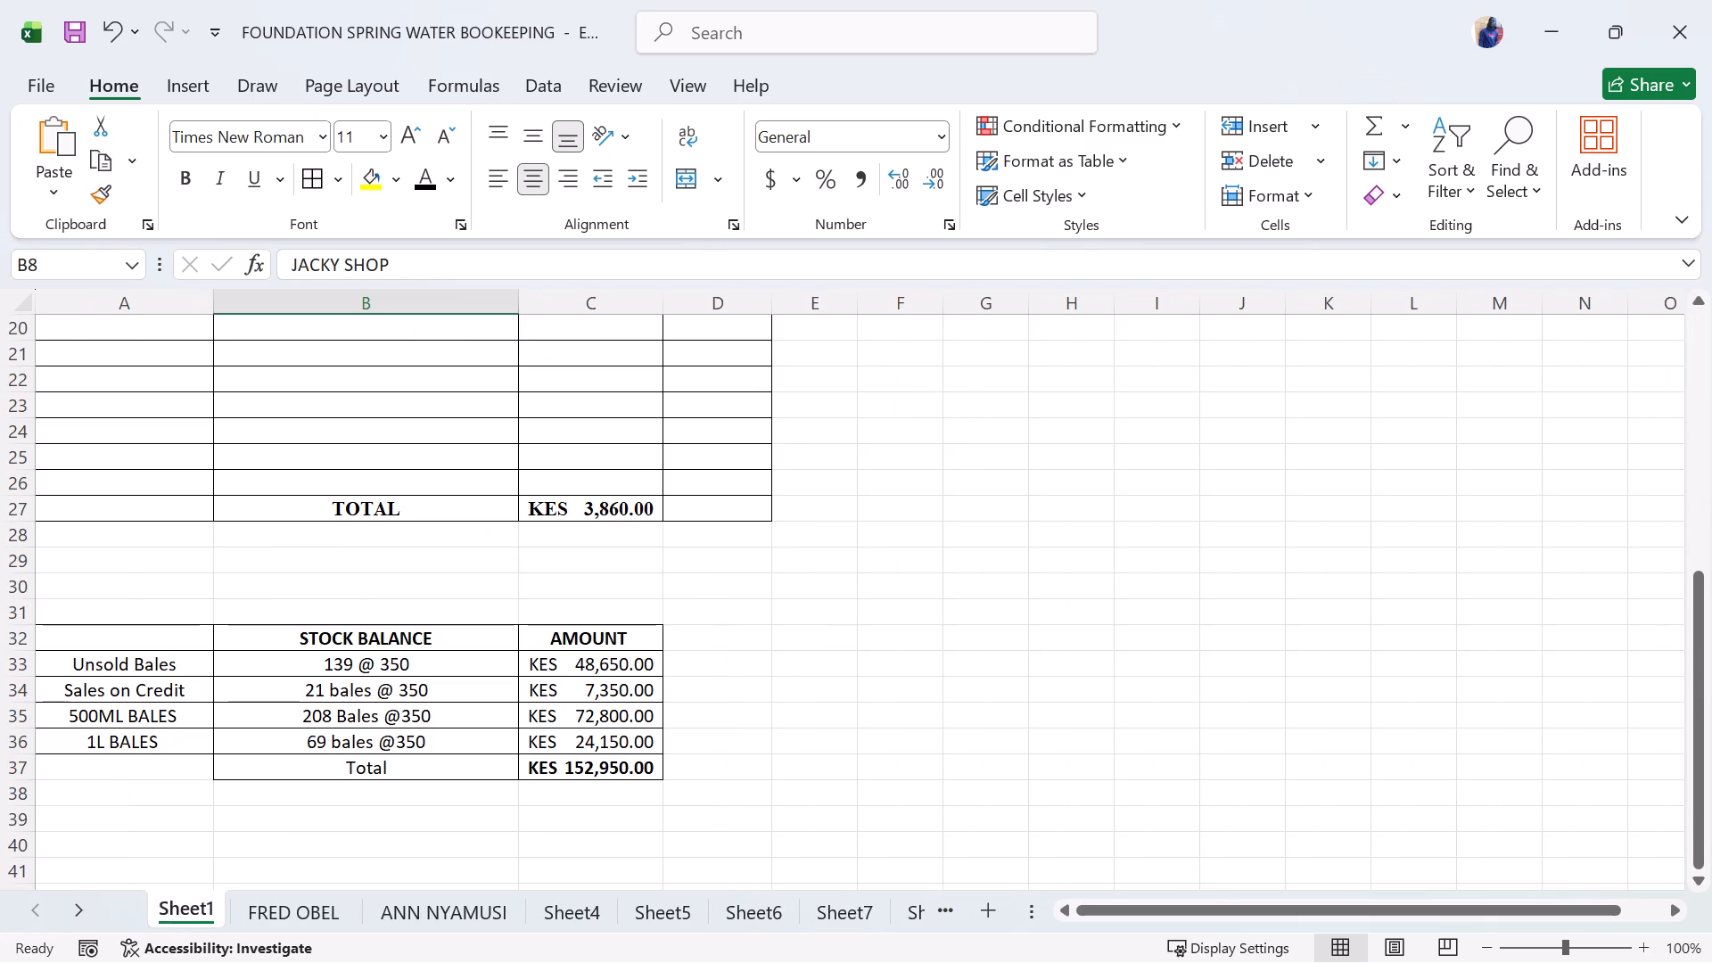
pyautogui.scroll(4, 583, 541)
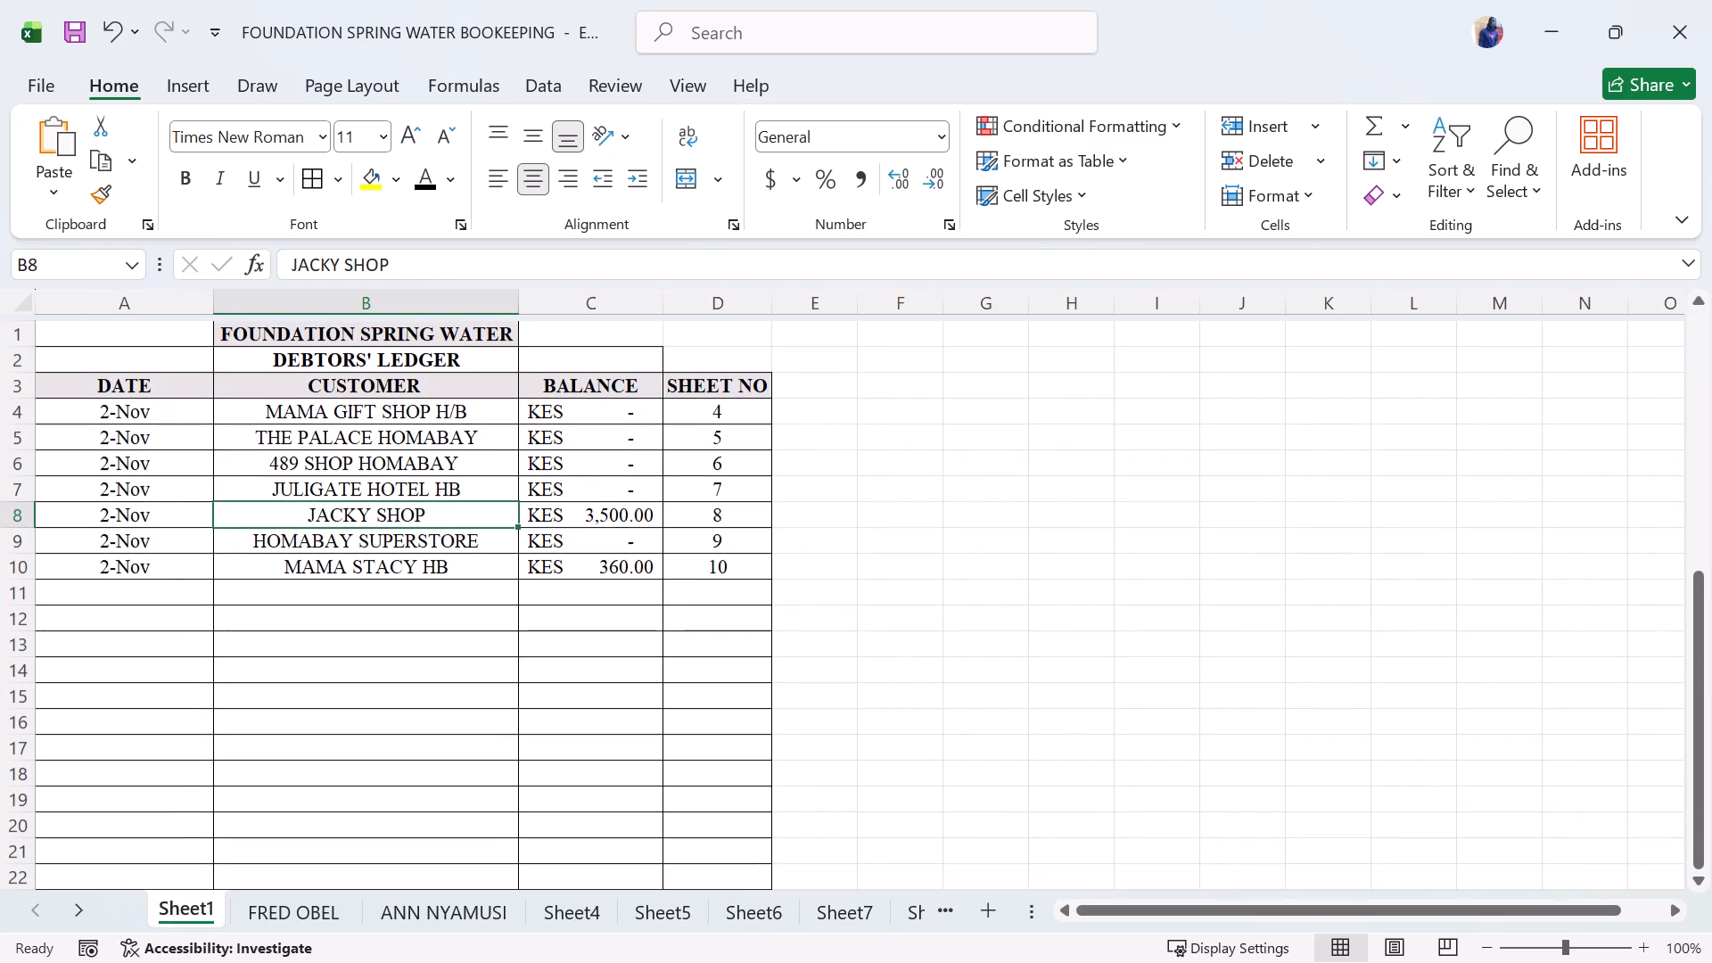
pyautogui.scroll(-1, 700, 603)
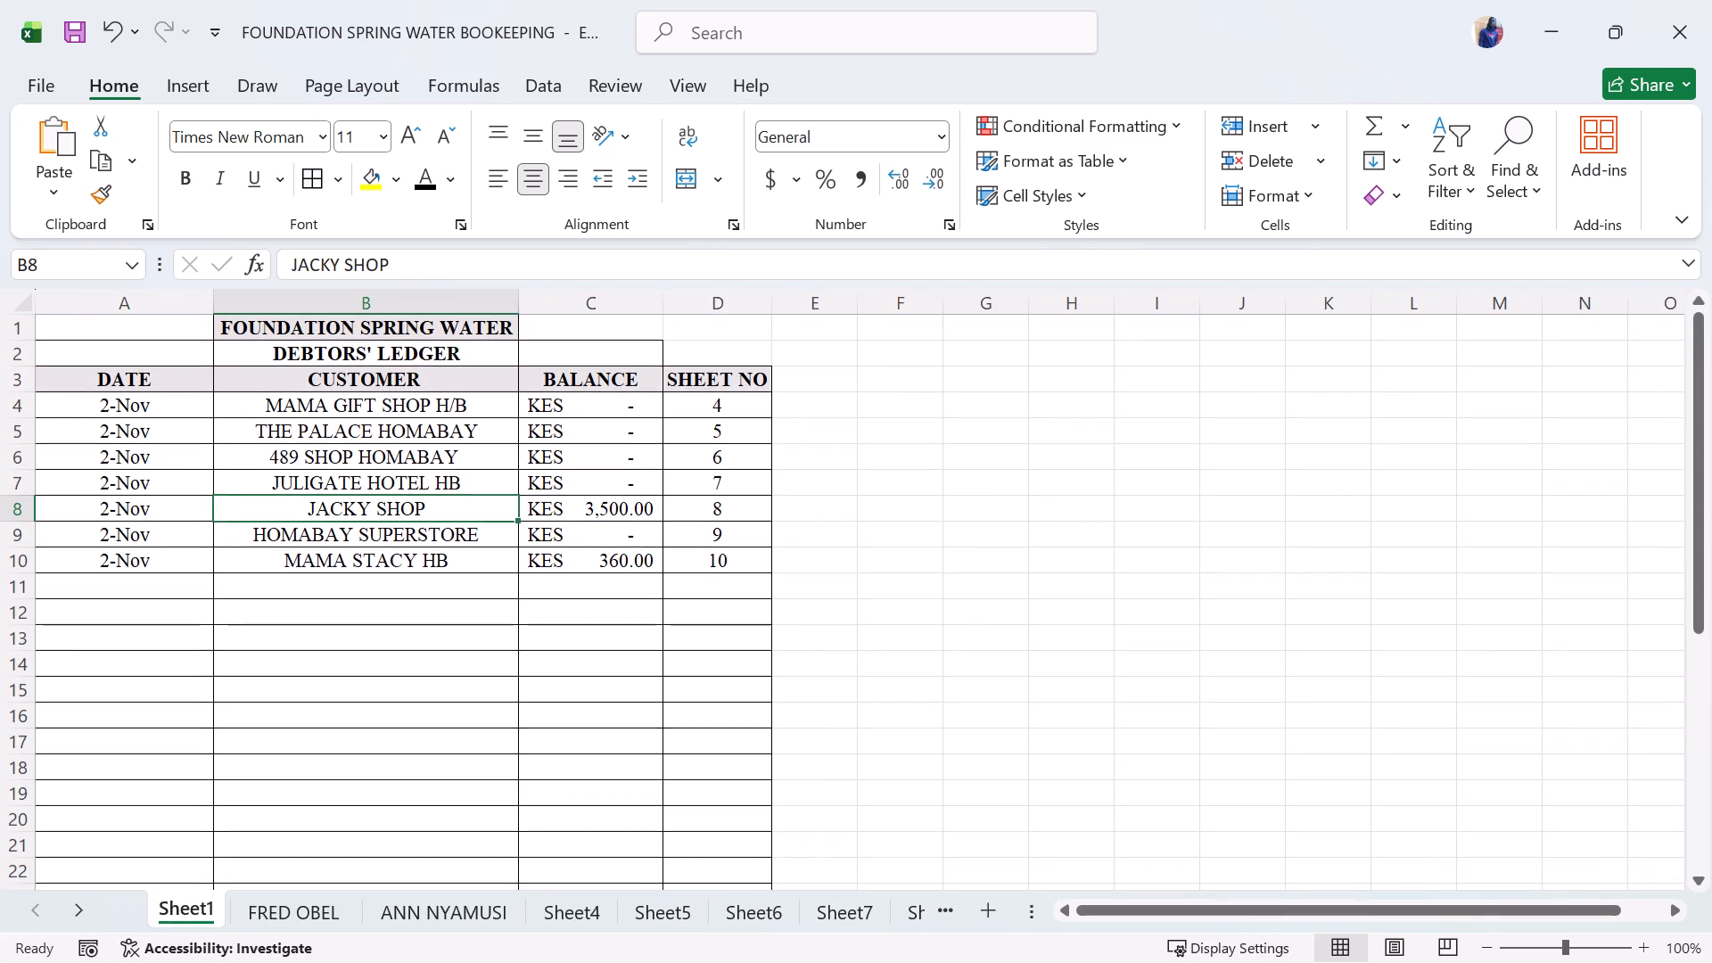
pyautogui.scroll(-1, 700, 603)
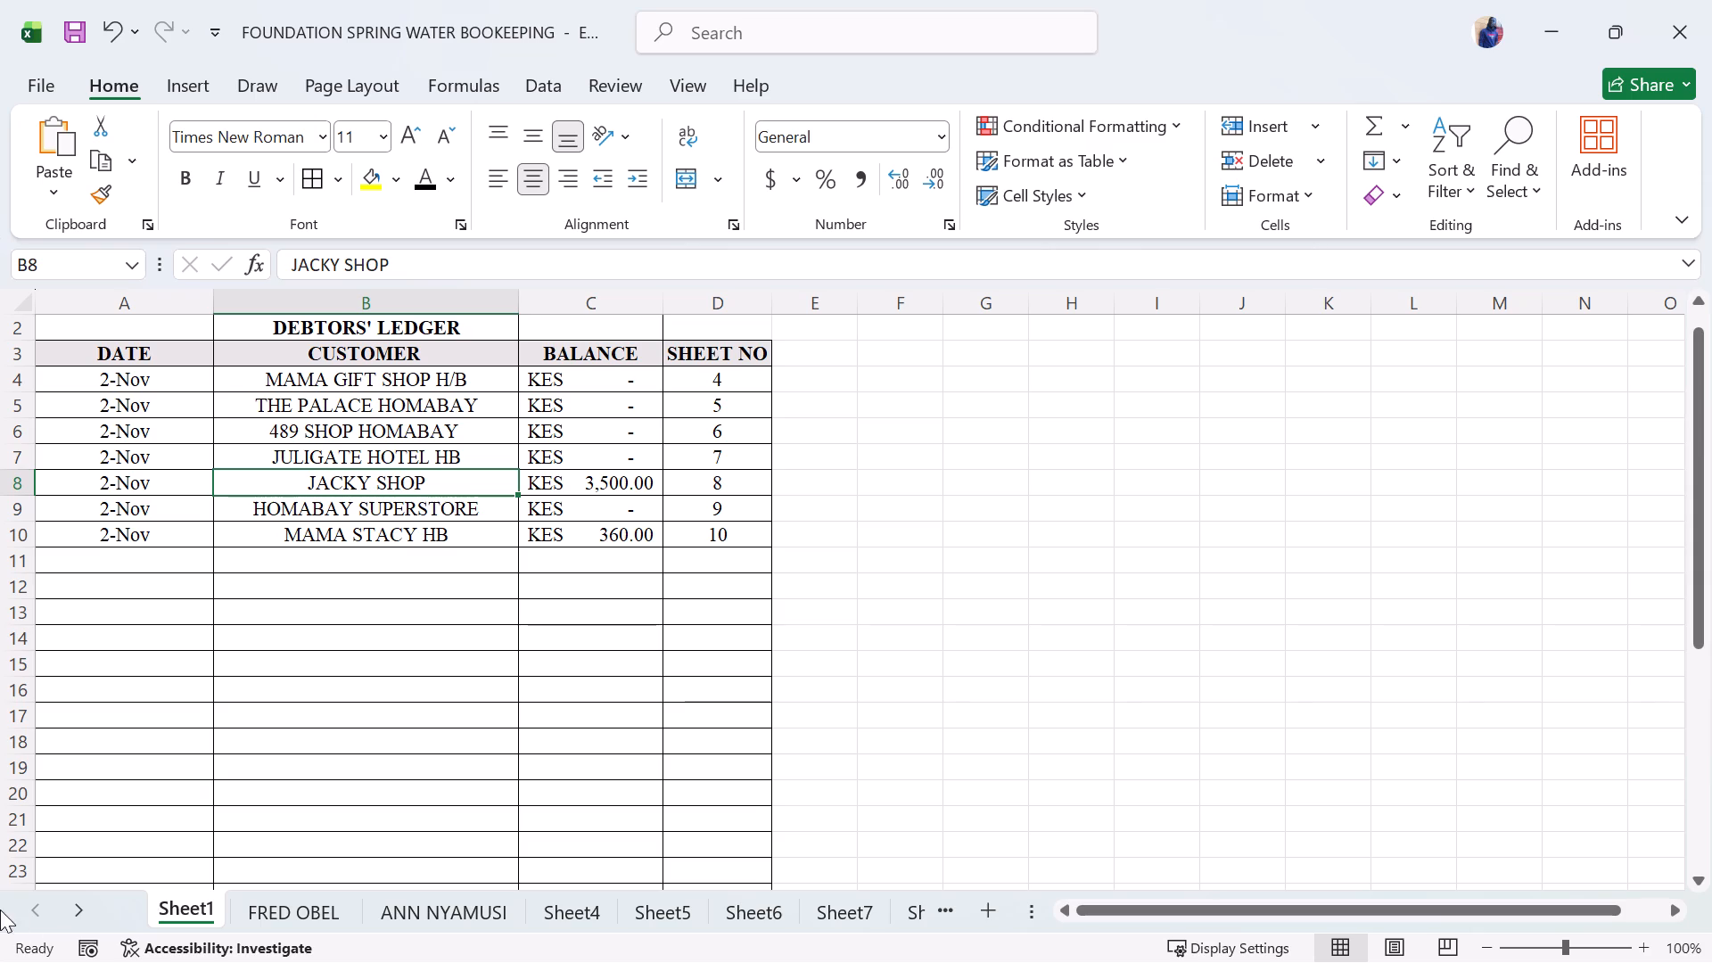
# Add a new blank worksheet after Sheet10, the Mama Stacy account.
pyautogui.tripleClick(89, 924)
pyautogui.tripleClick(89, 924)
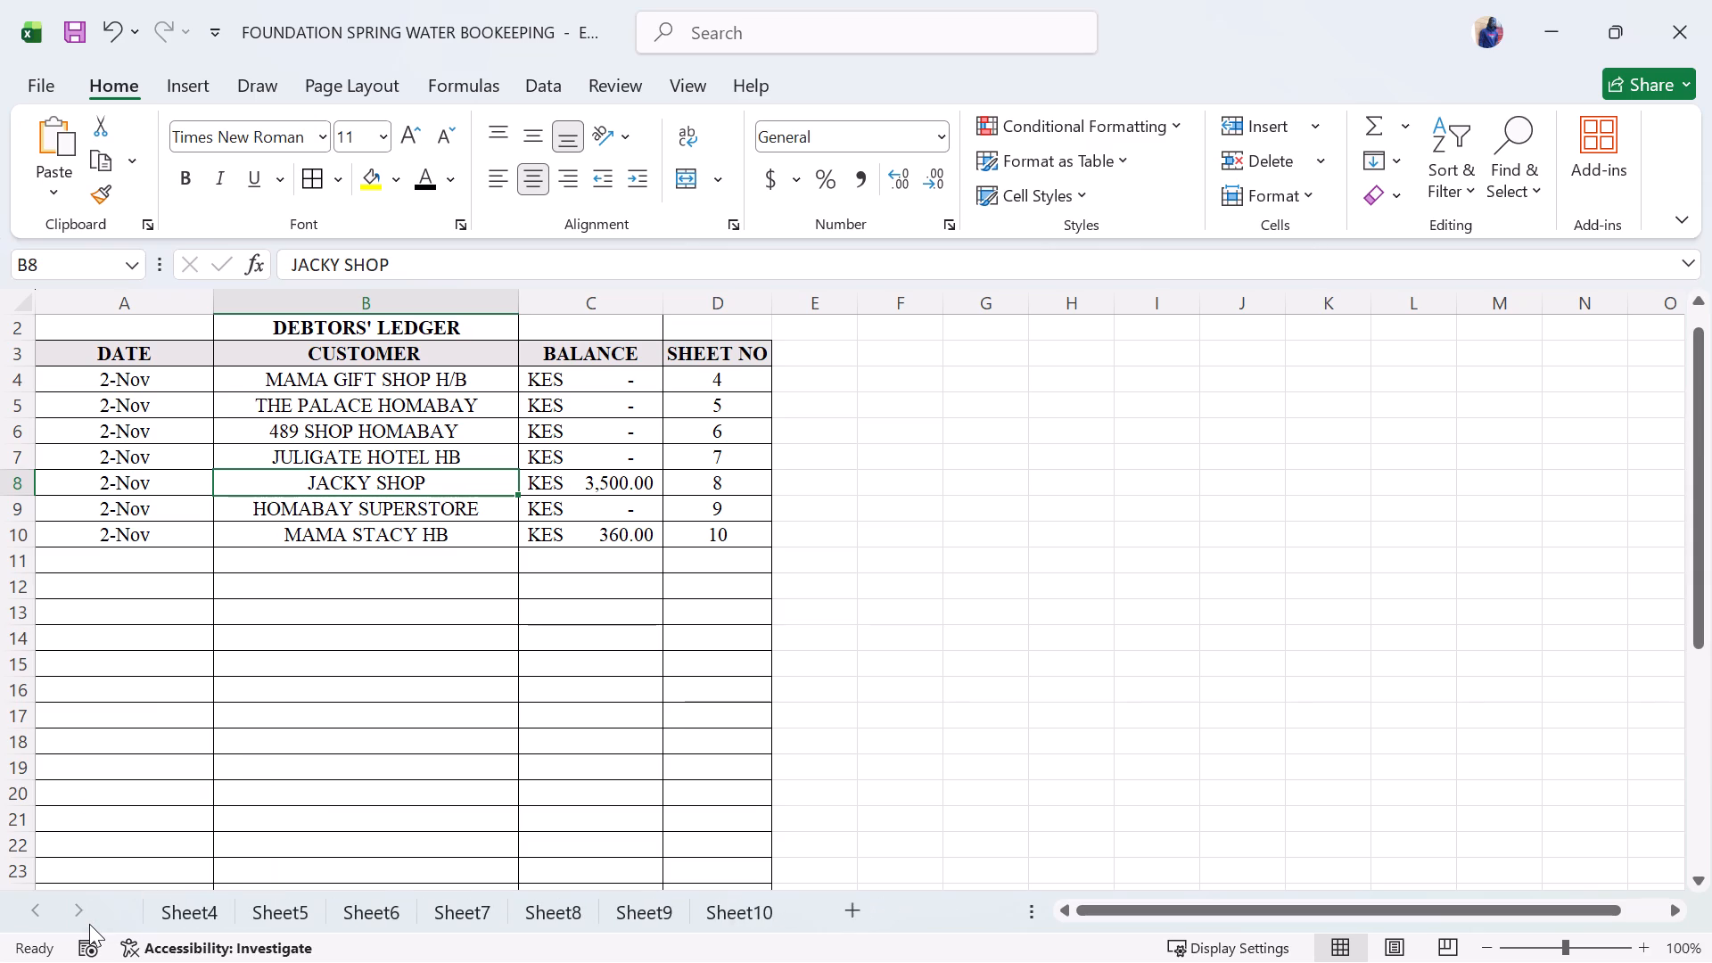
pyautogui.click(724, 893)
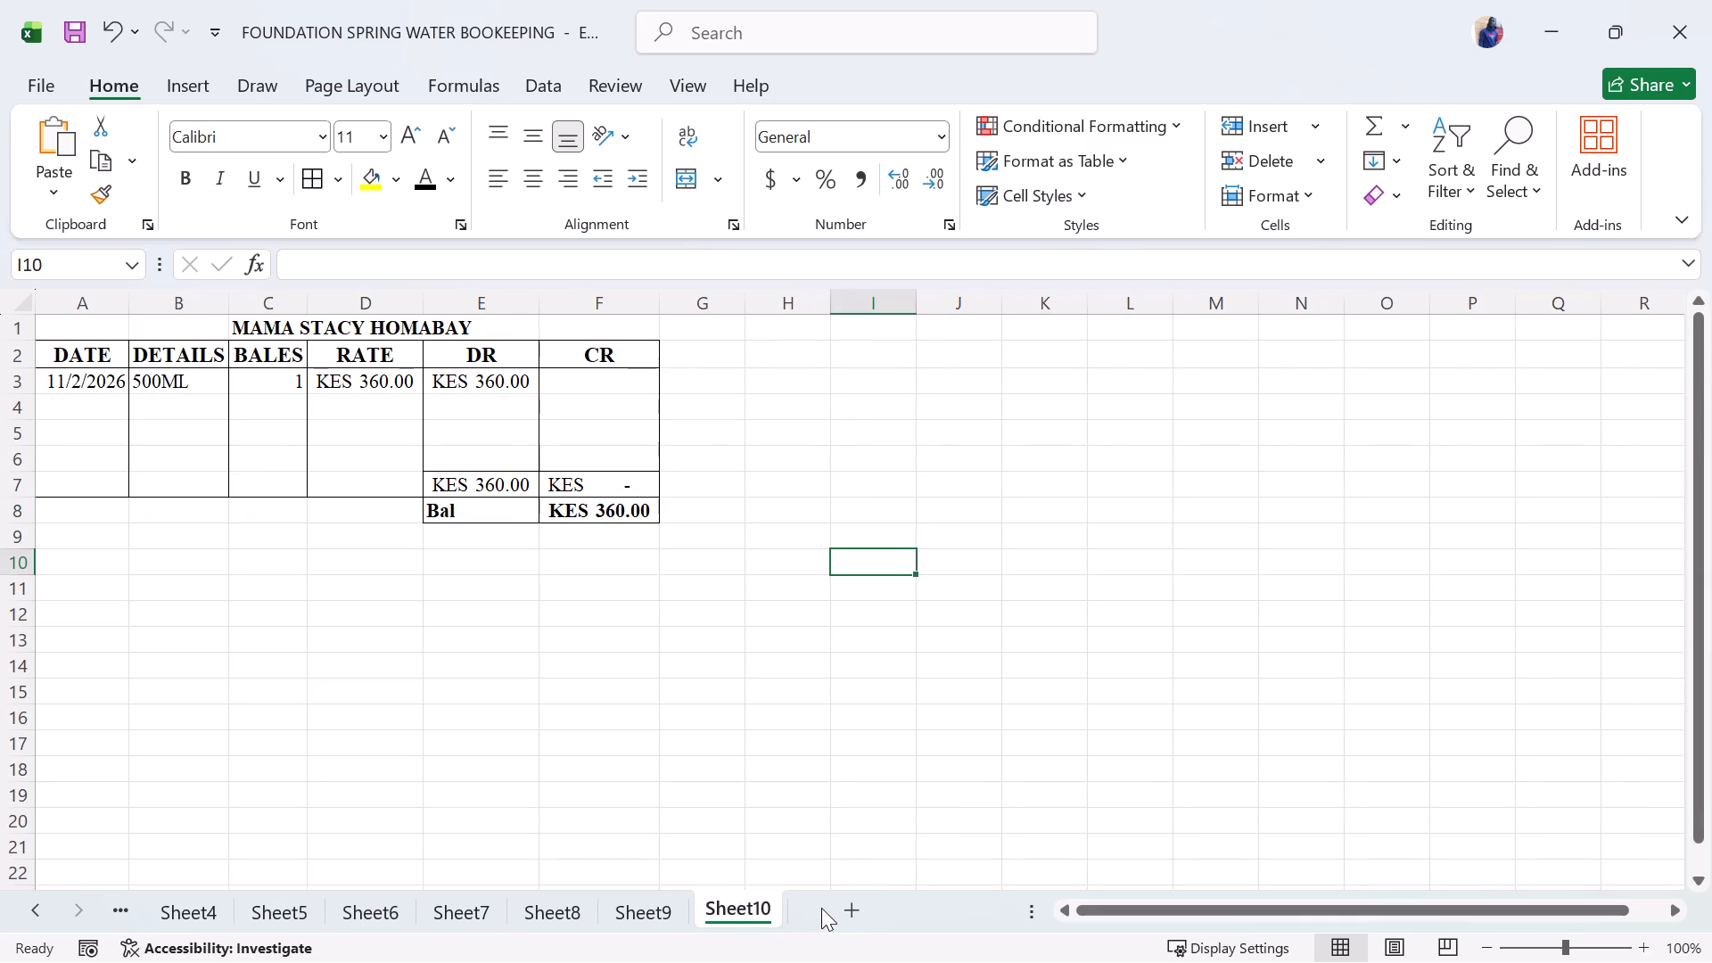
pyautogui.click(845, 910)
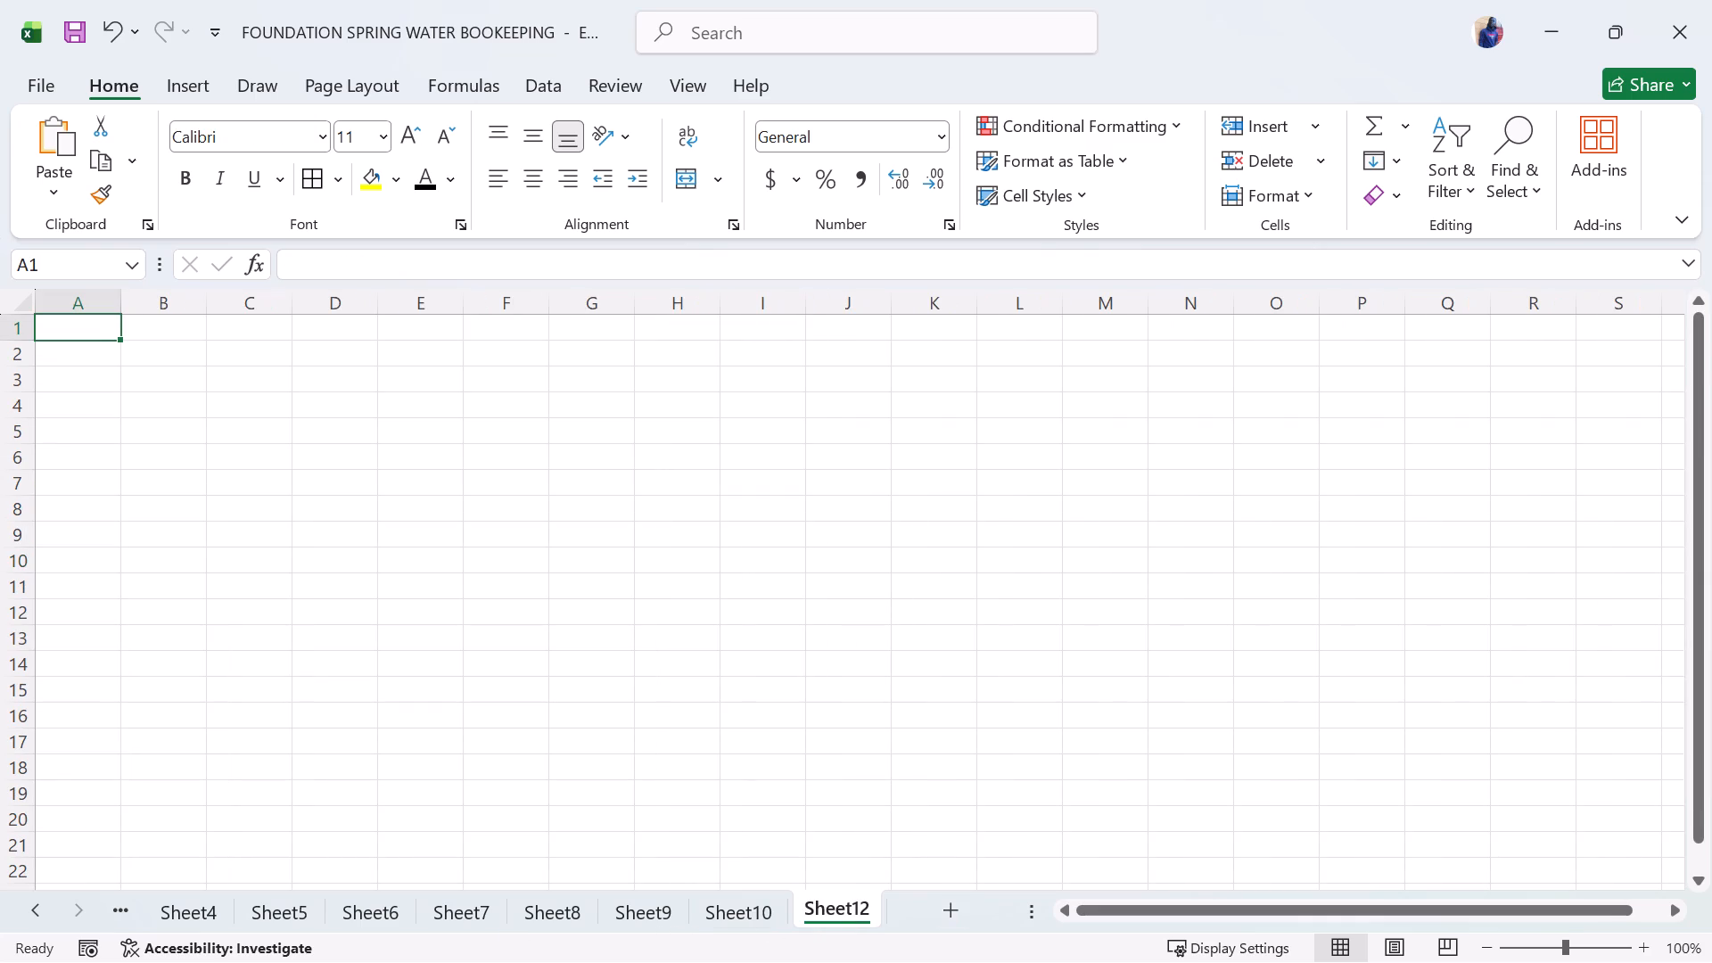
# Copy the DATE to CR header row from the Mama Stacy account on Sheet10 into row 2 of the new sheet.
pyautogui.click(743, 899)
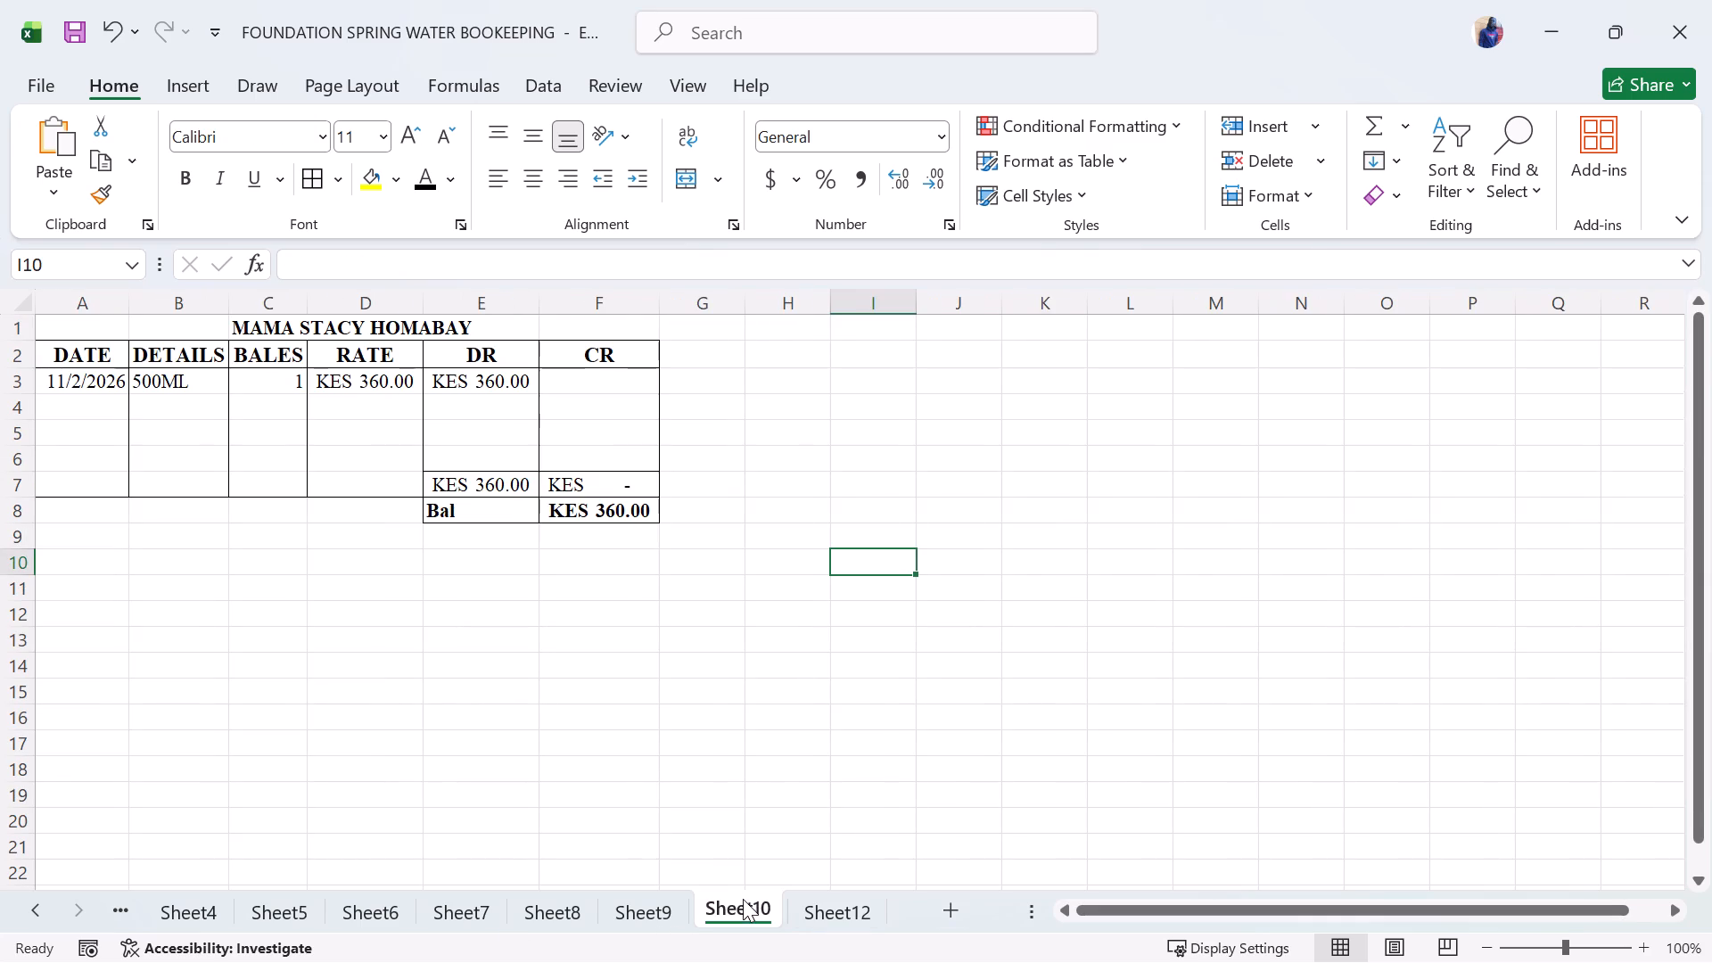
pyautogui.moveTo(59, 357); pyautogui.dragTo(305, 366)
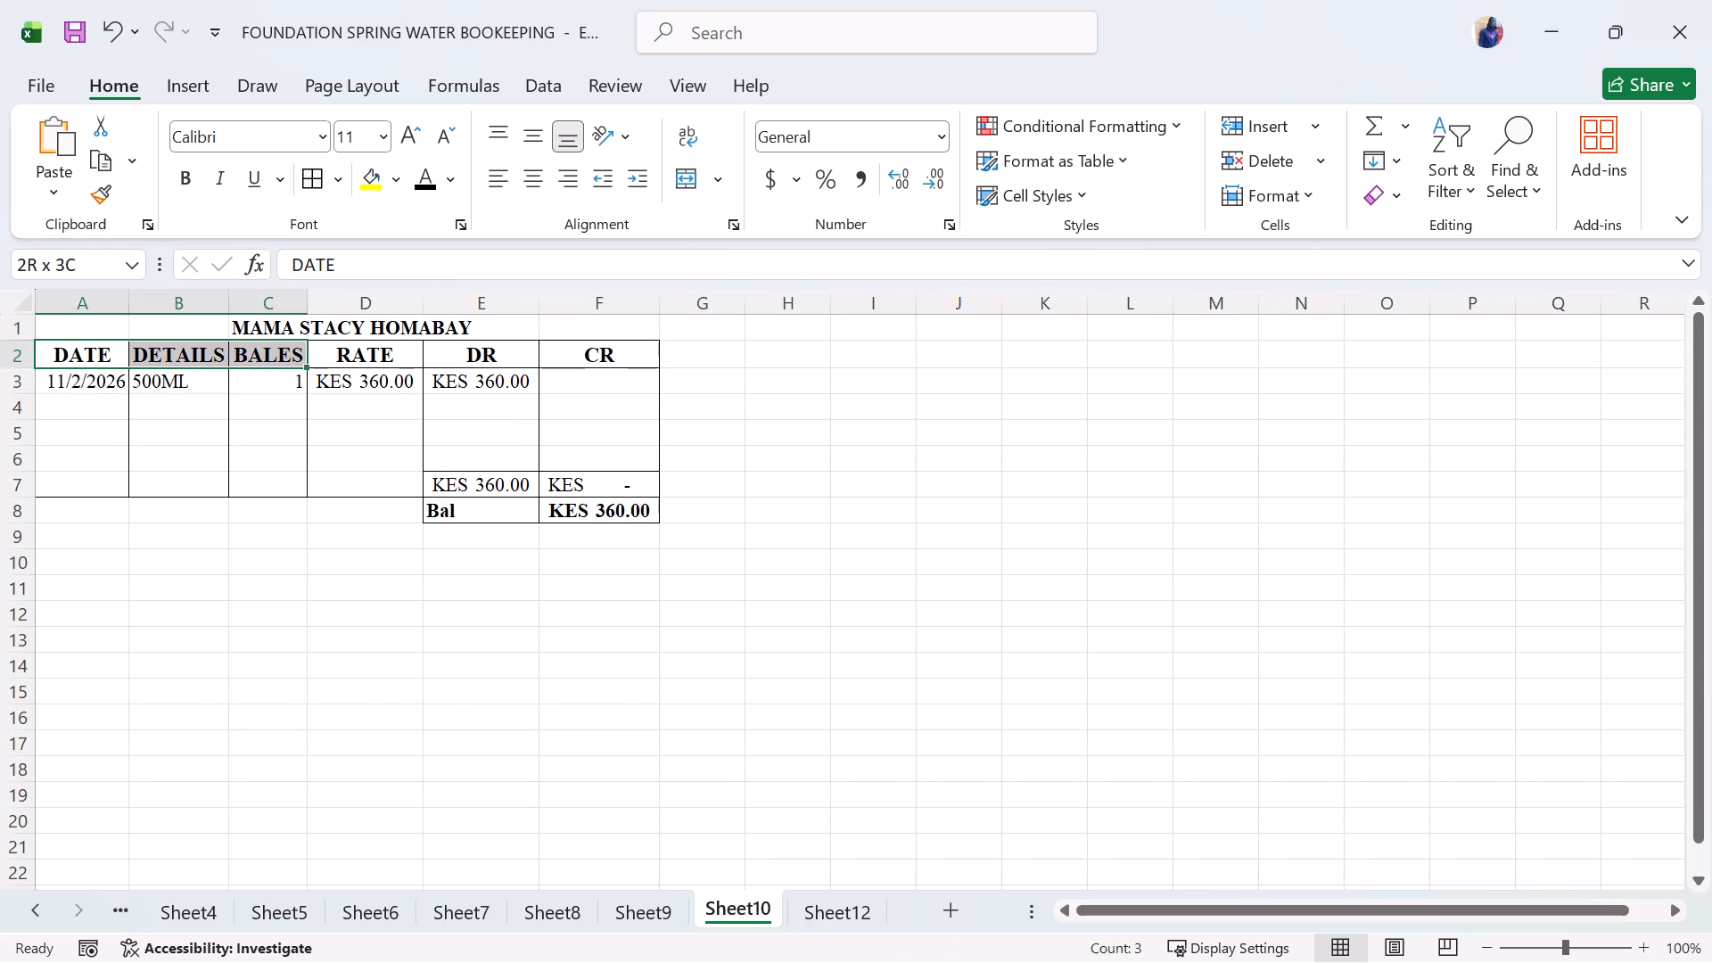
pyautogui.moveTo(305, 366); pyautogui.dragTo(602, 358)
pyautogui.hotkey('ctrl', 'c')
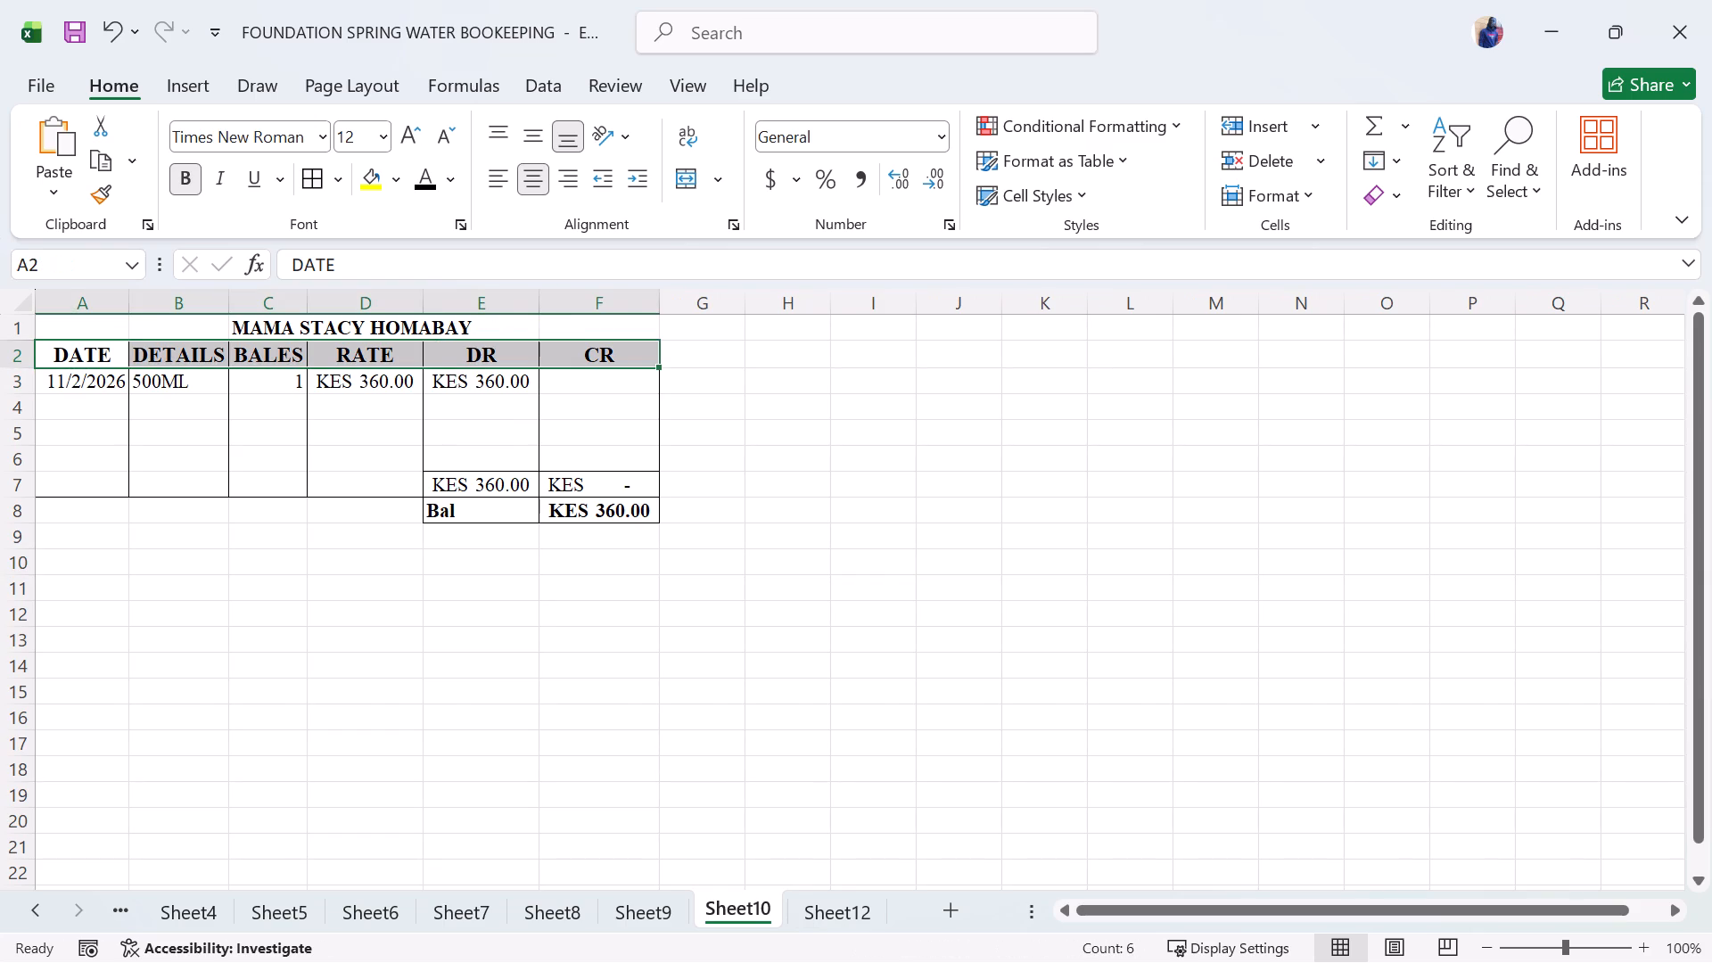
pyautogui.click(848, 922)
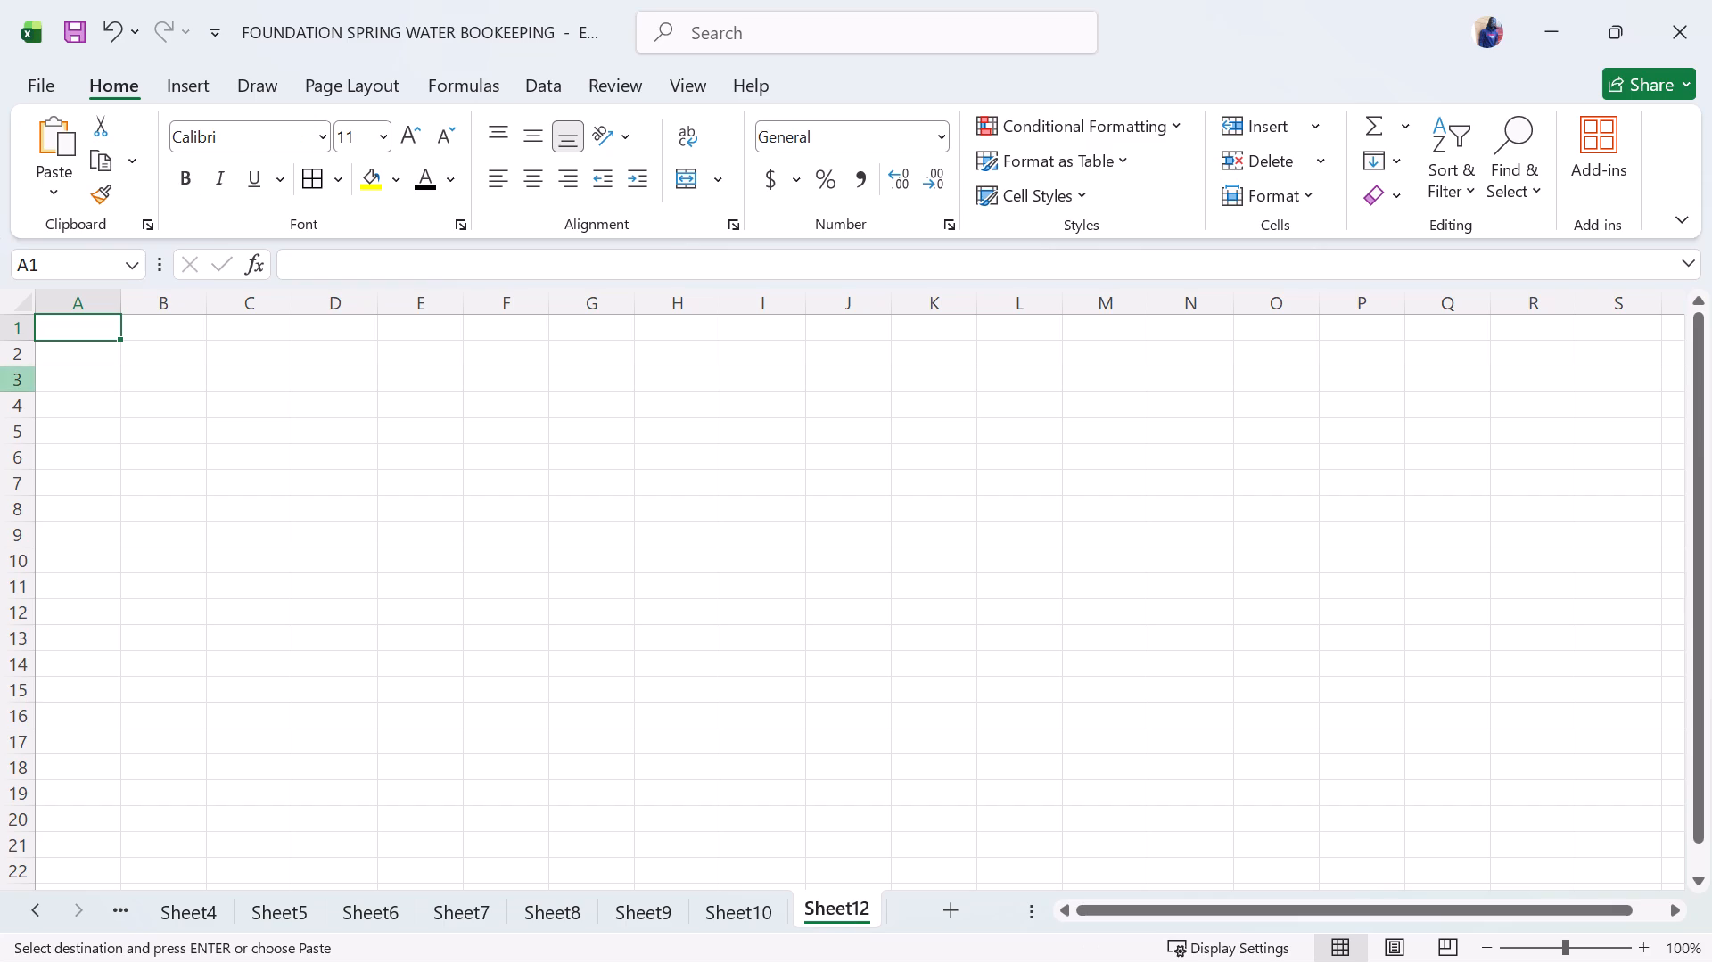
pyautogui.moveTo(74, 355); pyautogui.dragTo(385, 350)
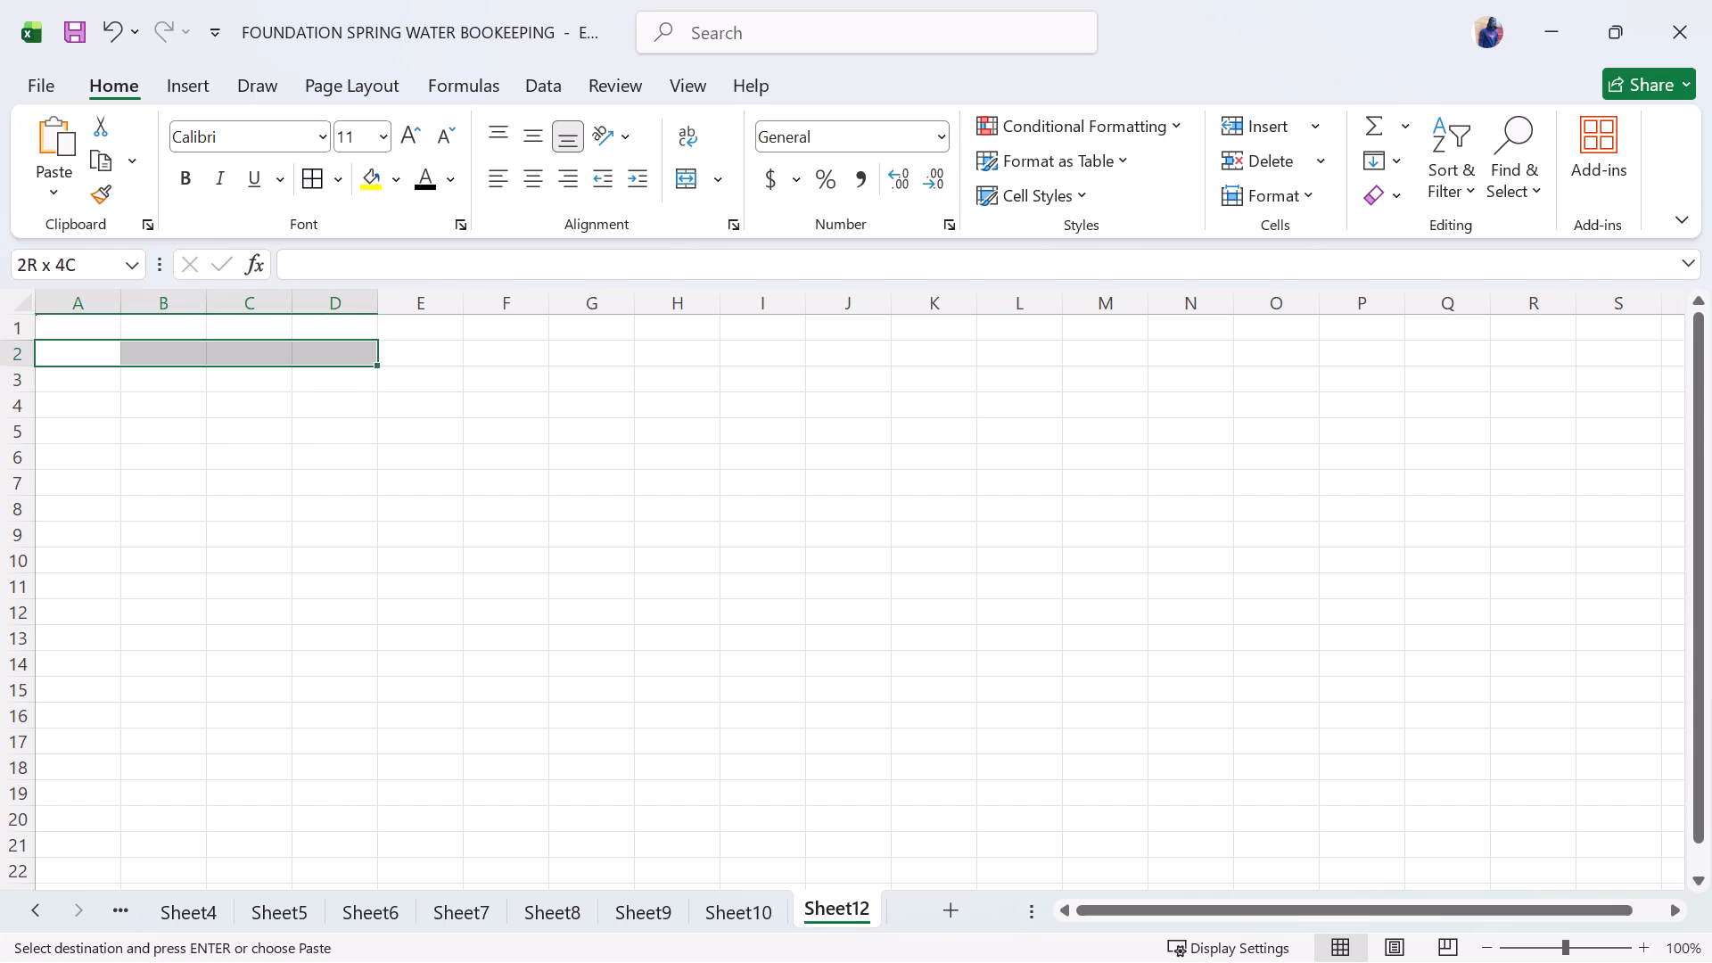
pyautogui.moveTo(385, 350); pyautogui.dragTo(585, 358)
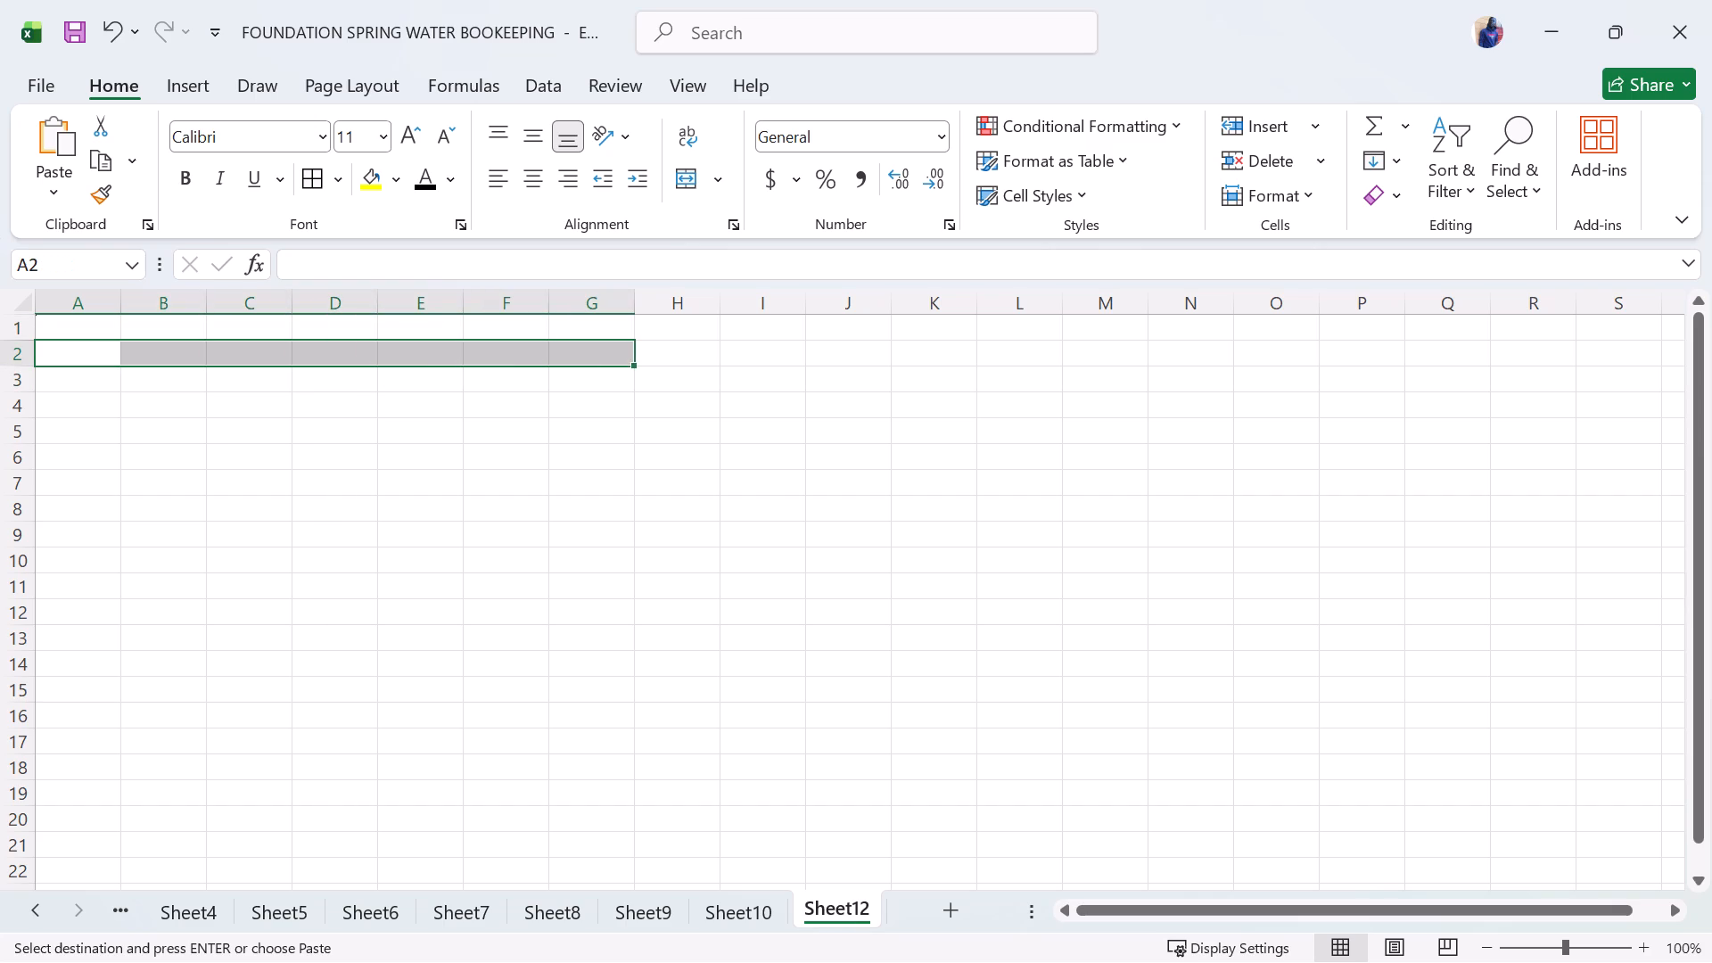
pyautogui.hotkey('ctrl', 'v')
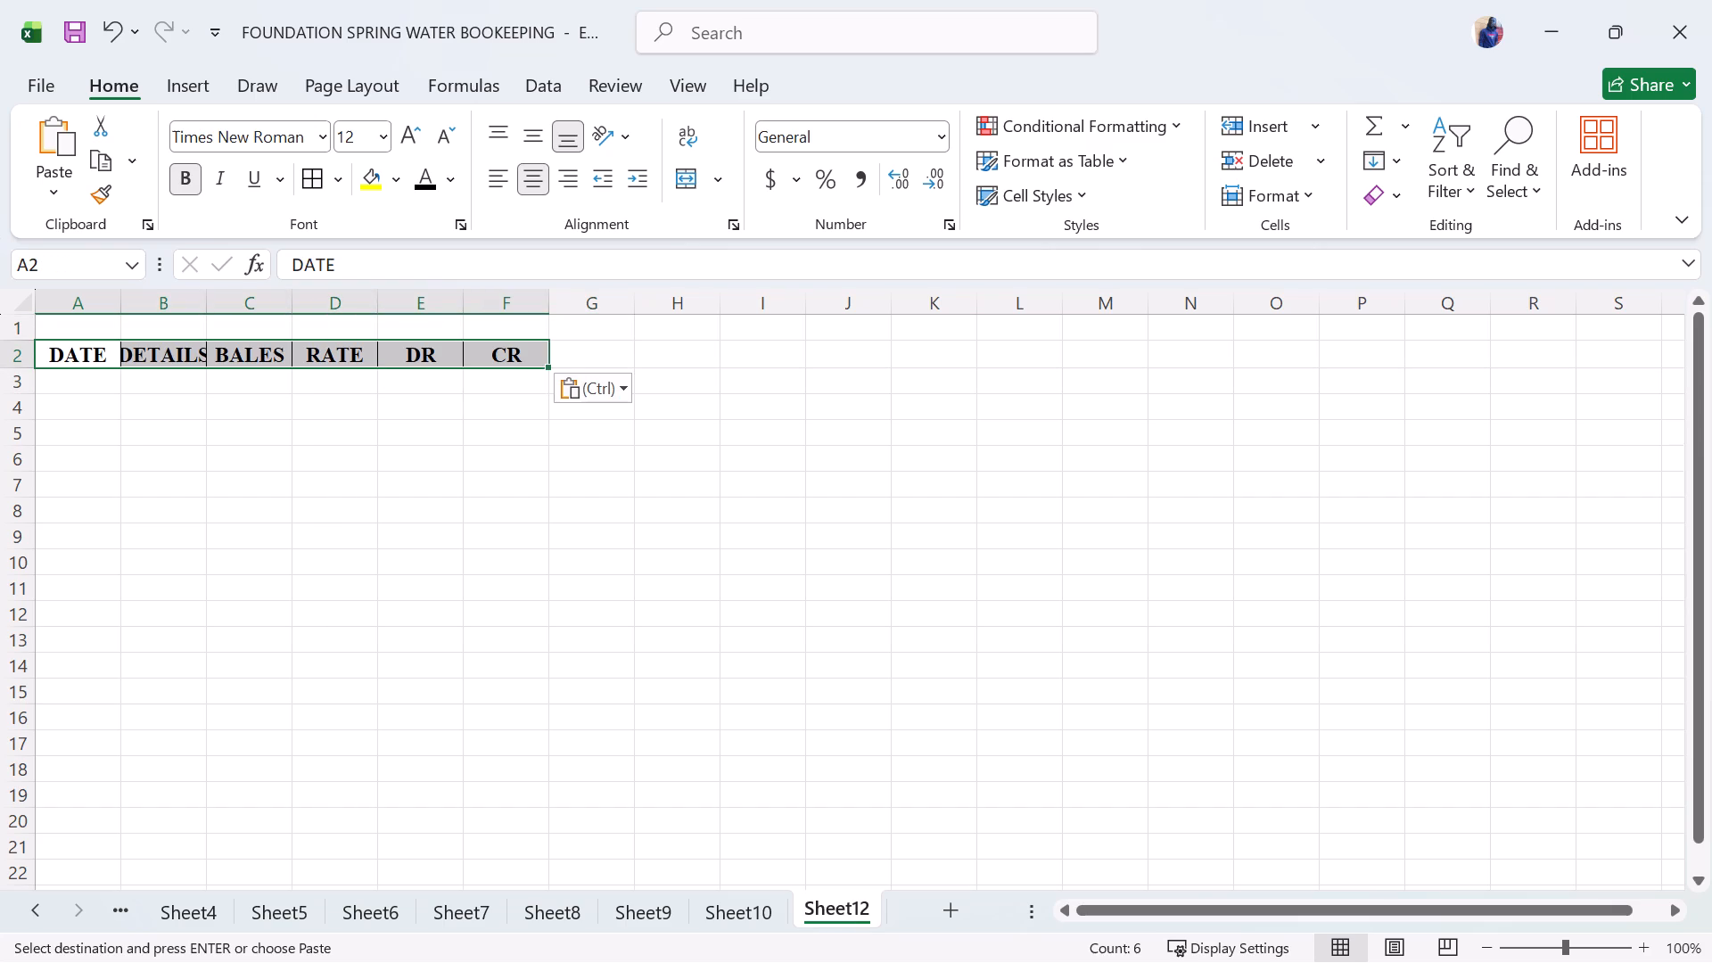
# Enter the account title ZALENDO SUPERMARKET RODI in cell C1 of the new sheet and make it bold.
pyautogui.click(229, 325)
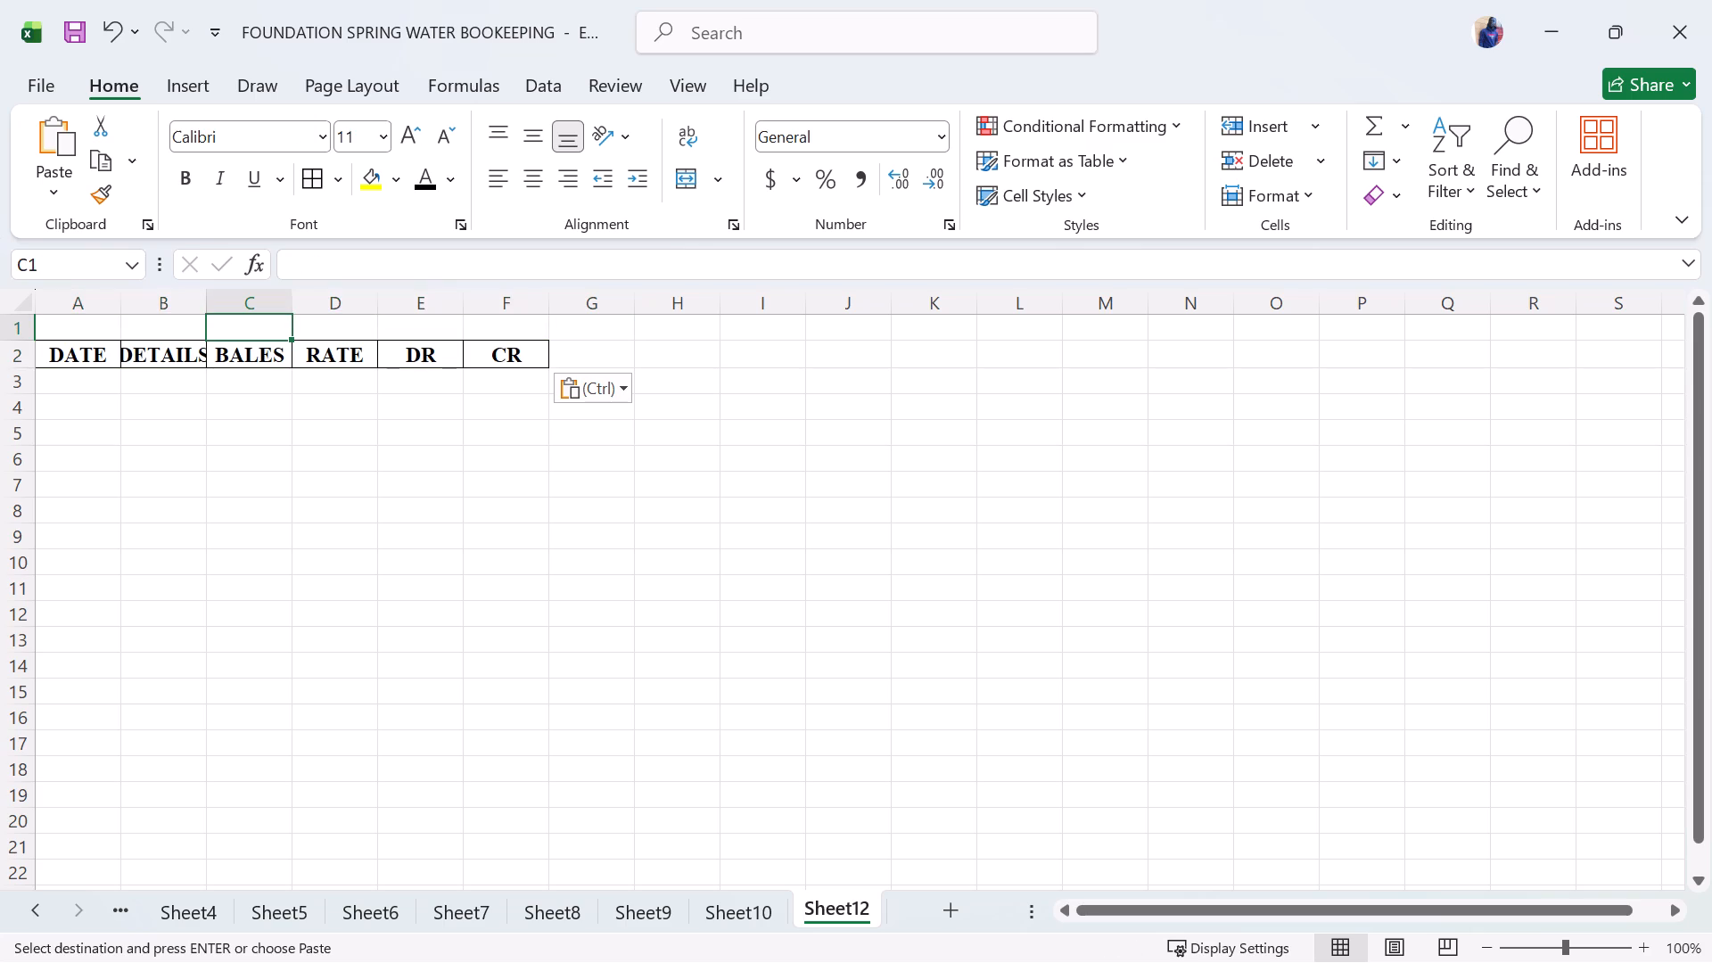
pyautogui.write('ZAE')
pyautogui.press('BackSpace')
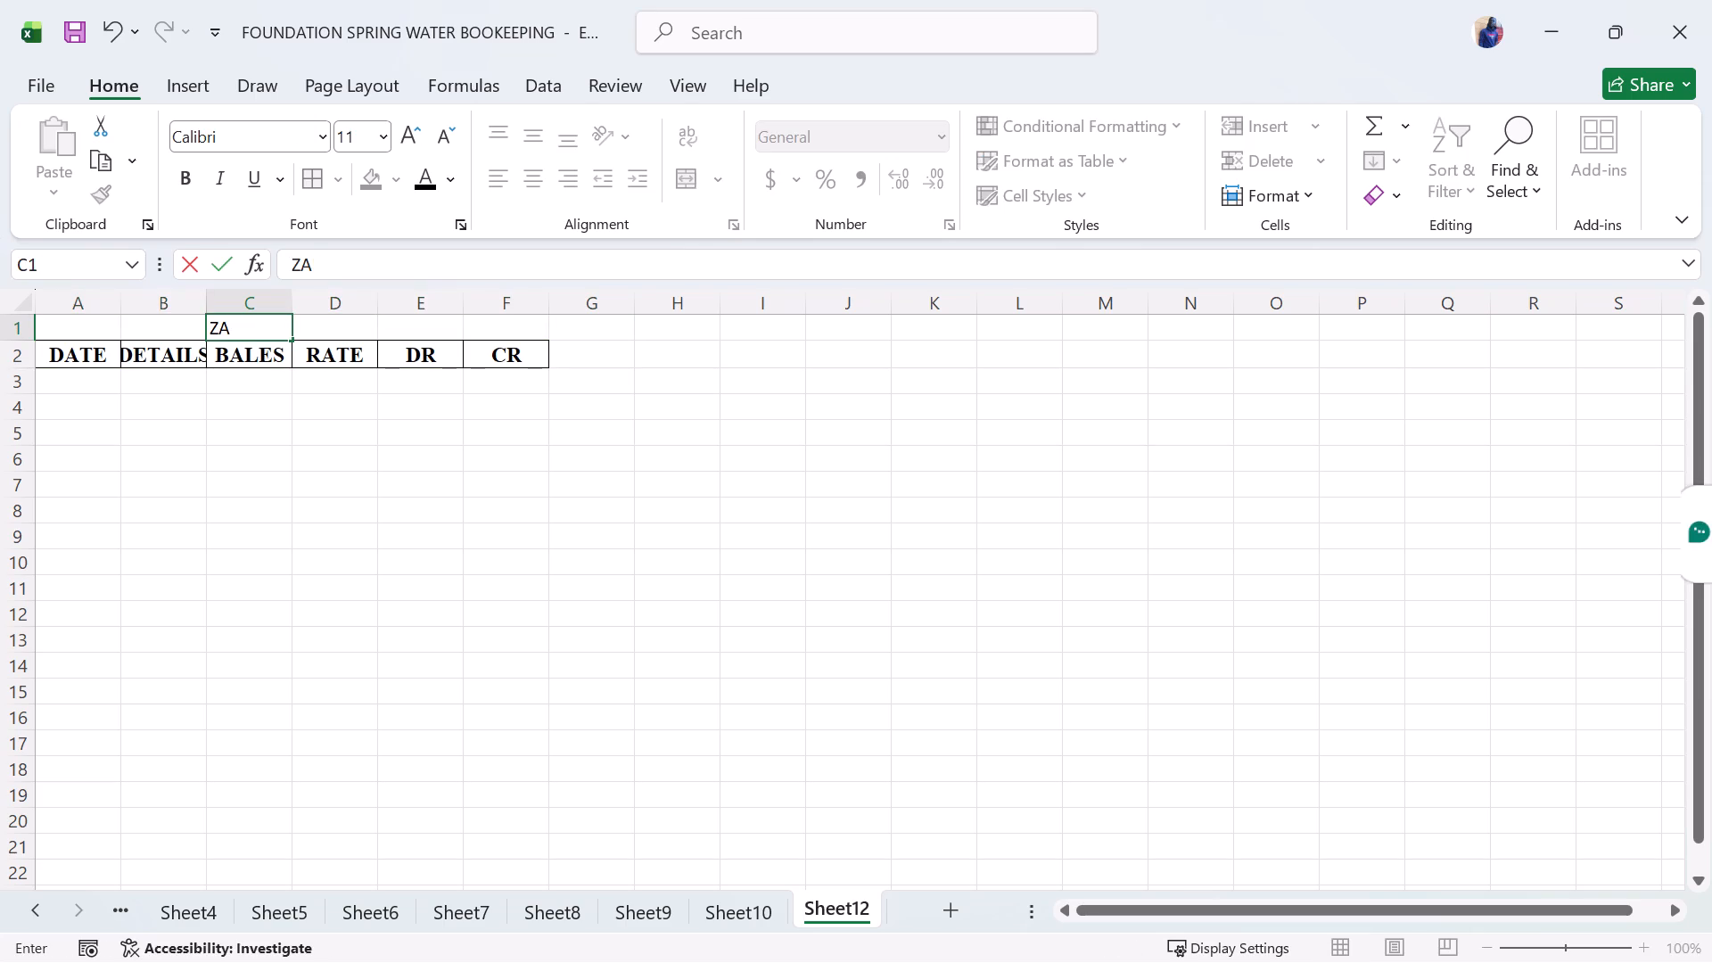
pyautogui.write('LENDO S')
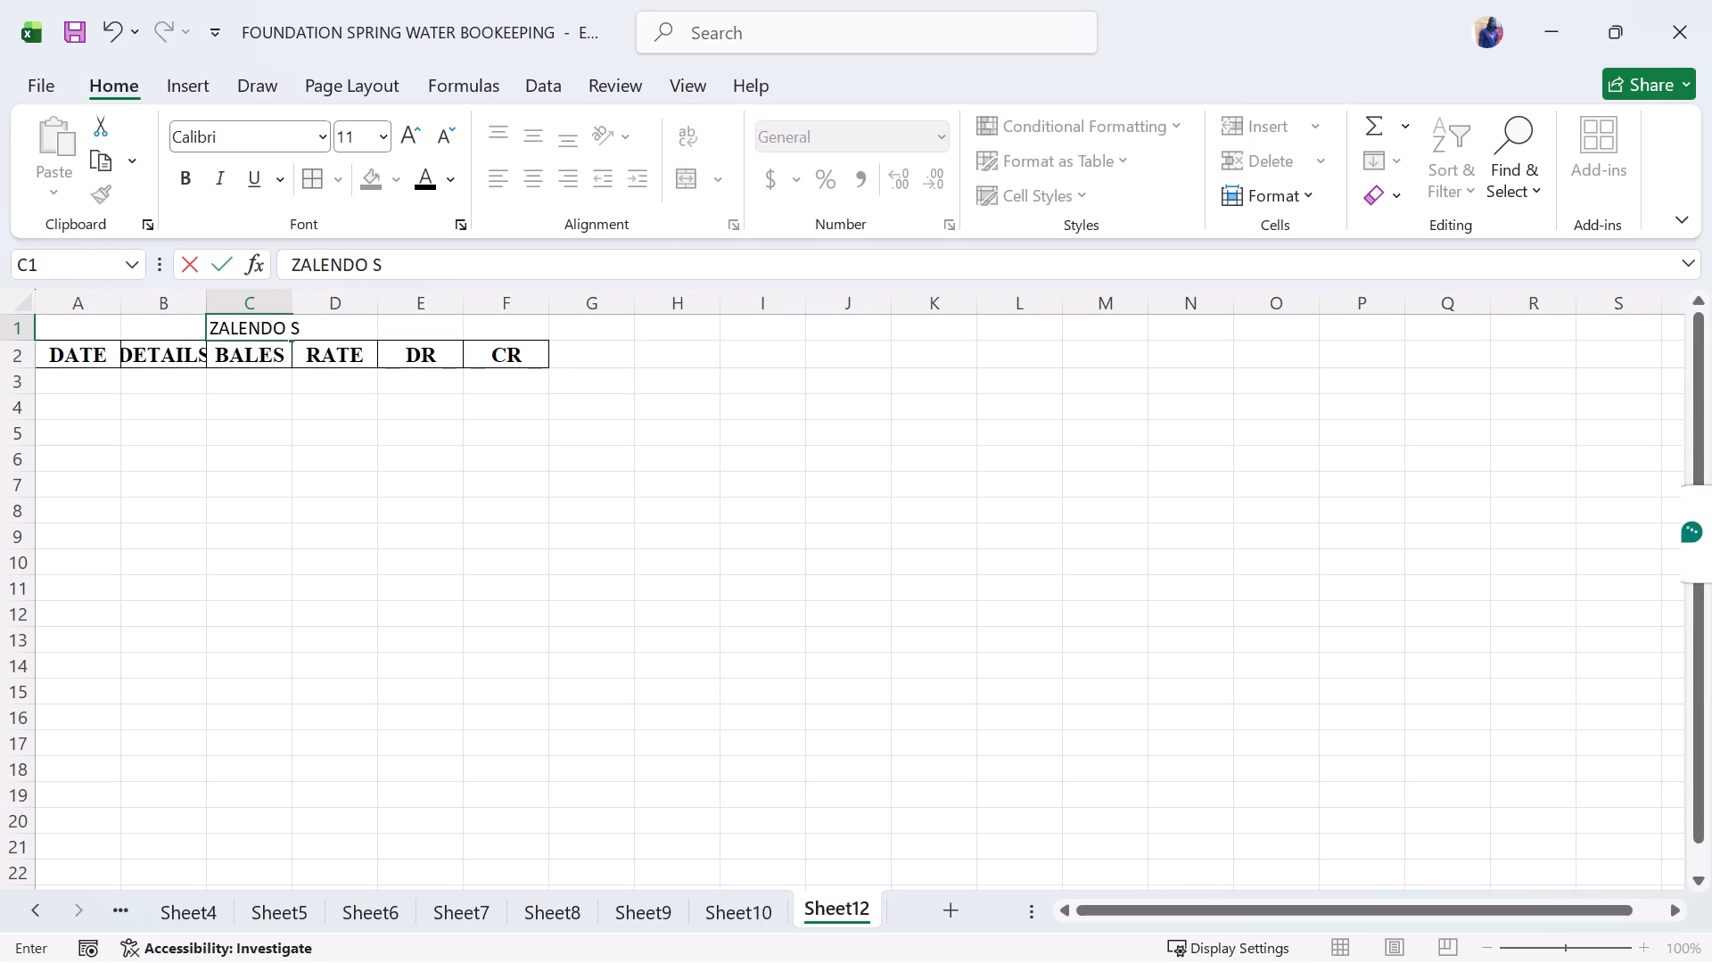
pyautogui.write('UPERMARKET')
pyautogui.press('space')
pyautogui.press('BackSpace')
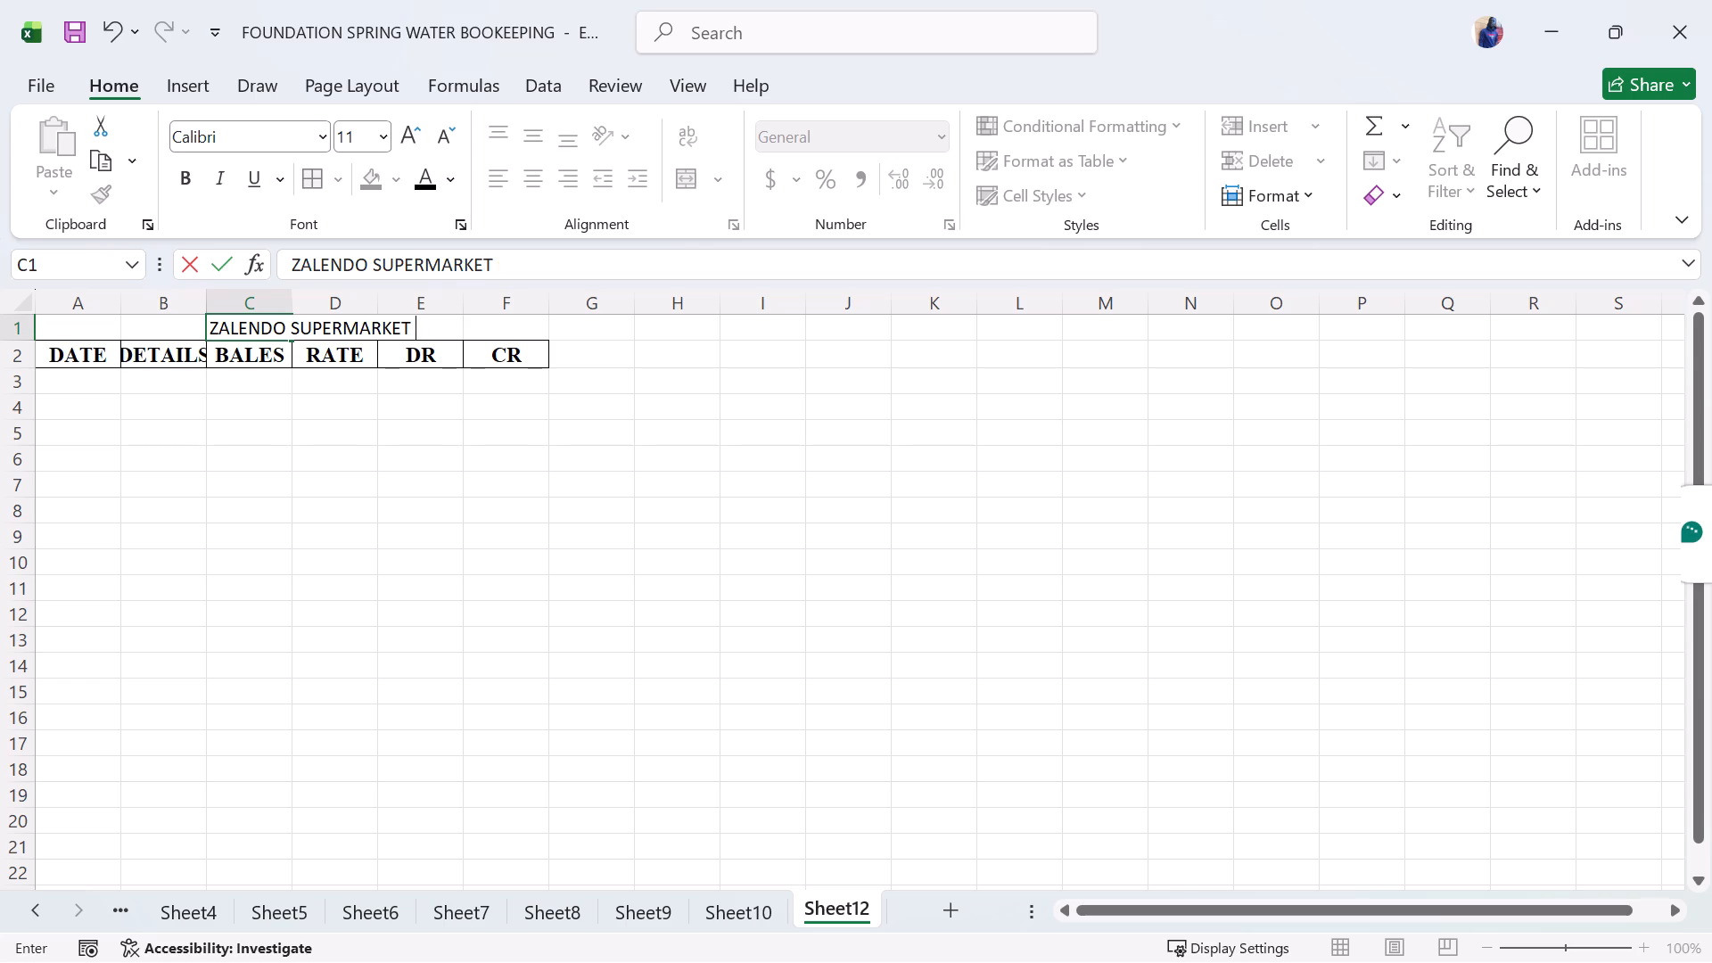
pyautogui.write('RODI')
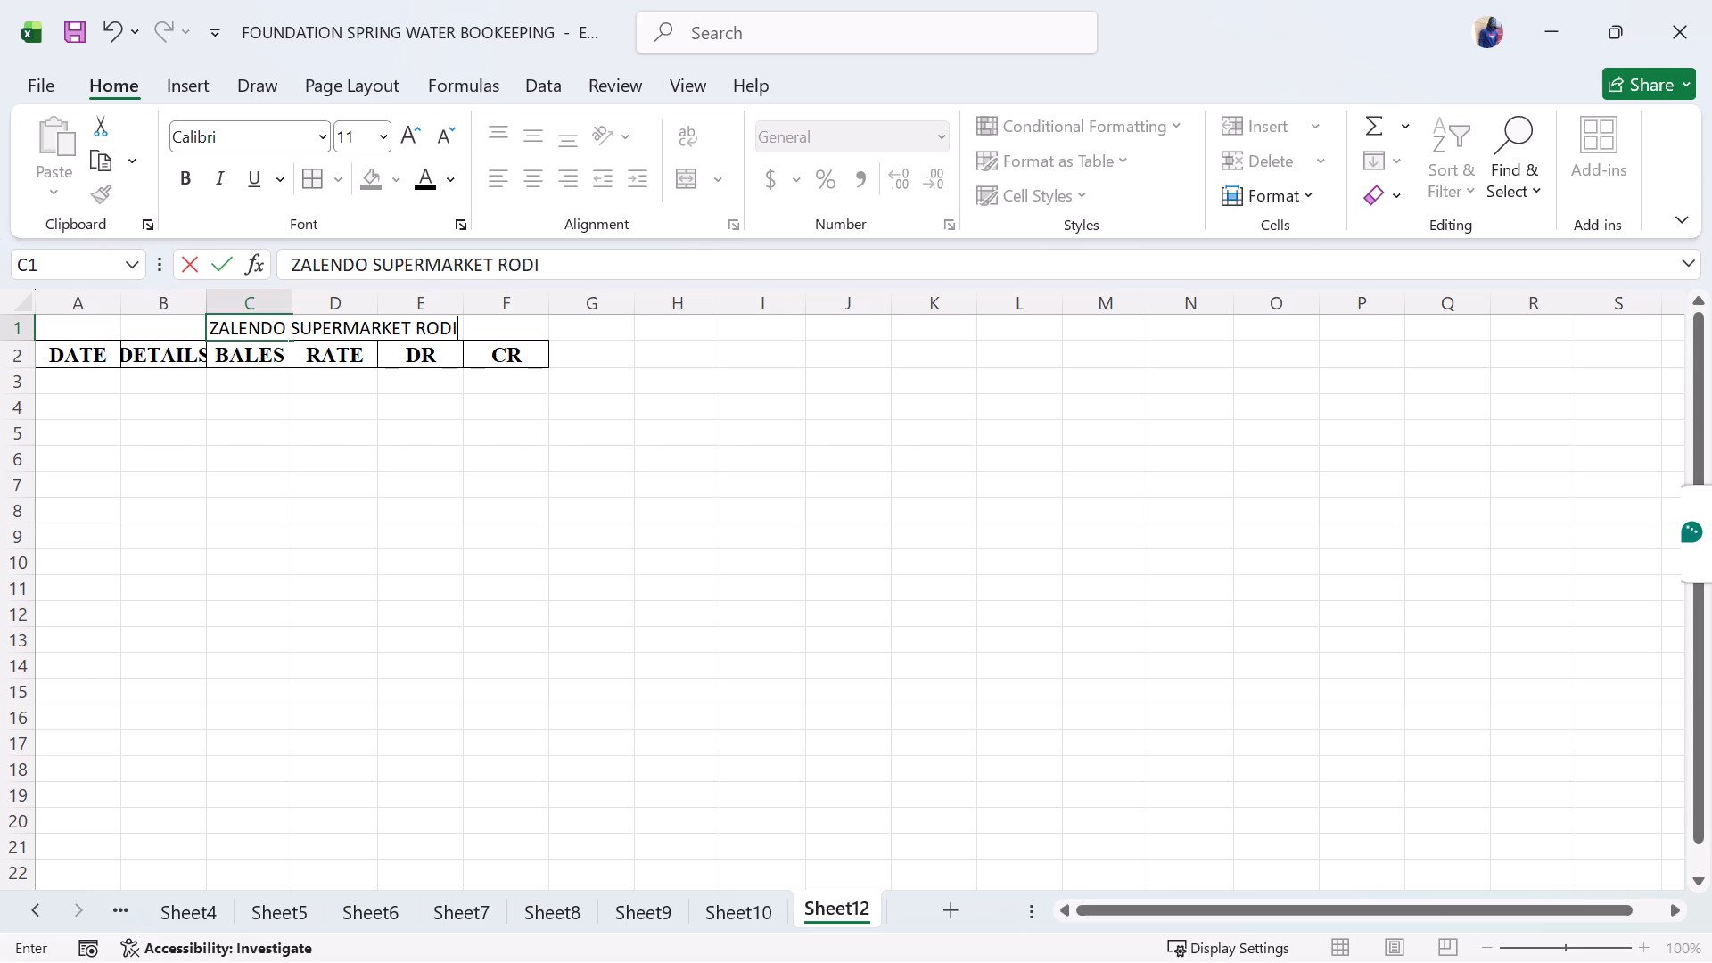
pyautogui.click(442, 410)
pyautogui.click(325, 354)
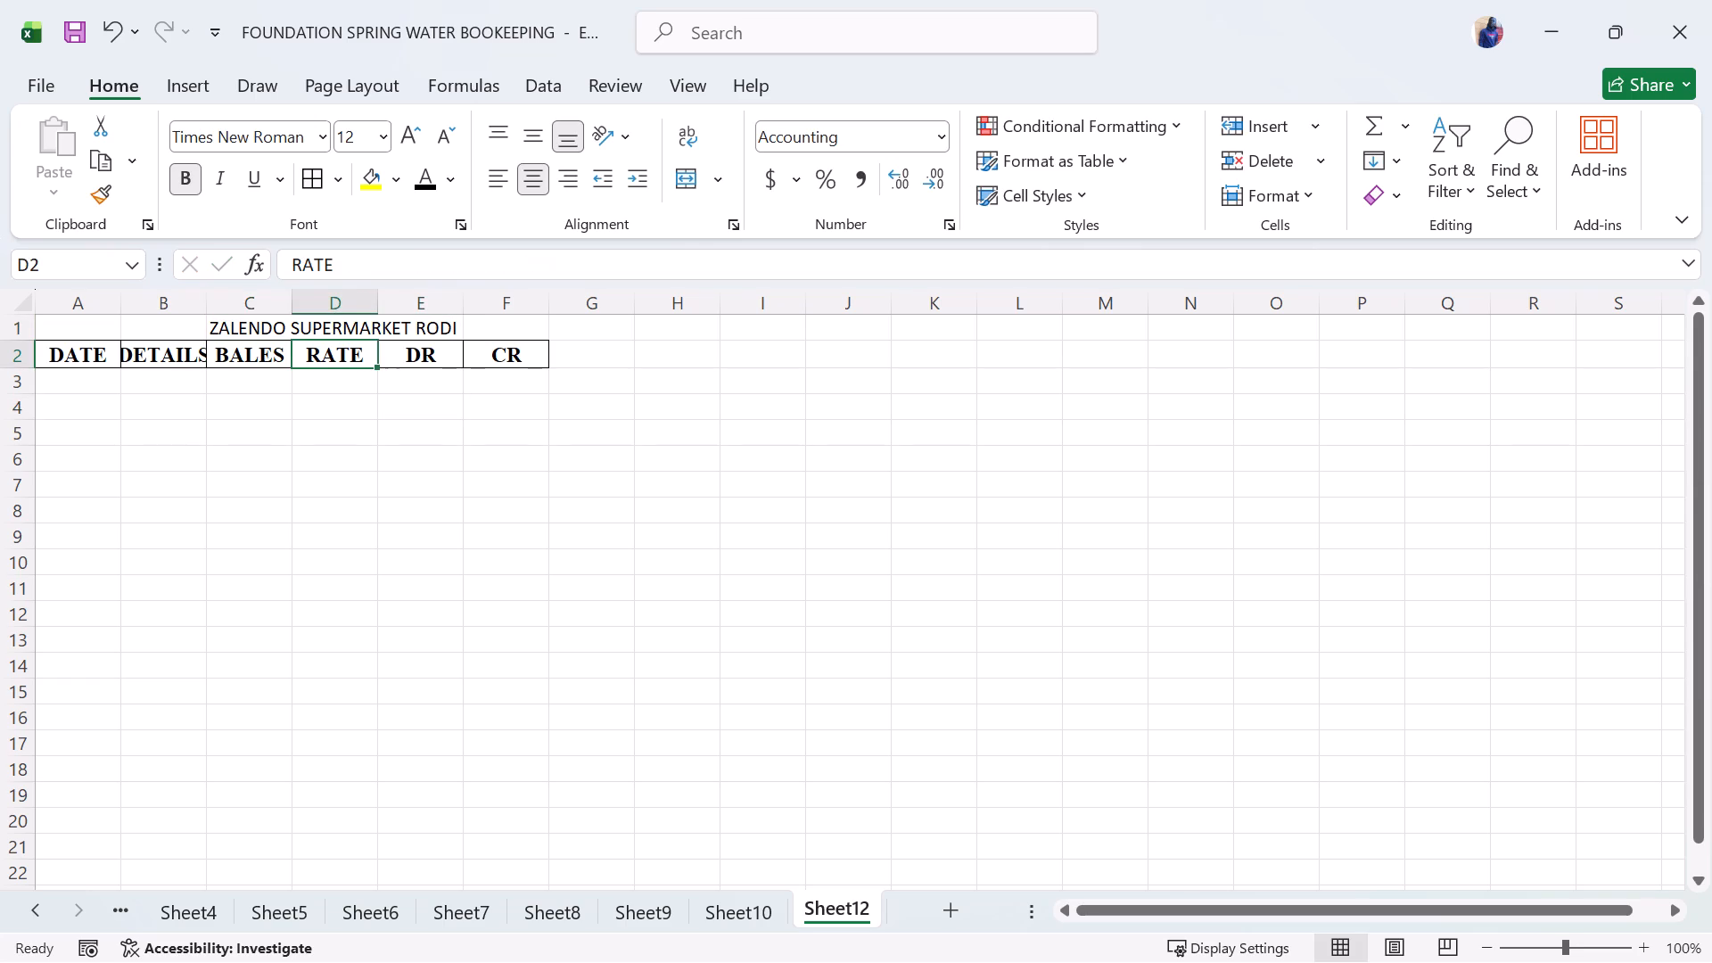
pyautogui.moveTo(218, 331); pyautogui.dragTo(447, 340)
pyautogui.hotkey('ctrl', 'b')
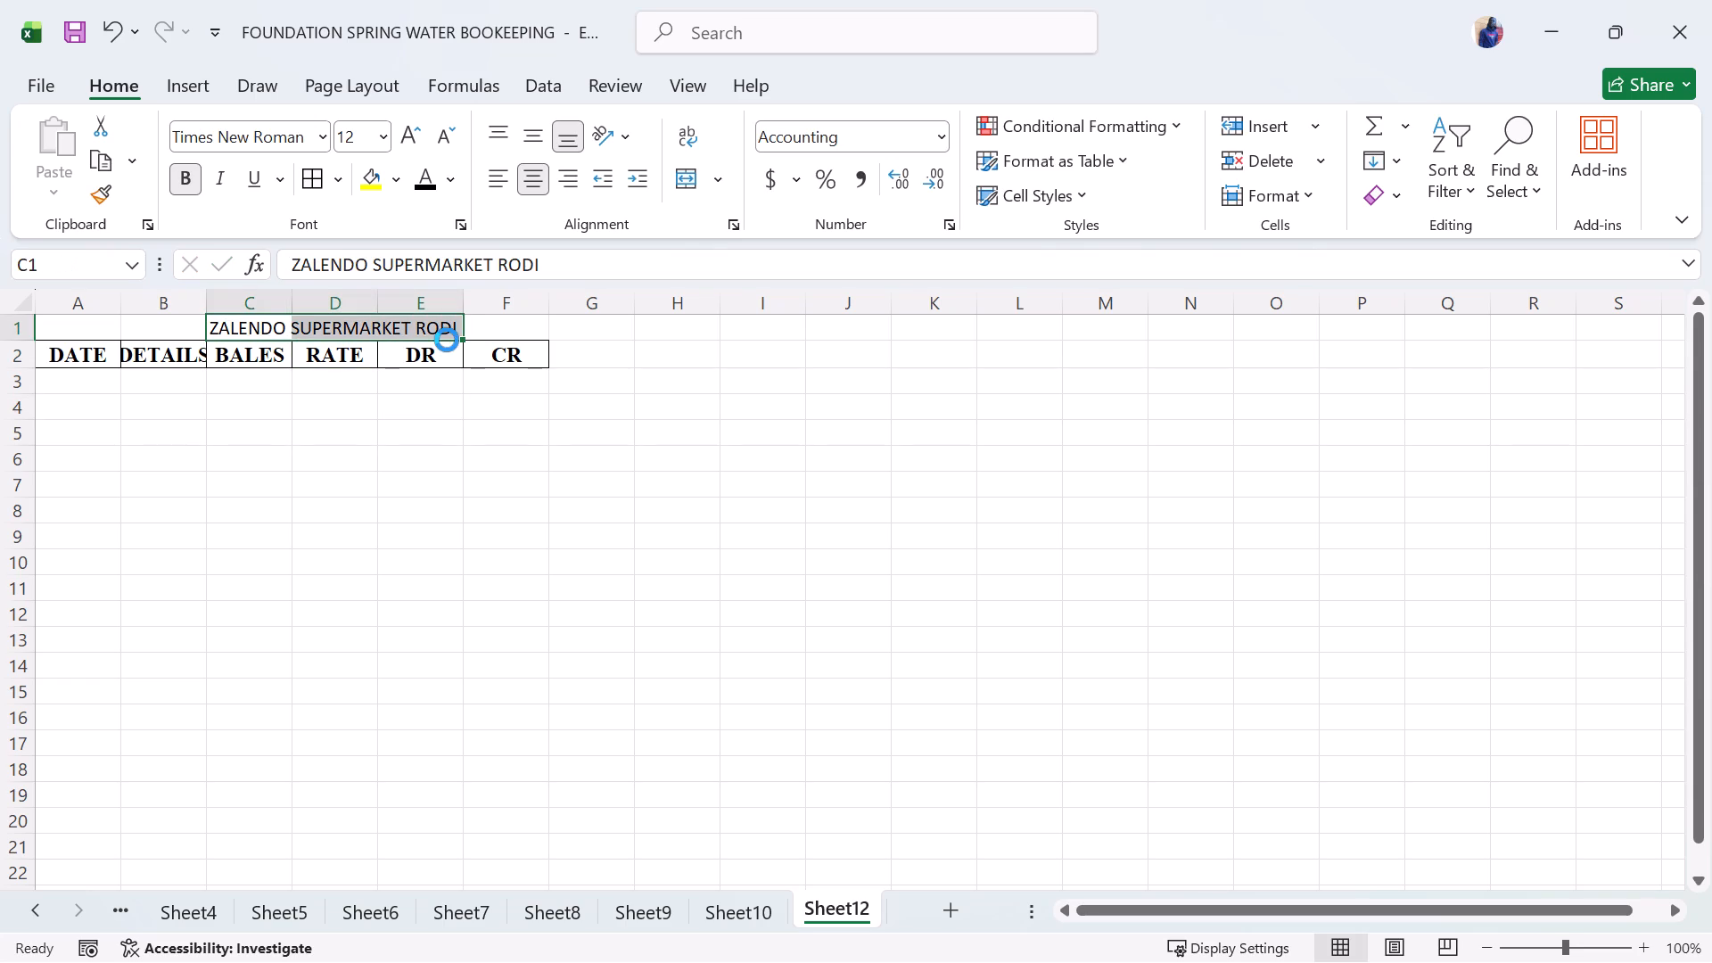
# Enter the date 11/2/2026 in cell A3 under DATE.
pyautogui.click(101, 378)
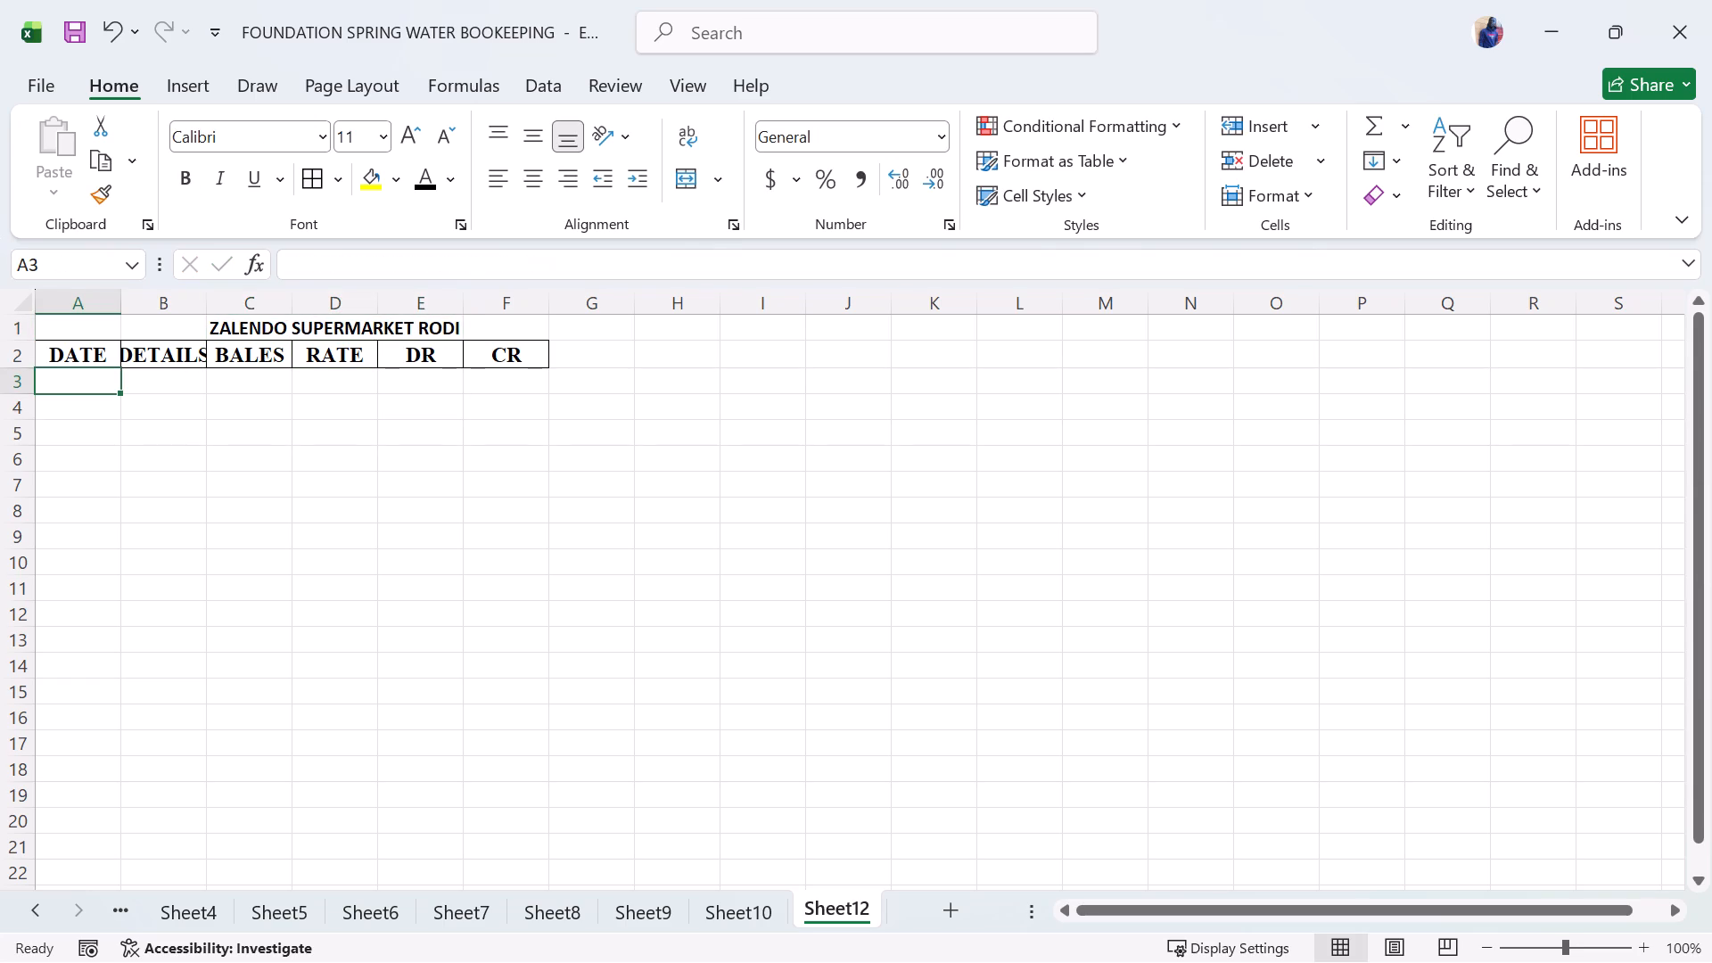
pyautogui.write('11')
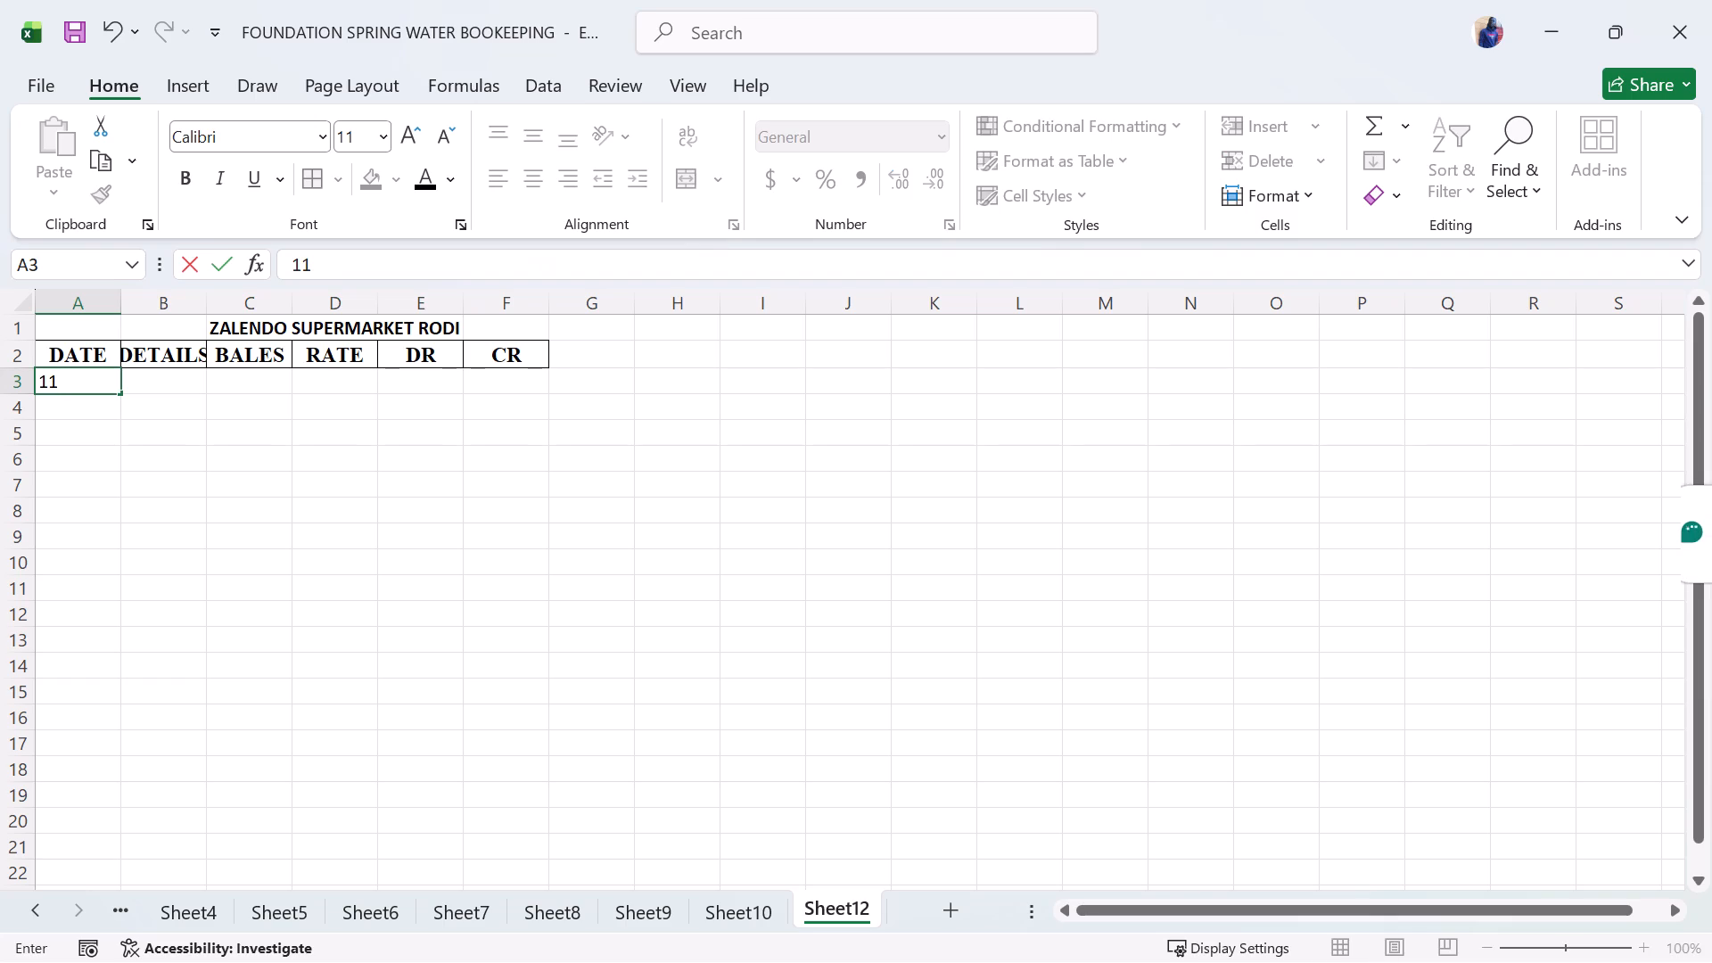
pyautogui.press('BackSpace')
pyautogui.write('1/2')
pyautogui.press('/')
pyautogui.write('2025')
pyautogui.press('BackSpace')
pyautogui.press('6')
# Enter the items 500ML in row 3 and 1L in row 4 under DETAILS, with 5 bales each.
pyautogui.click(165, 397)
pyautogui.click(170, 377)
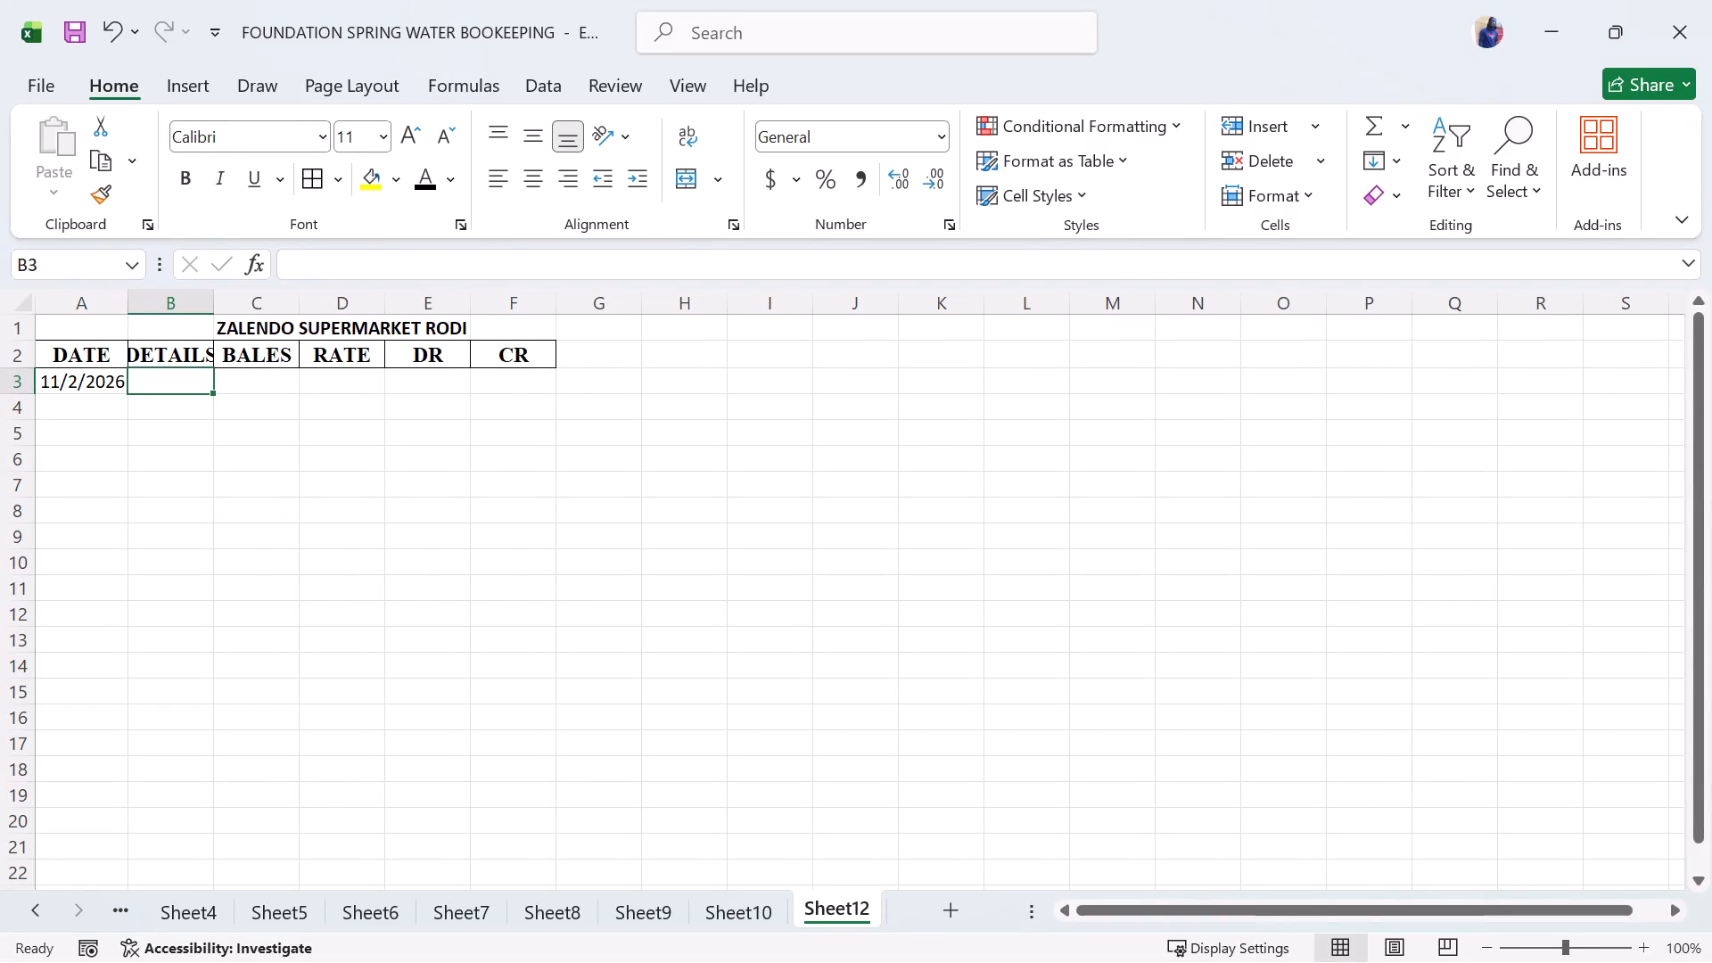
pyautogui.write('500ML')
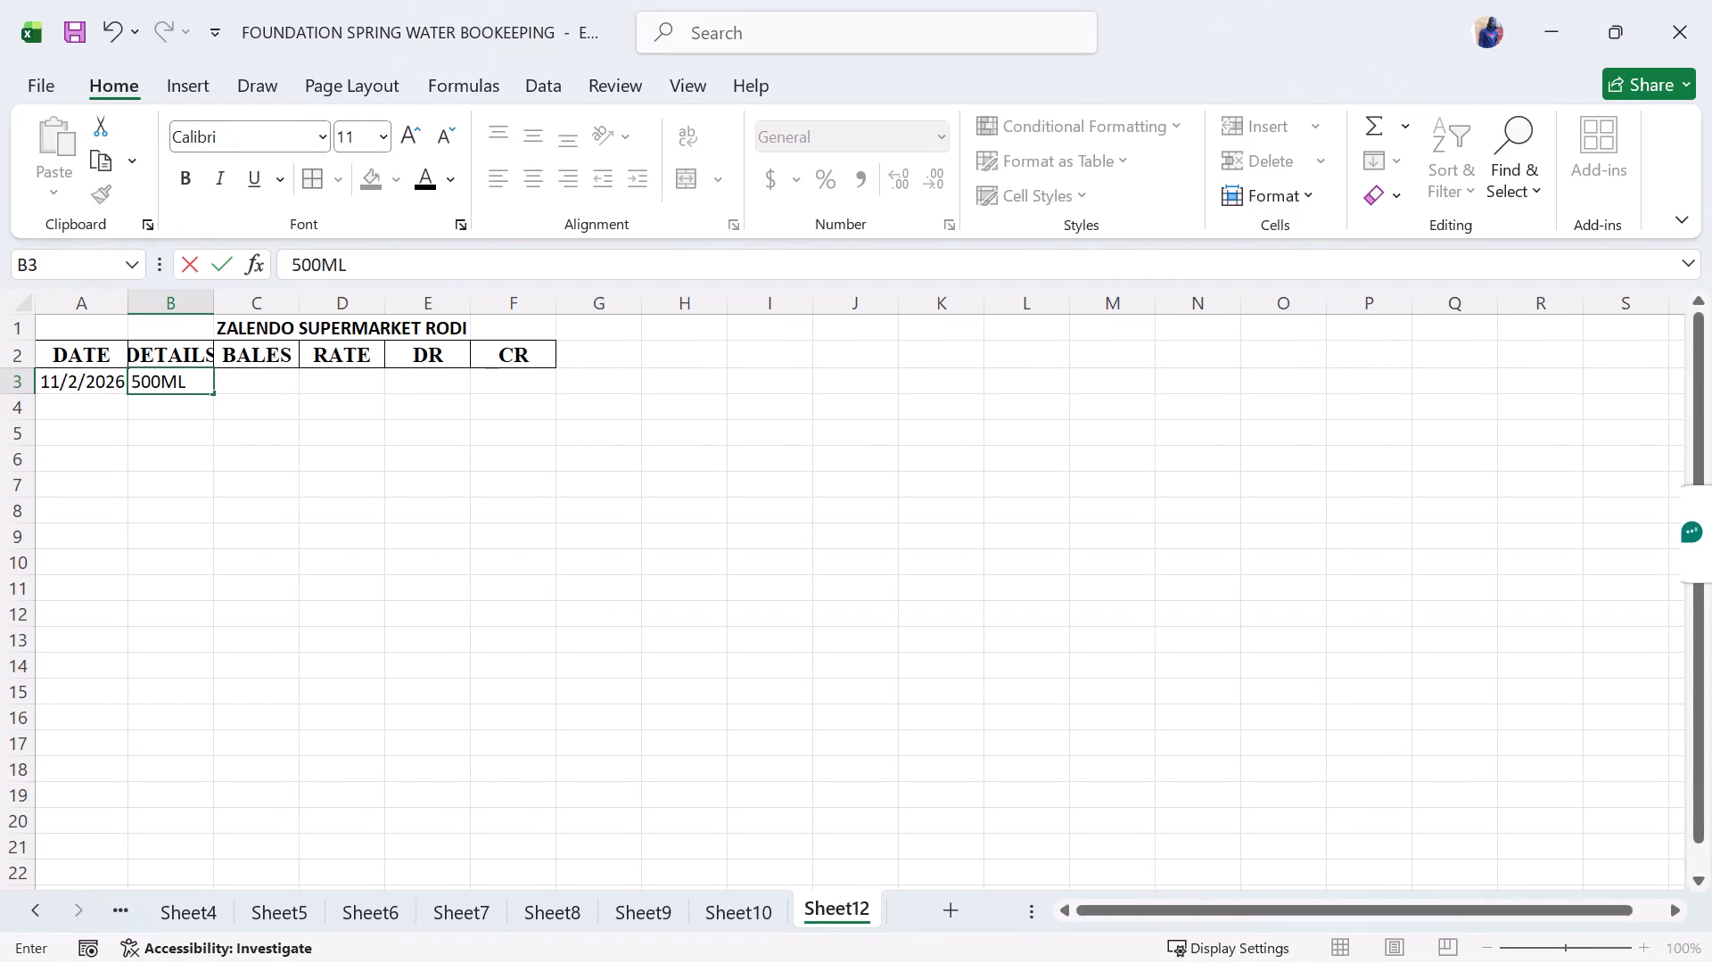
pyautogui.click(251, 381)
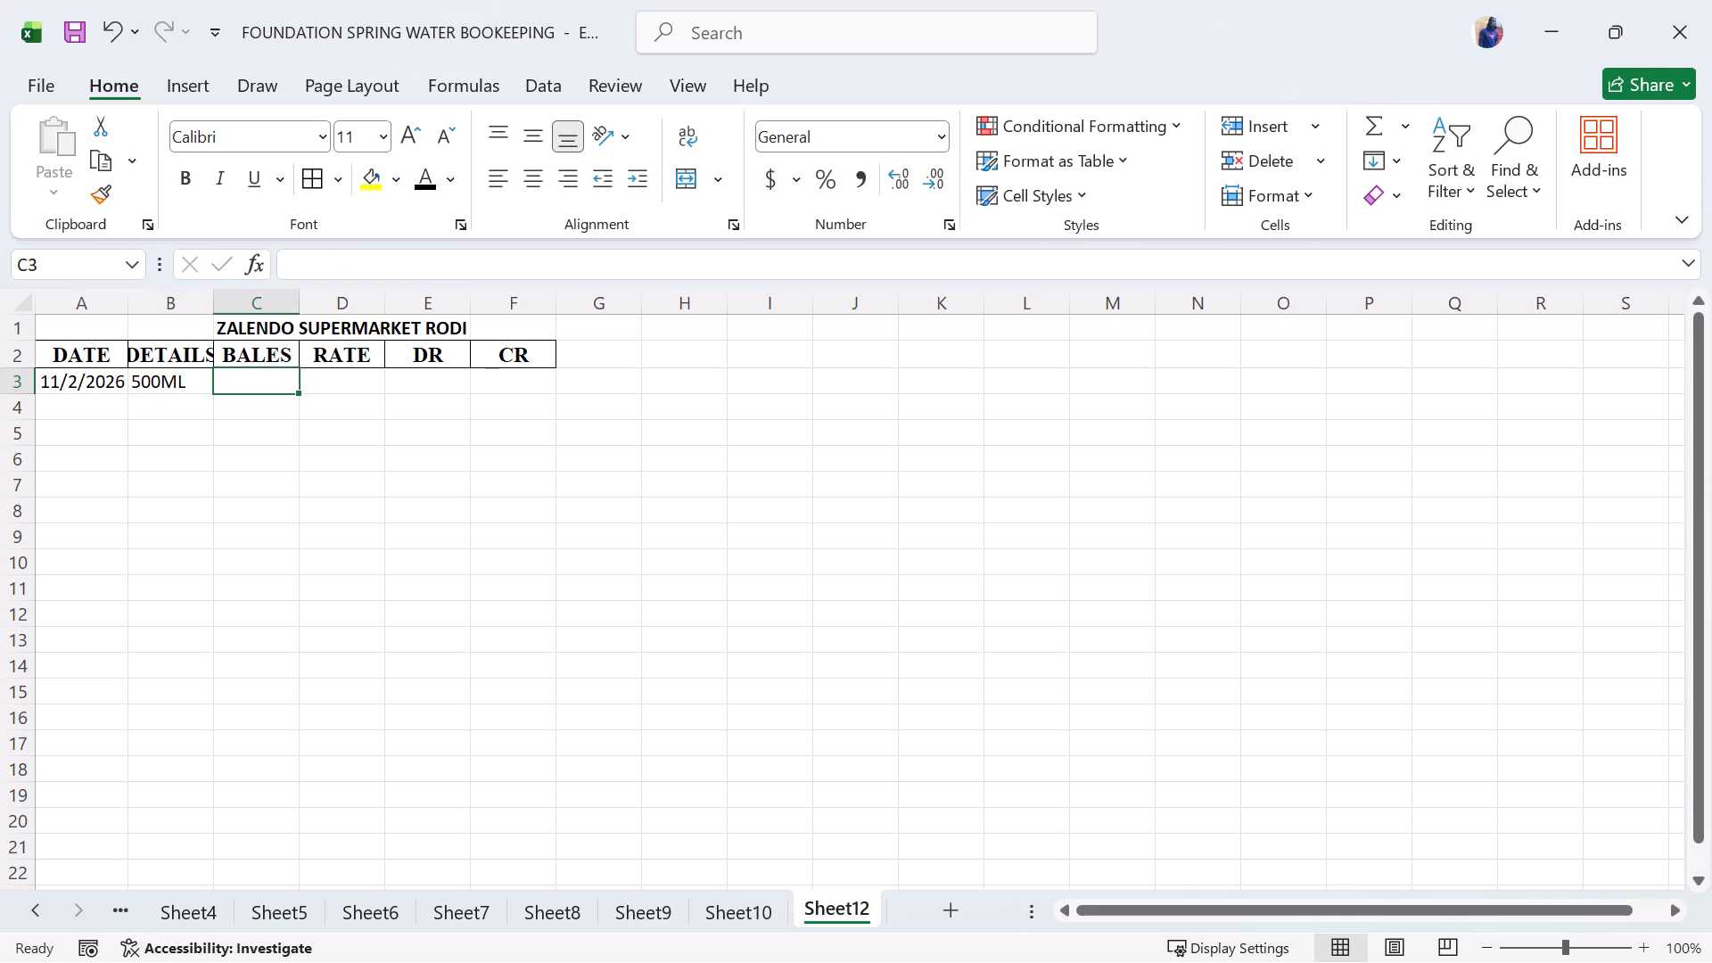
pyautogui.press('5')
pyautogui.click(161, 402)
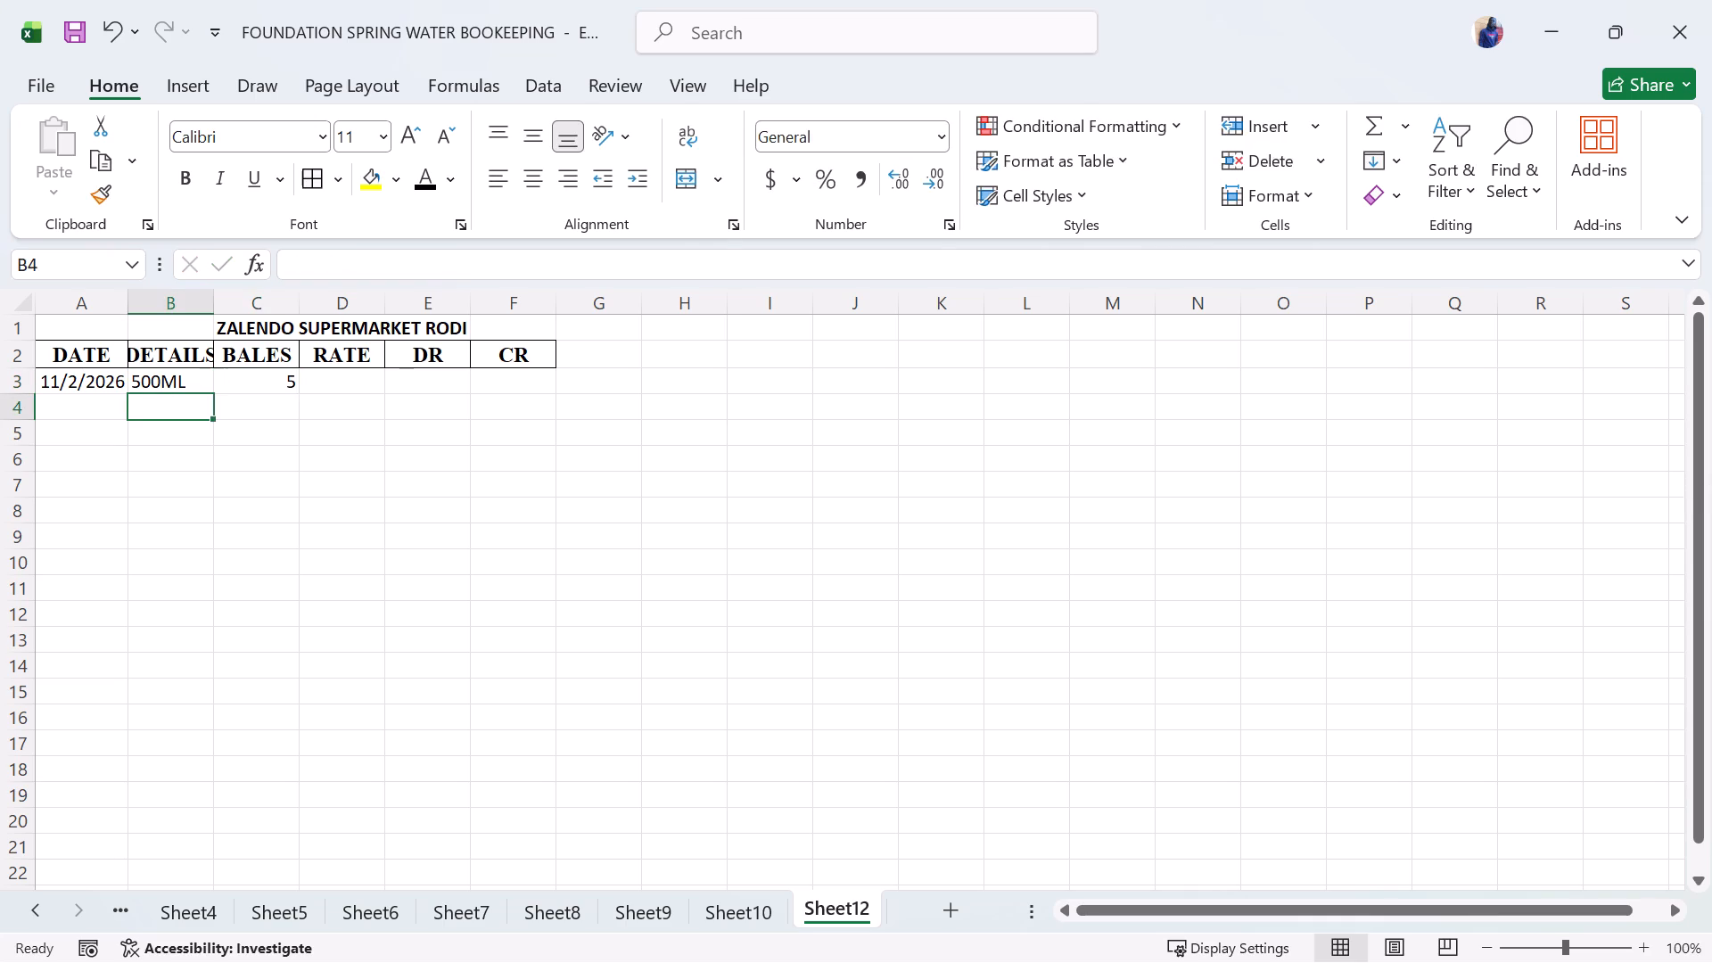
pyautogui.write('1L')
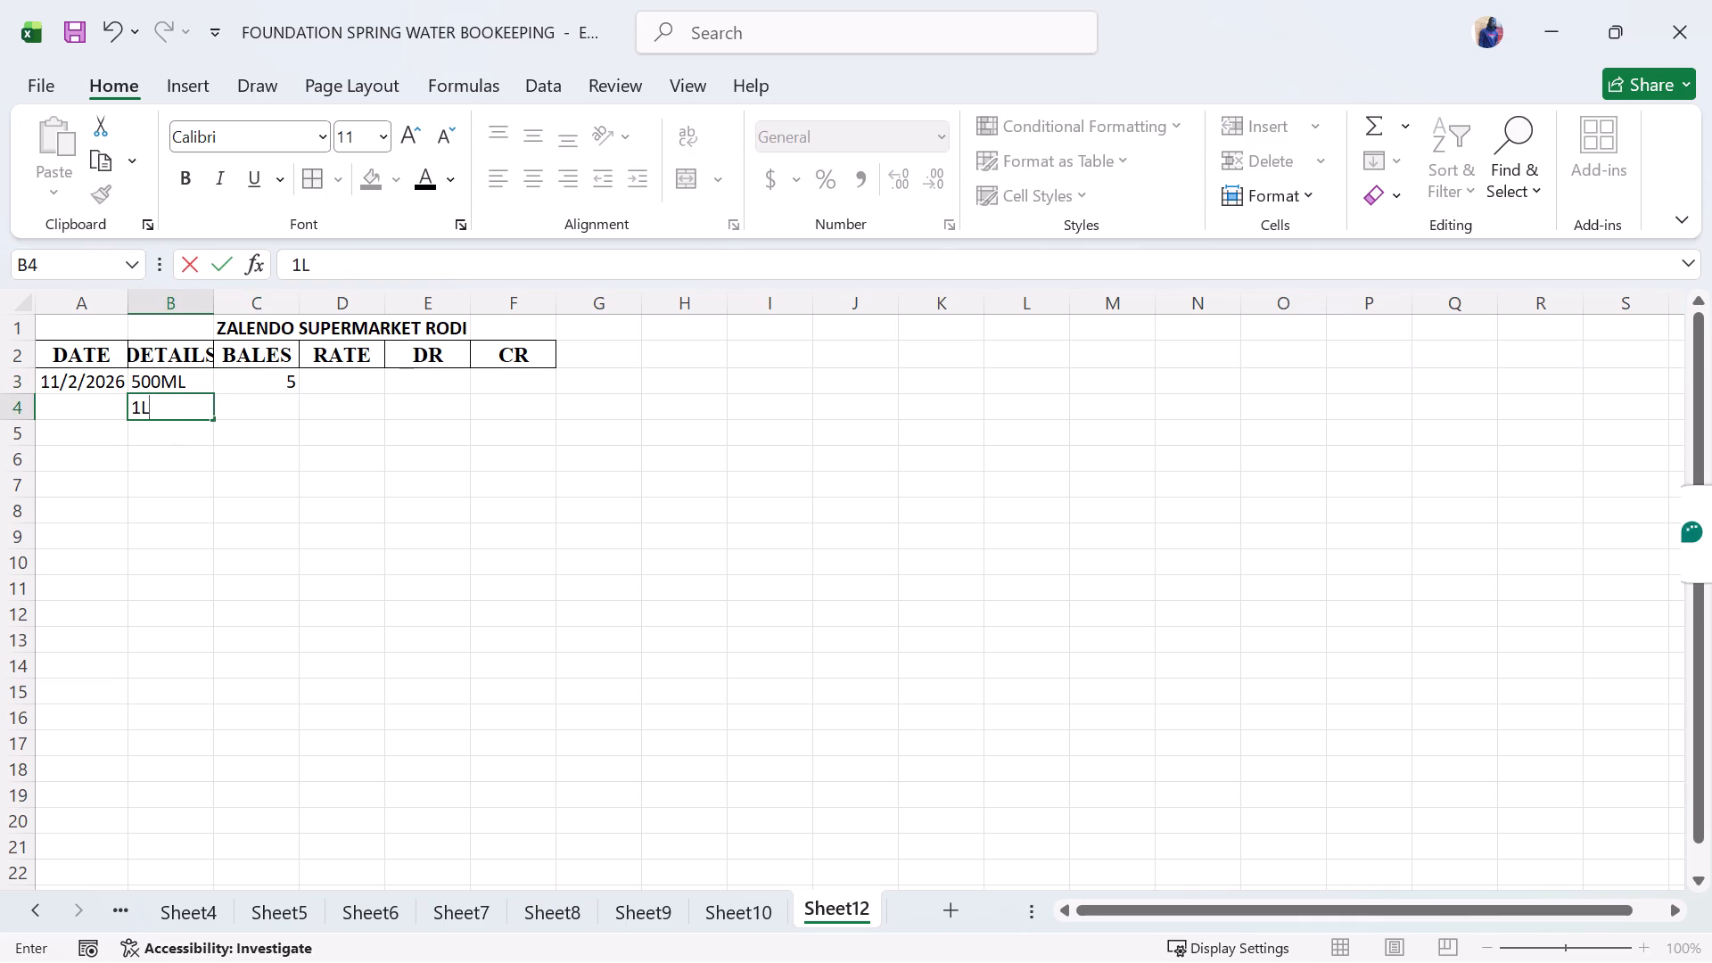
pyautogui.click(258, 404)
pyautogui.press('5')
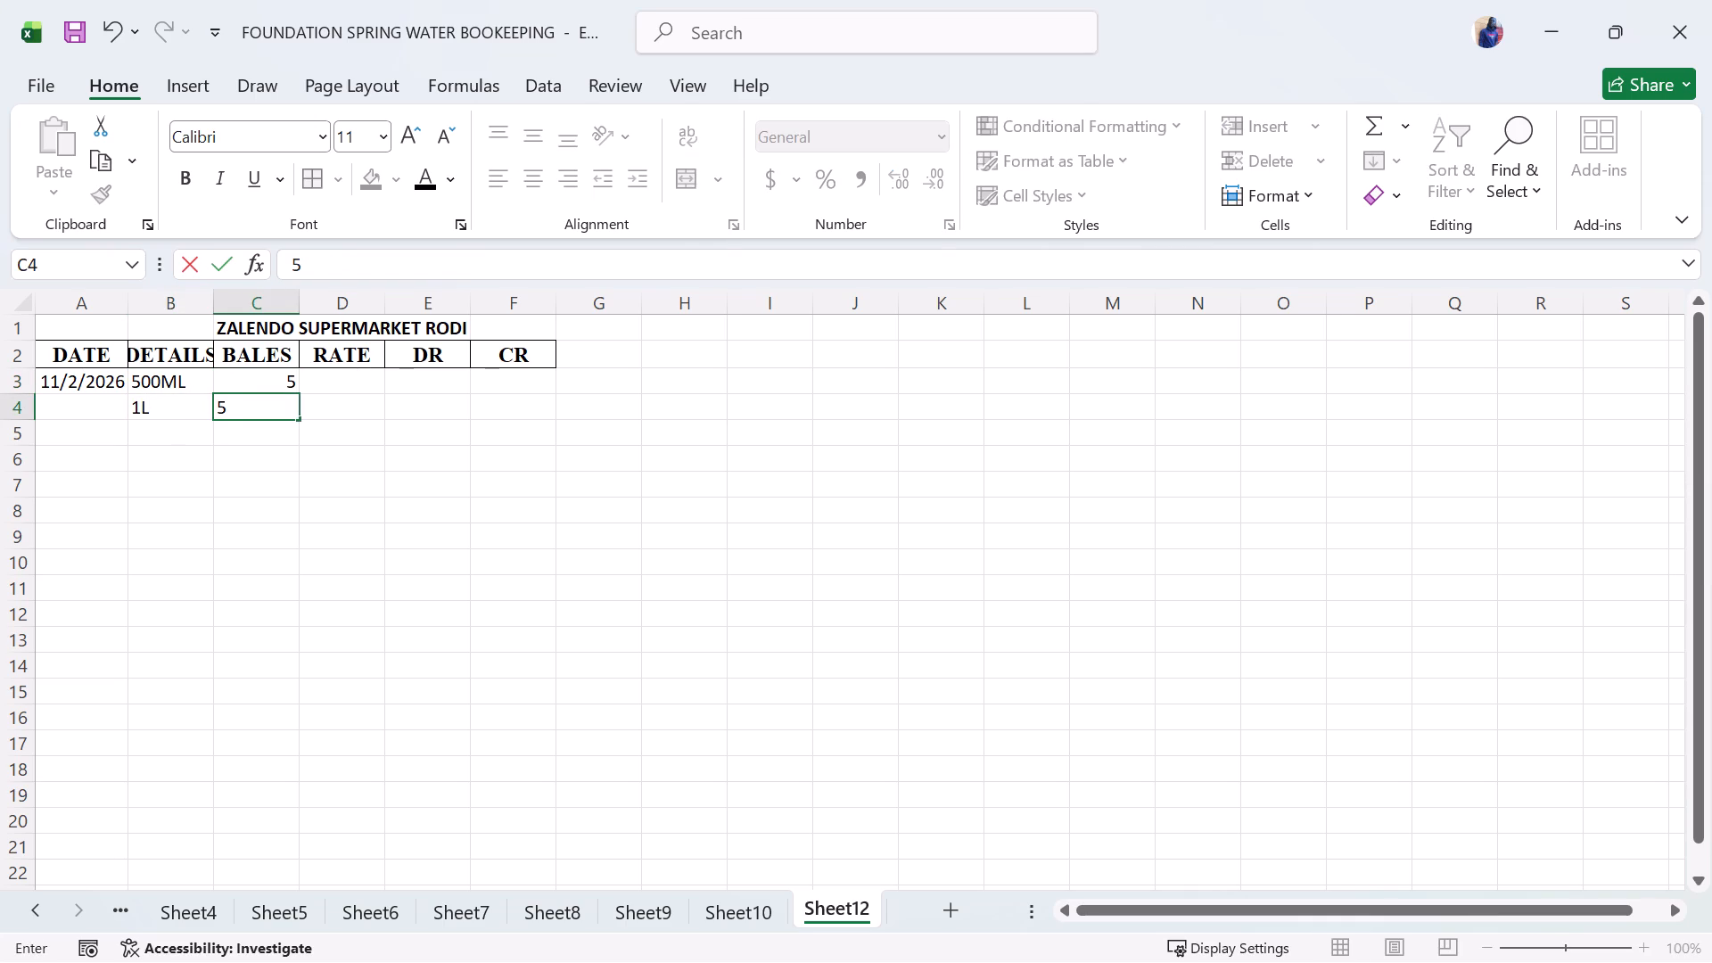
# Enter a rate of 350 for both the 500ML and 1L items in D3 and D4.
pyautogui.click(353, 400)
pyautogui.click(360, 378)
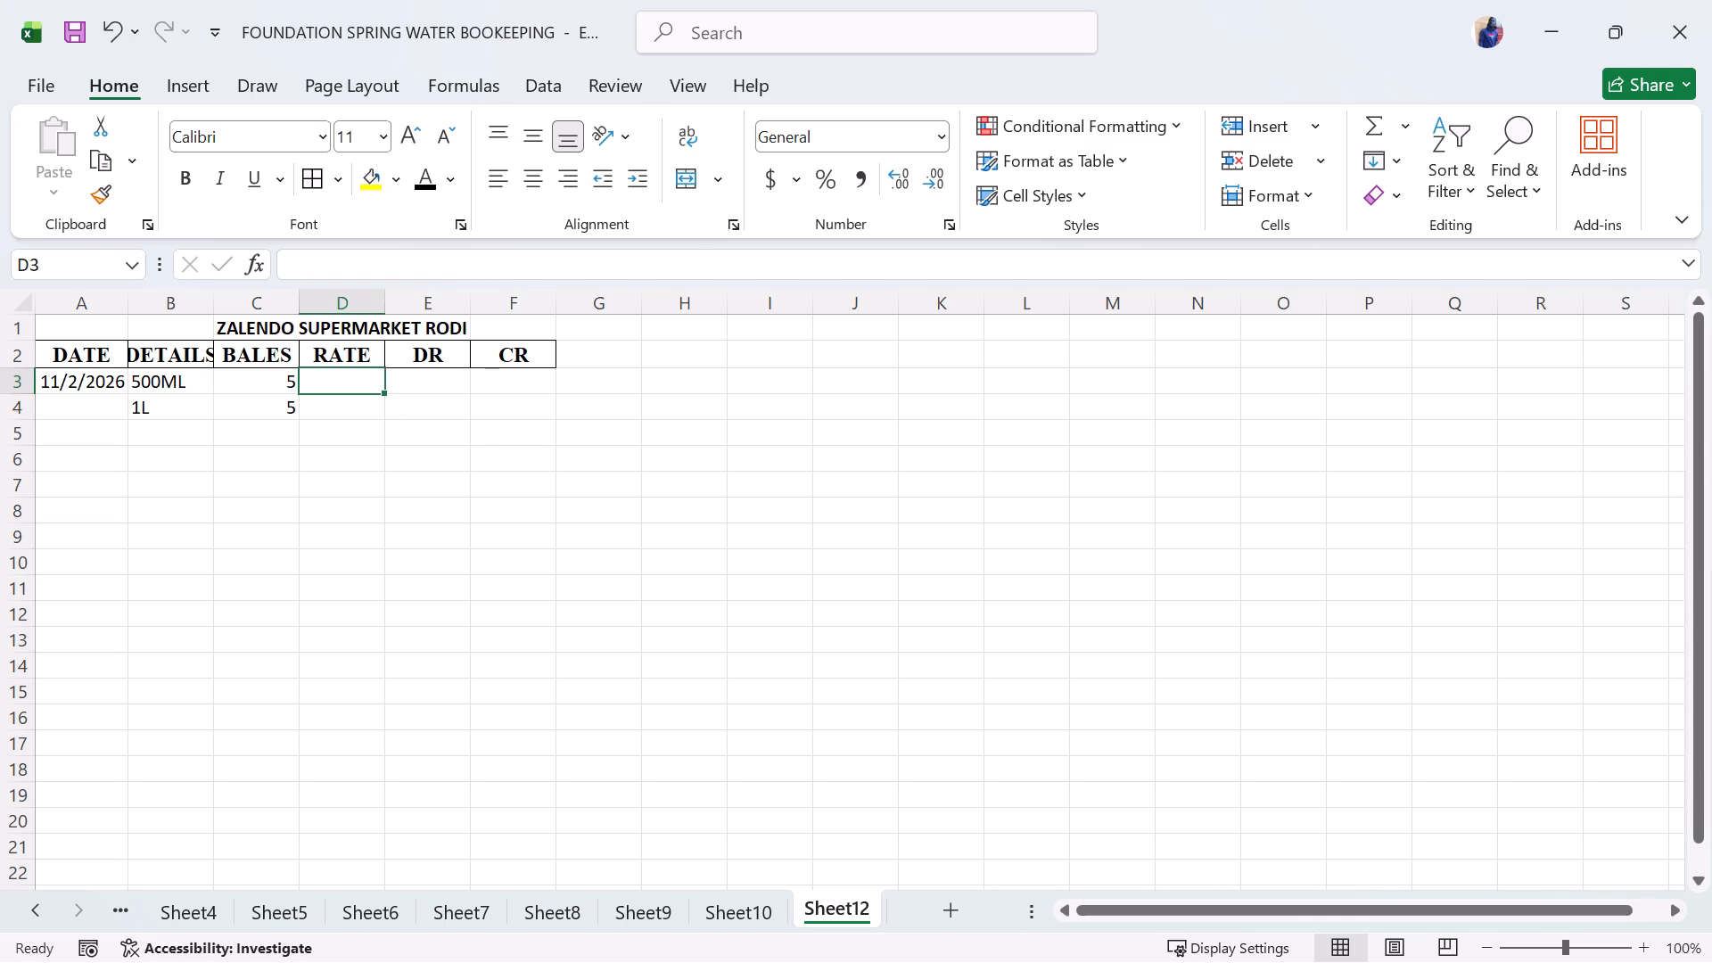
pyautogui.write('350')
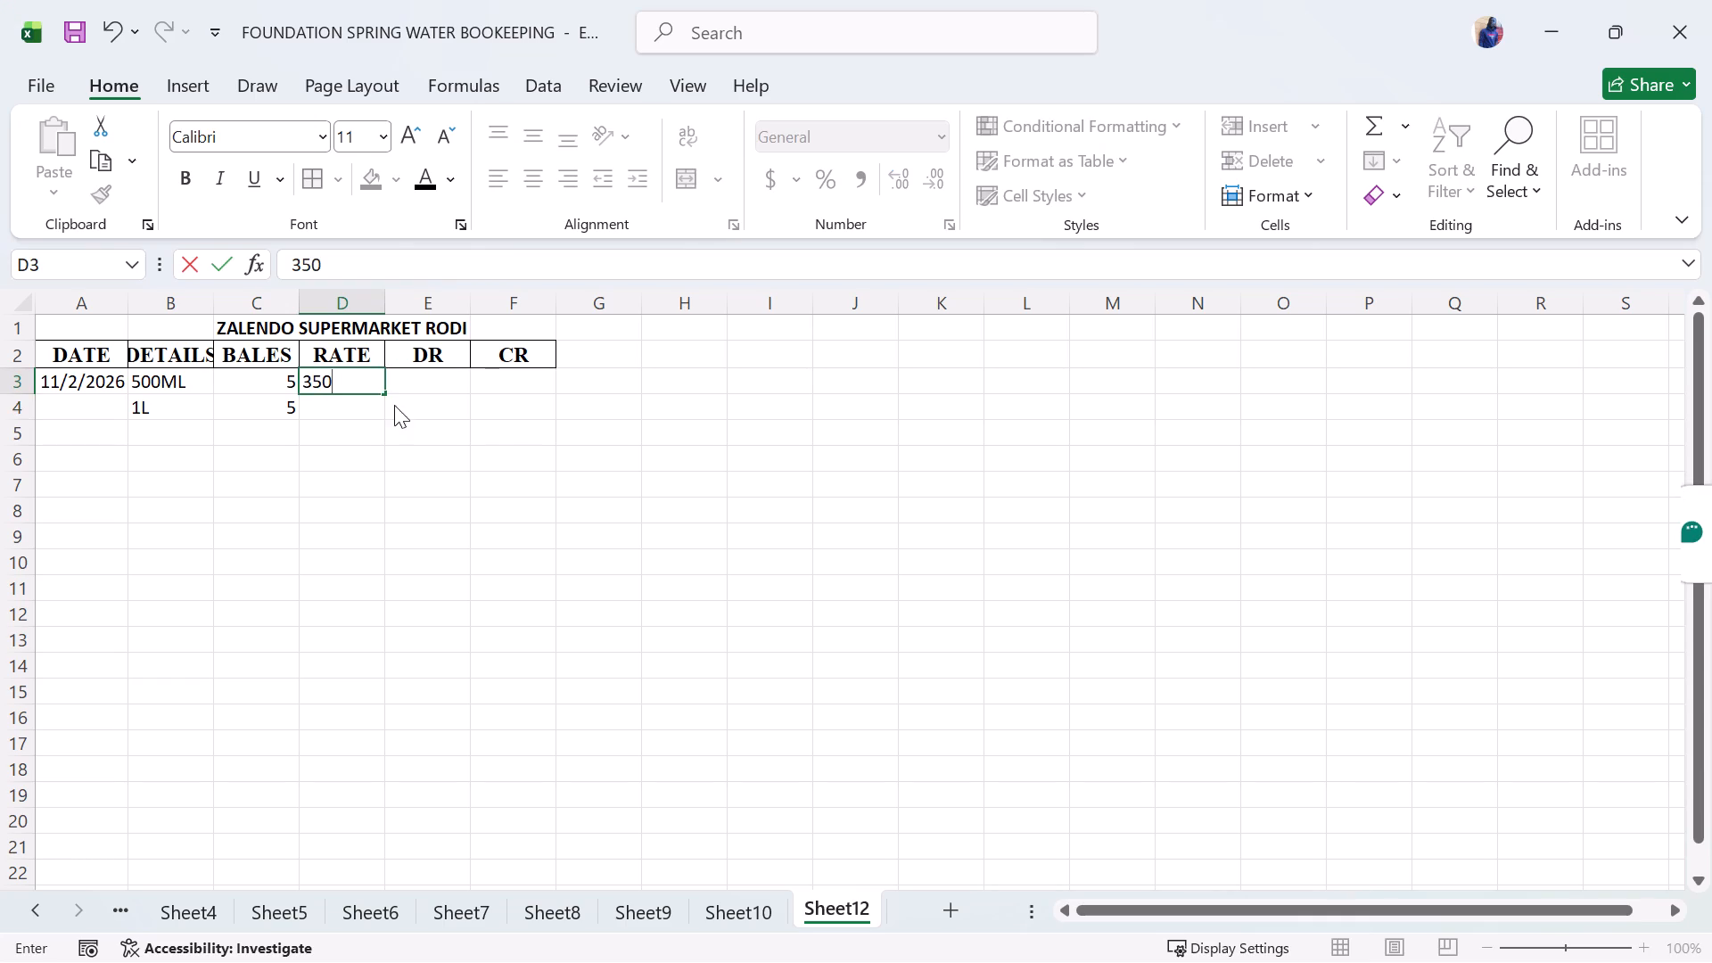
pyautogui.click(335, 417)
pyautogui.write('350')
# Calculate the 500ML debit amount in E3 with the formula =C3*D3.
pyautogui.click(407, 407)
pyautogui.click(430, 370)
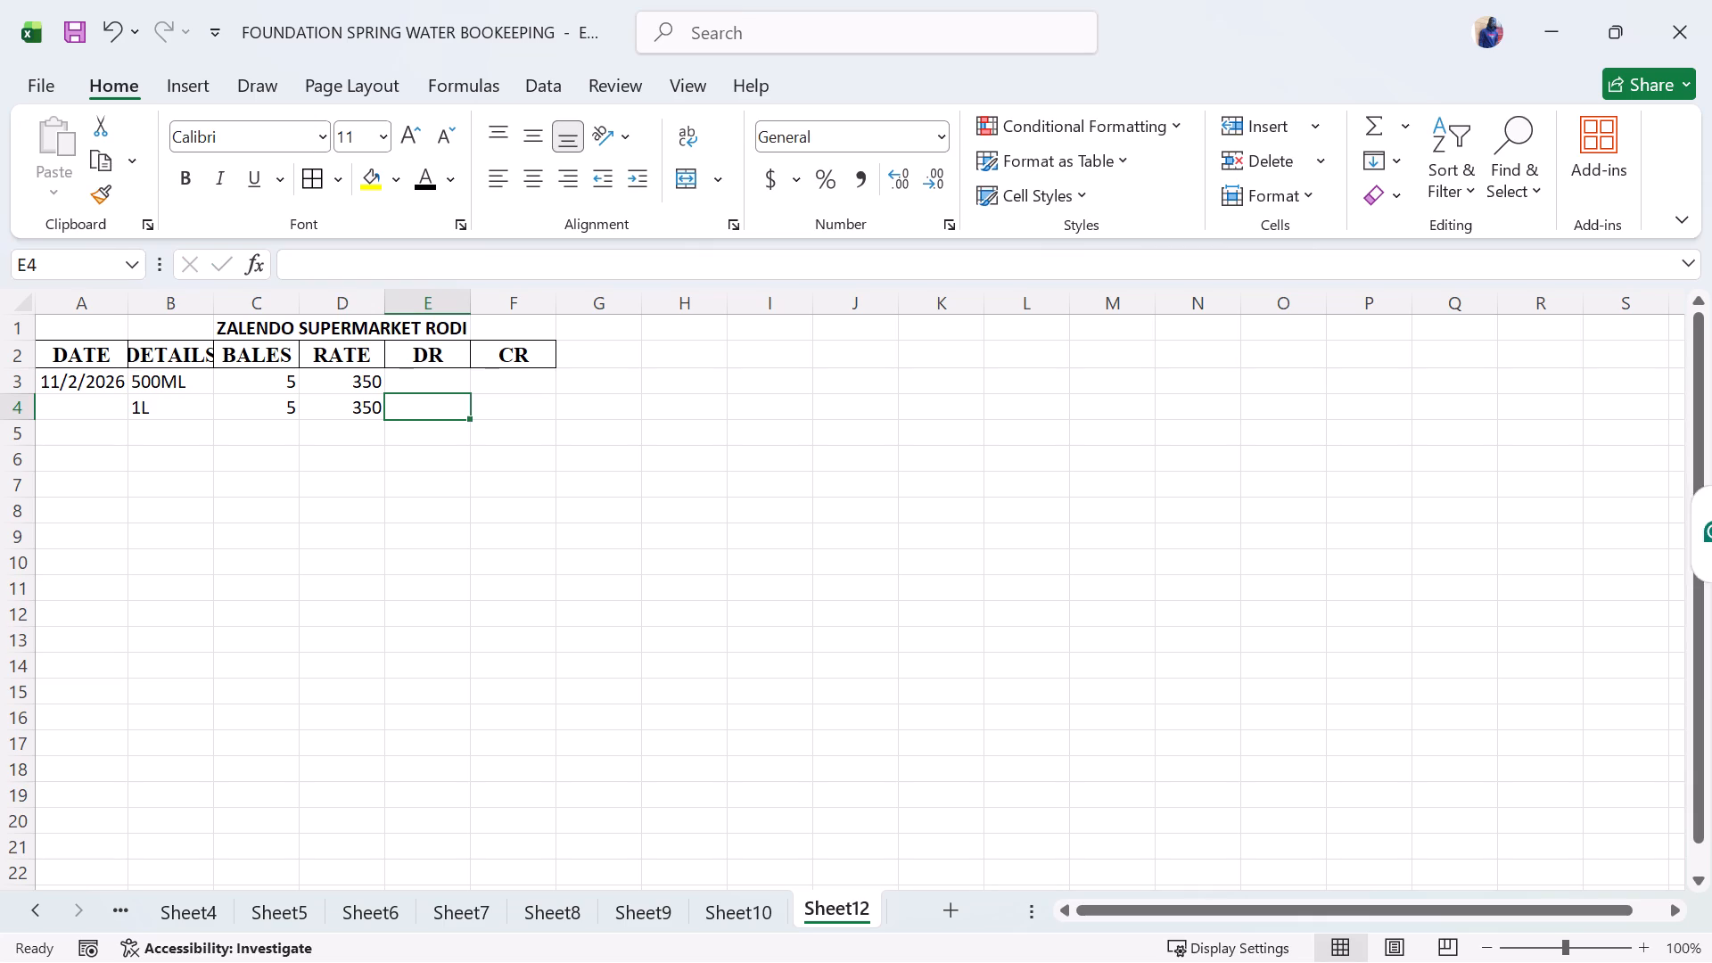
pyautogui.press('-')
pyautogui.press('BackSpace')
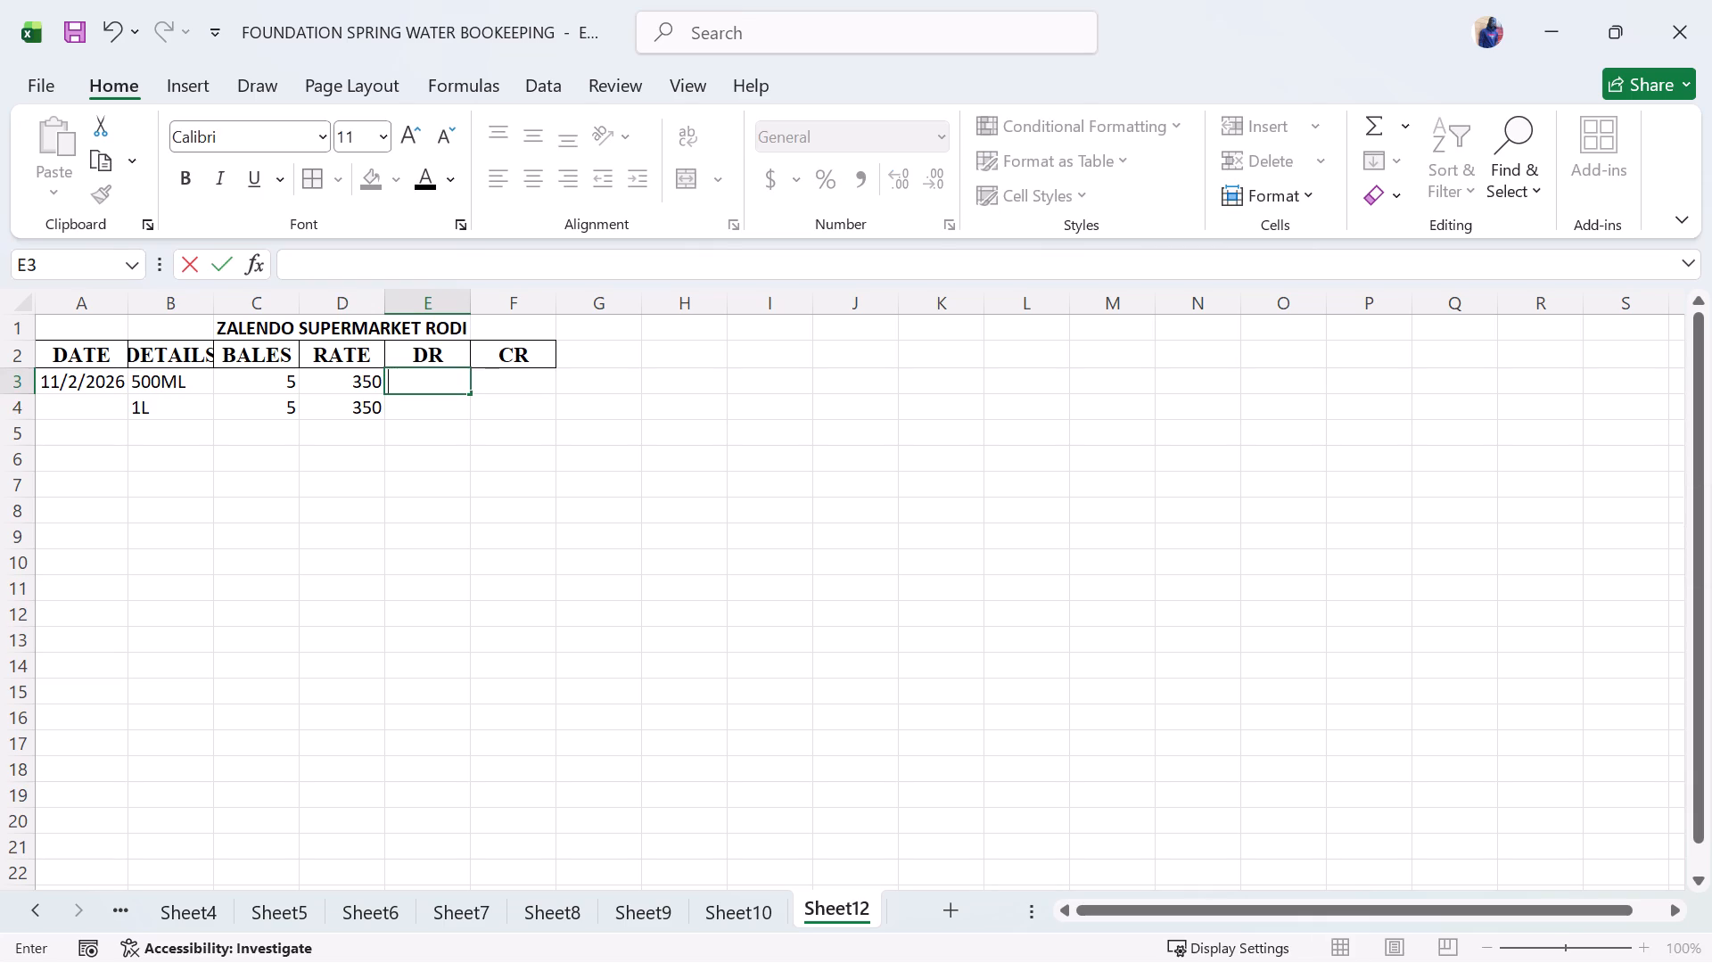
pyautogui.press('-')
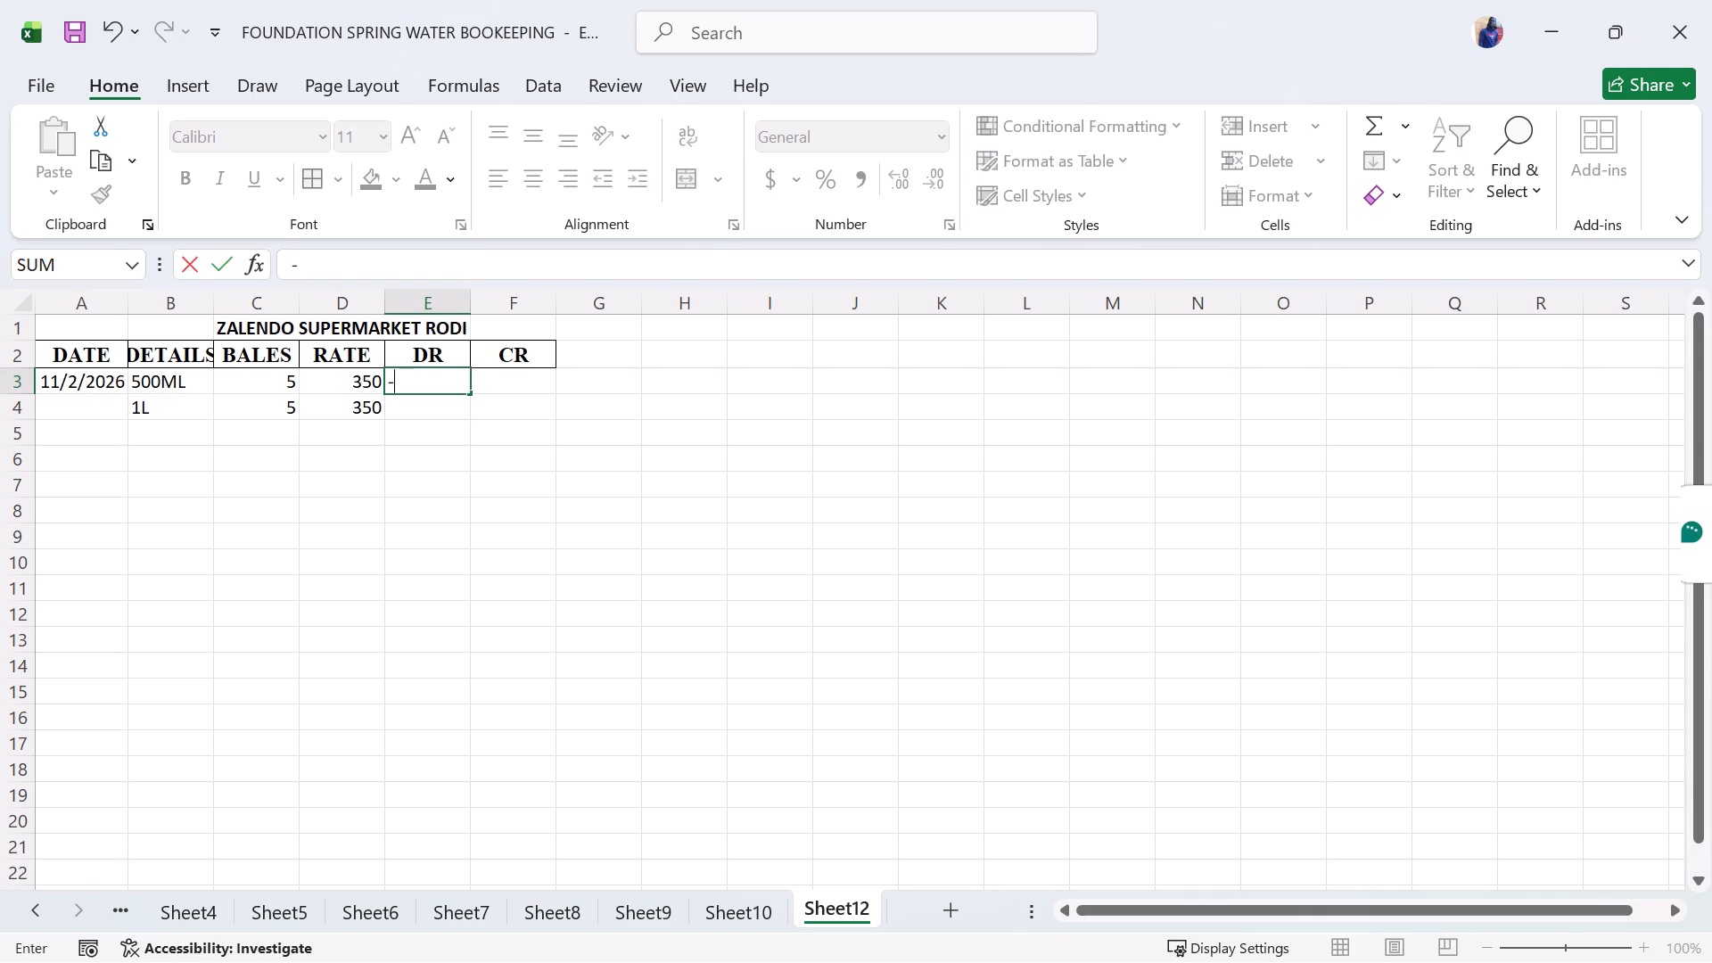
pyautogui.press('BackSpace')
pyautogui.press('=')
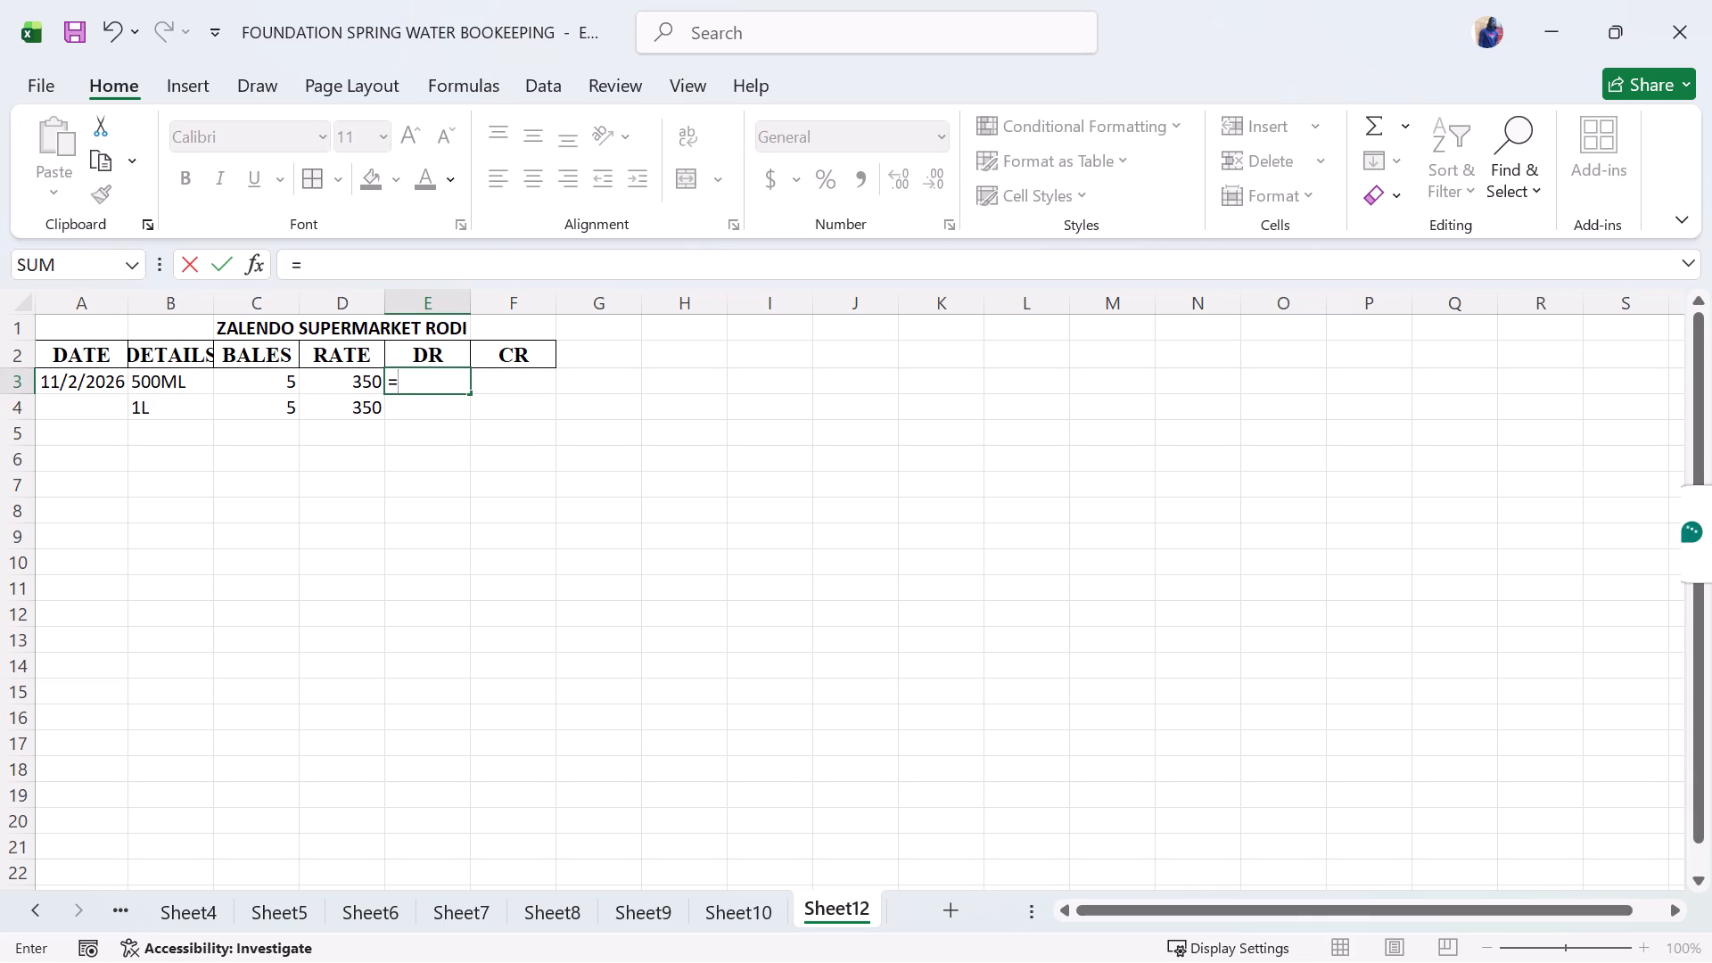
pyautogui.click(287, 379)
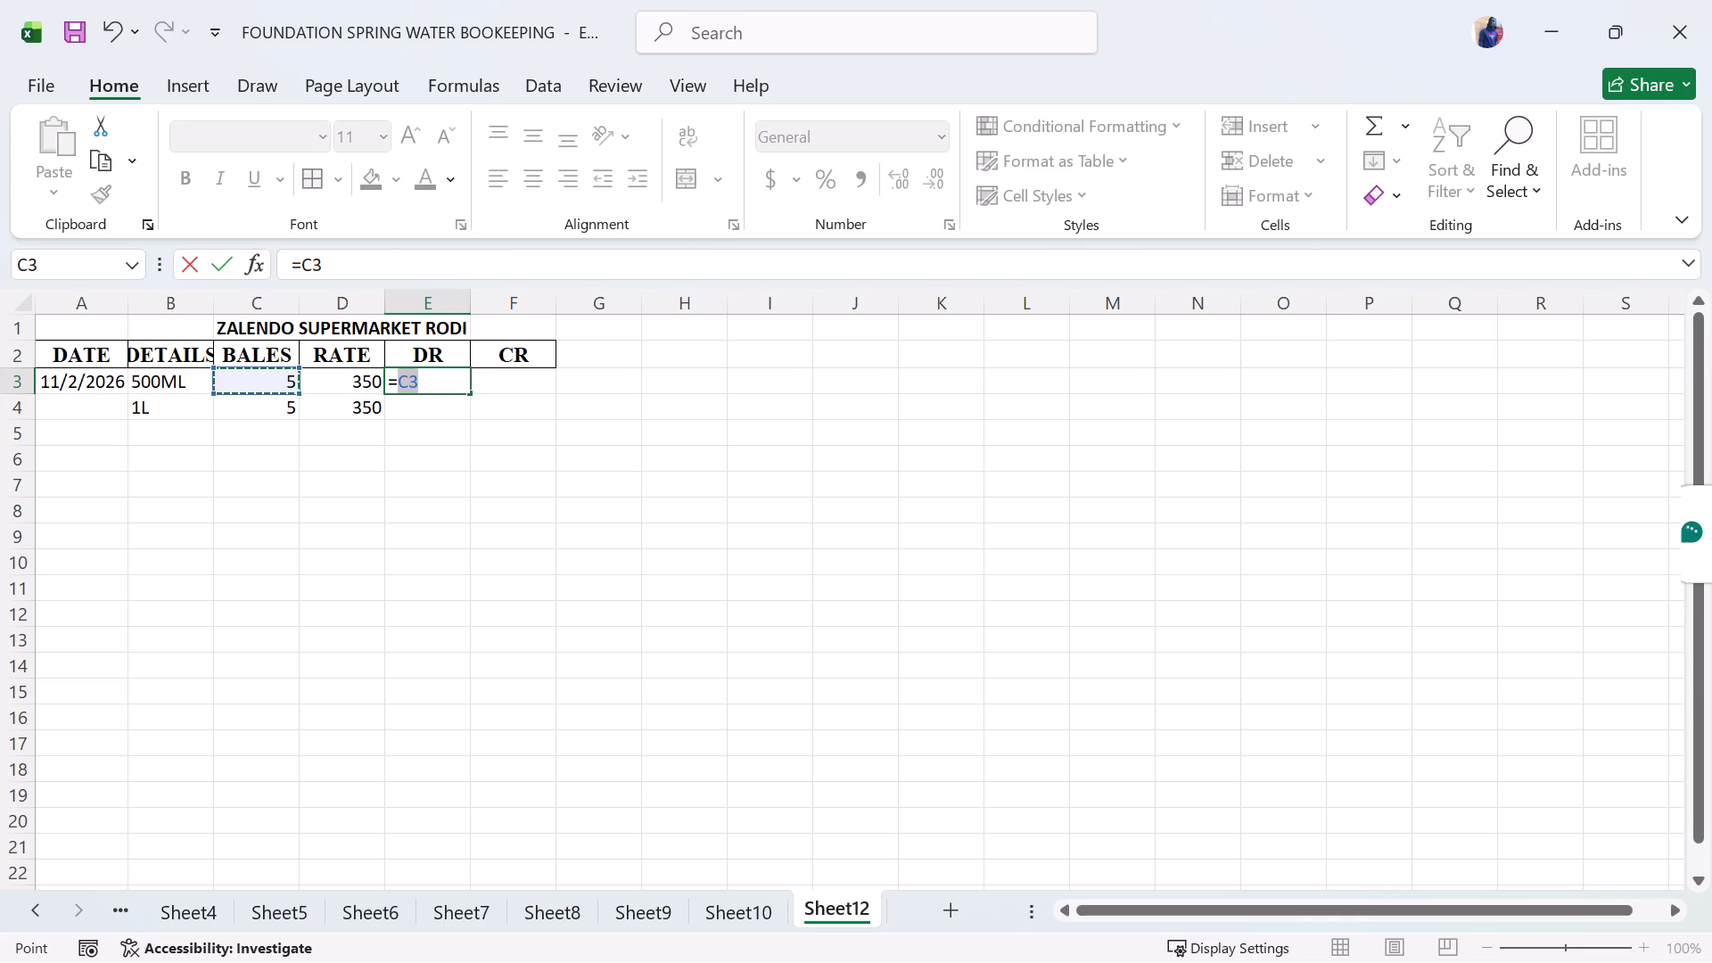
pyautogui.hotkey('shift', '*')
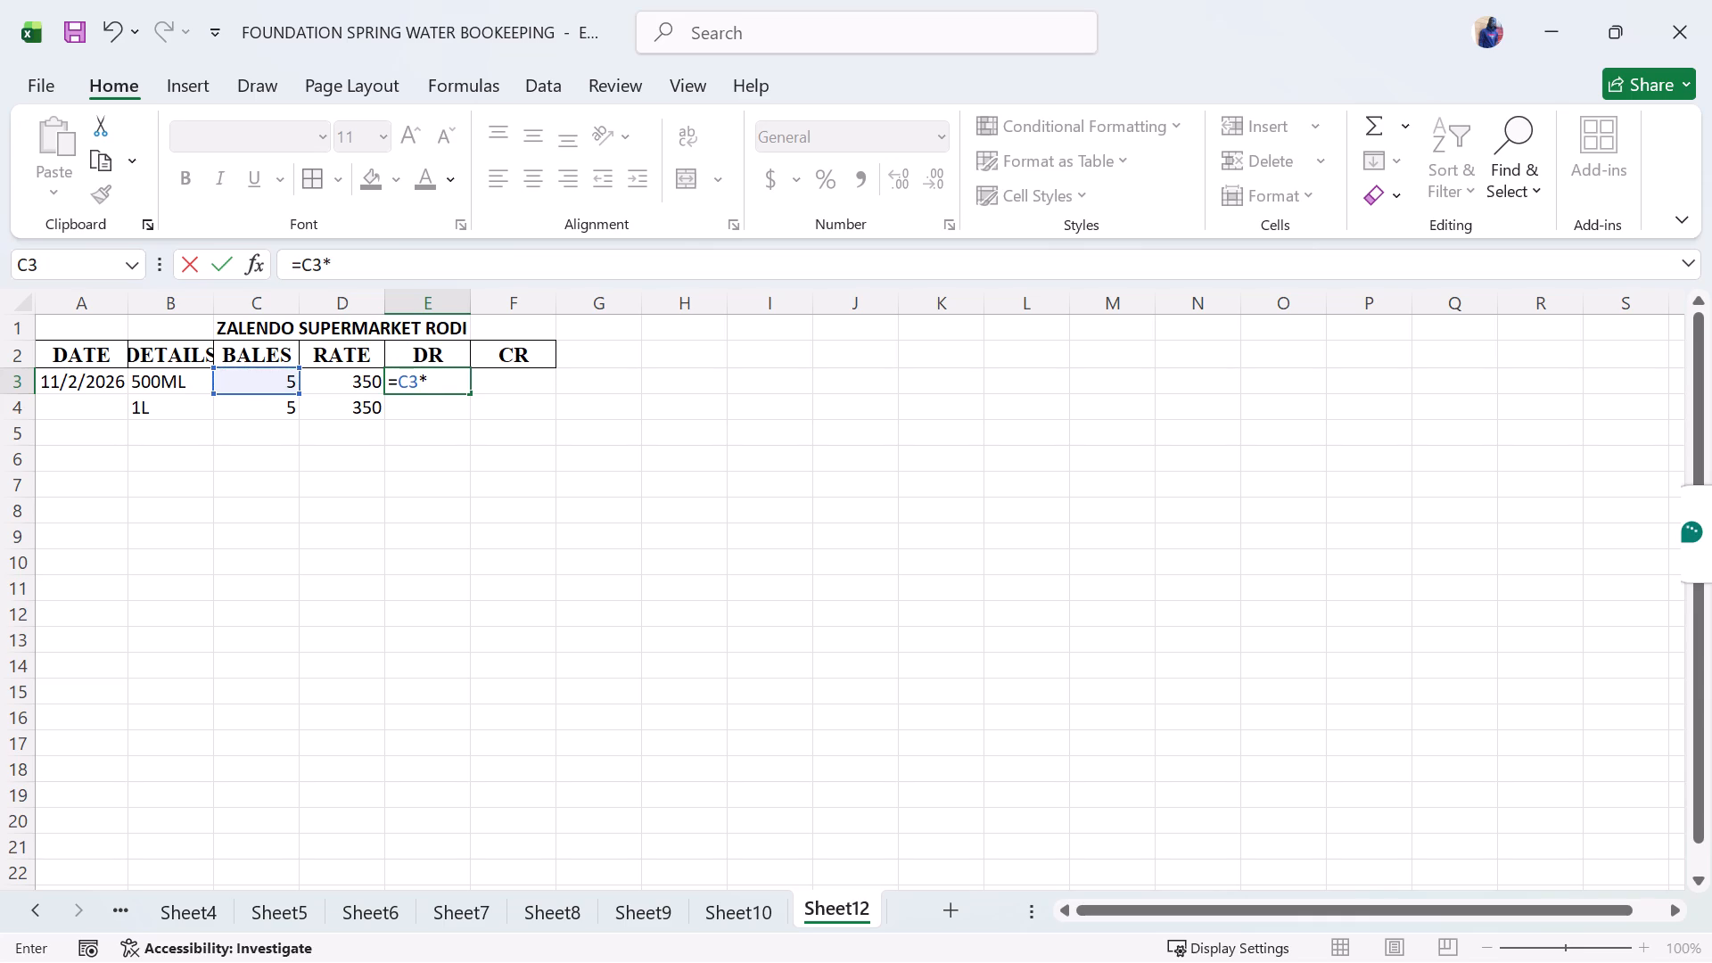
pyautogui.click(354, 386)
pyautogui.press('Return')
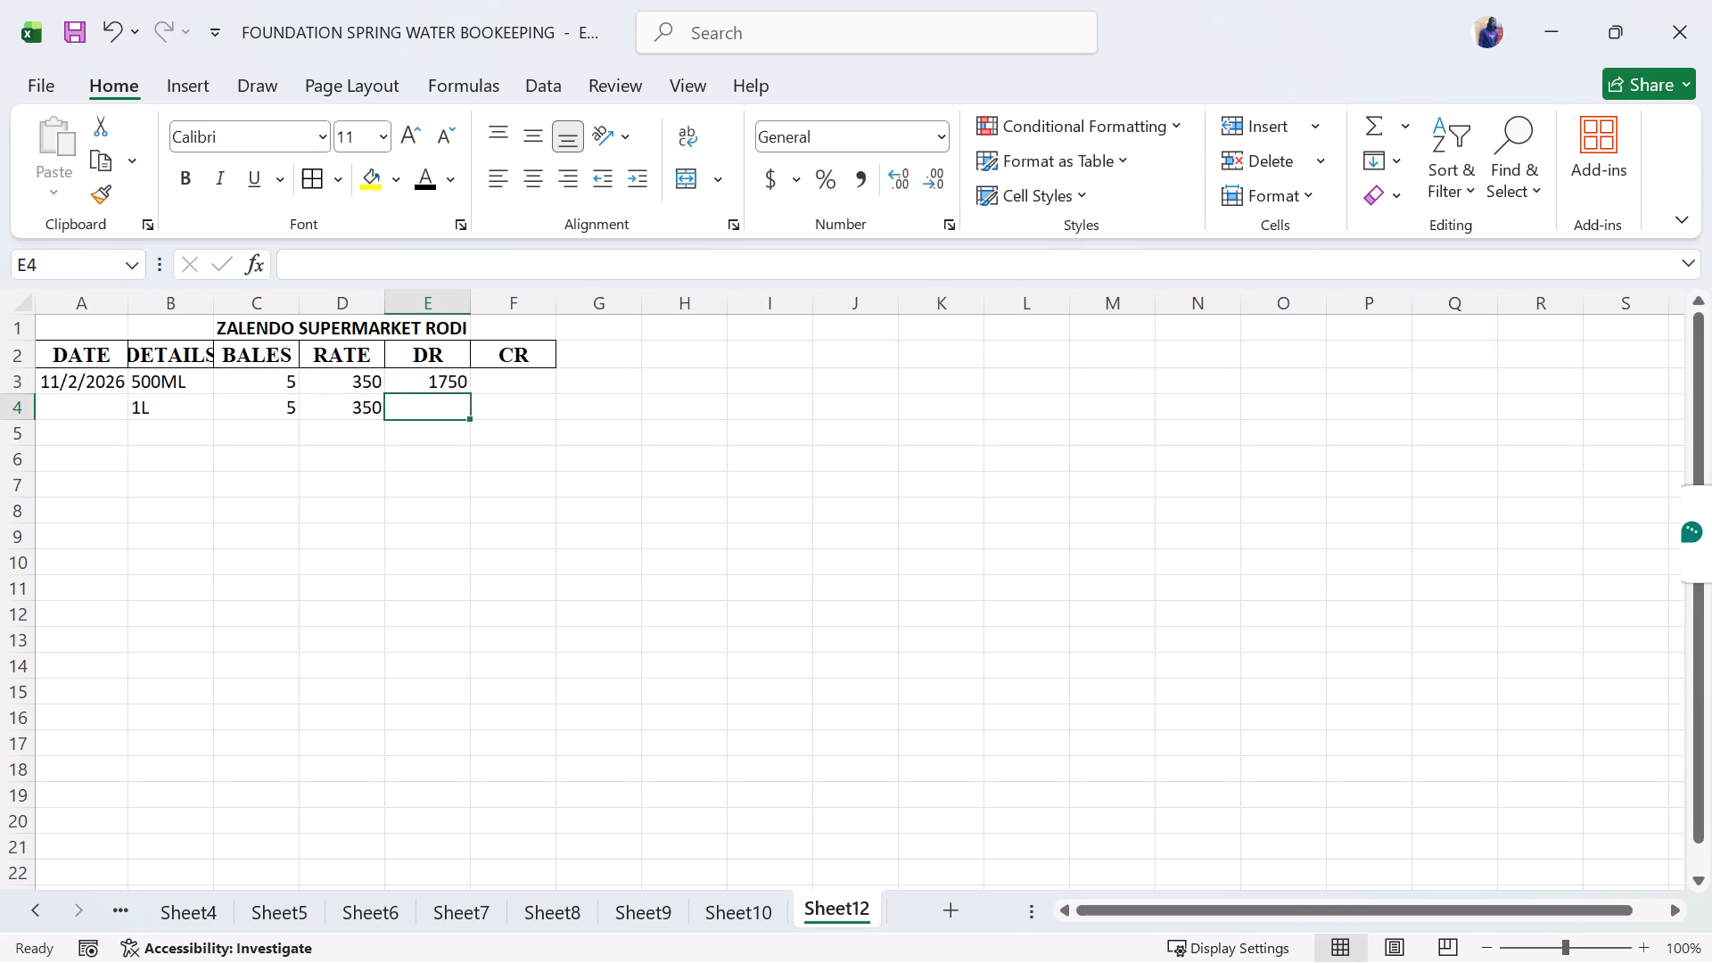
# Calculate the 1L debit amount in E4 with the formula =C4*D4.
pyautogui.click(429, 403)
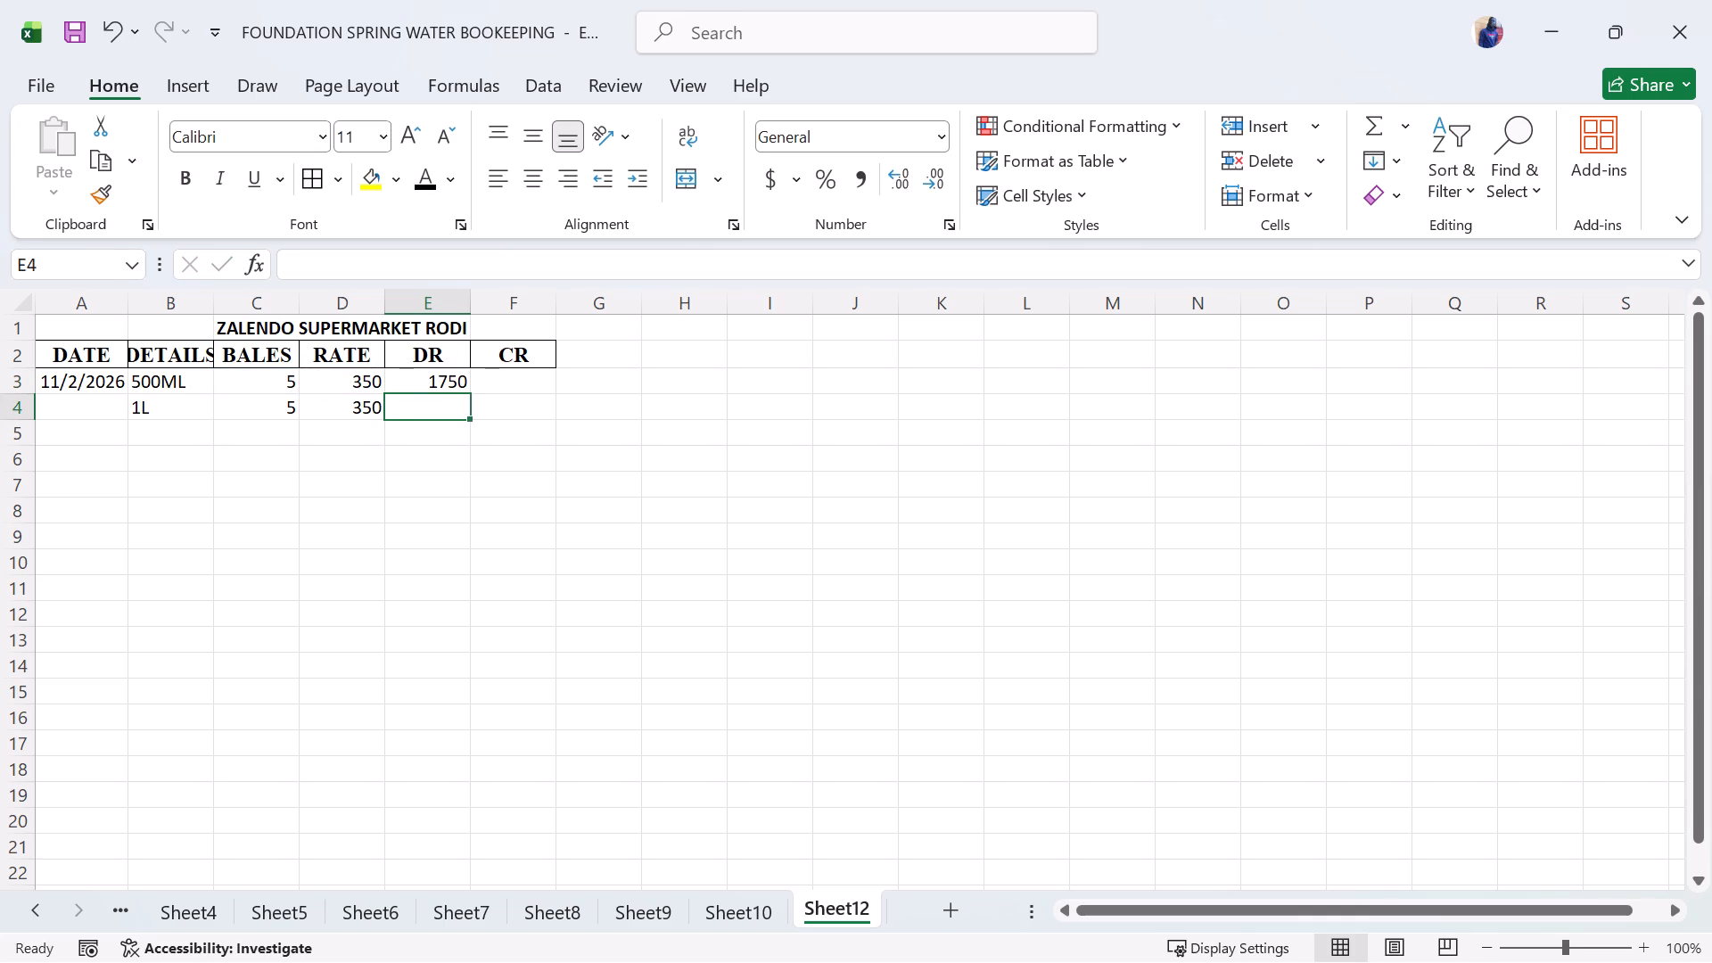
pyautogui.press('=')
pyautogui.click(285, 400)
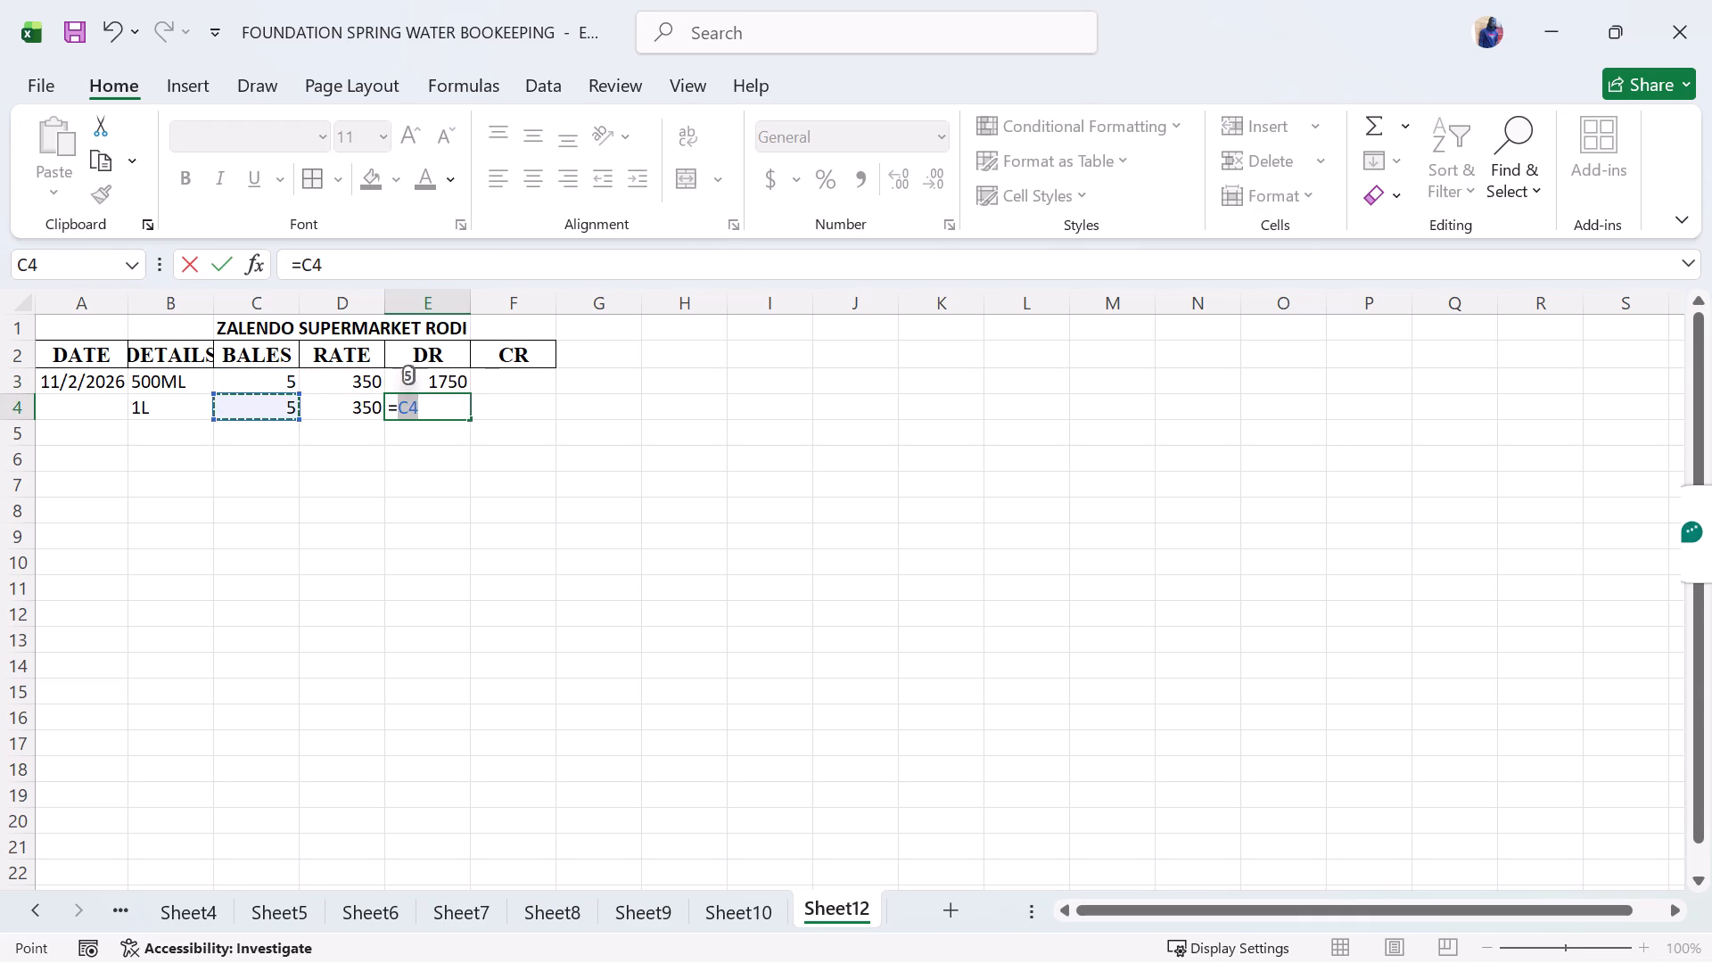
pyautogui.hotkey('shift', '*')
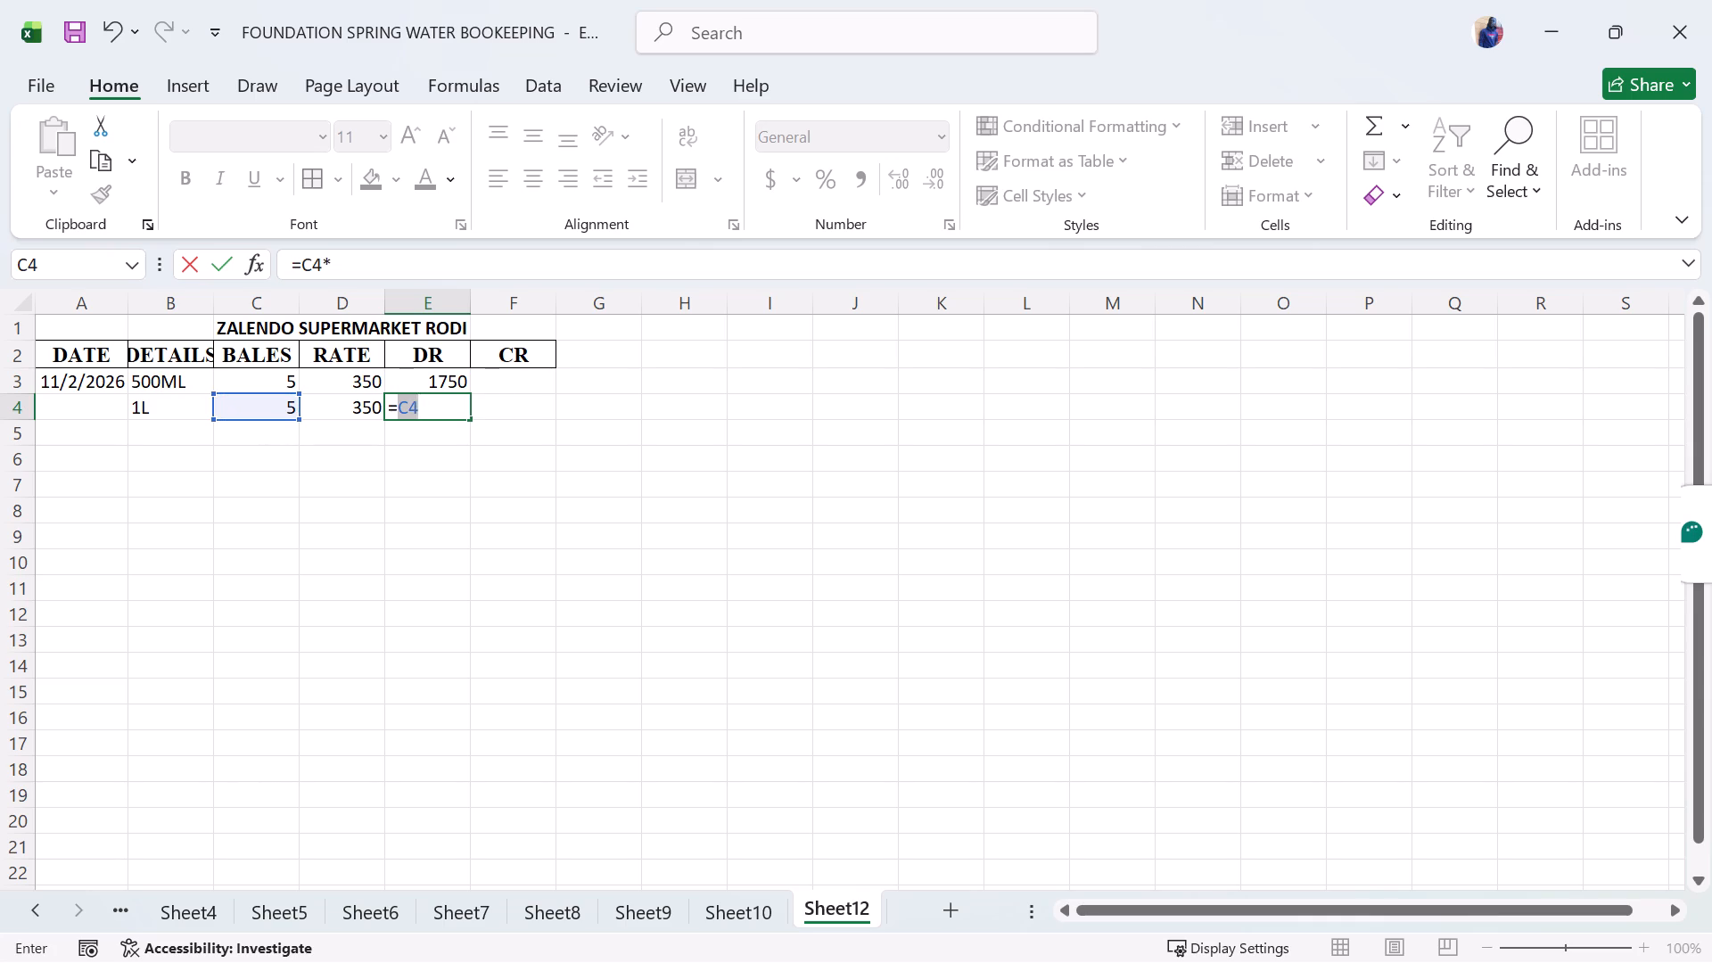
pyautogui.click(339, 410)
pyautogui.press('Return')
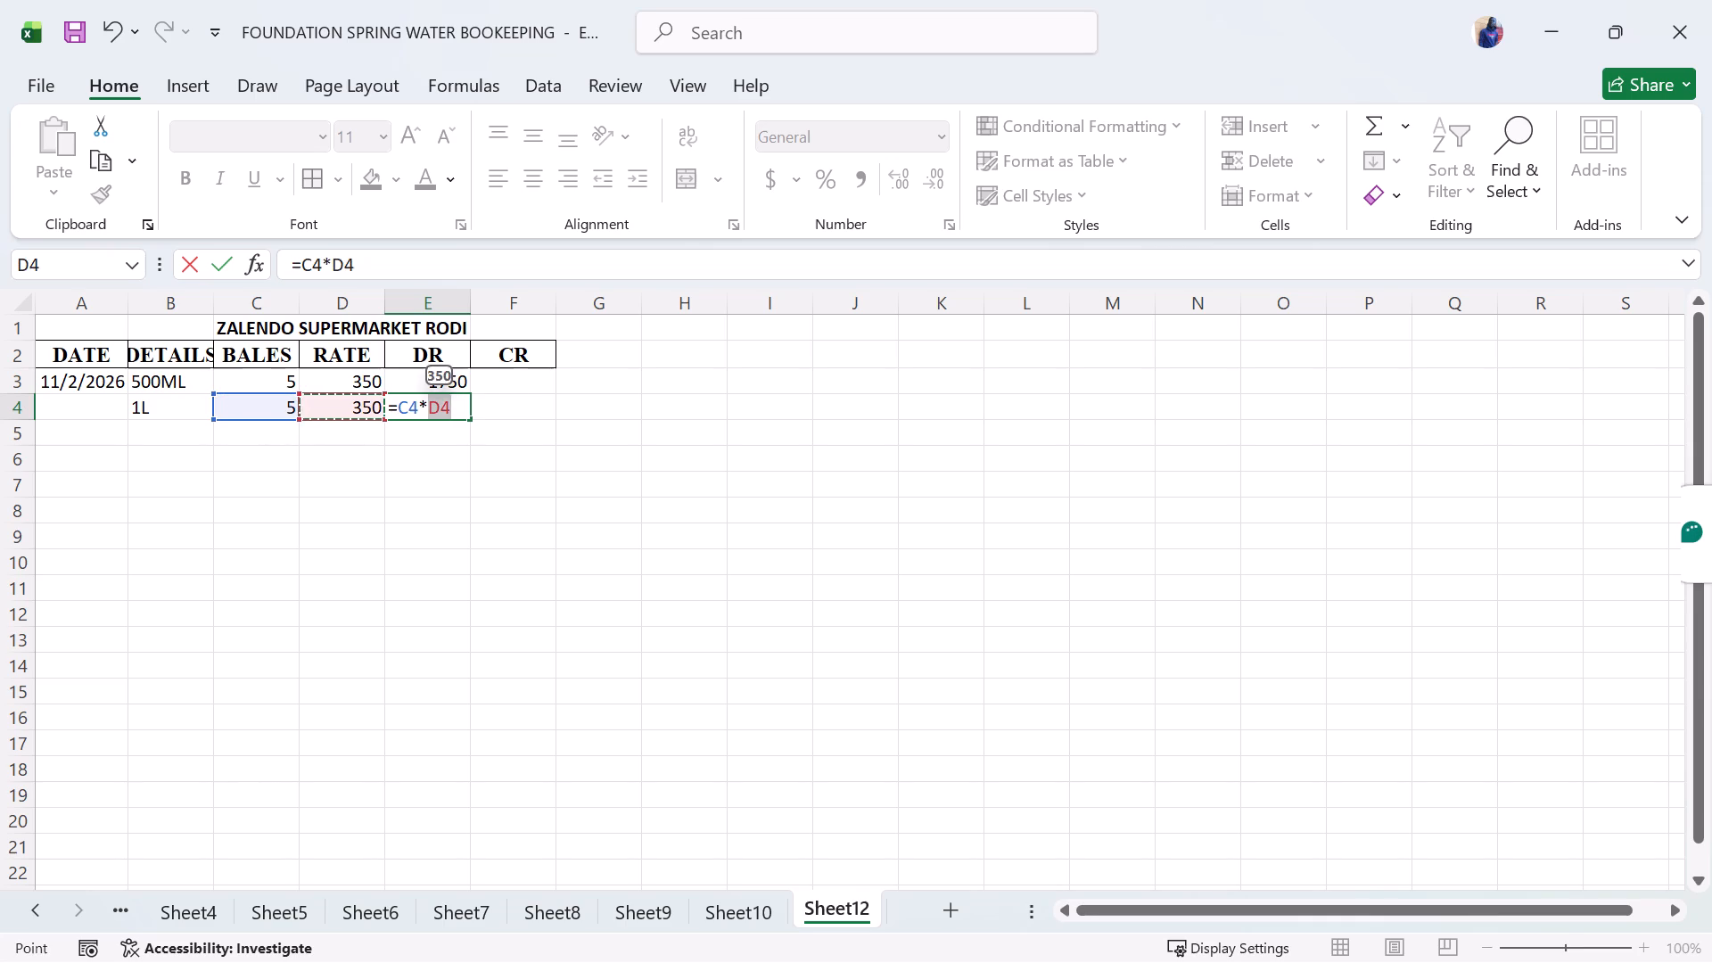
pyautogui.click(366, 410)
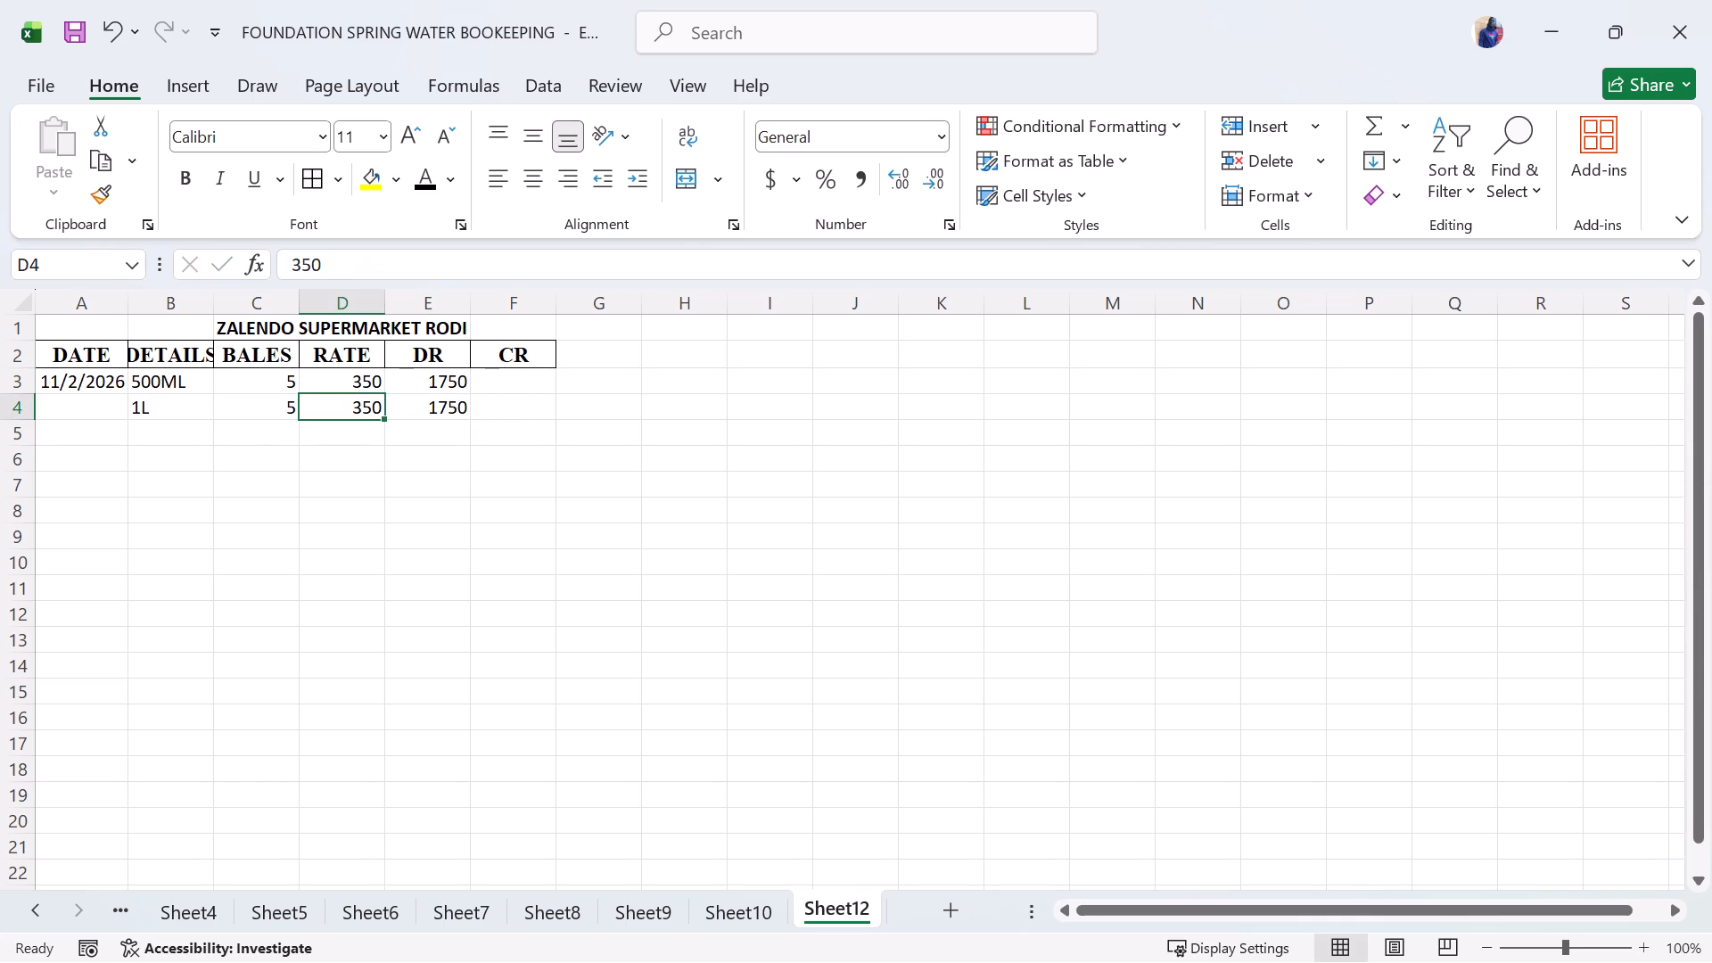
# Add a right border down rows 2 to 8 of each column from DATE through CR (columns A to F).
pyautogui.moveTo(76, 359); pyautogui.dragTo(91, 436)
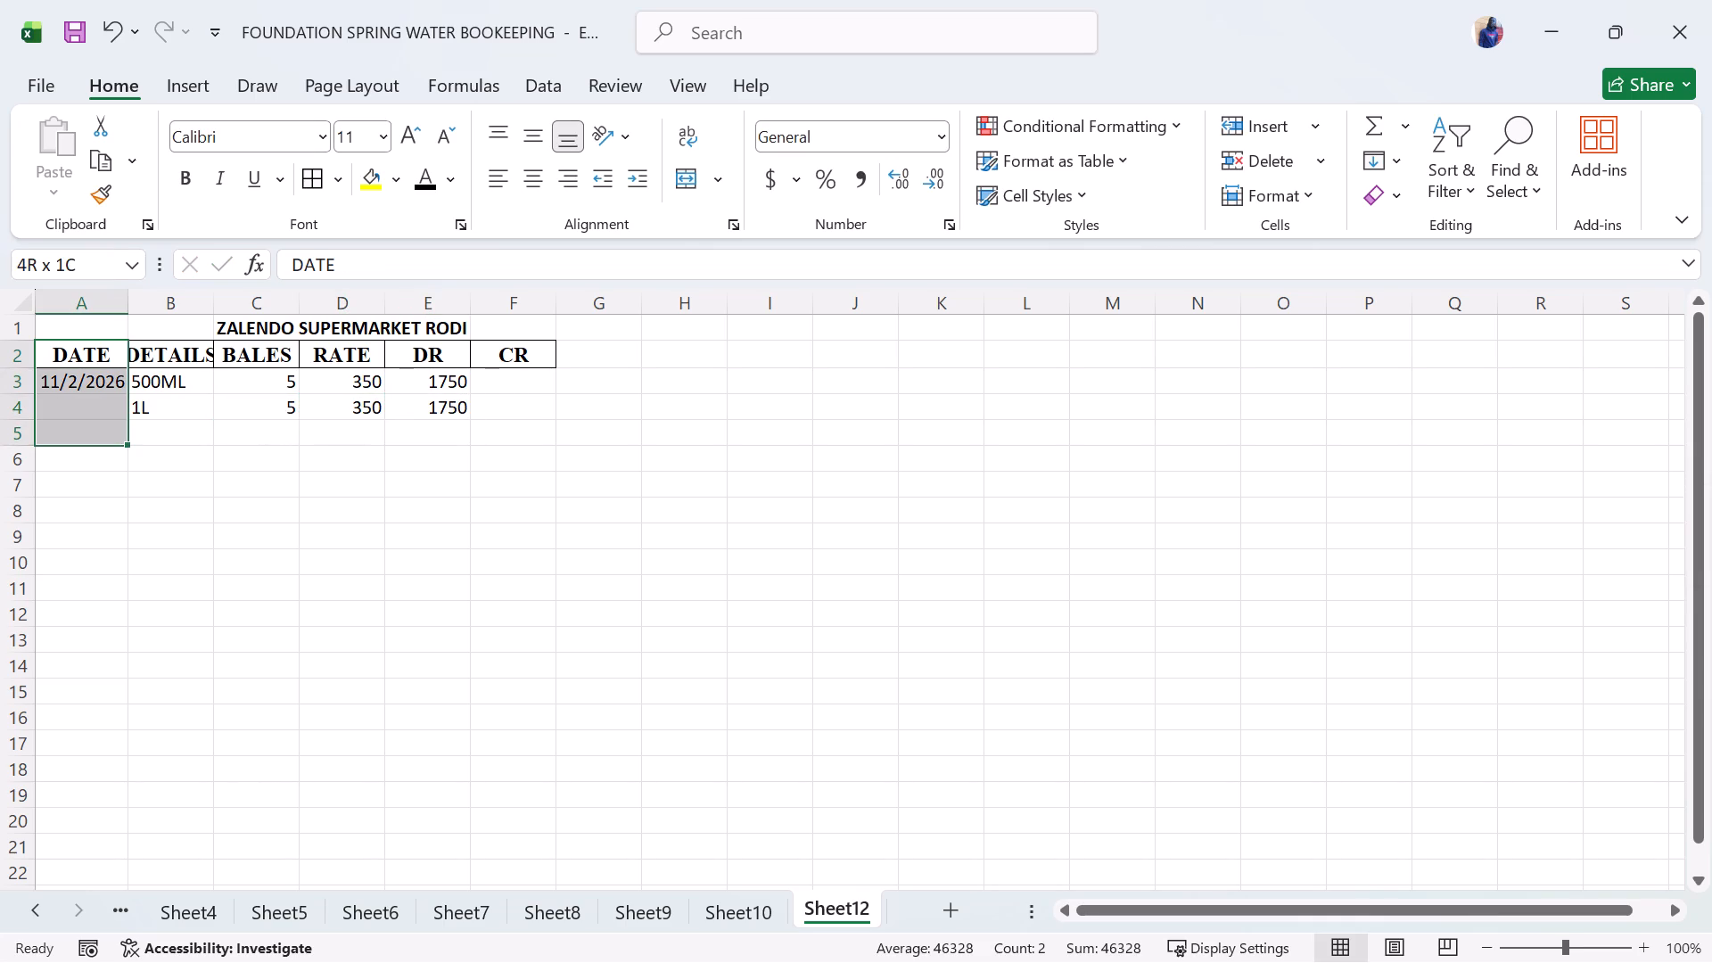
pyautogui.moveTo(91, 436); pyautogui.dragTo(94, 514)
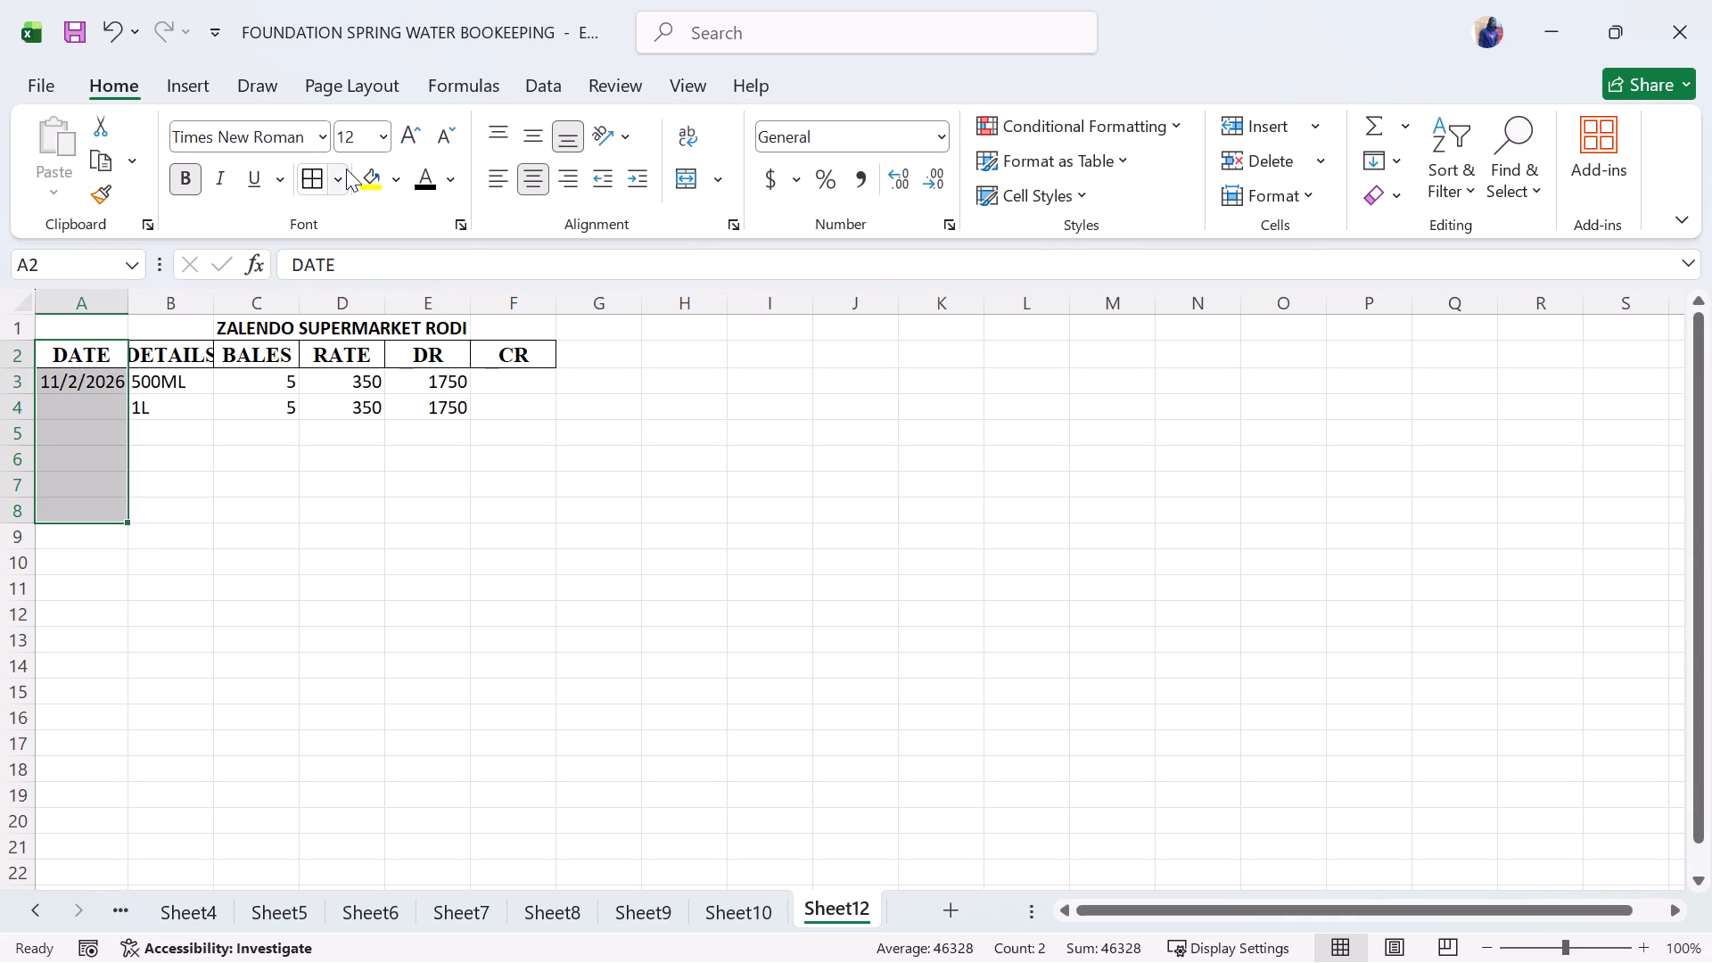
pyautogui.click(341, 177)
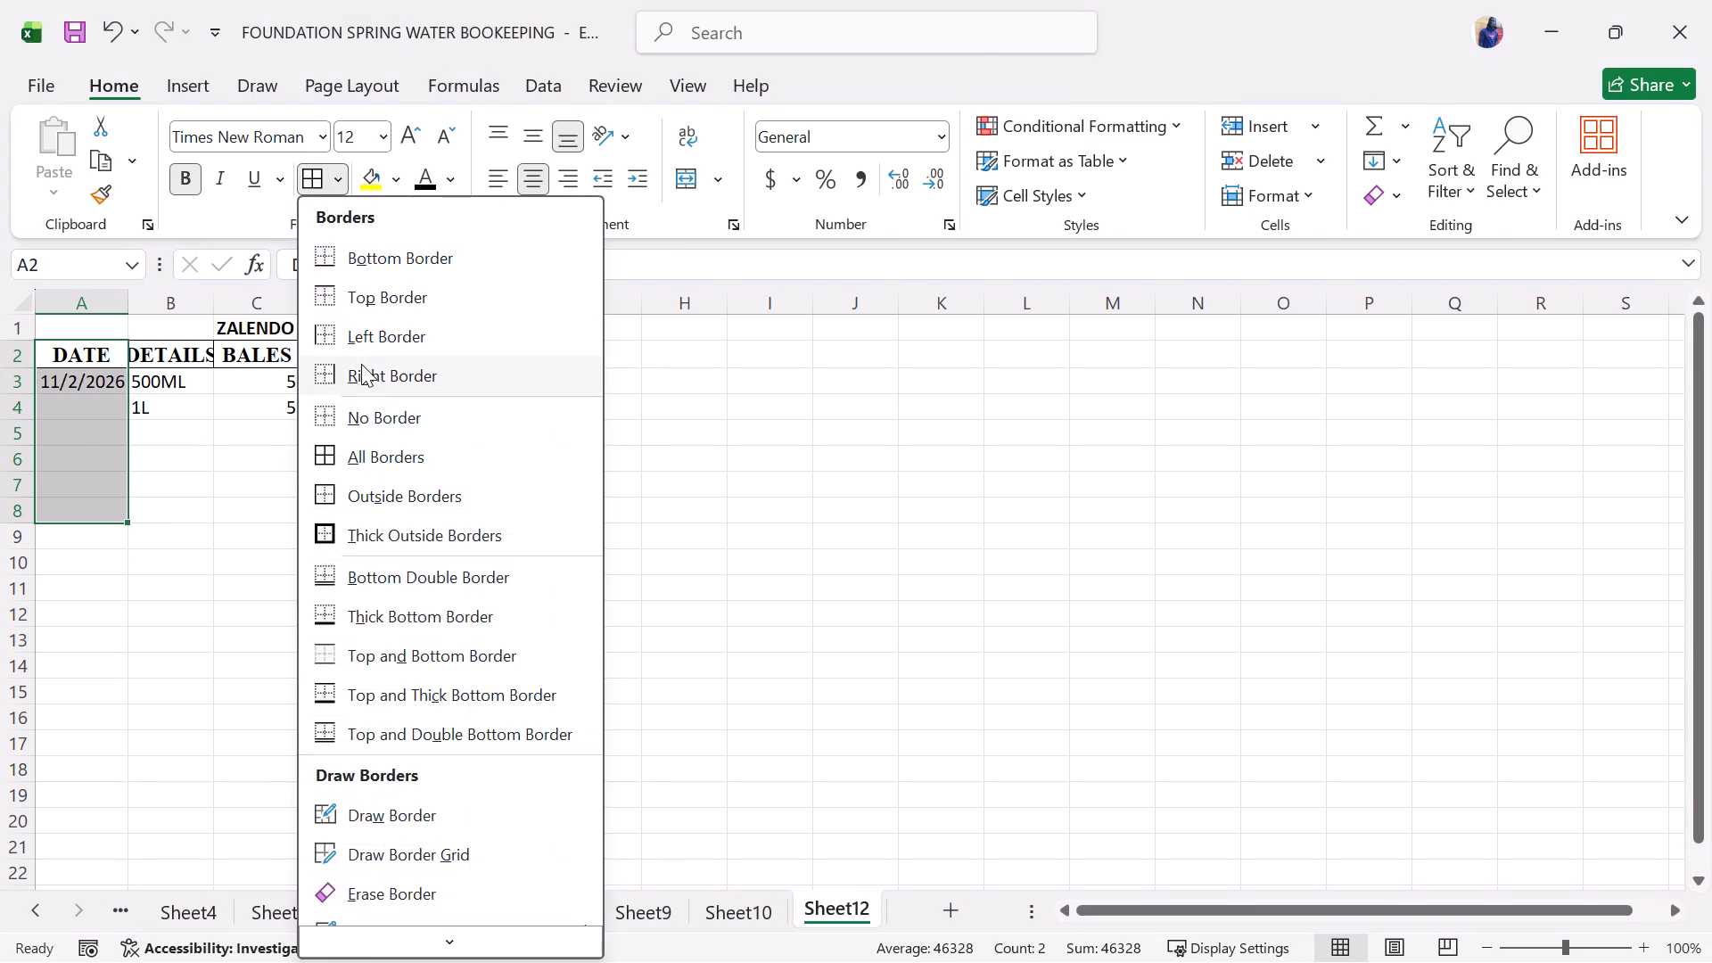
pyautogui.click(361, 364)
pyautogui.moveTo(172, 359); pyautogui.dragTo(177, 456)
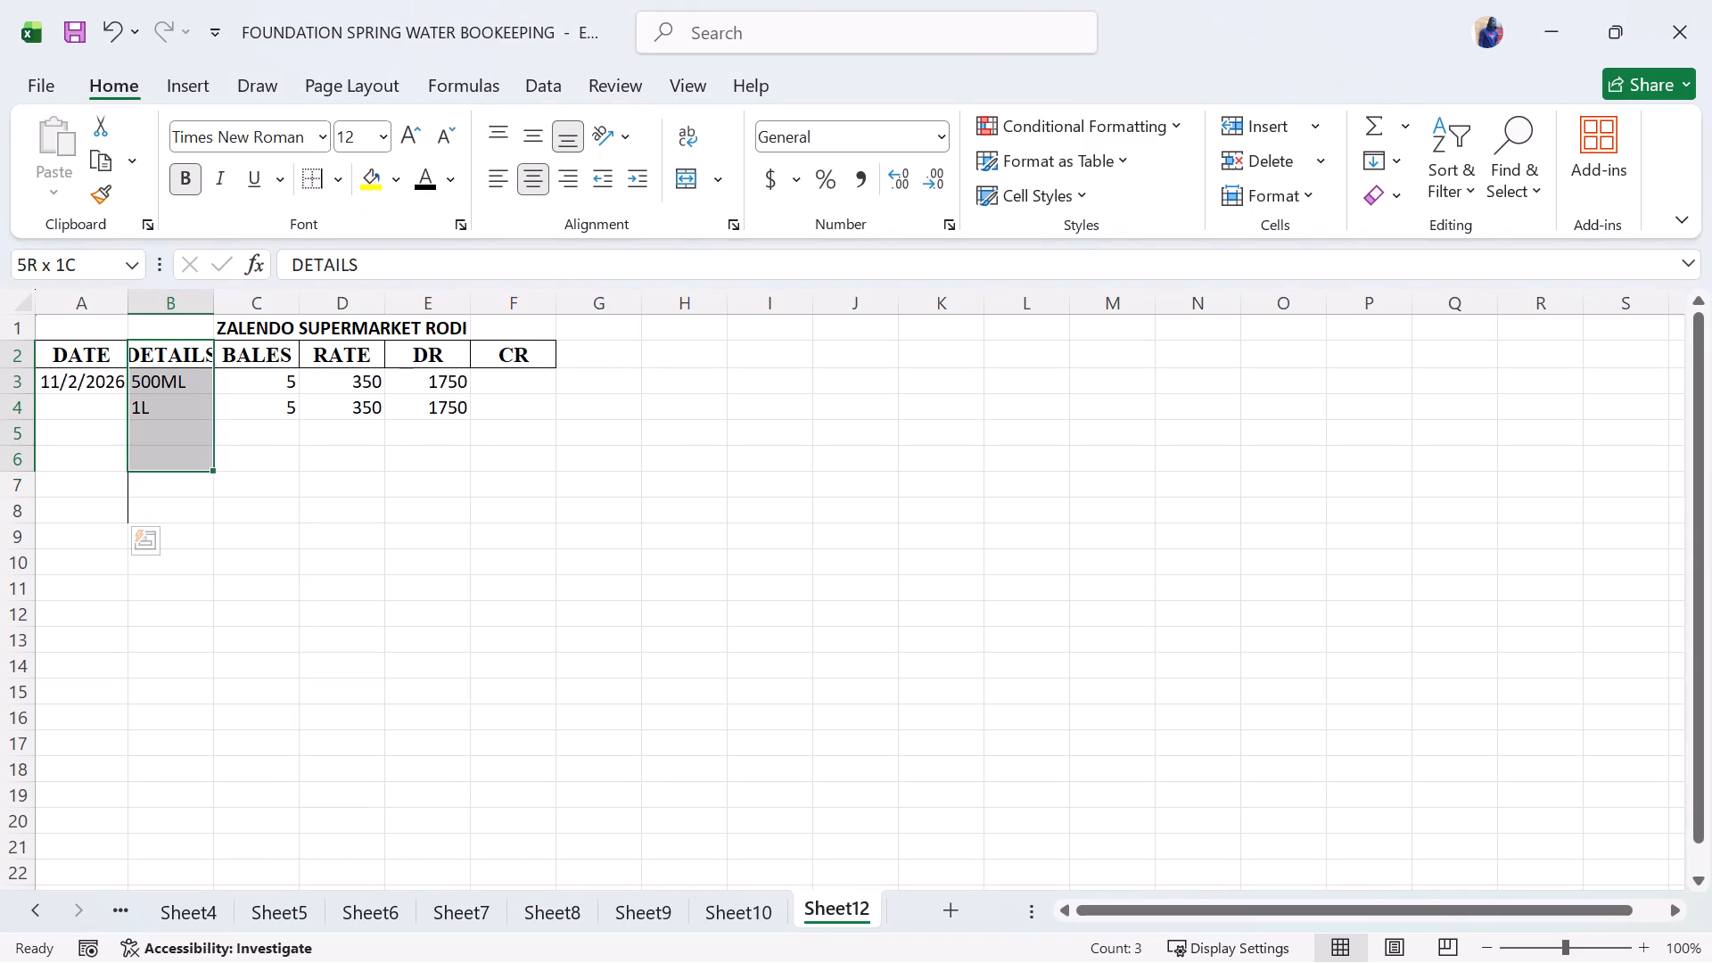
pyautogui.moveTo(177, 456); pyautogui.dragTo(171, 503)
pyautogui.click(315, 187)
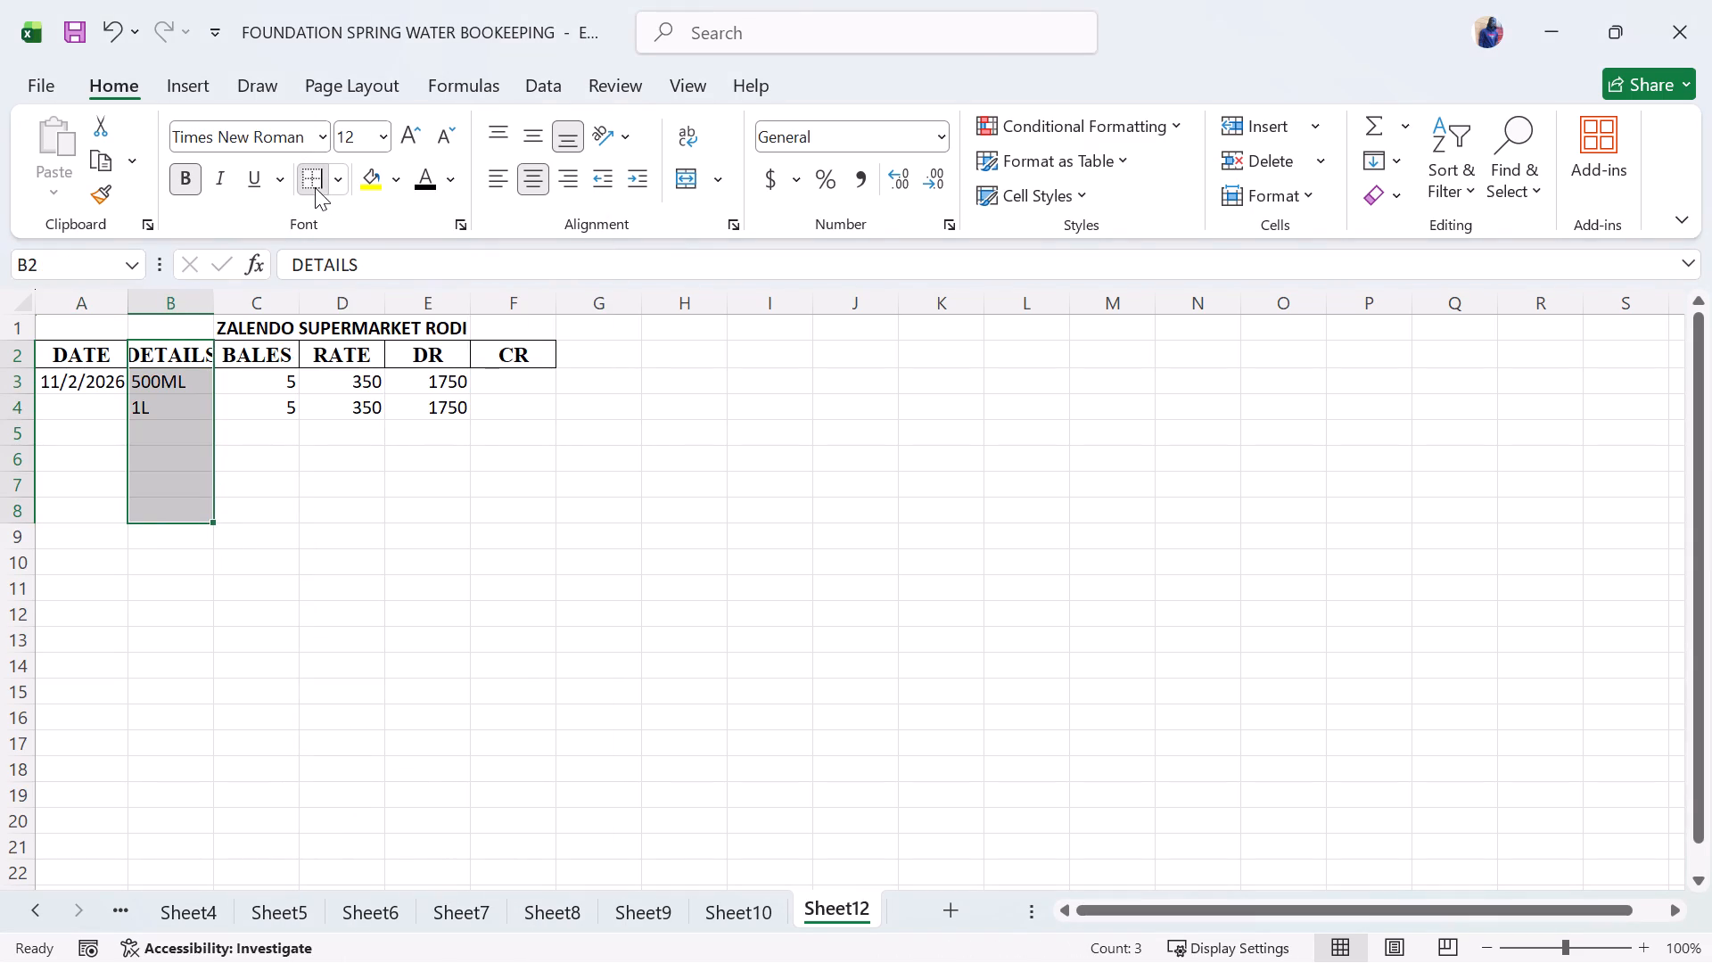
pyautogui.moveTo(259, 355); pyautogui.dragTo(248, 506)
pyautogui.click(307, 185)
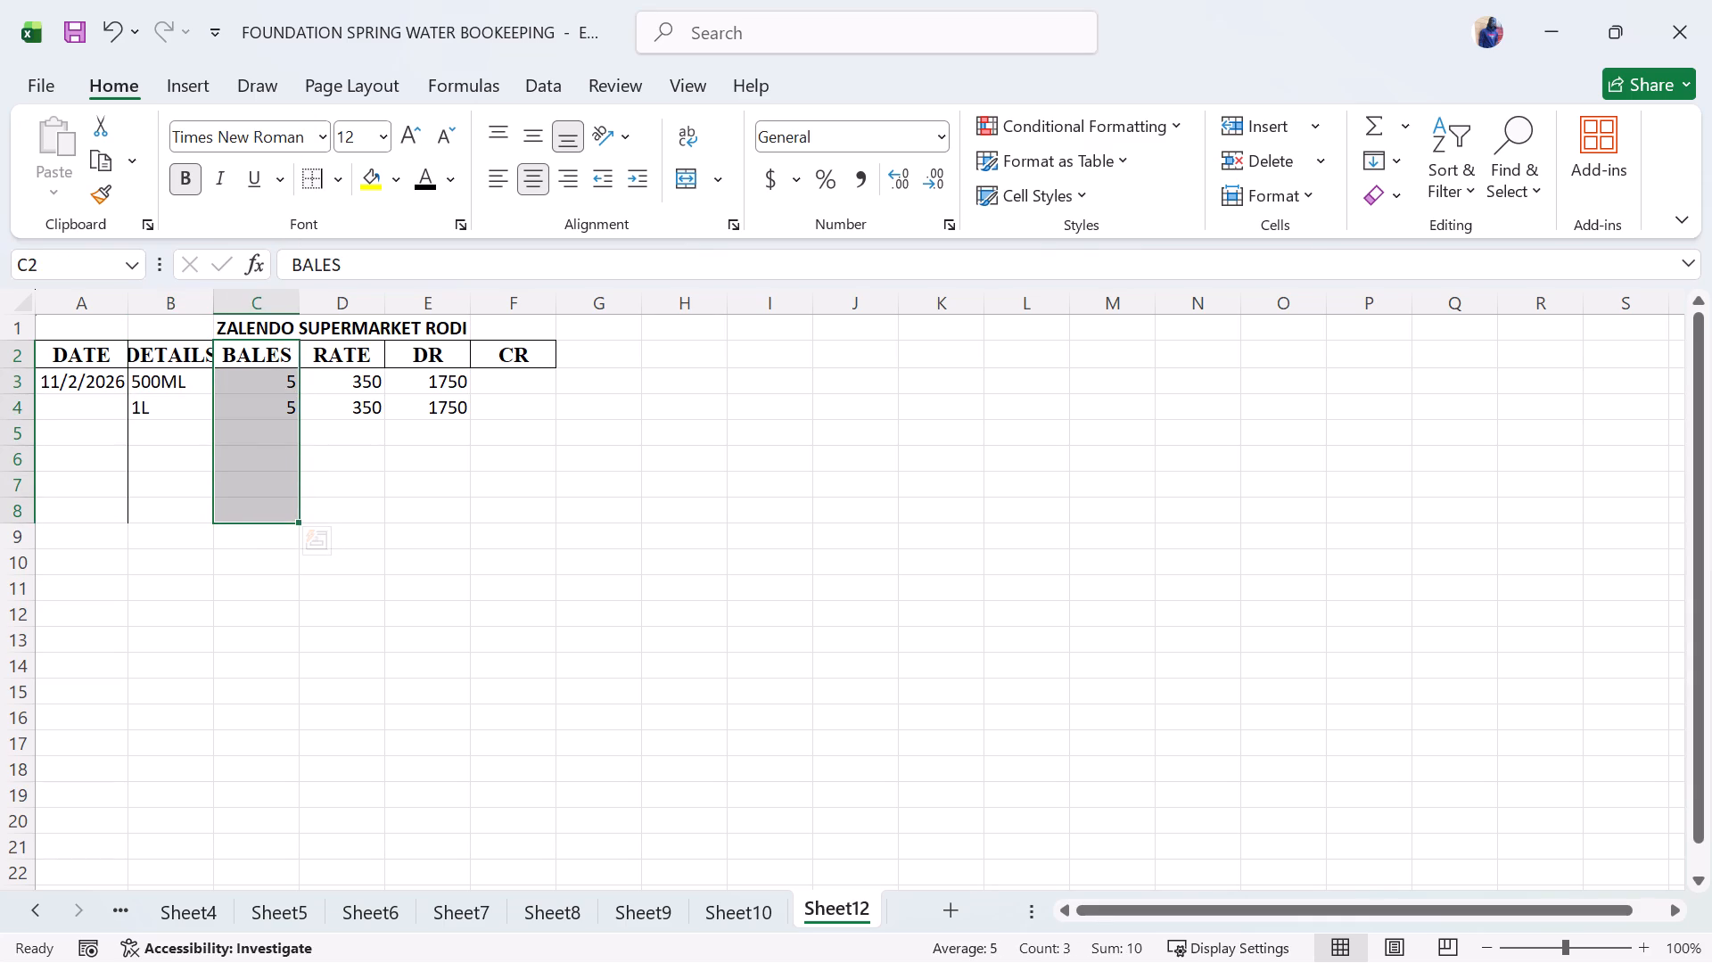
pyautogui.moveTo(346, 355); pyautogui.dragTo(351, 510)
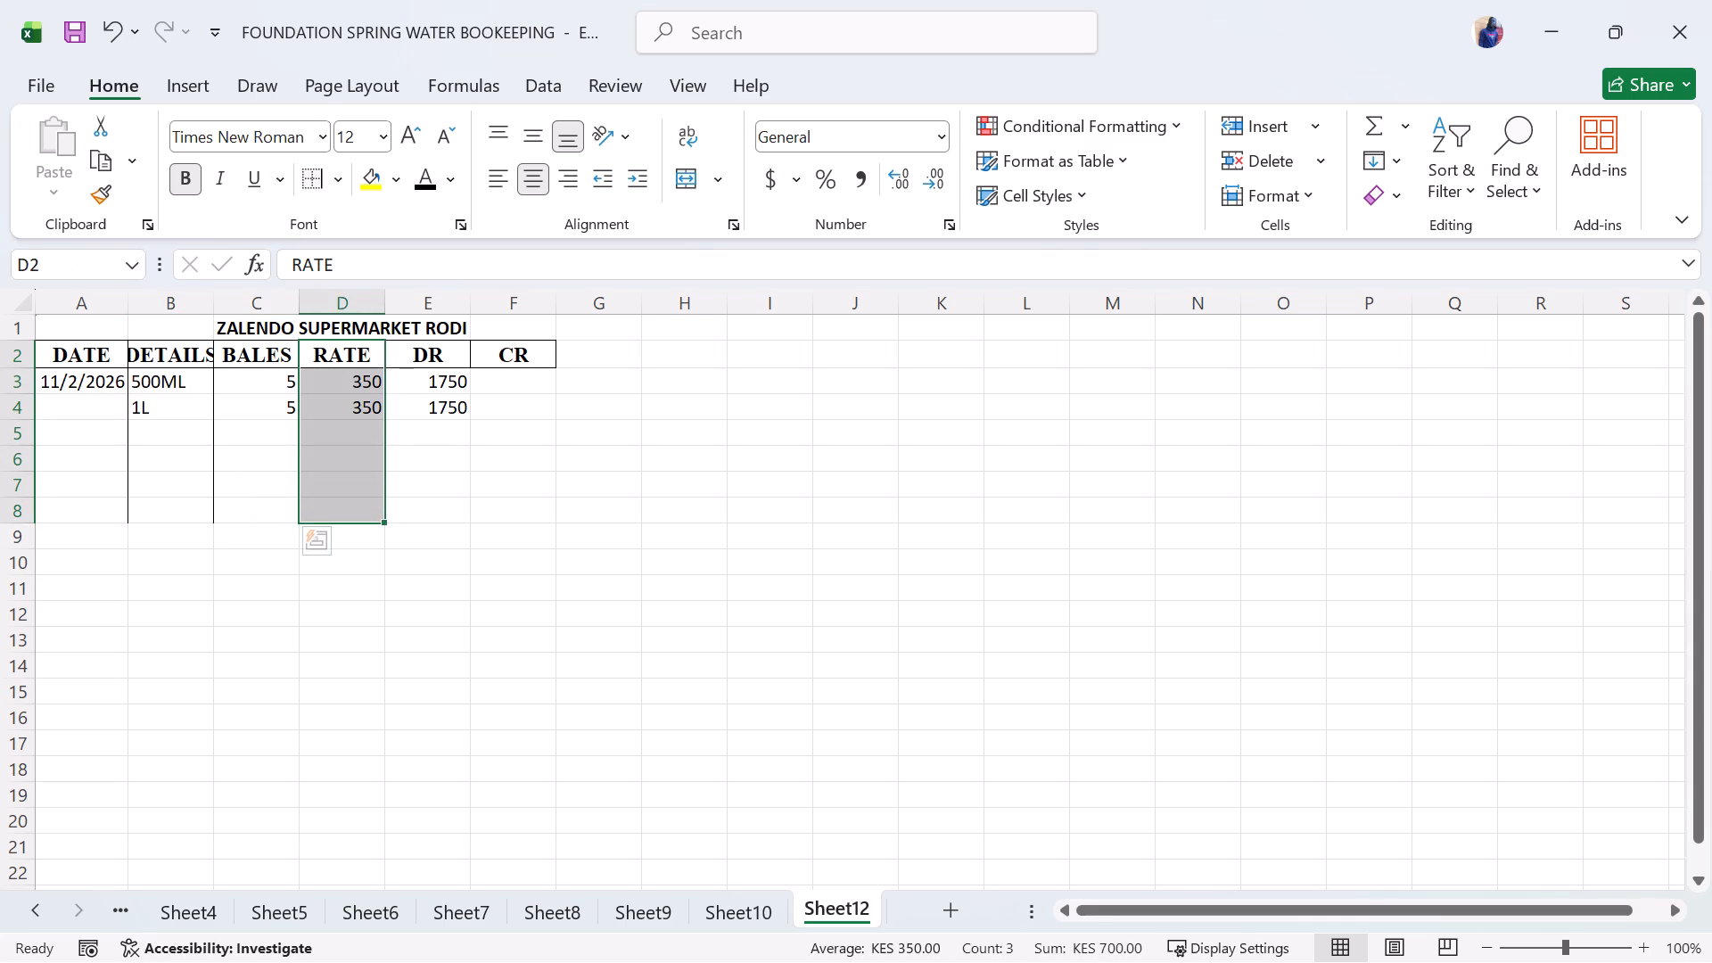
pyautogui.click(317, 177)
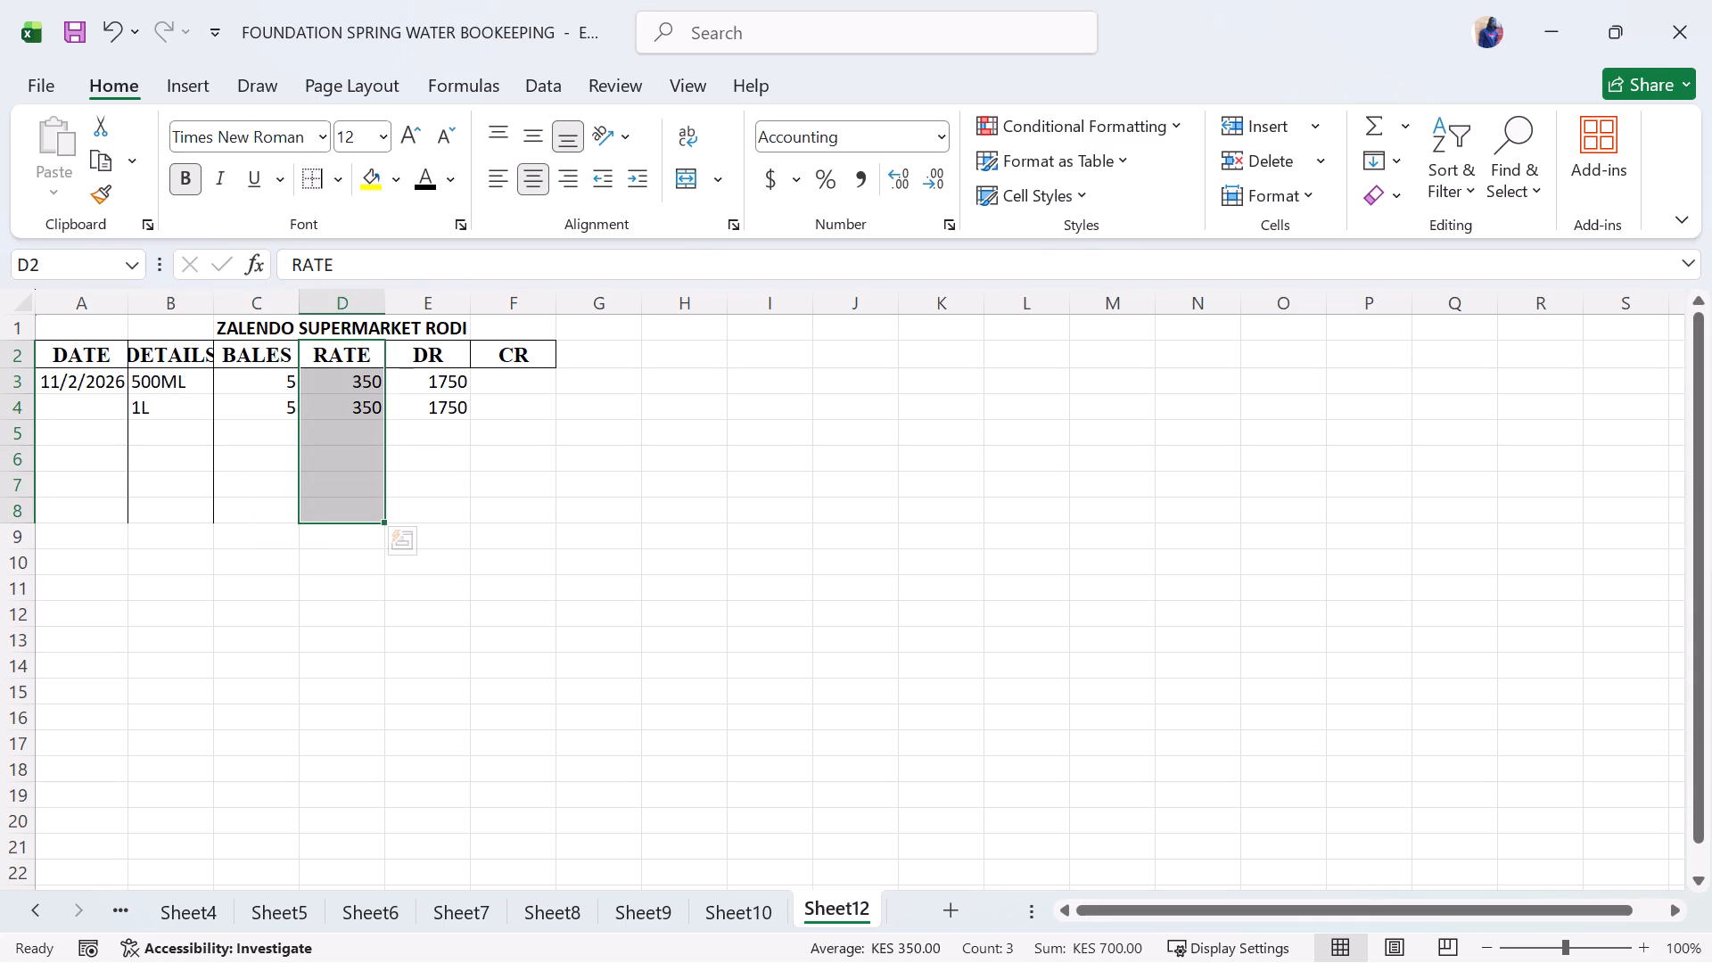
pyautogui.moveTo(440, 360); pyautogui.dragTo(443, 514)
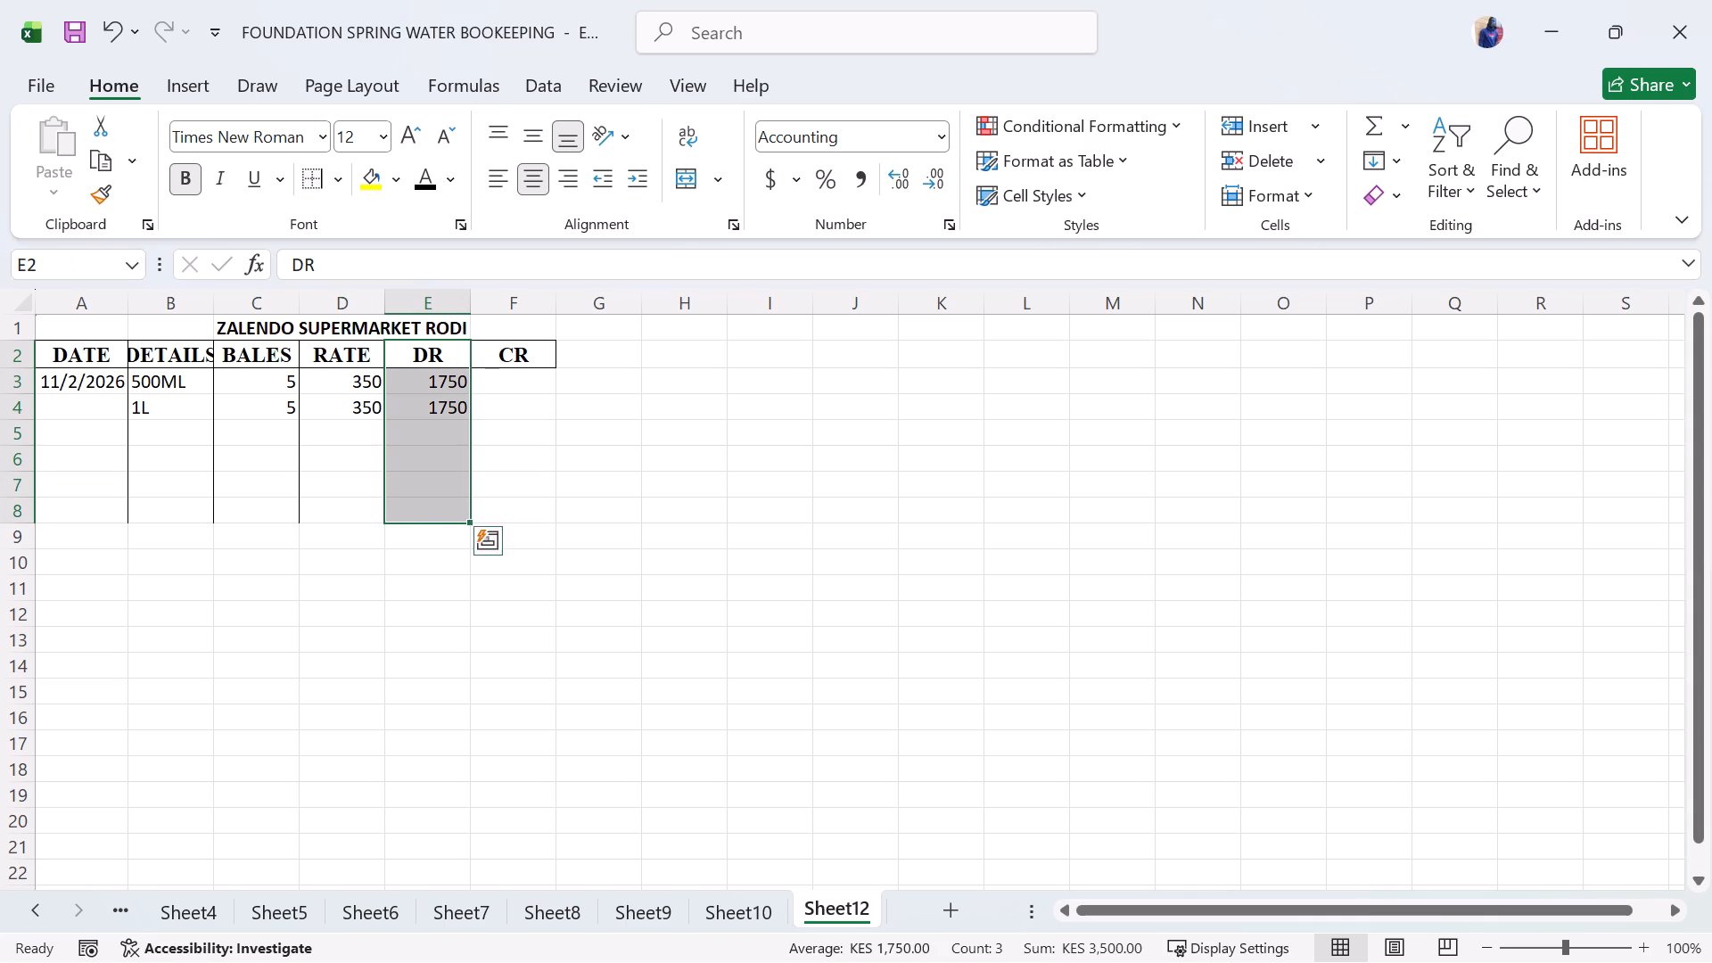
pyautogui.click(321, 178)
pyautogui.moveTo(525, 358); pyautogui.dragTo(532, 511)
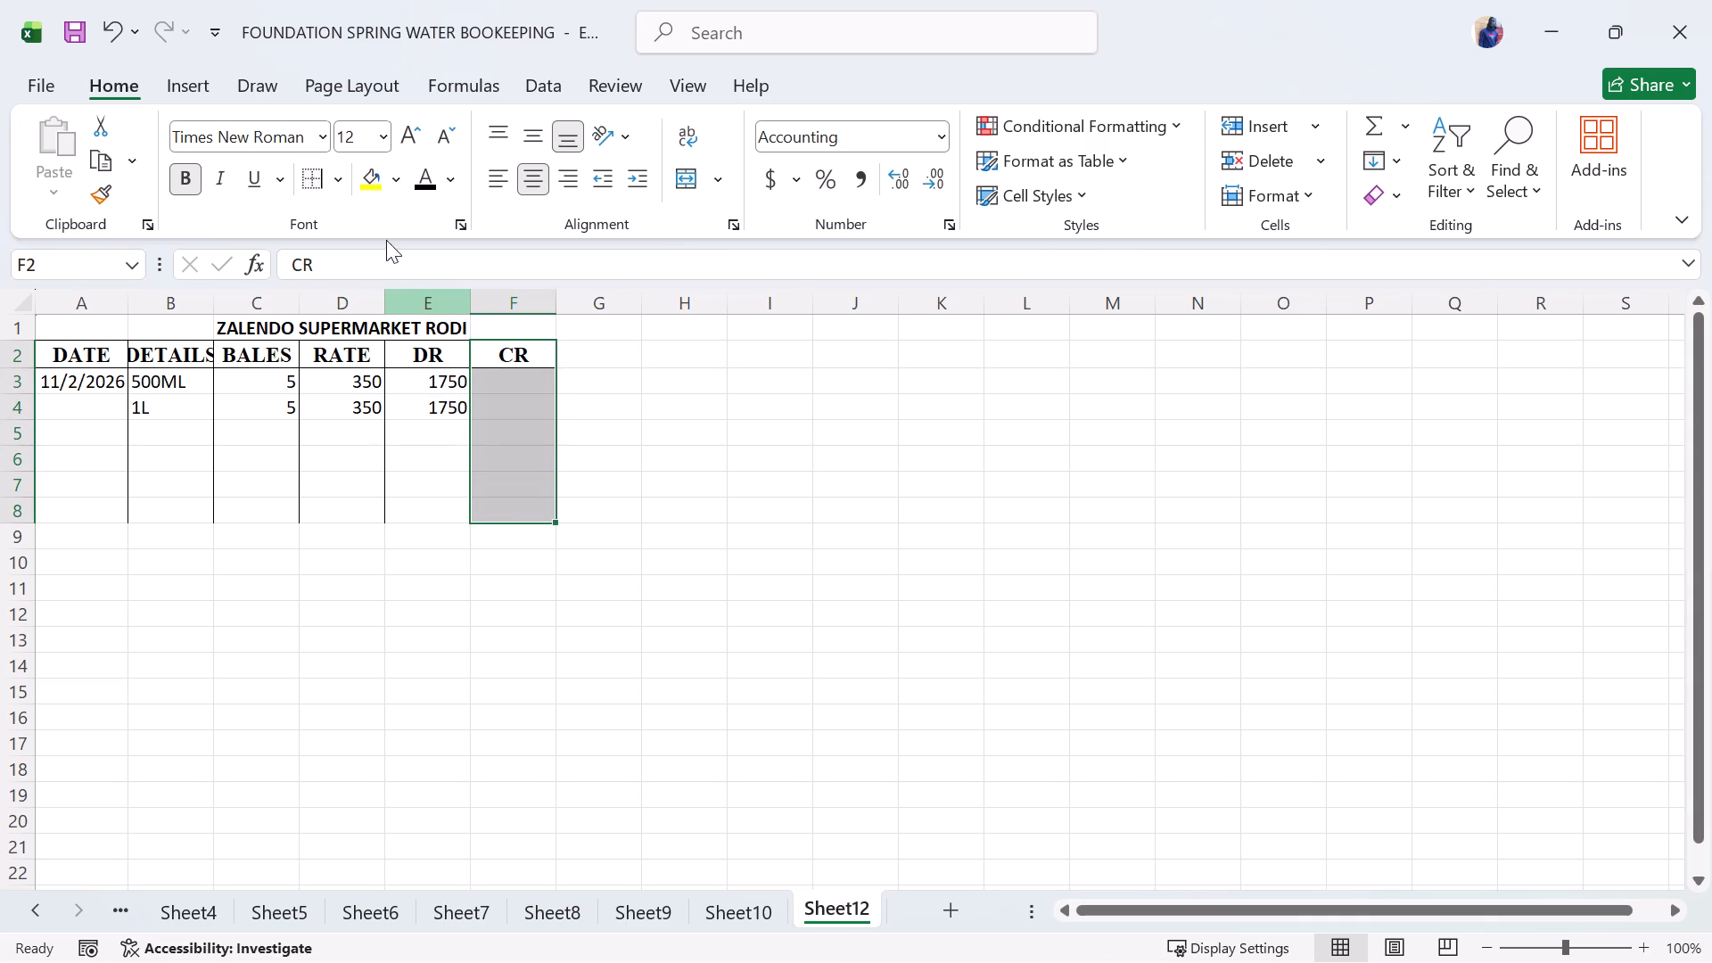
pyautogui.click(317, 177)
# AutoFit the widths of the DETAILS and DATE columns.
pyautogui.doubleClick(217, 324)
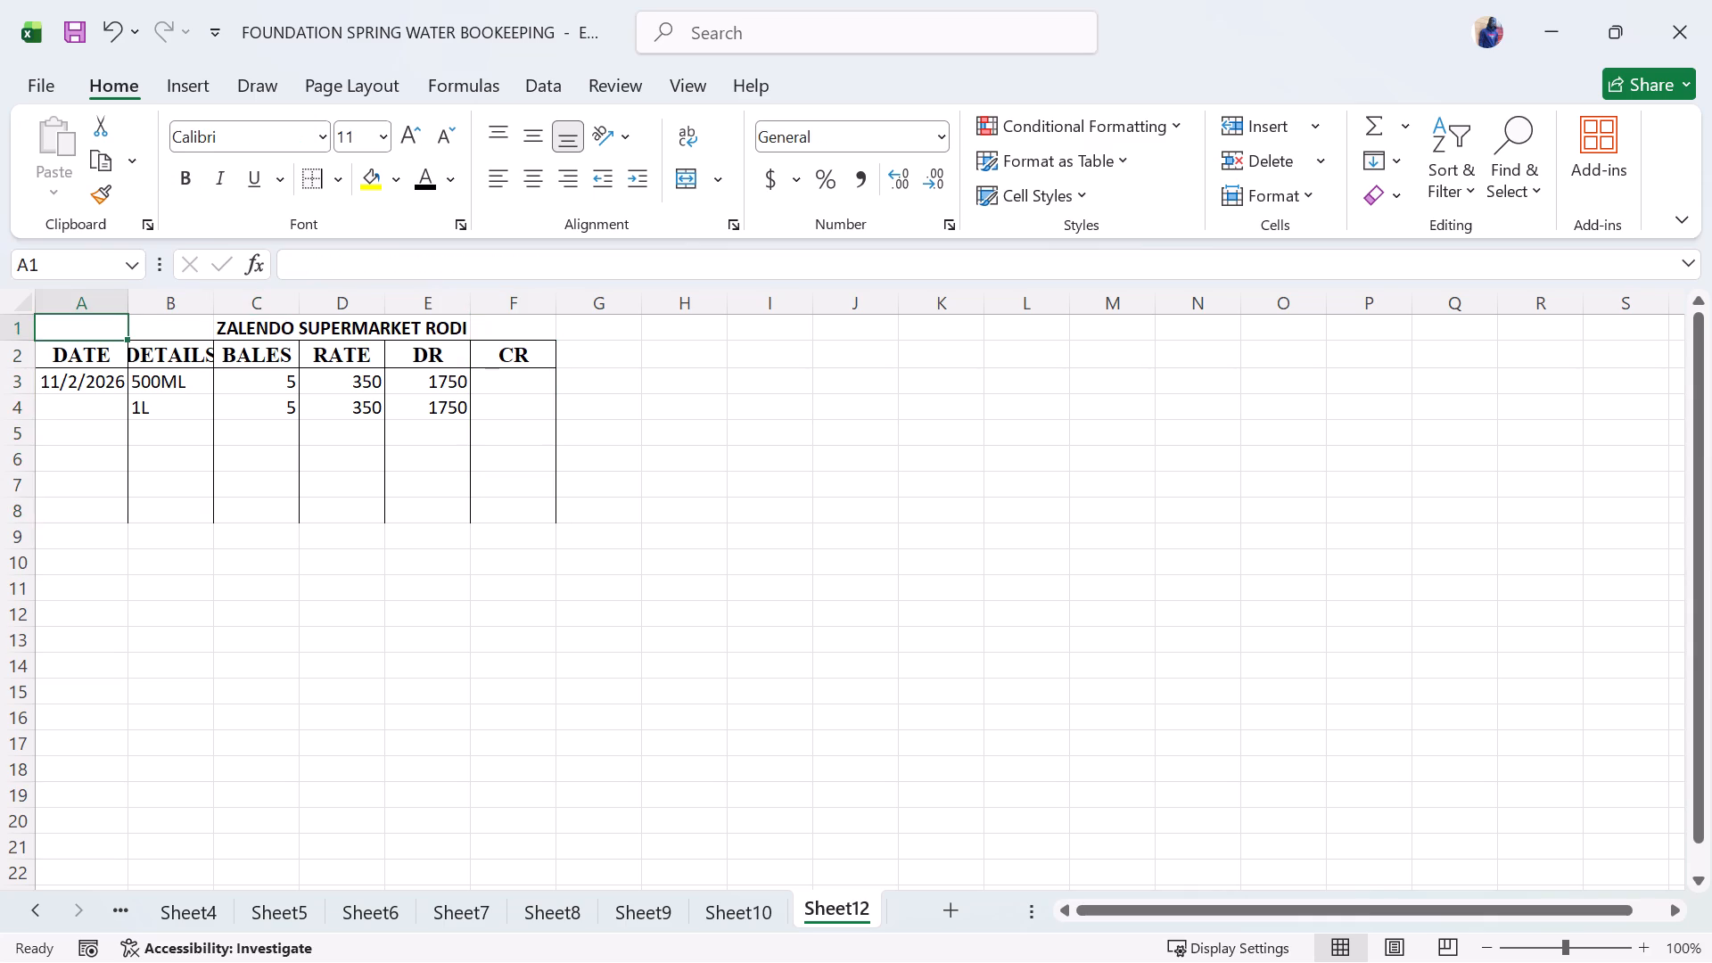
pyautogui.doubleClick(215, 294)
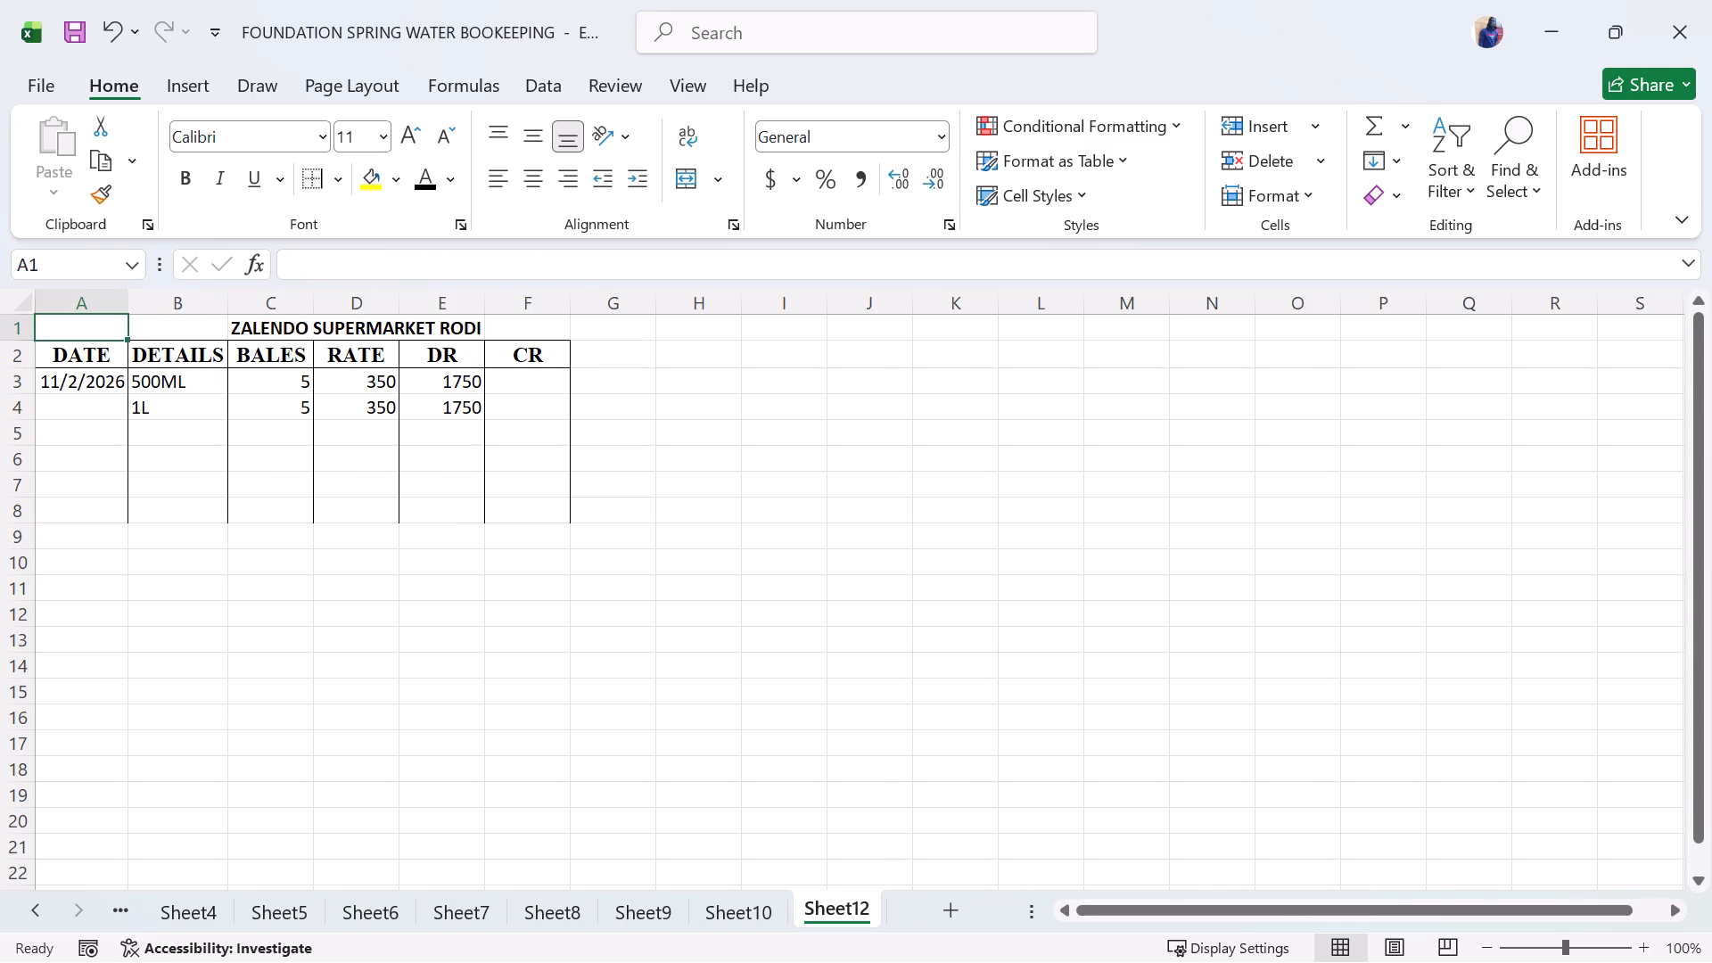
pyautogui.click(127, 328)
pyautogui.doubleClick(128, 308)
# Enter the date 11/2/2026 in A4 for the 1L row and in A5 for a new entry.
pyautogui.click(73, 412)
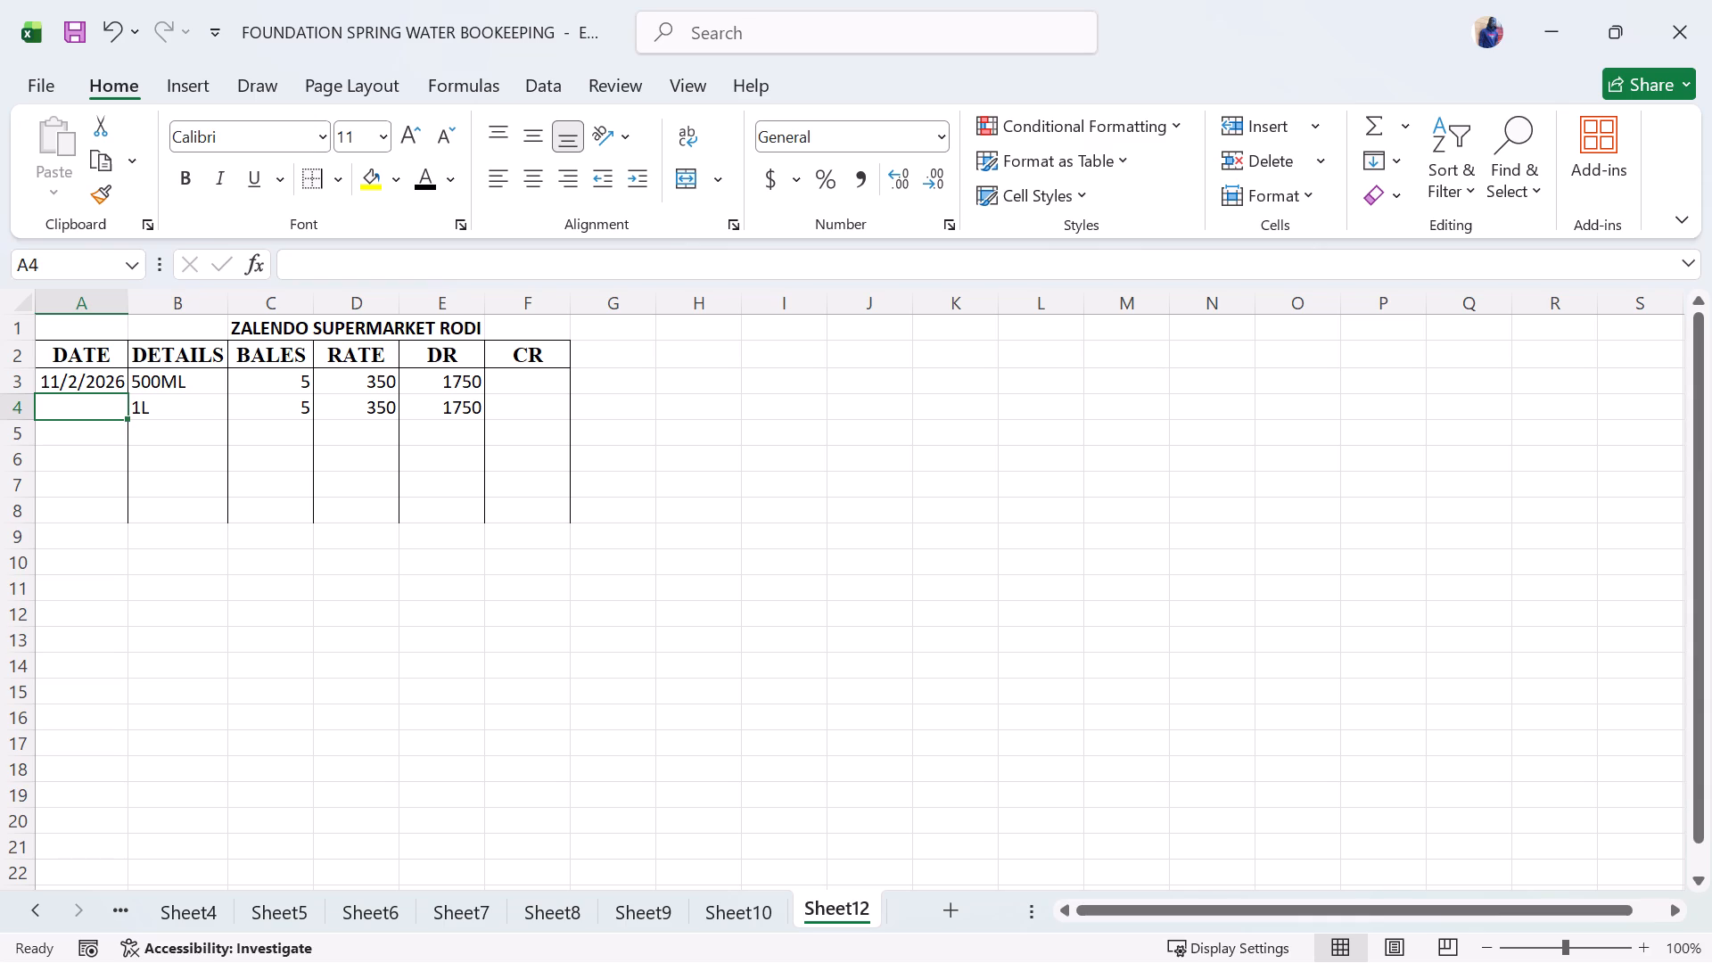
pyautogui.click(78, 432)
pyautogui.click(78, 407)
pyautogui.write('11/2/')
pyautogui.write('202')
pyautogui.press('6')
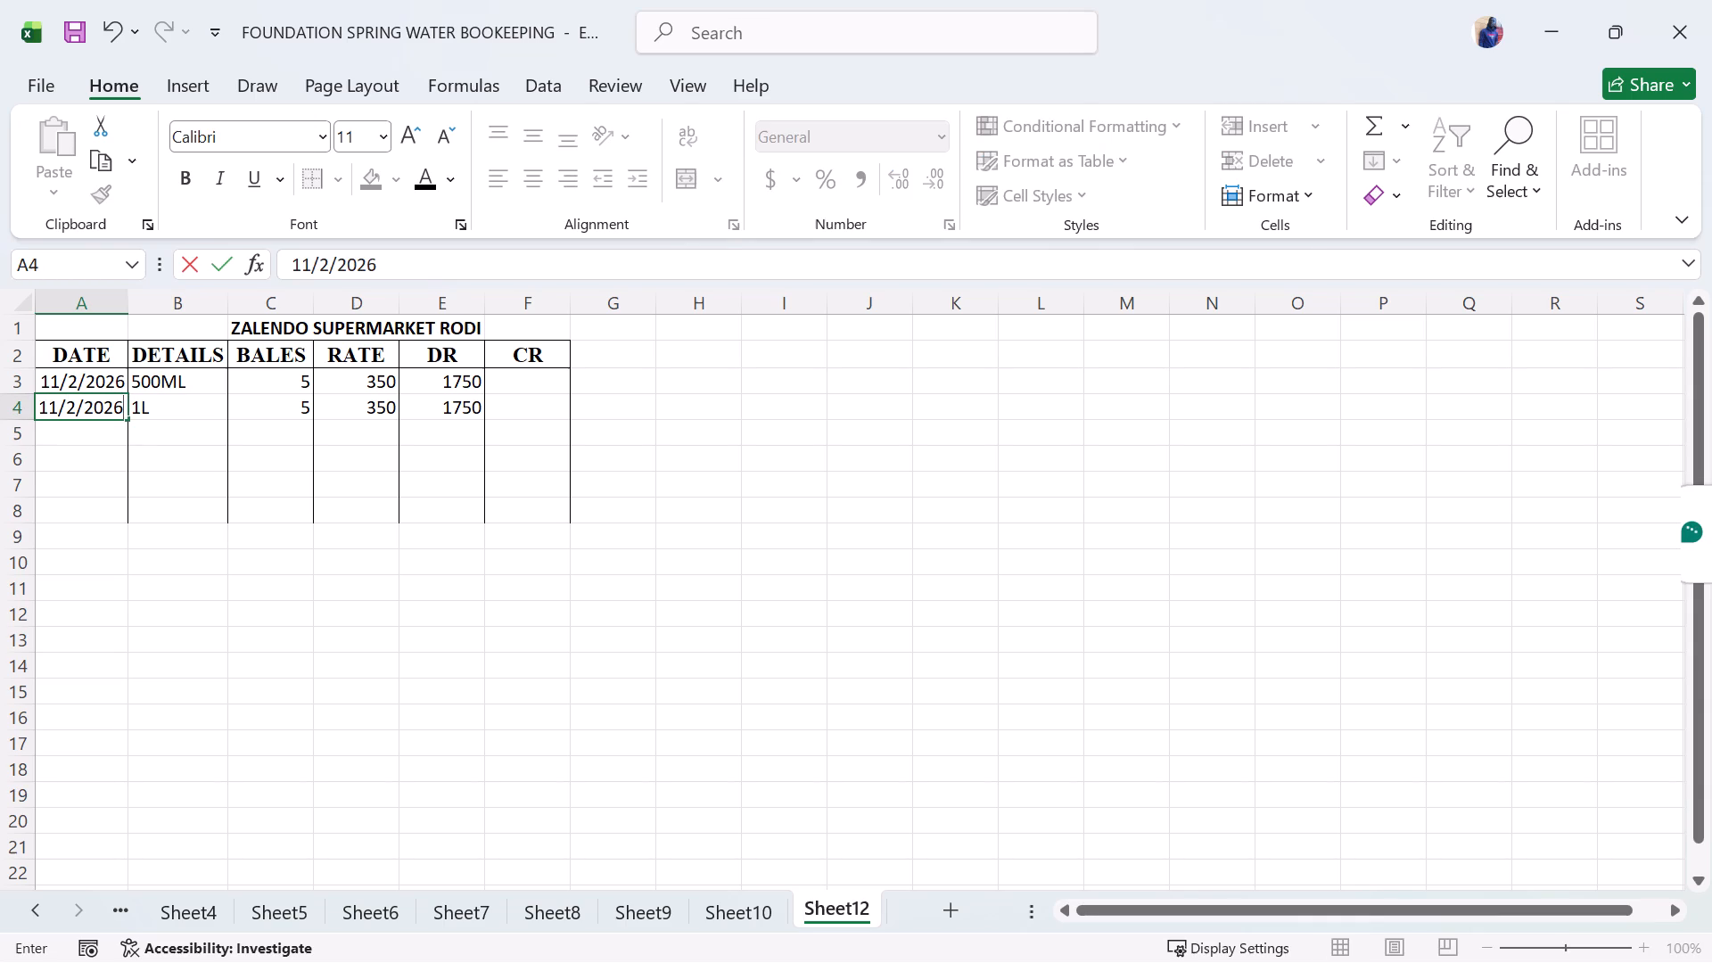
pyautogui.click(257, 414)
pyautogui.click(168, 431)
pyautogui.click(95, 436)
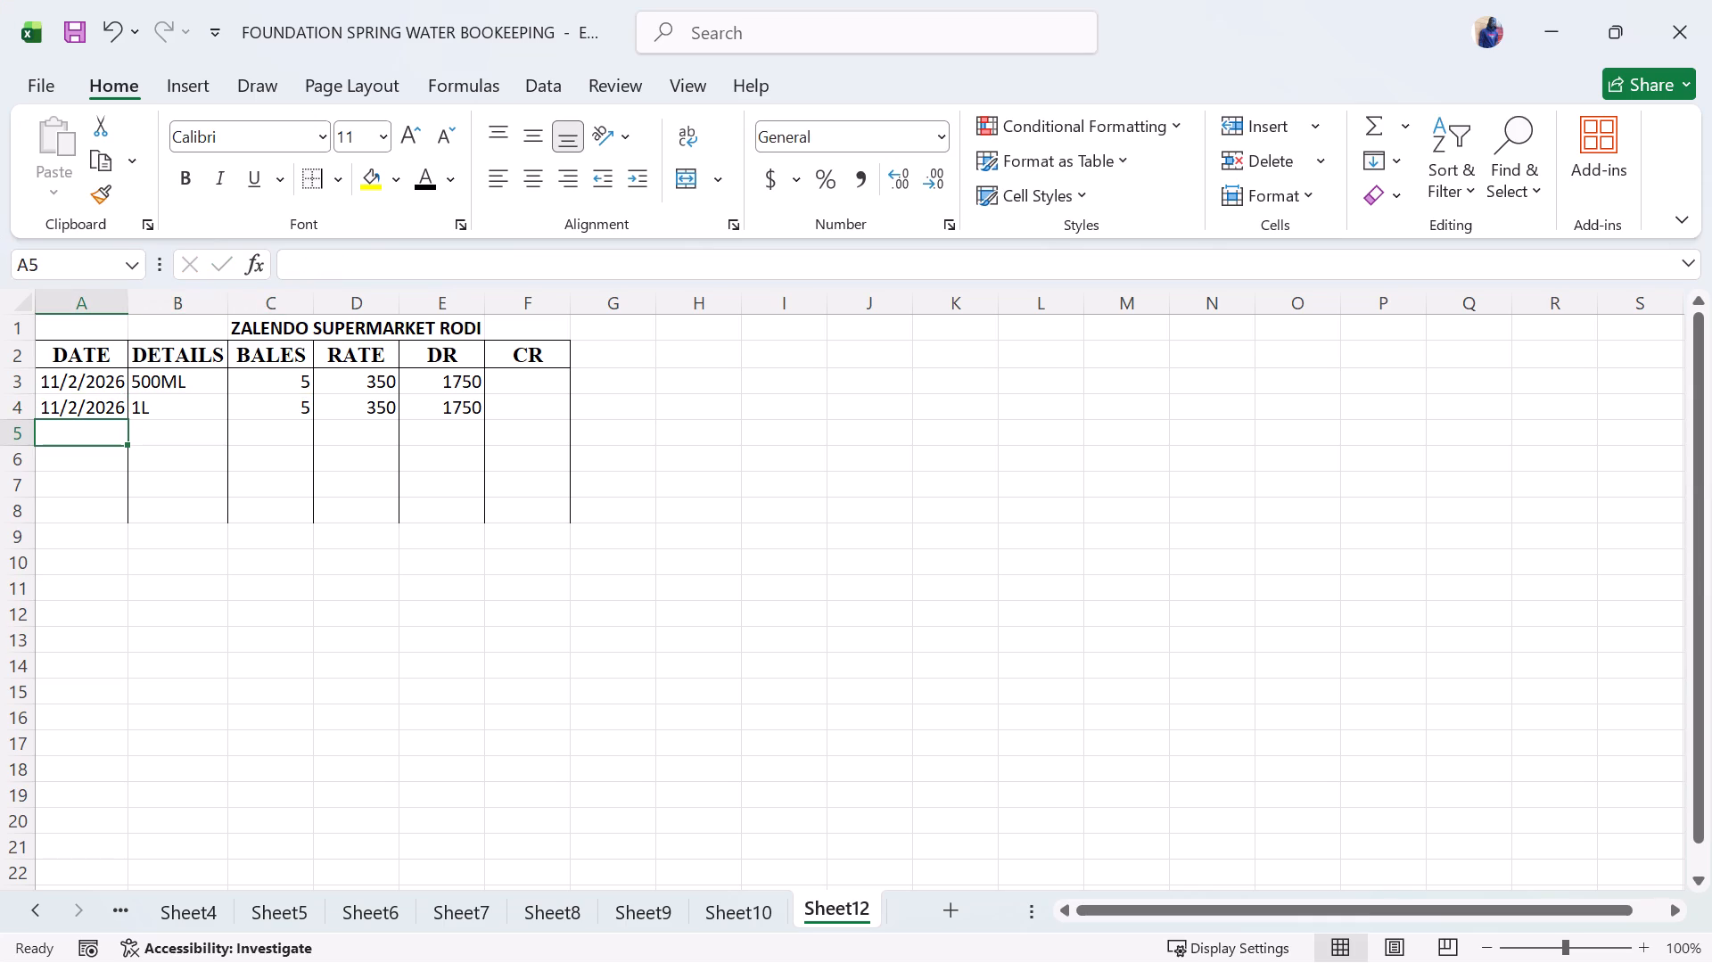
pyautogui.write('11/2/2026')
# Enter "Payment to FSW" in B5 under DETAILS and AutoFit column B to it.
pyautogui.click(170, 434)
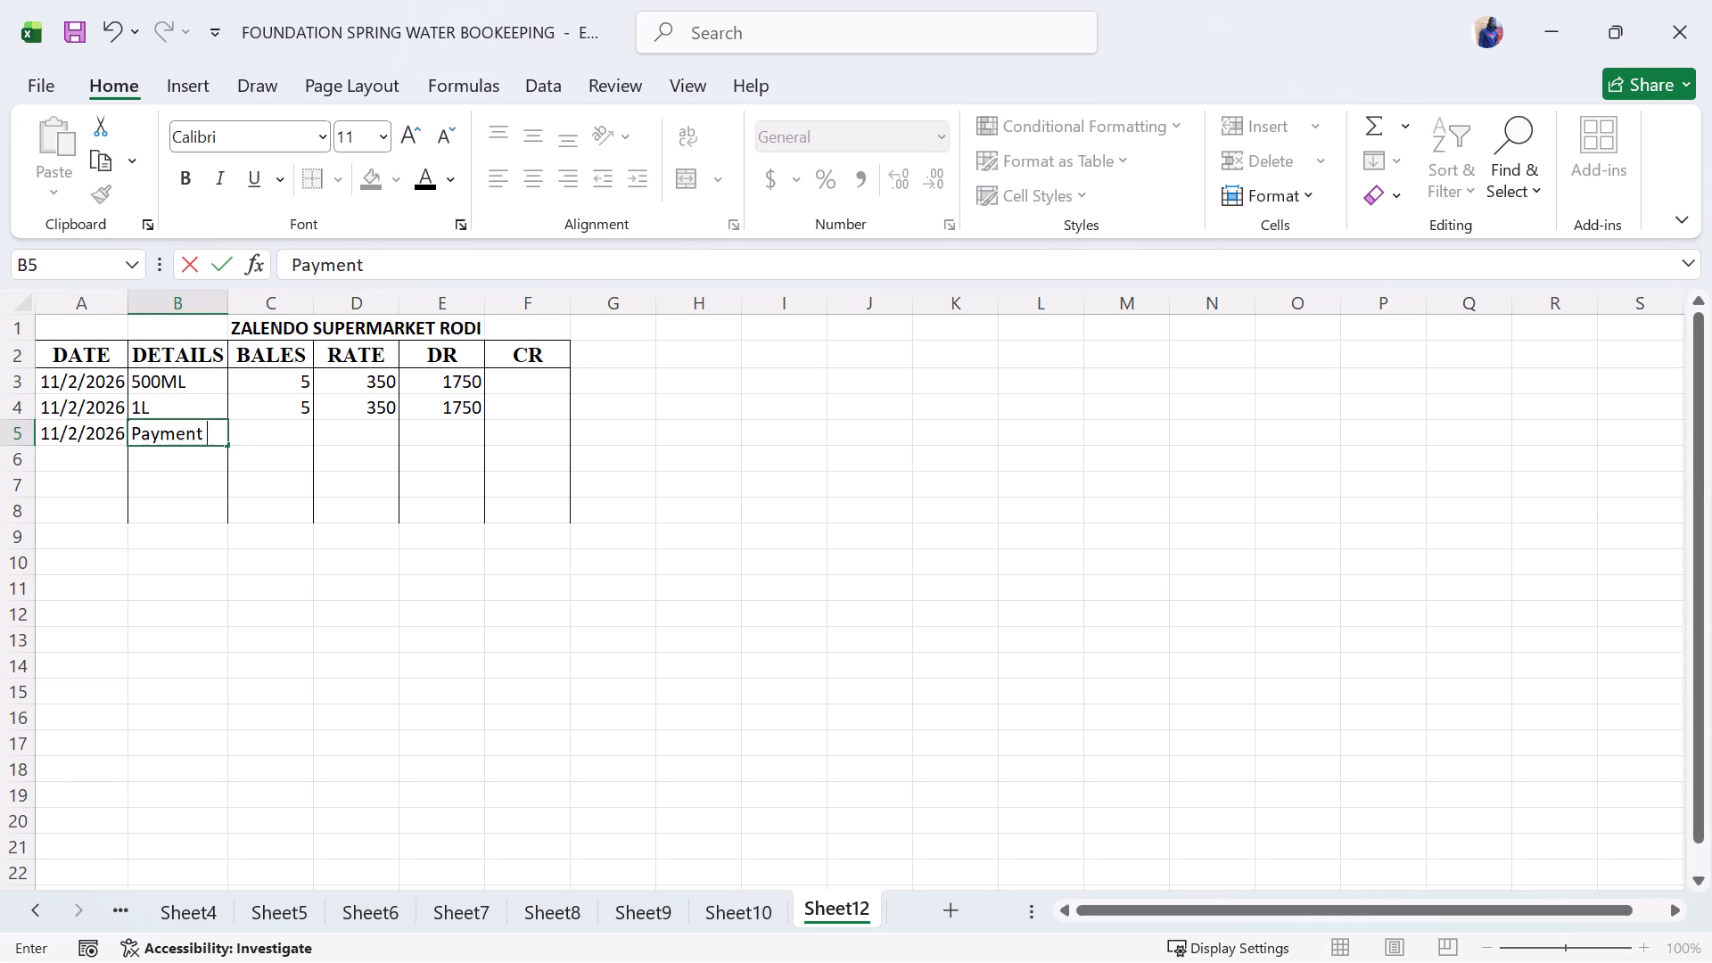
pyautogui.press('f')
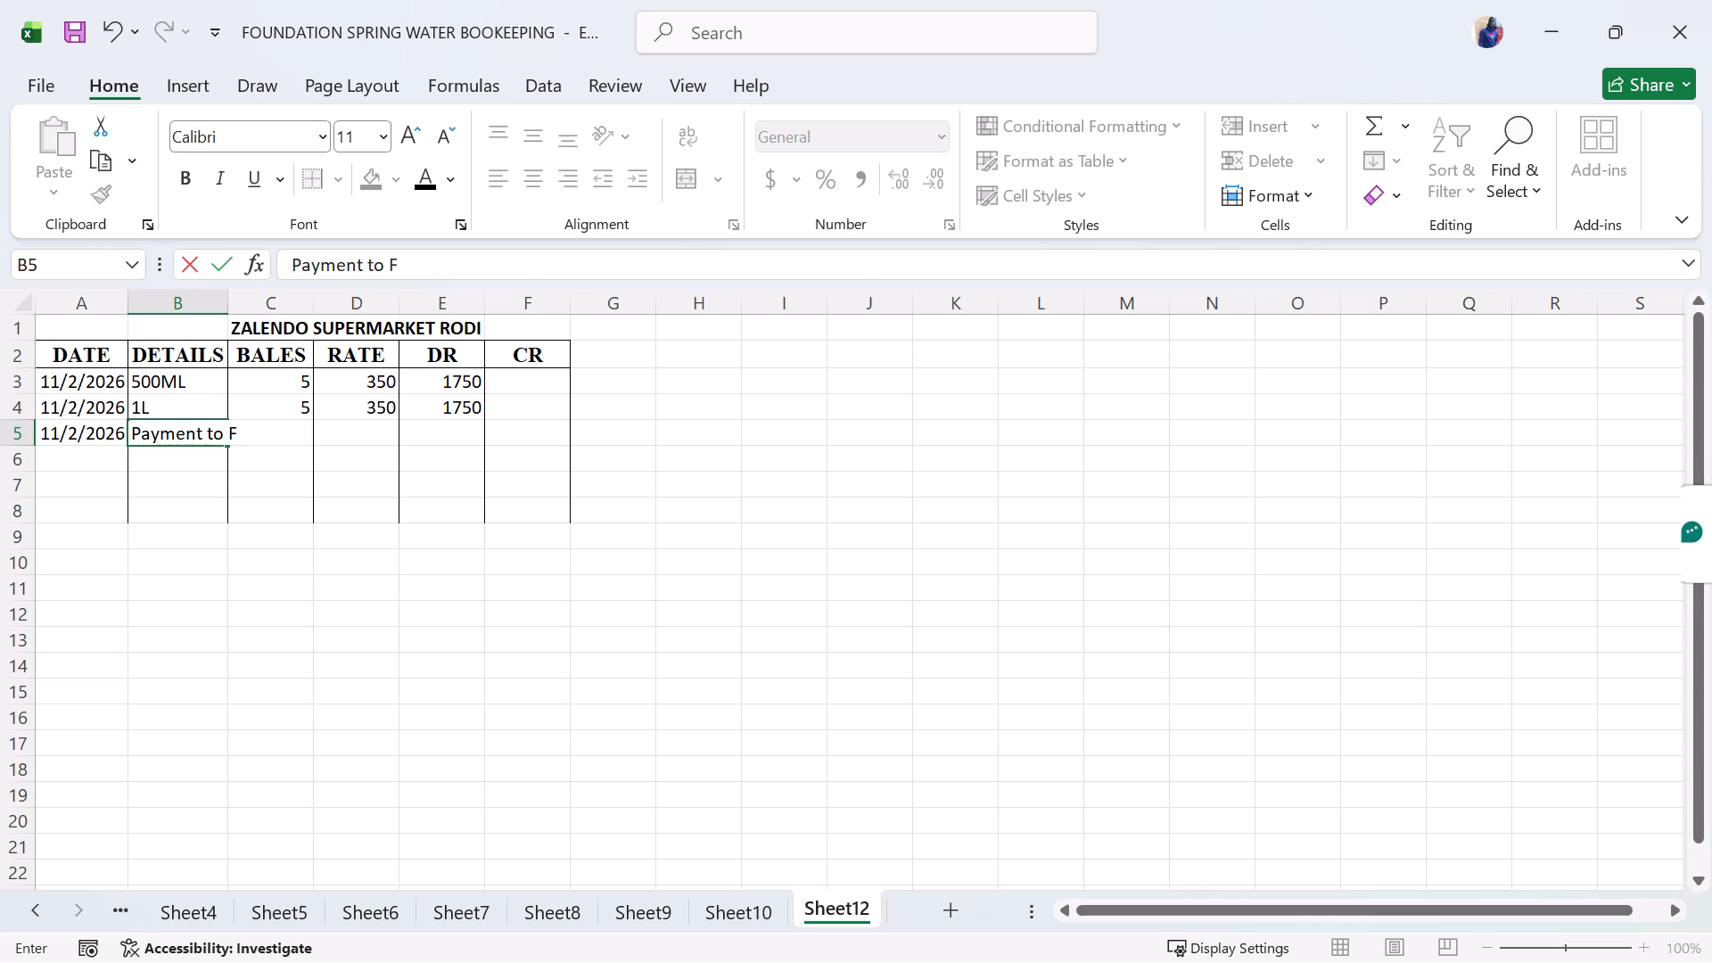
pyautogui.write('SW')
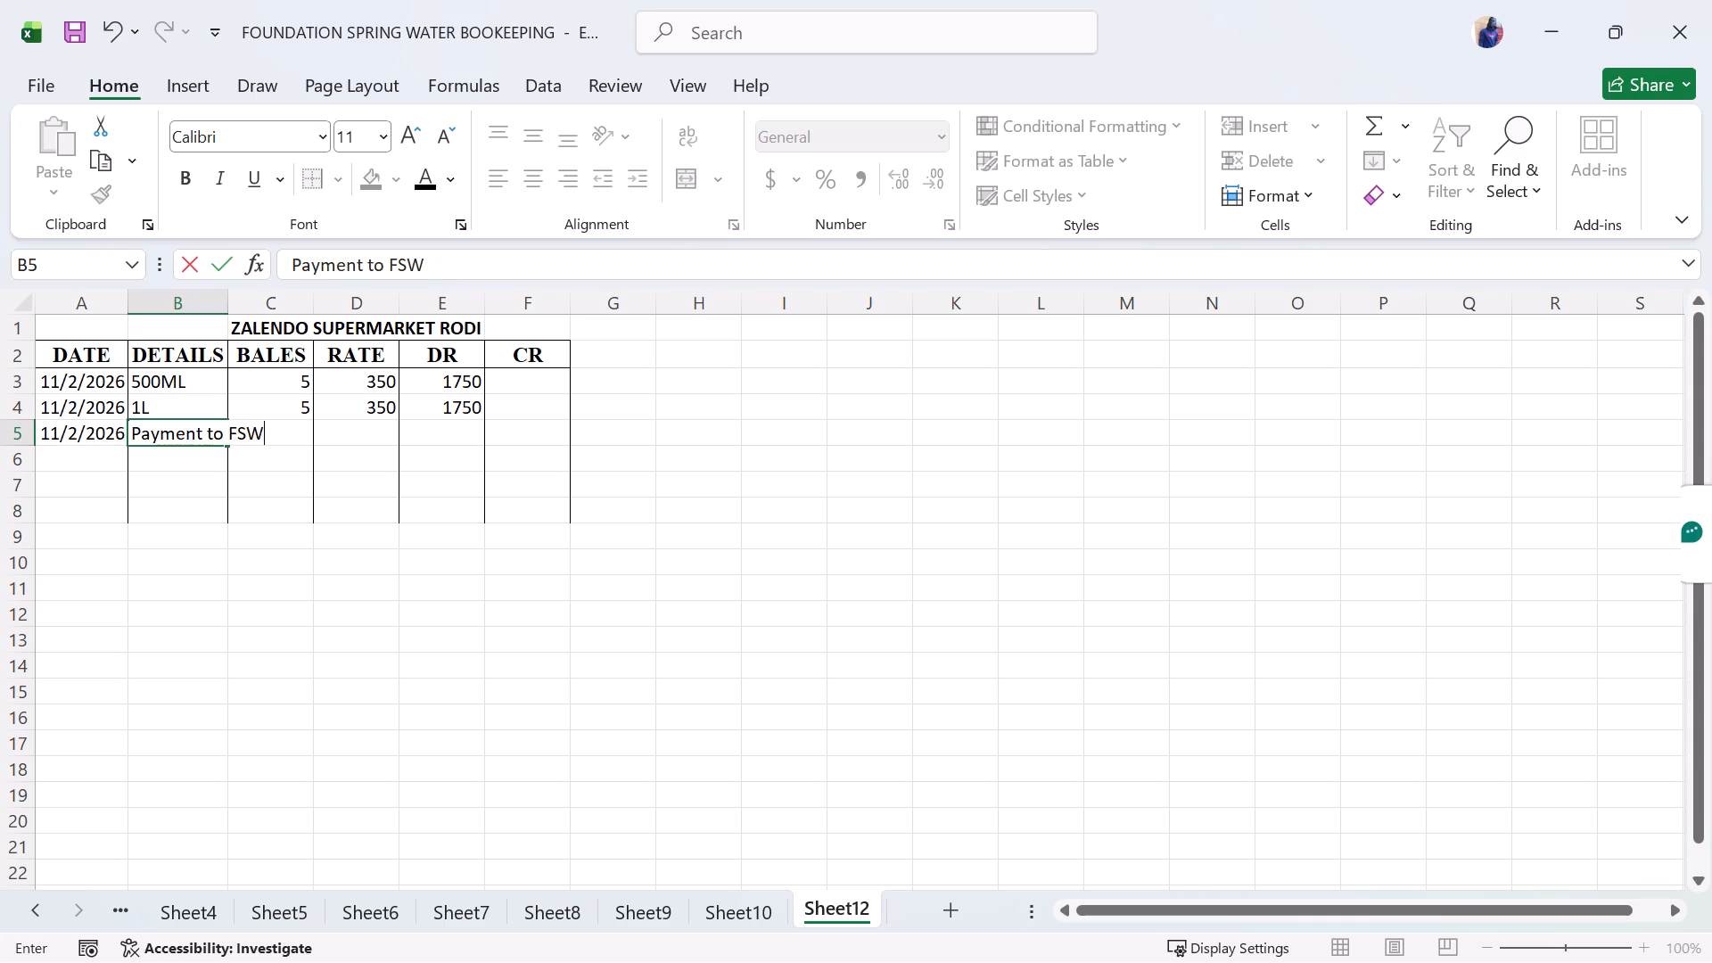
pyautogui.doubleClick(224, 315)
pyautogui.doubleClick(228, 311)
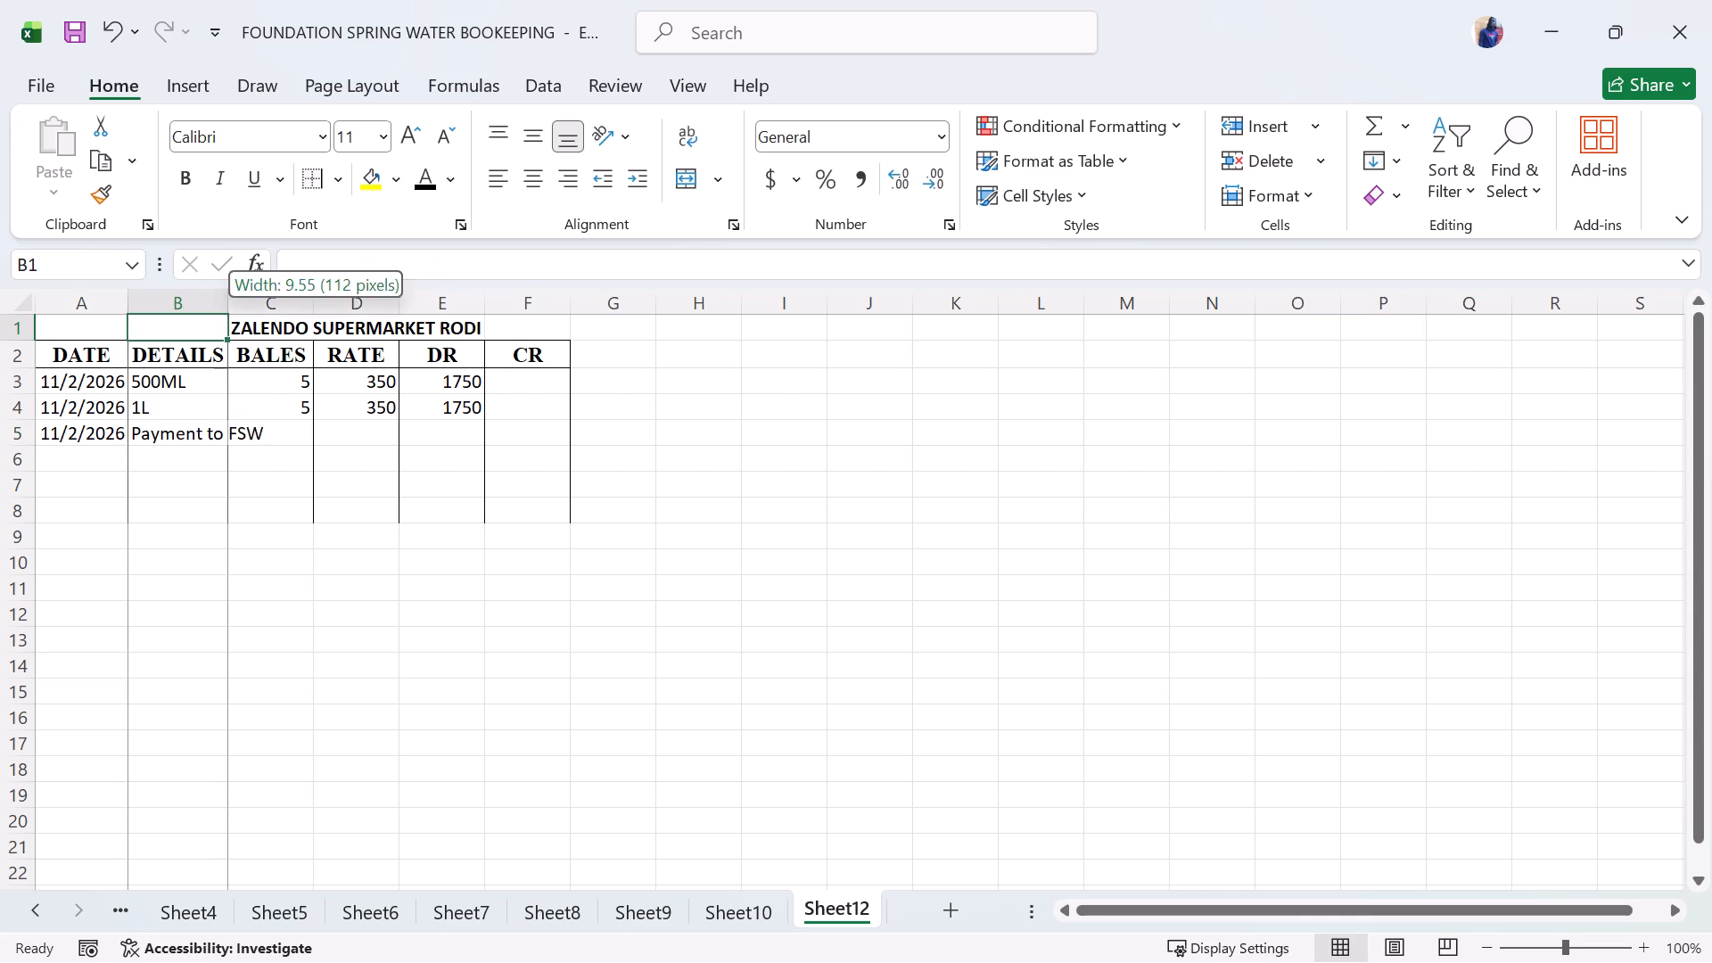
# Set the font of the whole account table, A1:F5, to Times New Roman.
pyautogui.click(303, 440)
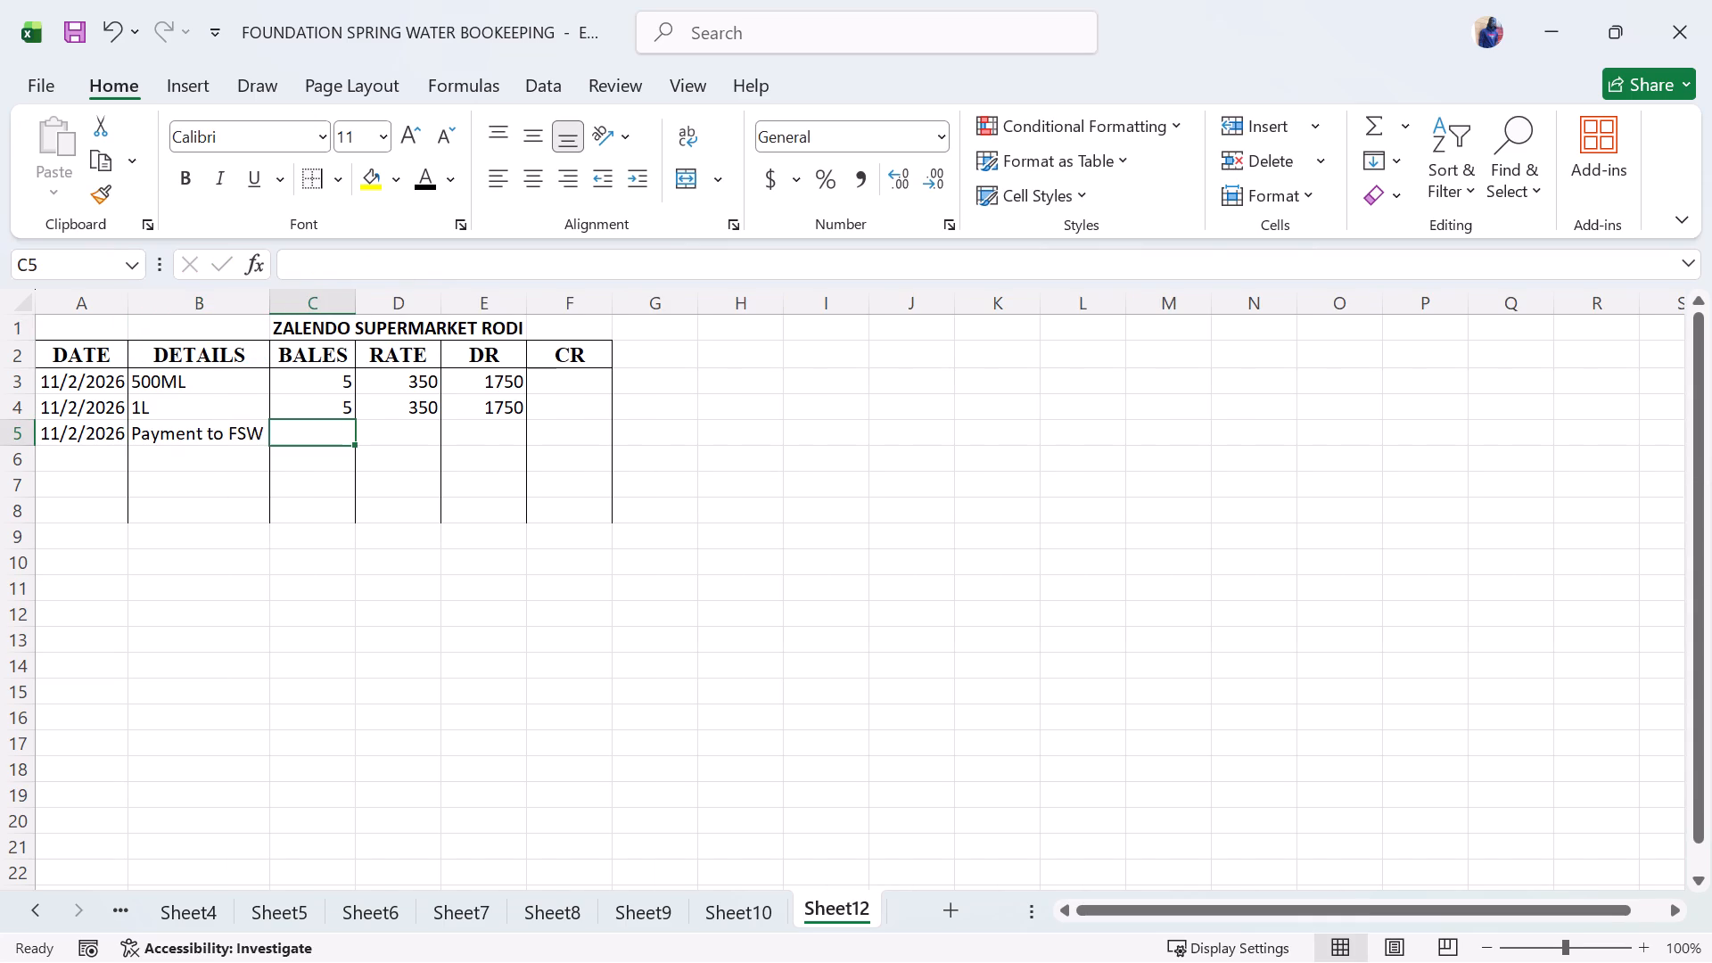
pyautogui.hotkey('ctrl', 'a')
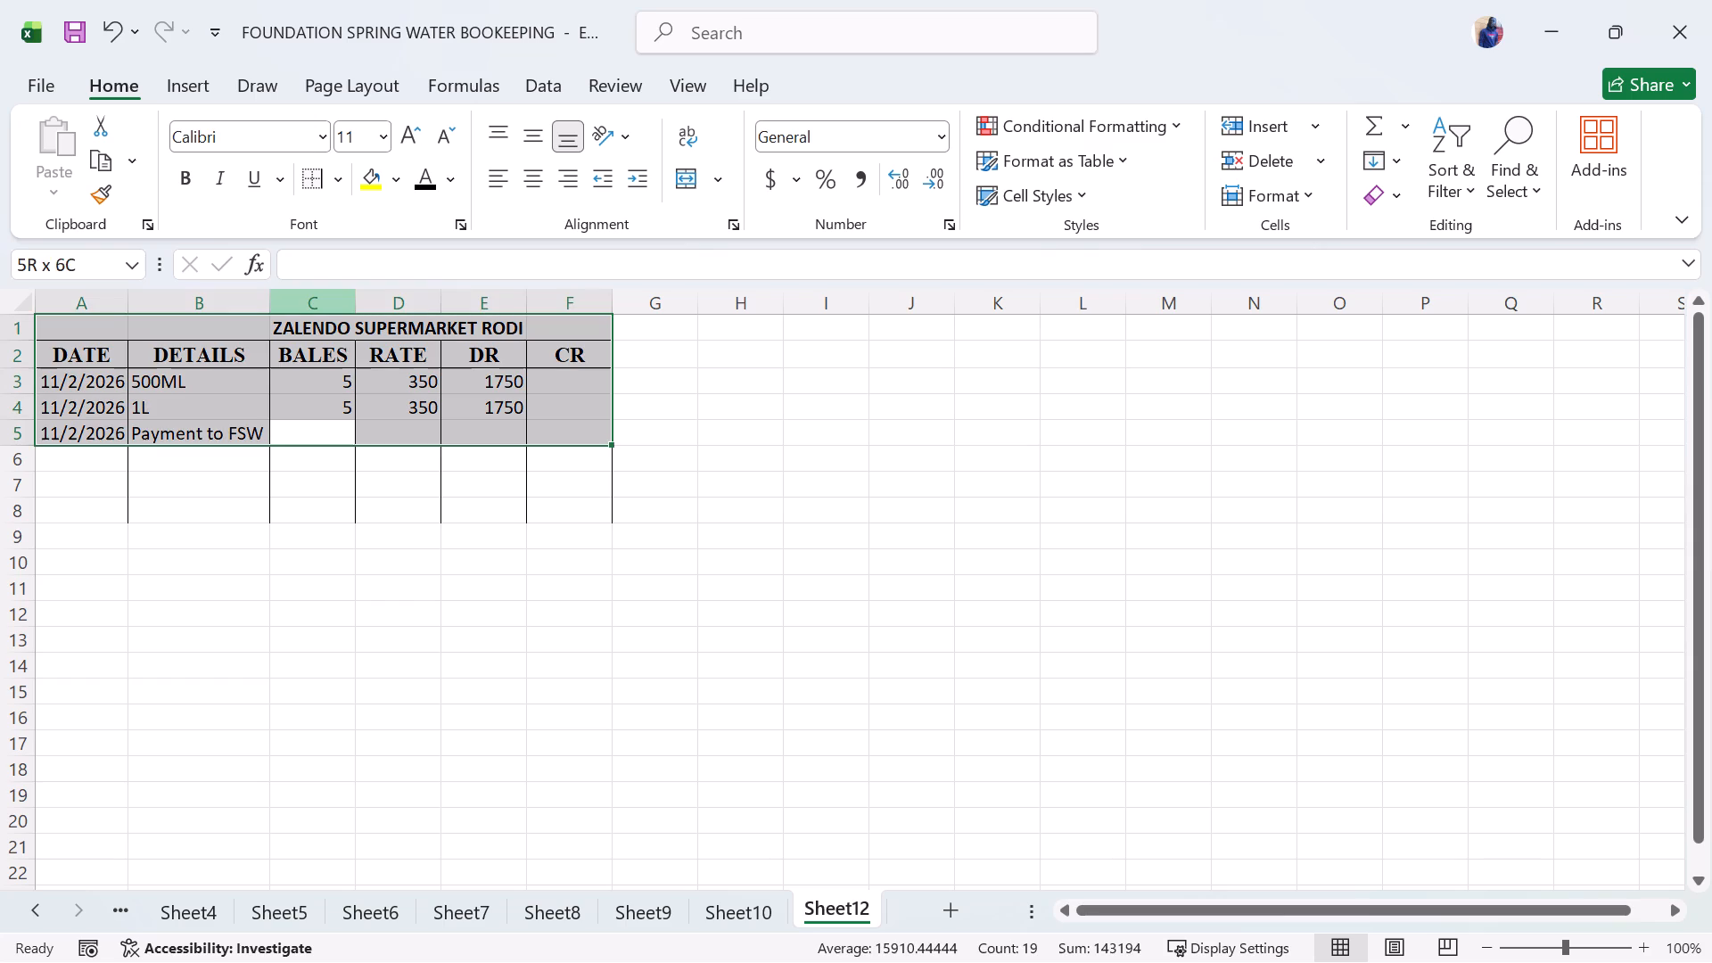
pyautogui.click(277, 127)
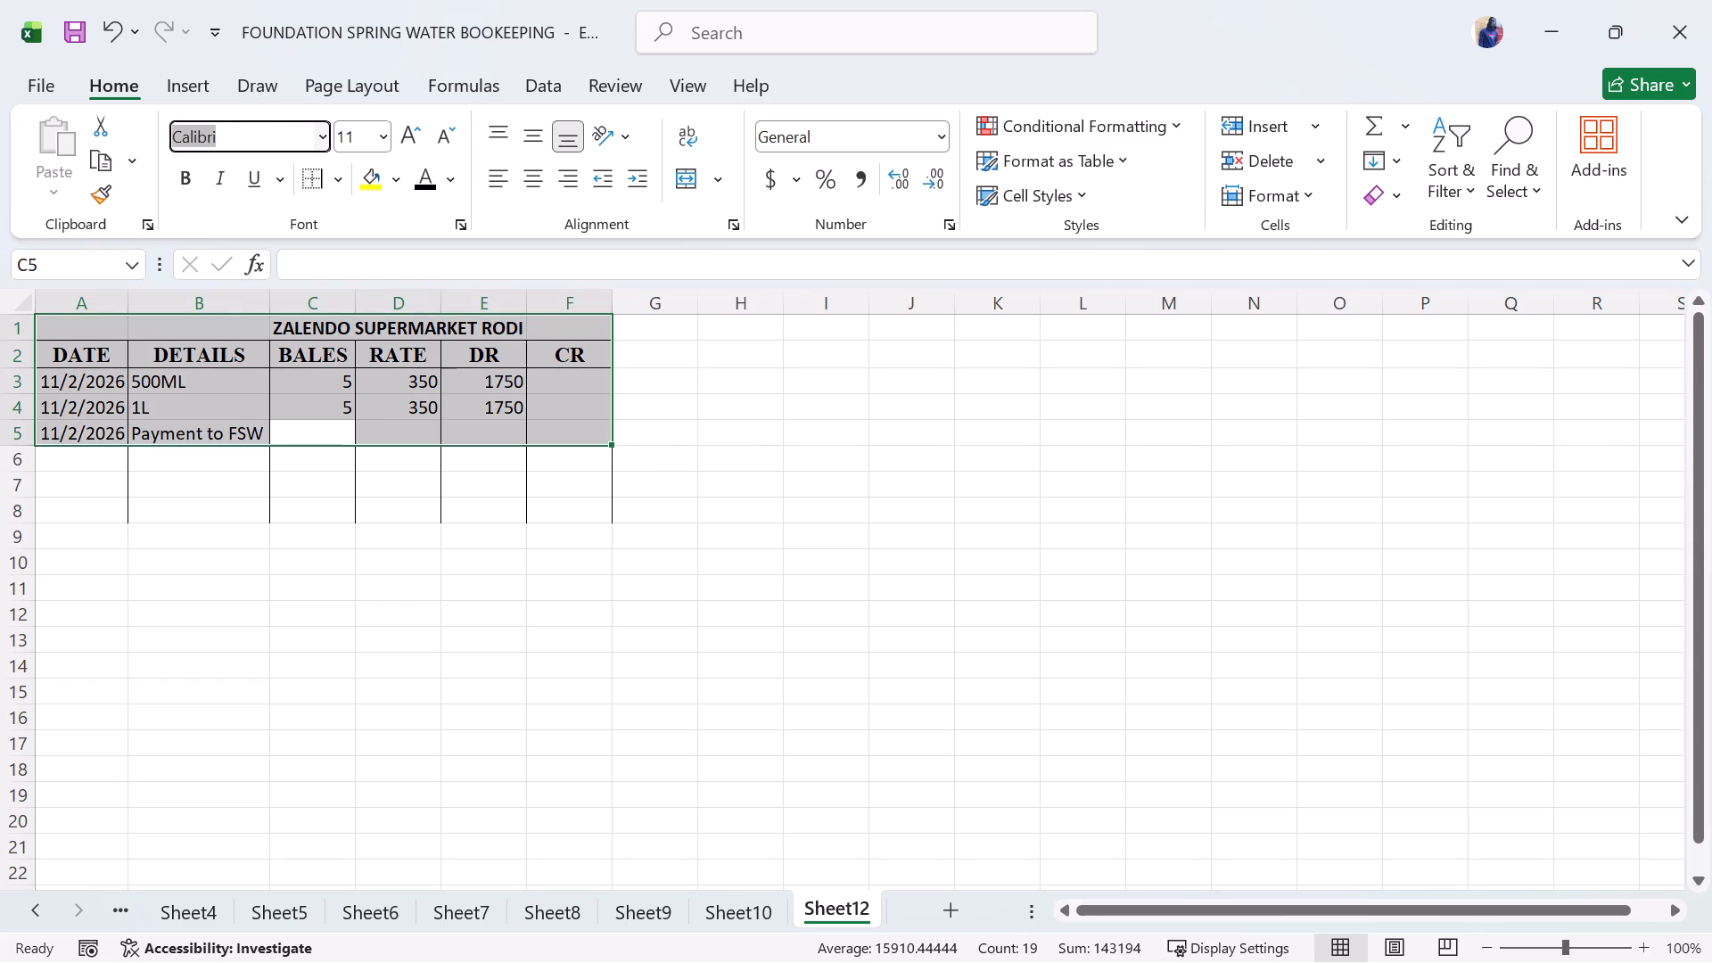
pyautogui.write('TIMES')
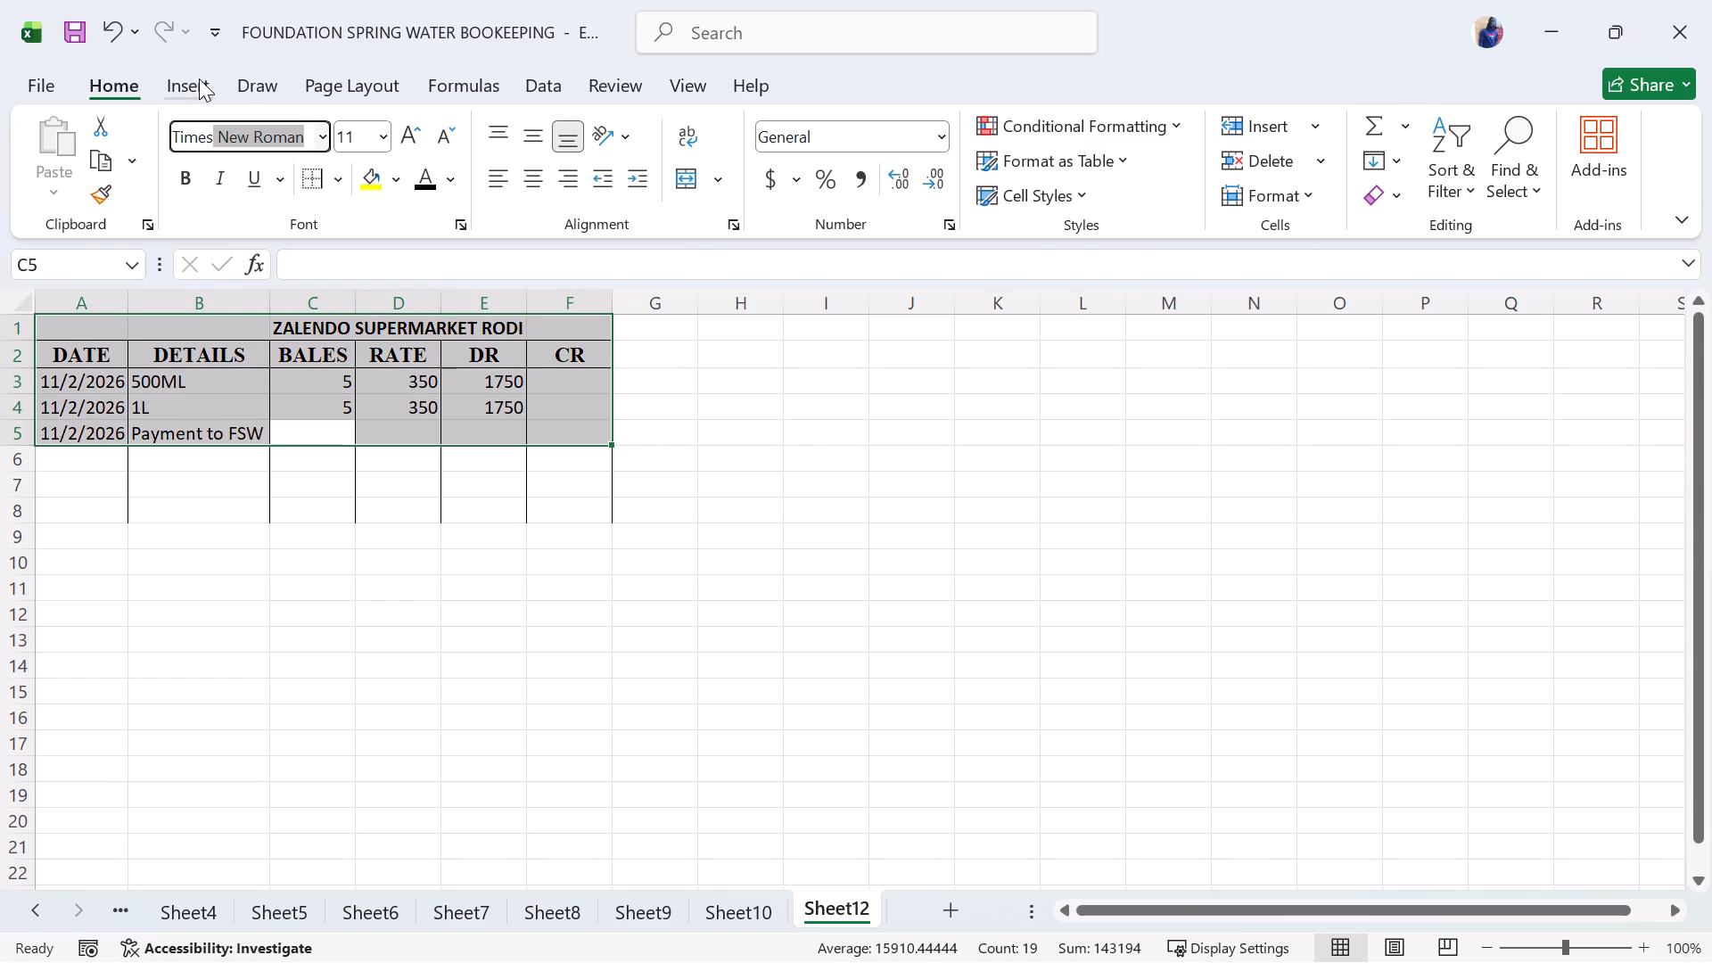
pyautogui.click(363, 131)
pyautogui.click(381, 351)
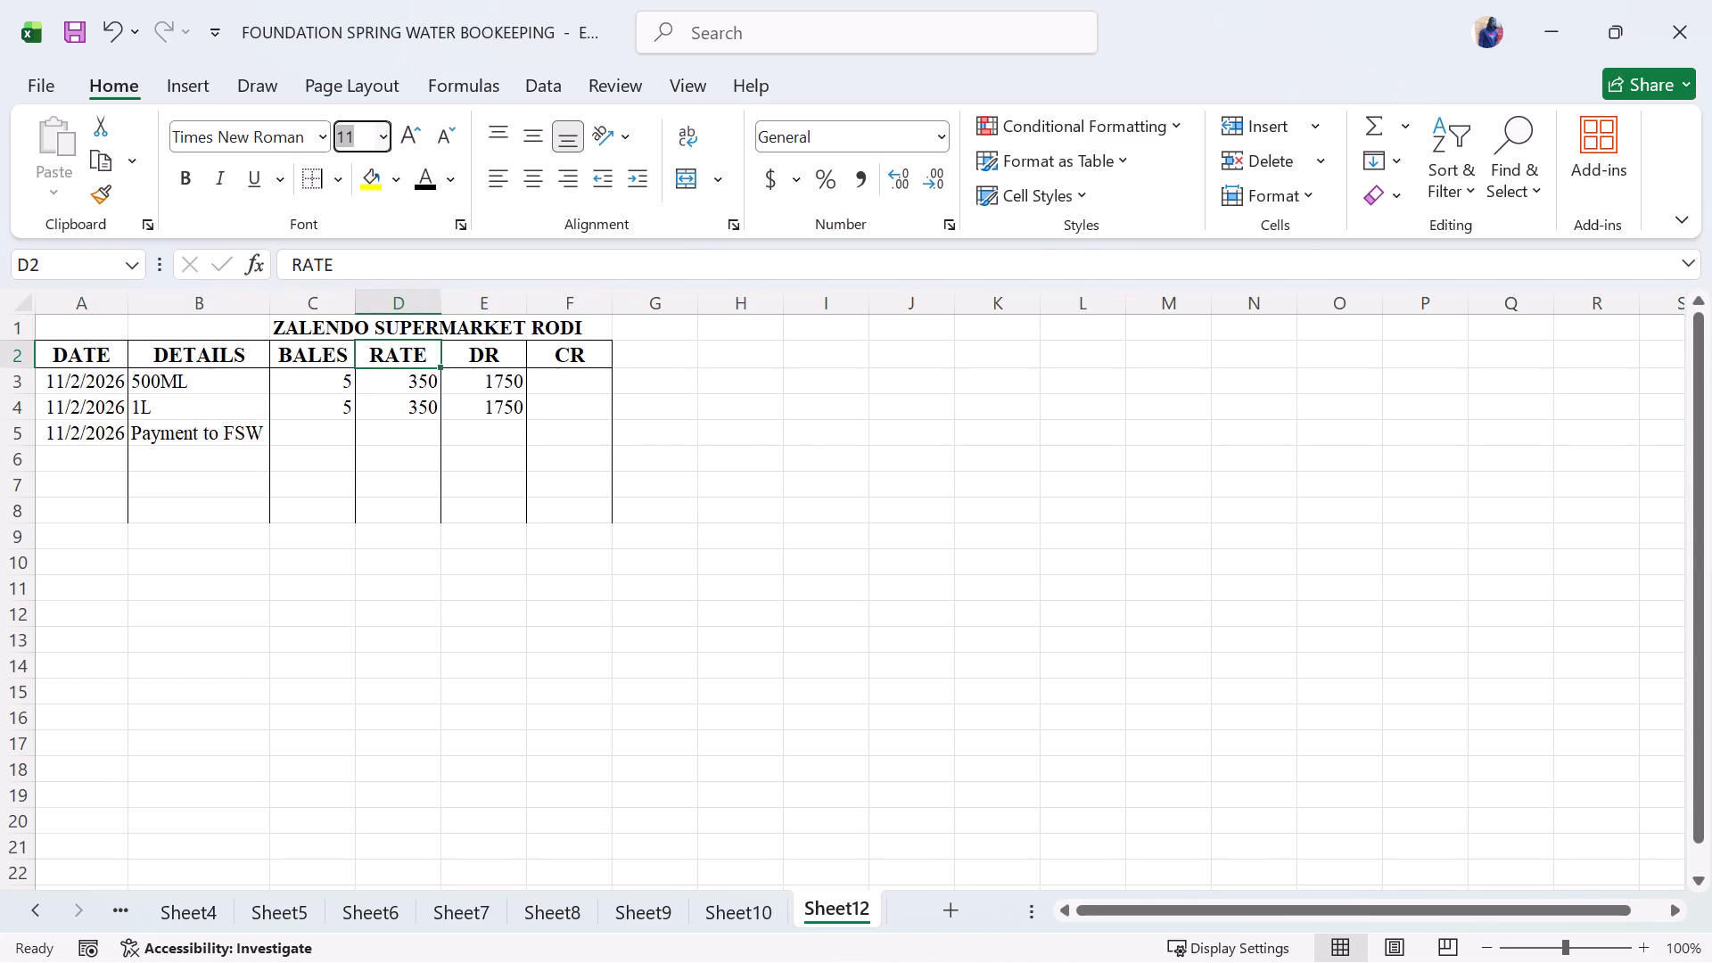
# Centre-align the whole BALES column C and the RATE cells D3:D5.
pyautogui.click(326, 345)
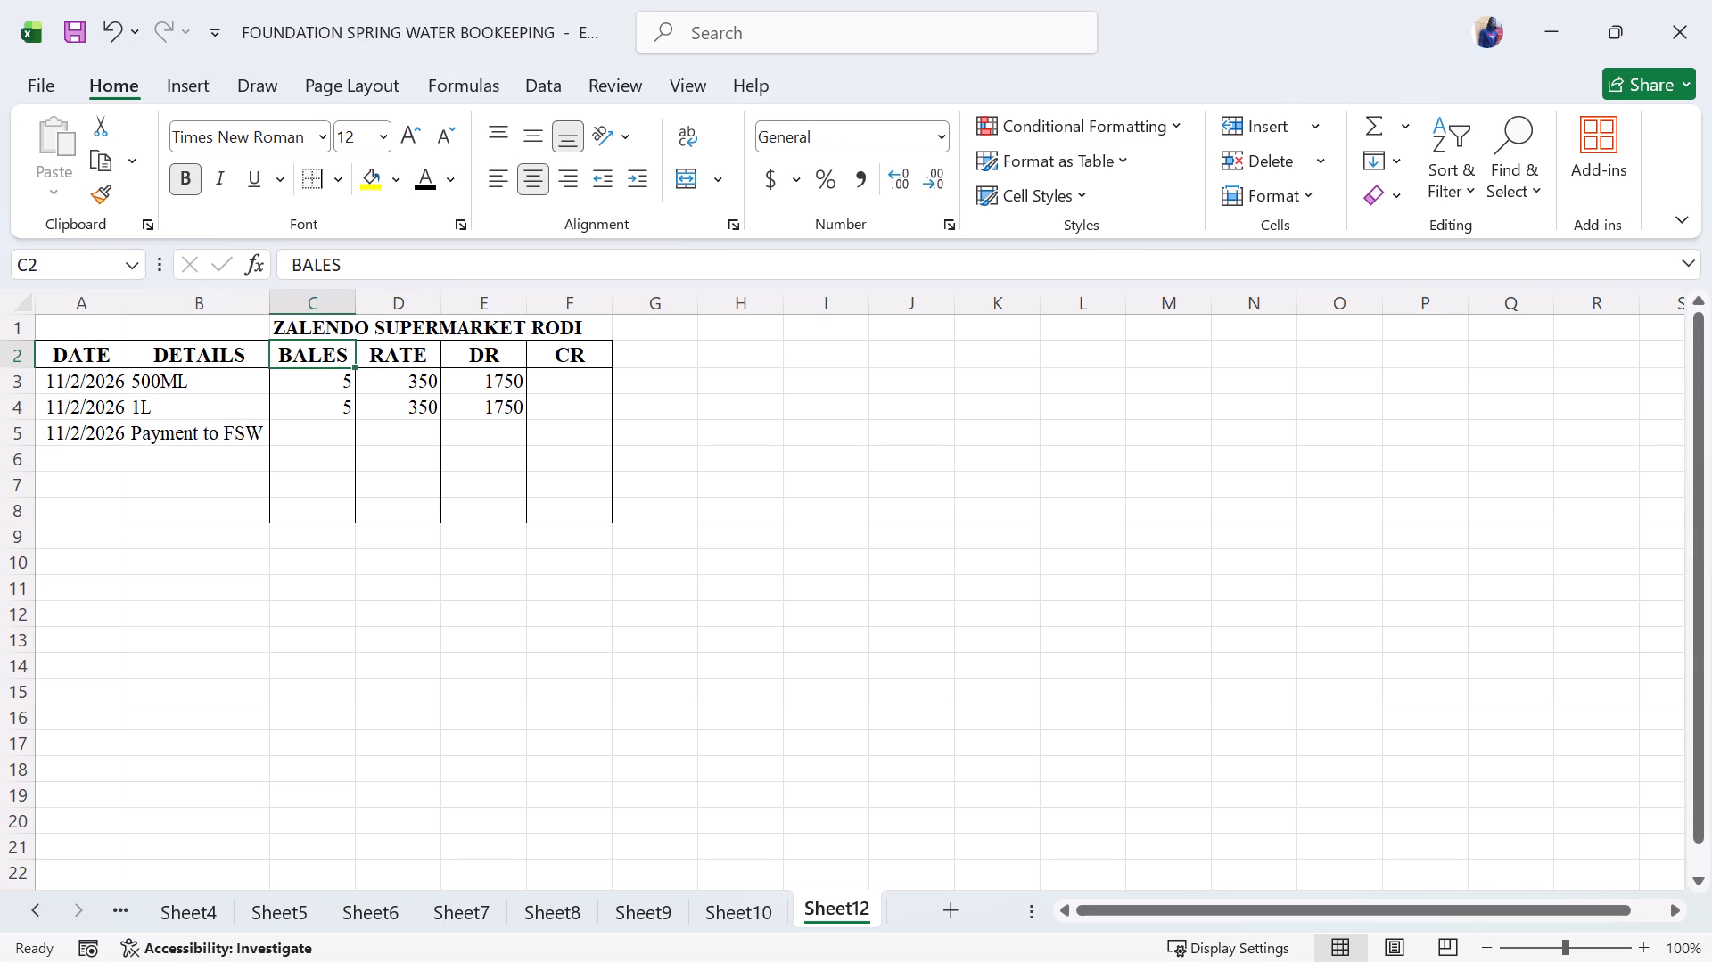
pyautogui.click(336, 314)
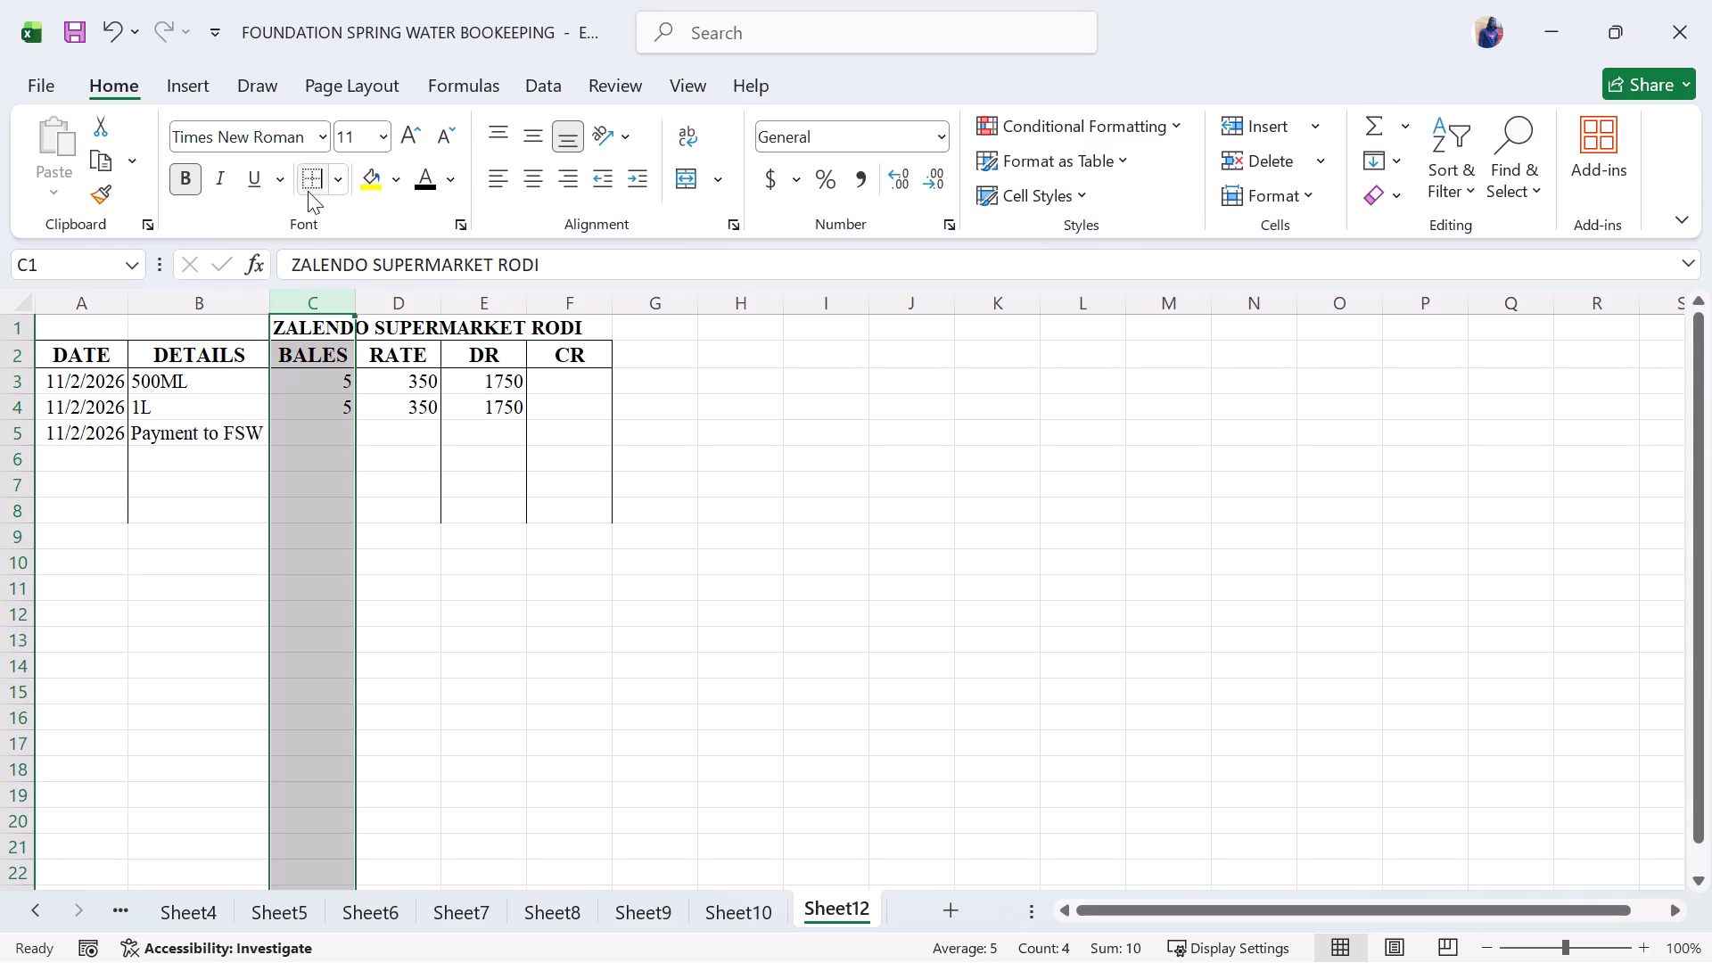
pyautogui.click(522, 177)
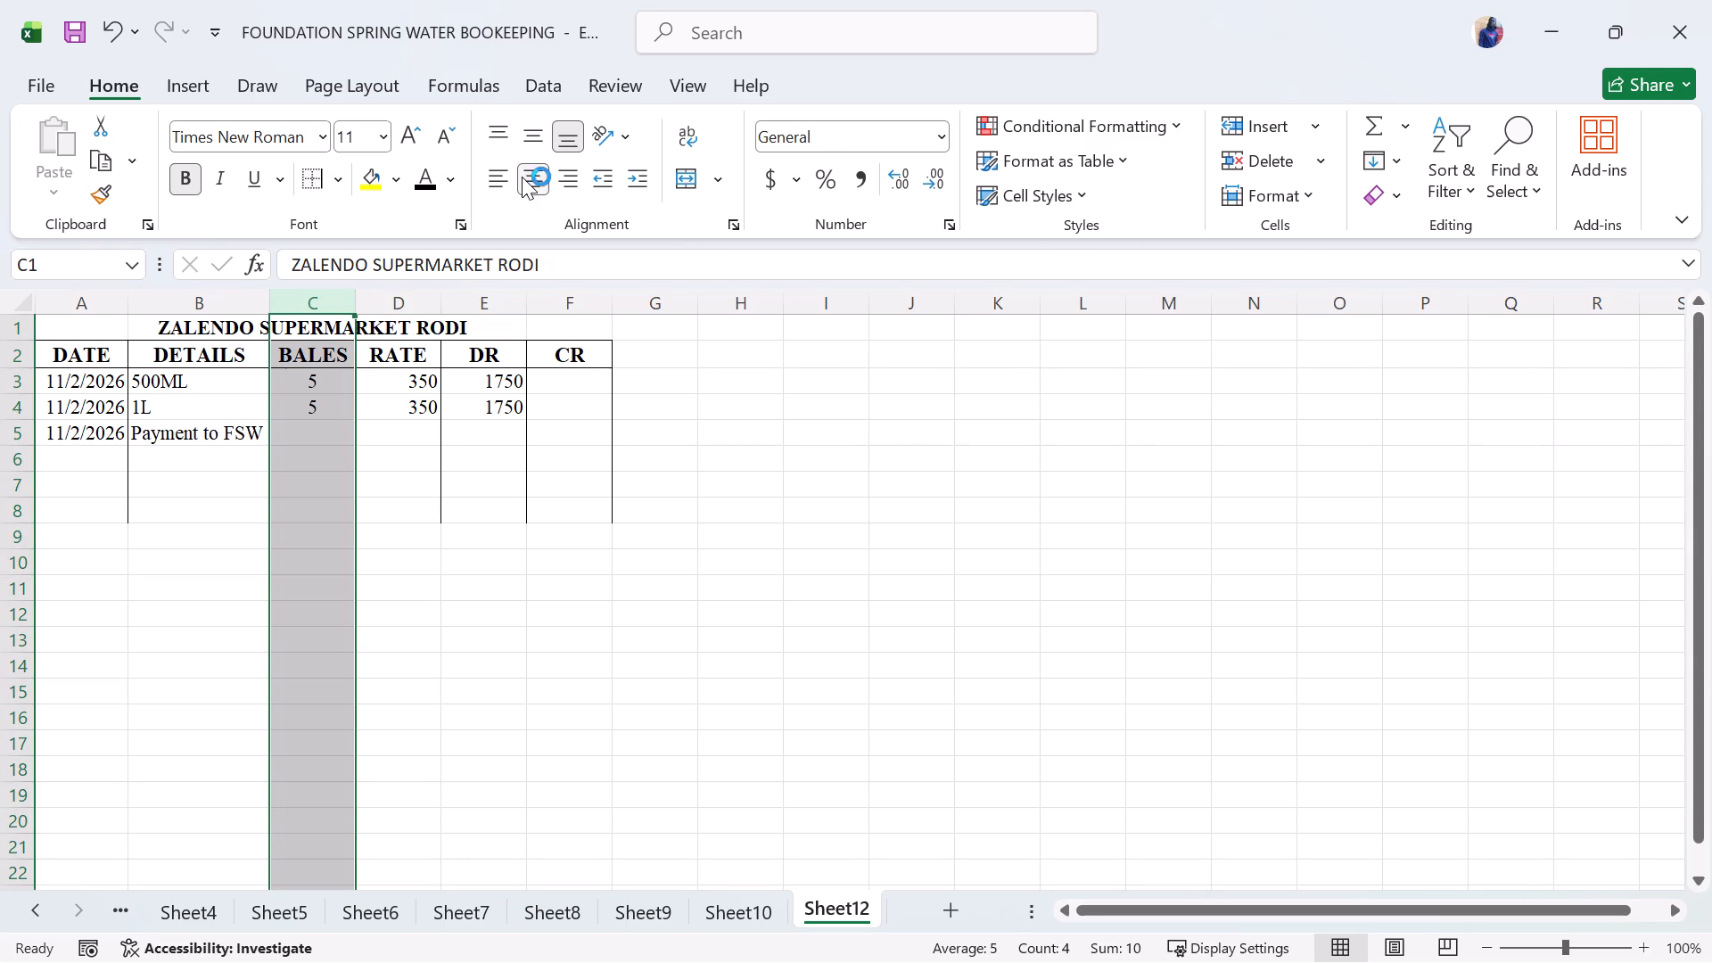
pyautogui.click(416, 335)
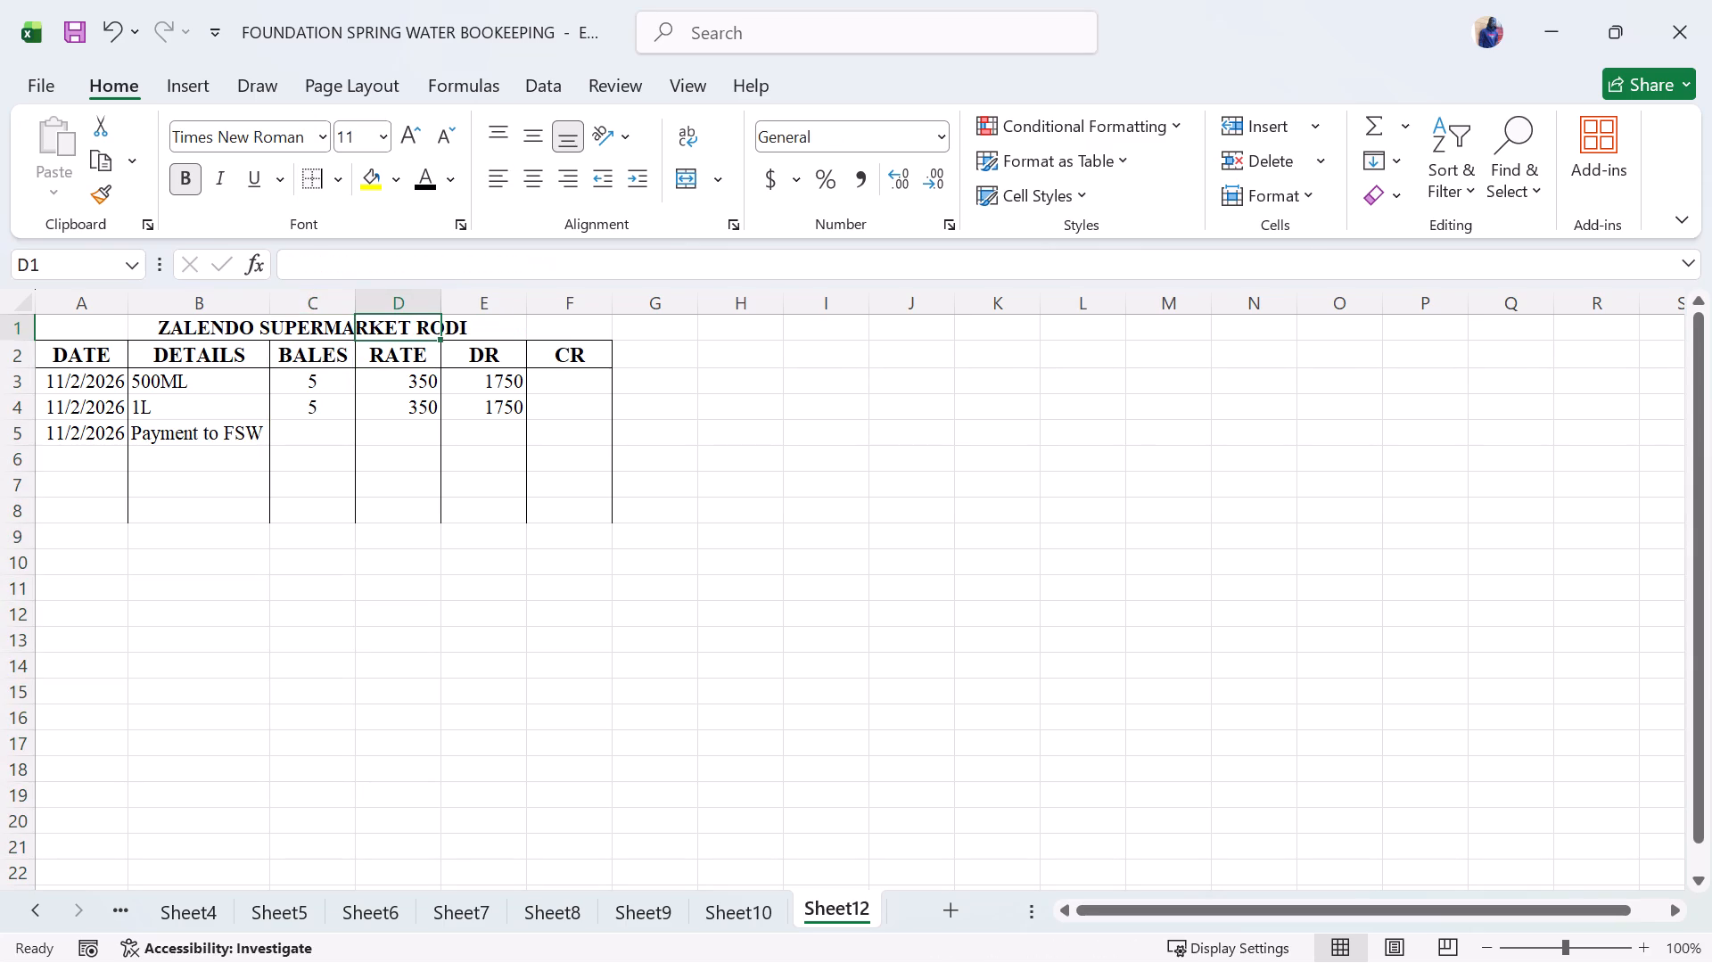
pyautogui.moveTo(416, 379); pyautogui.dragTo(418, 430)
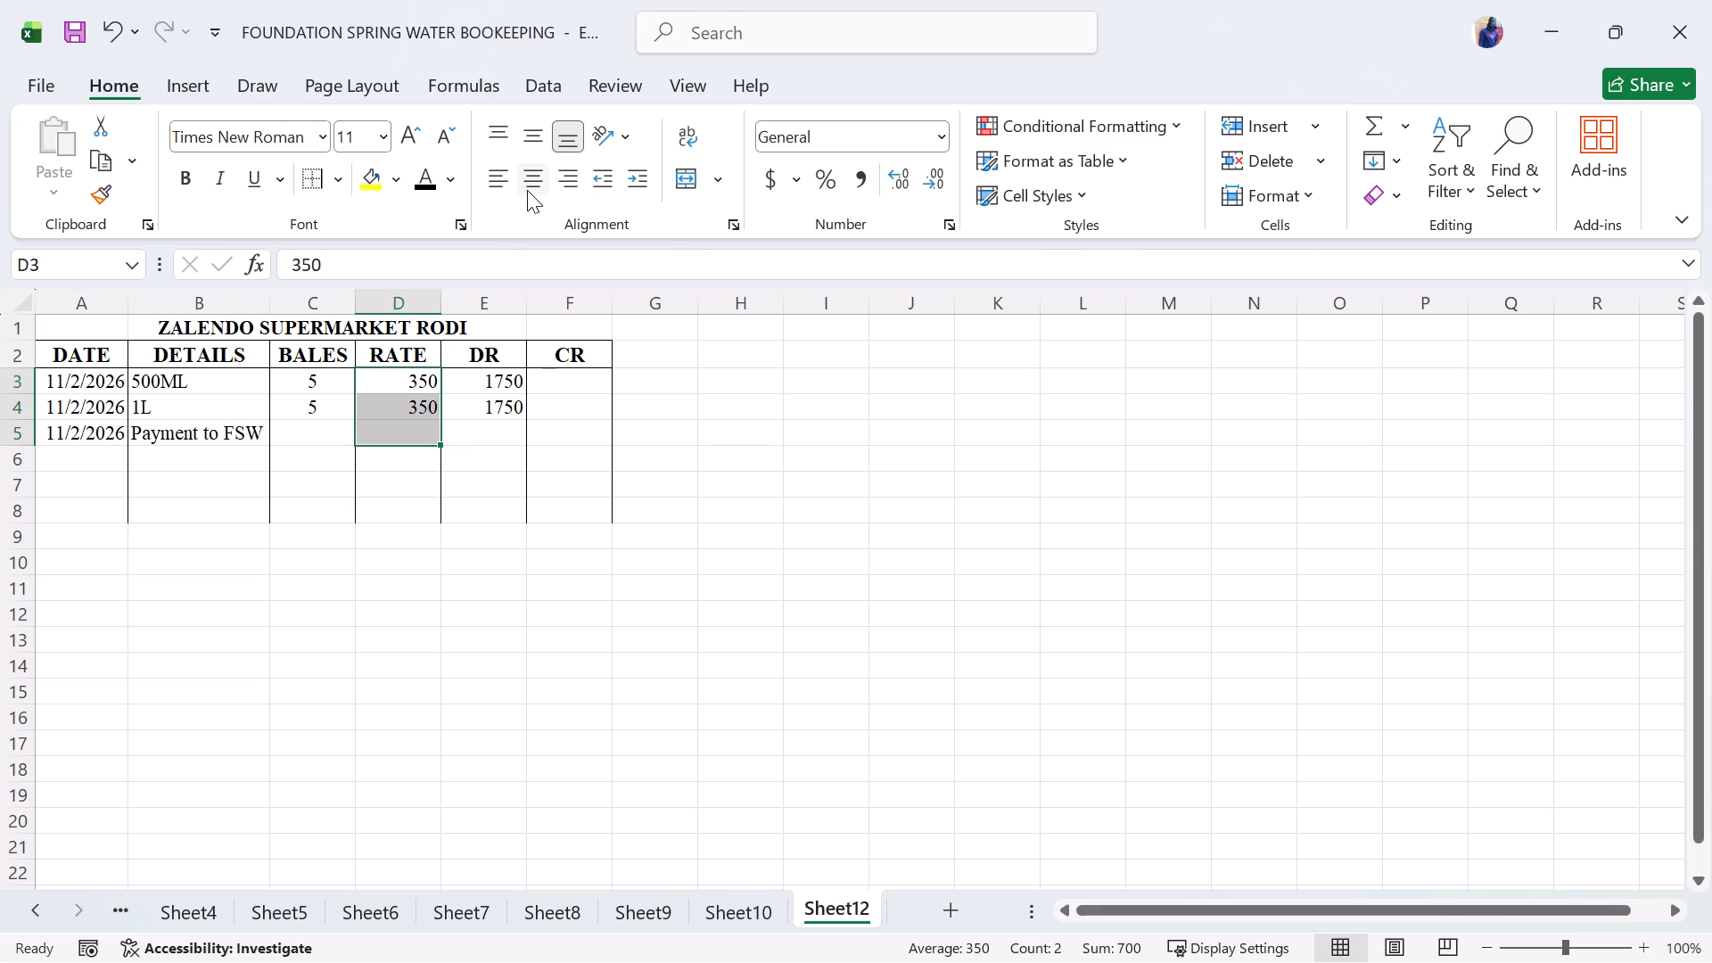
pyautogui.click(527, 187)
# Apply the Accounting number format with the KES symbol to the RATE, DR and CR columns, D2:F8.
pyautogui.moveTo(507, 382); pyautogui.dragTo(514, 417)
pyautogui.moveTo(389, 353); pyautogui.dragTo(395, 361)
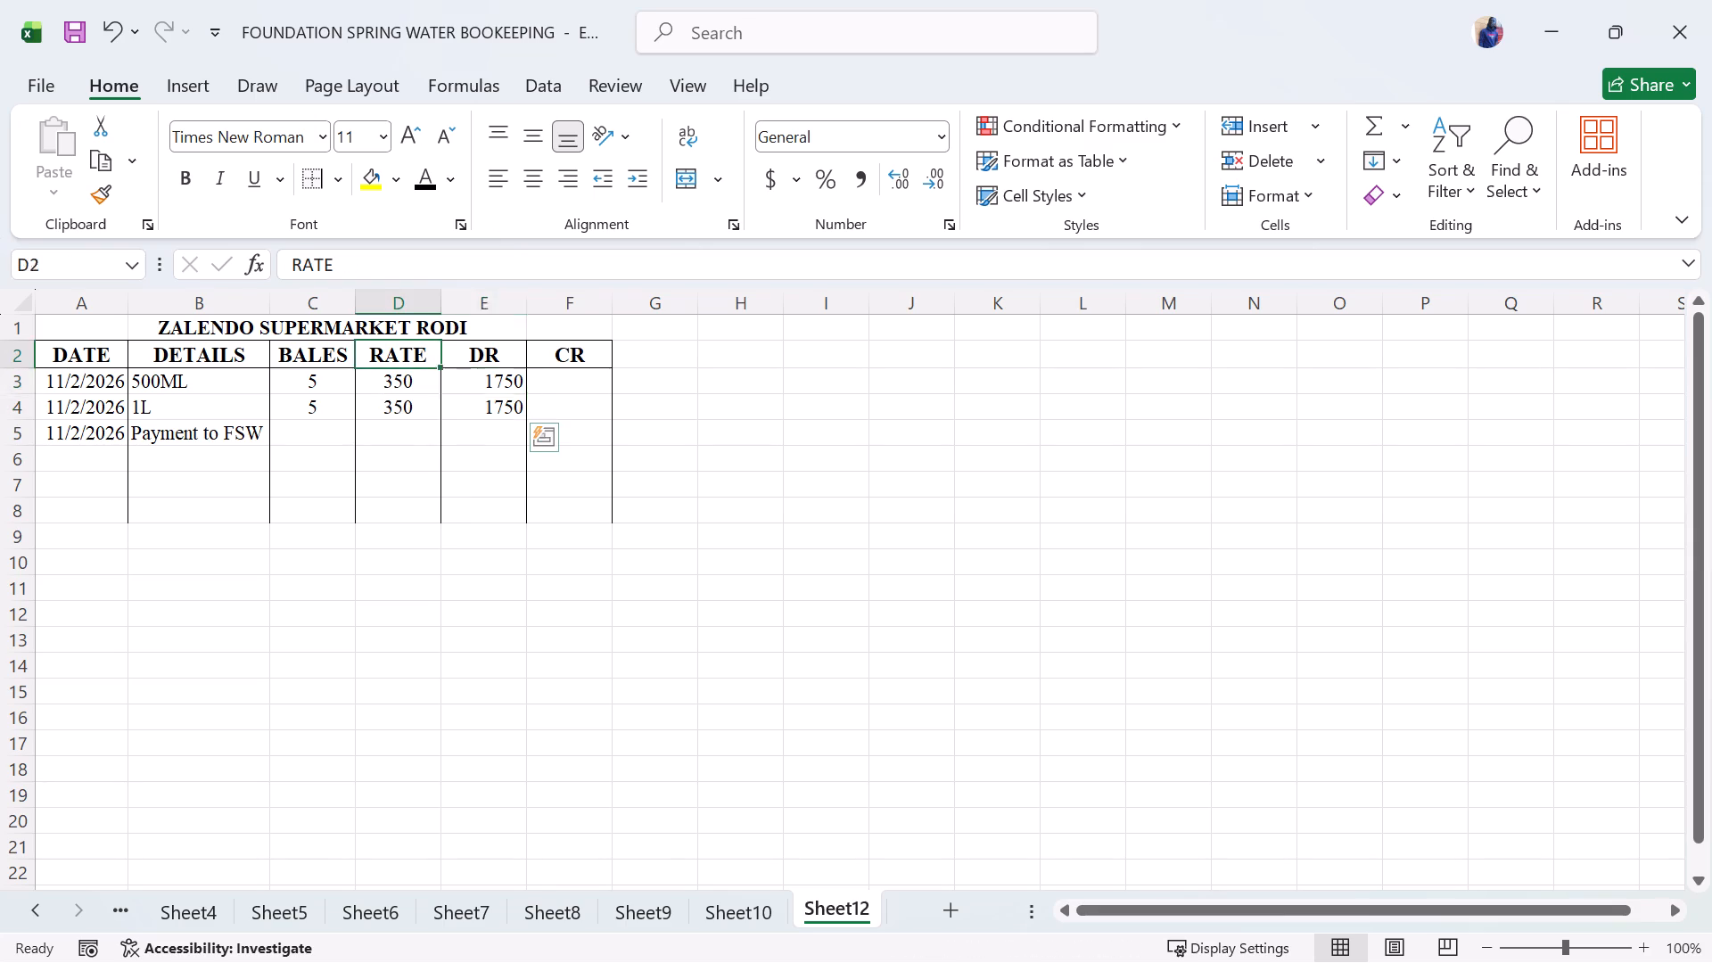
pyautogui.moveTo(395, 361); pyautogui.dragTo(554, 522)
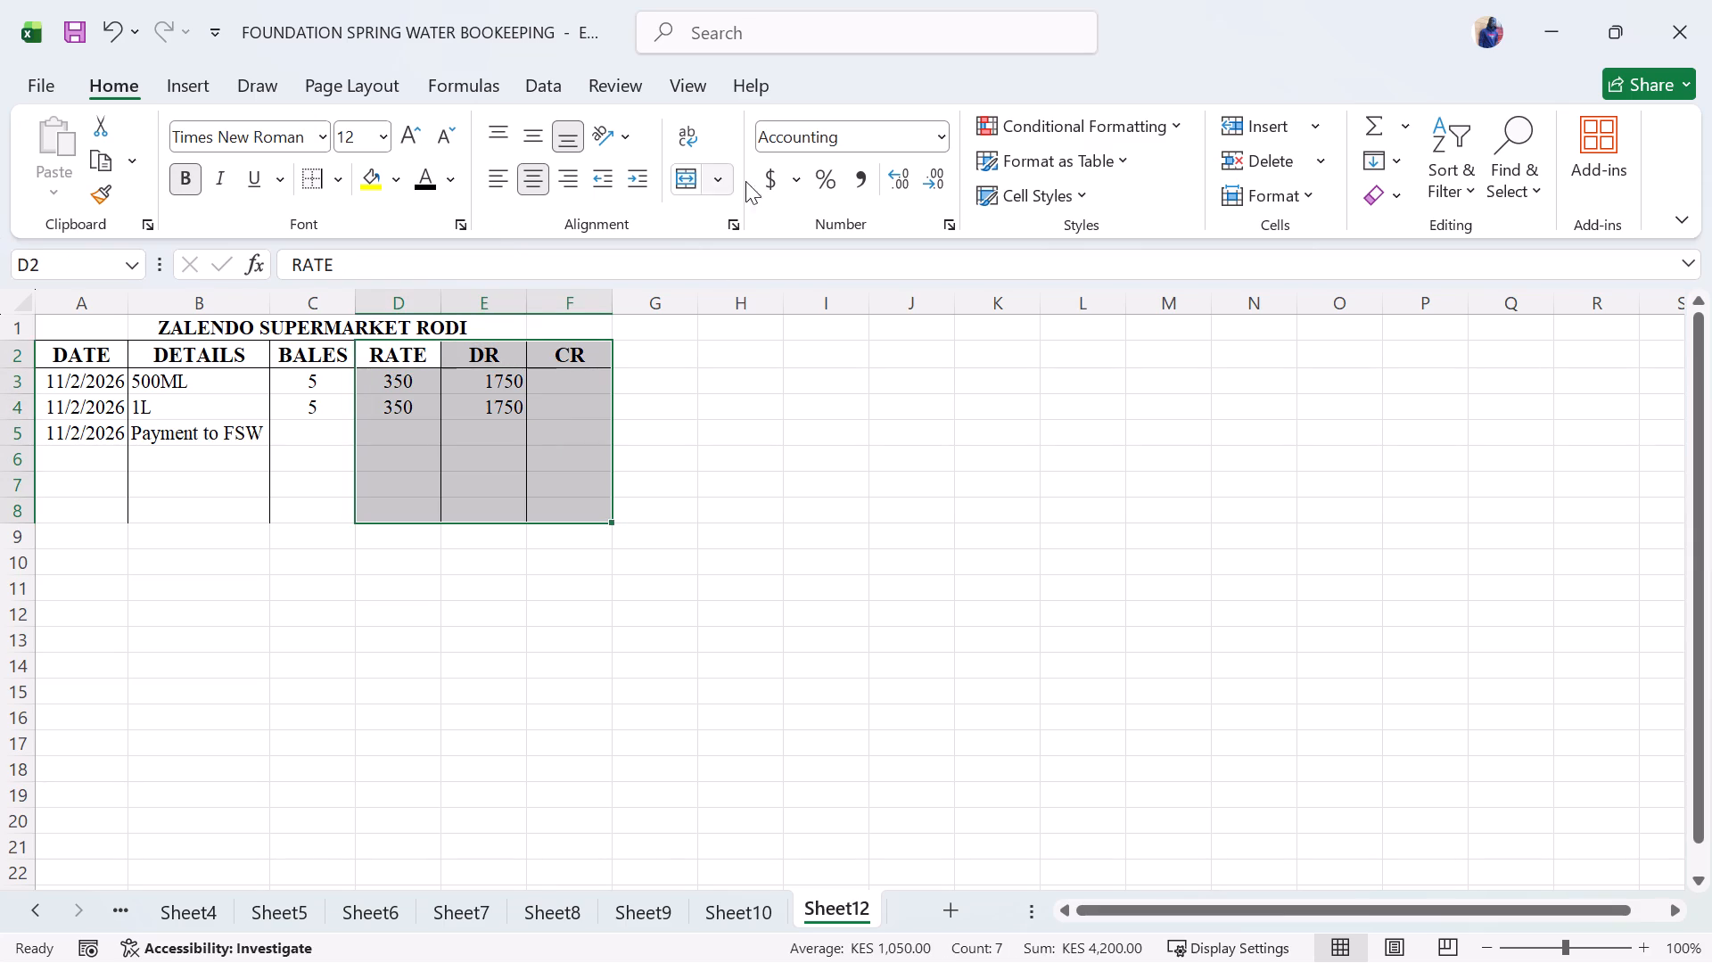
pyautogui.click(791, 173)
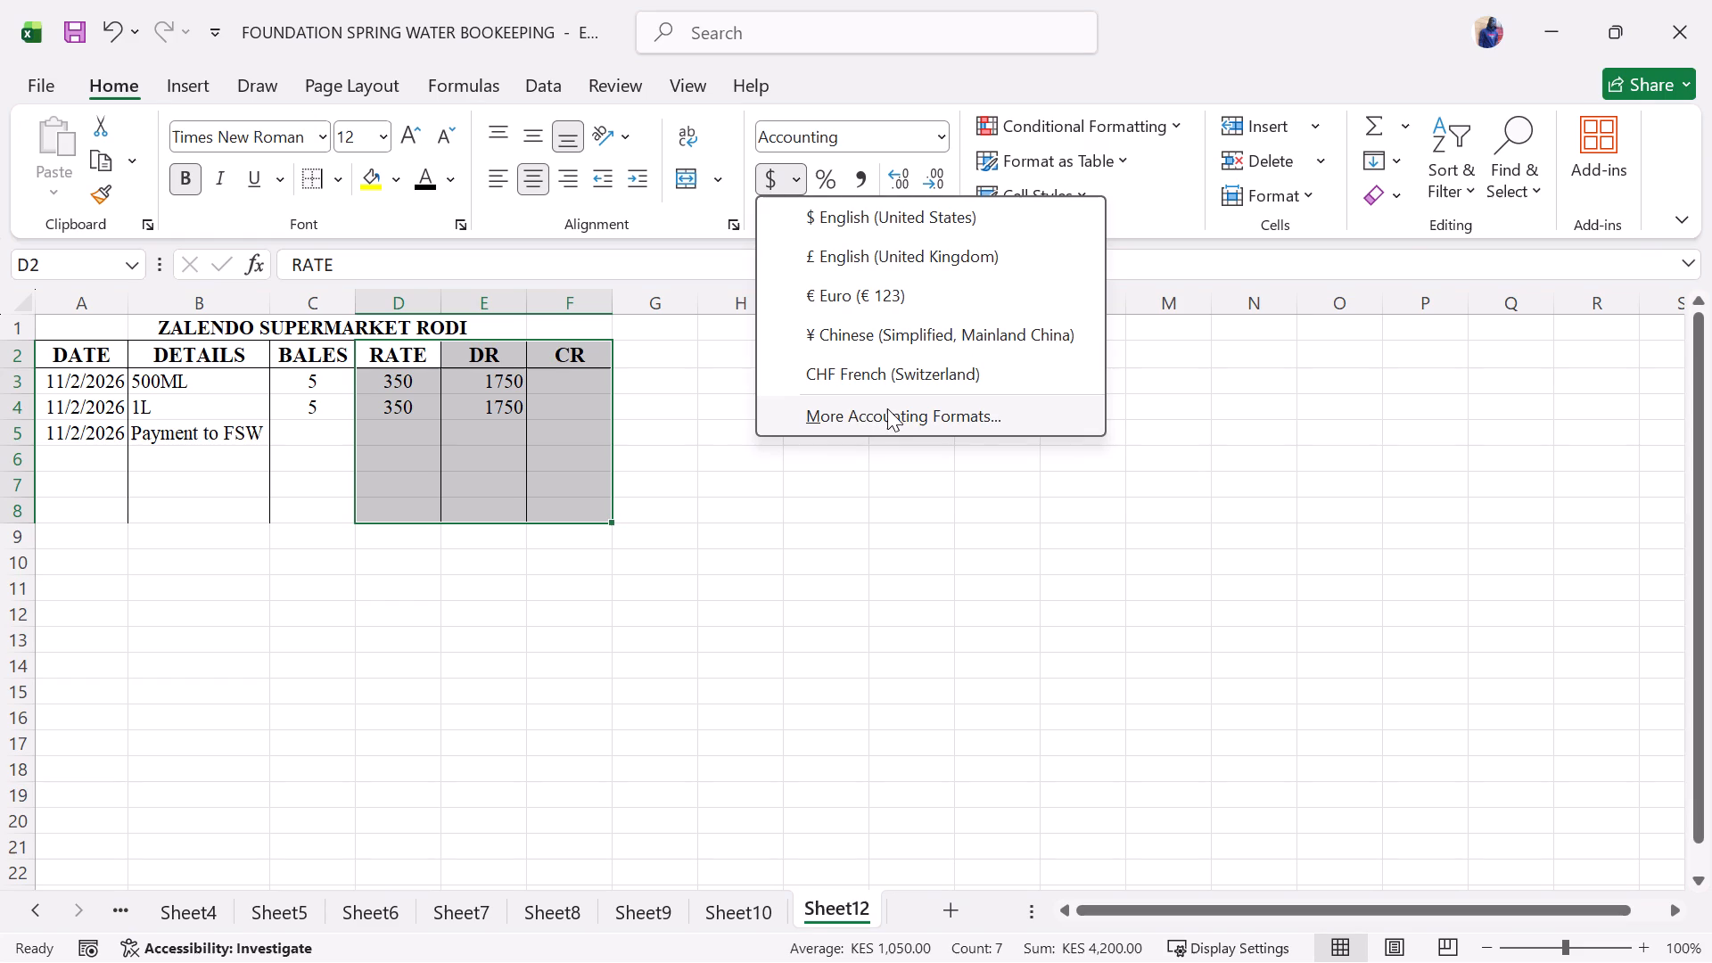
pyautogui.click(887, 408)
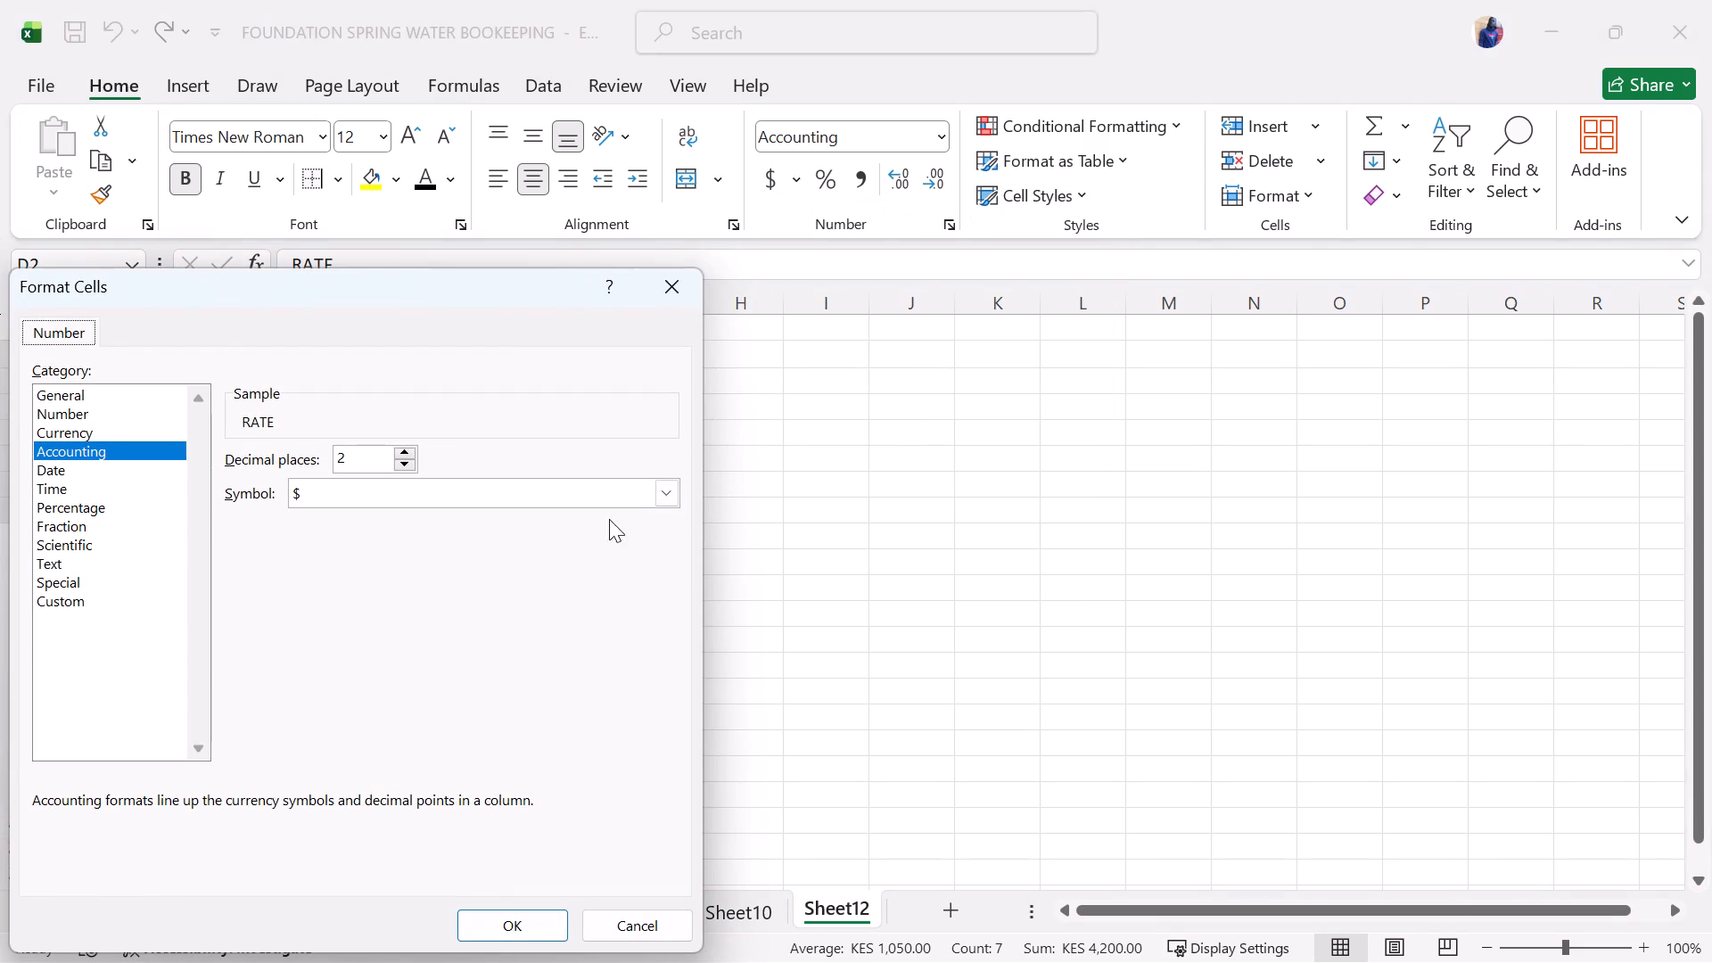
pyautogui.click(671, 482)
pyautogui.scroll(-3, 544, 653)
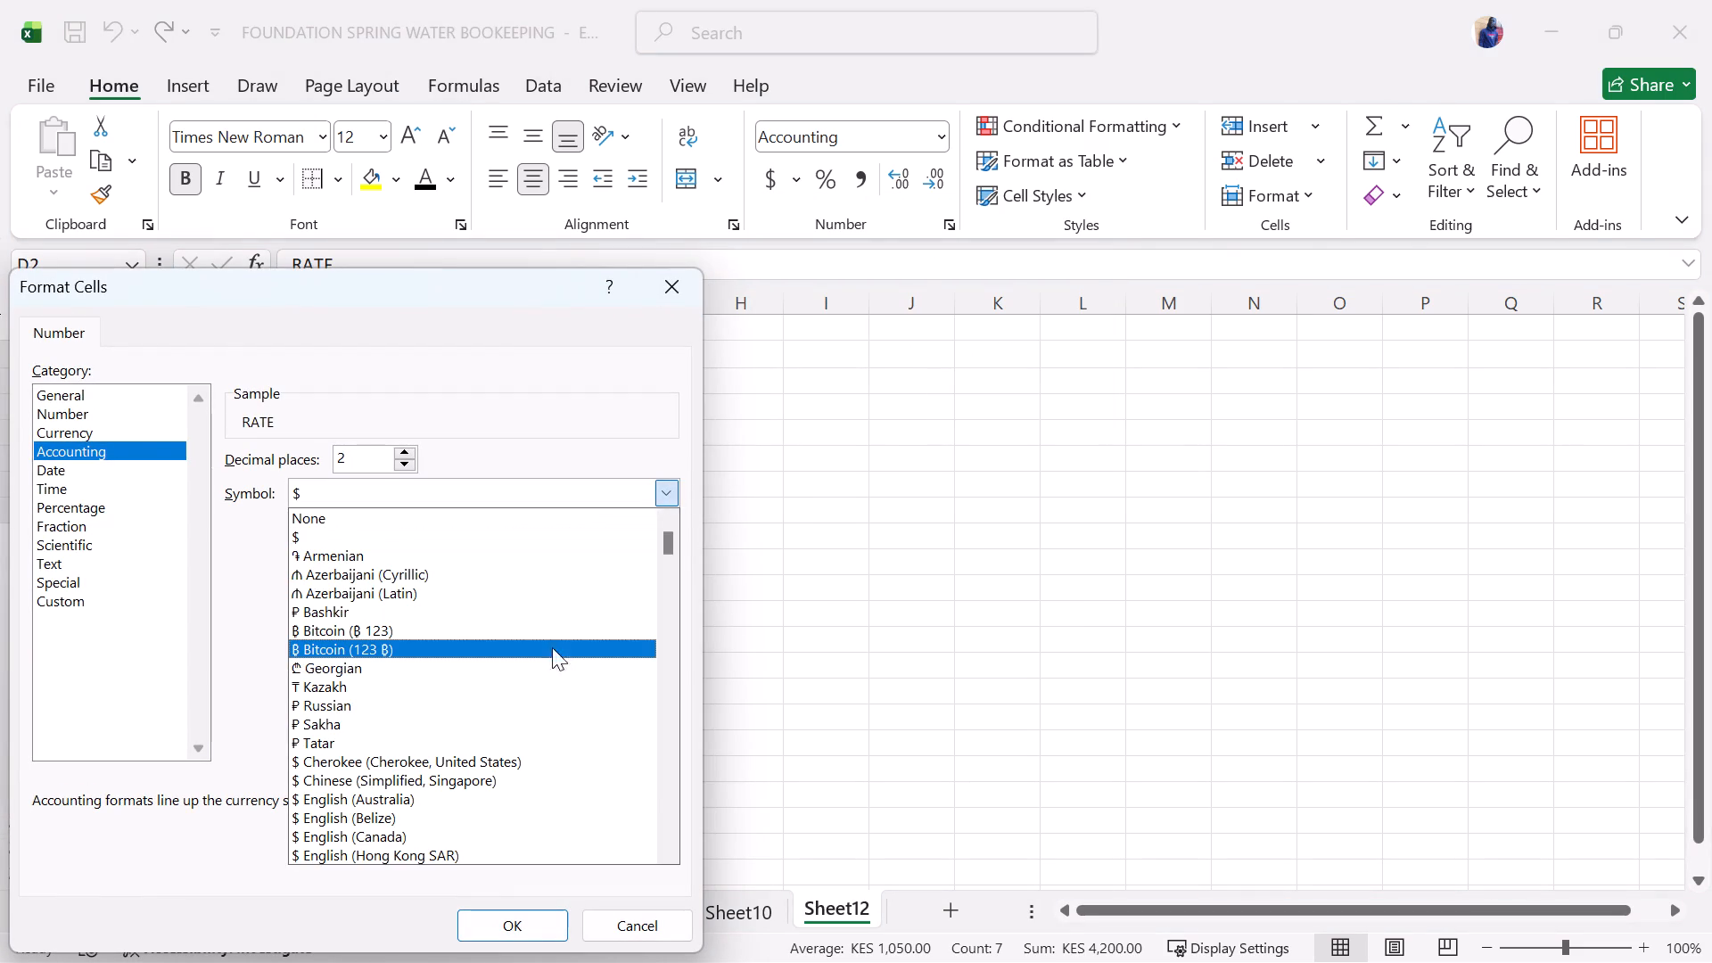
pyautogui.moveTo(671, 541); pyautogui.dragTo(634, 766)
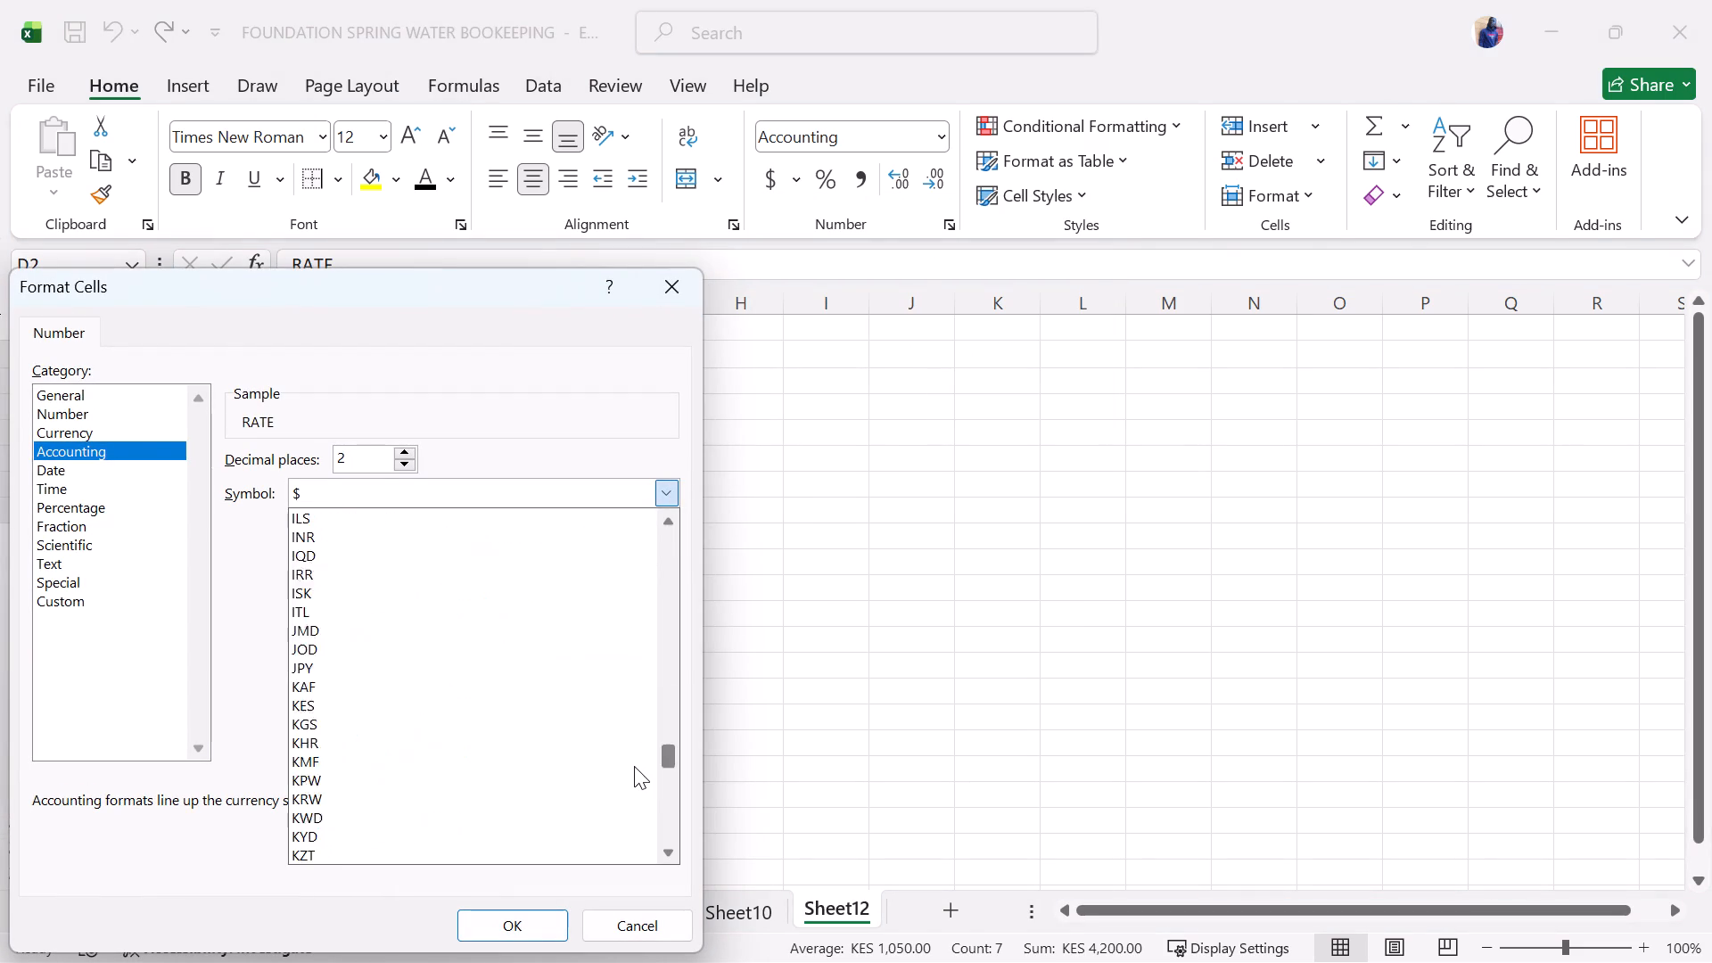
pyautogui.moveTo(634, 766); pyautogui.dragTo(641, 681)
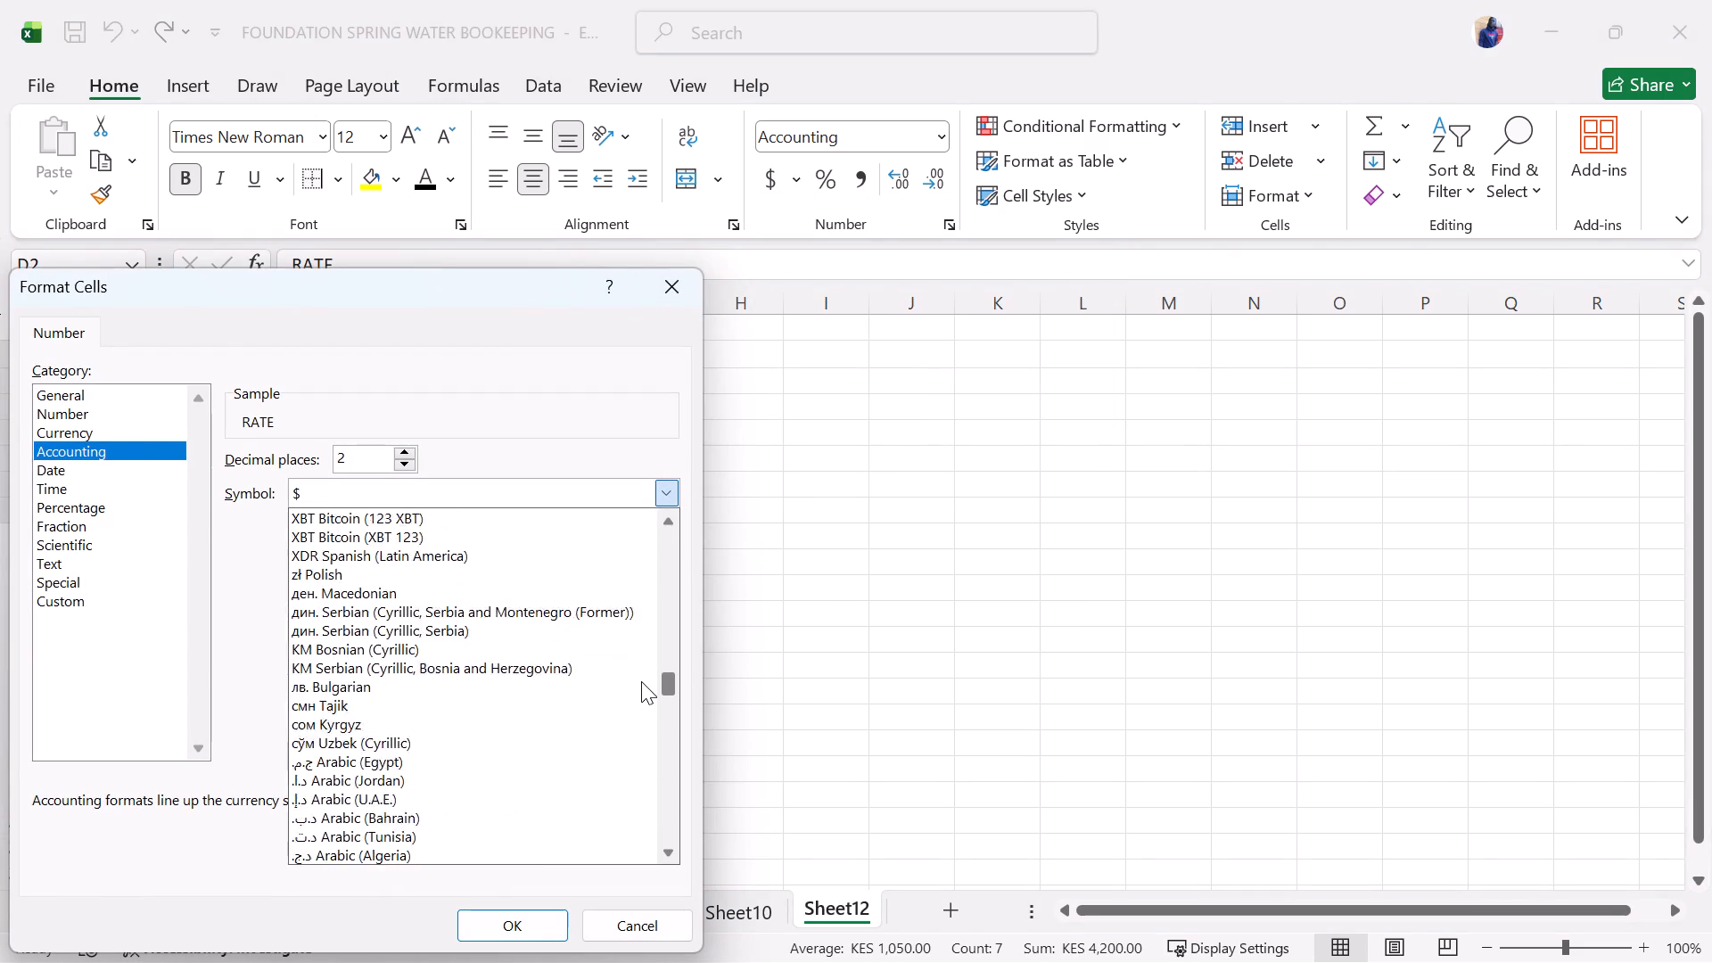
pyautogui.moveTo(641, 681); pyautogui.dragTo(656, 746)
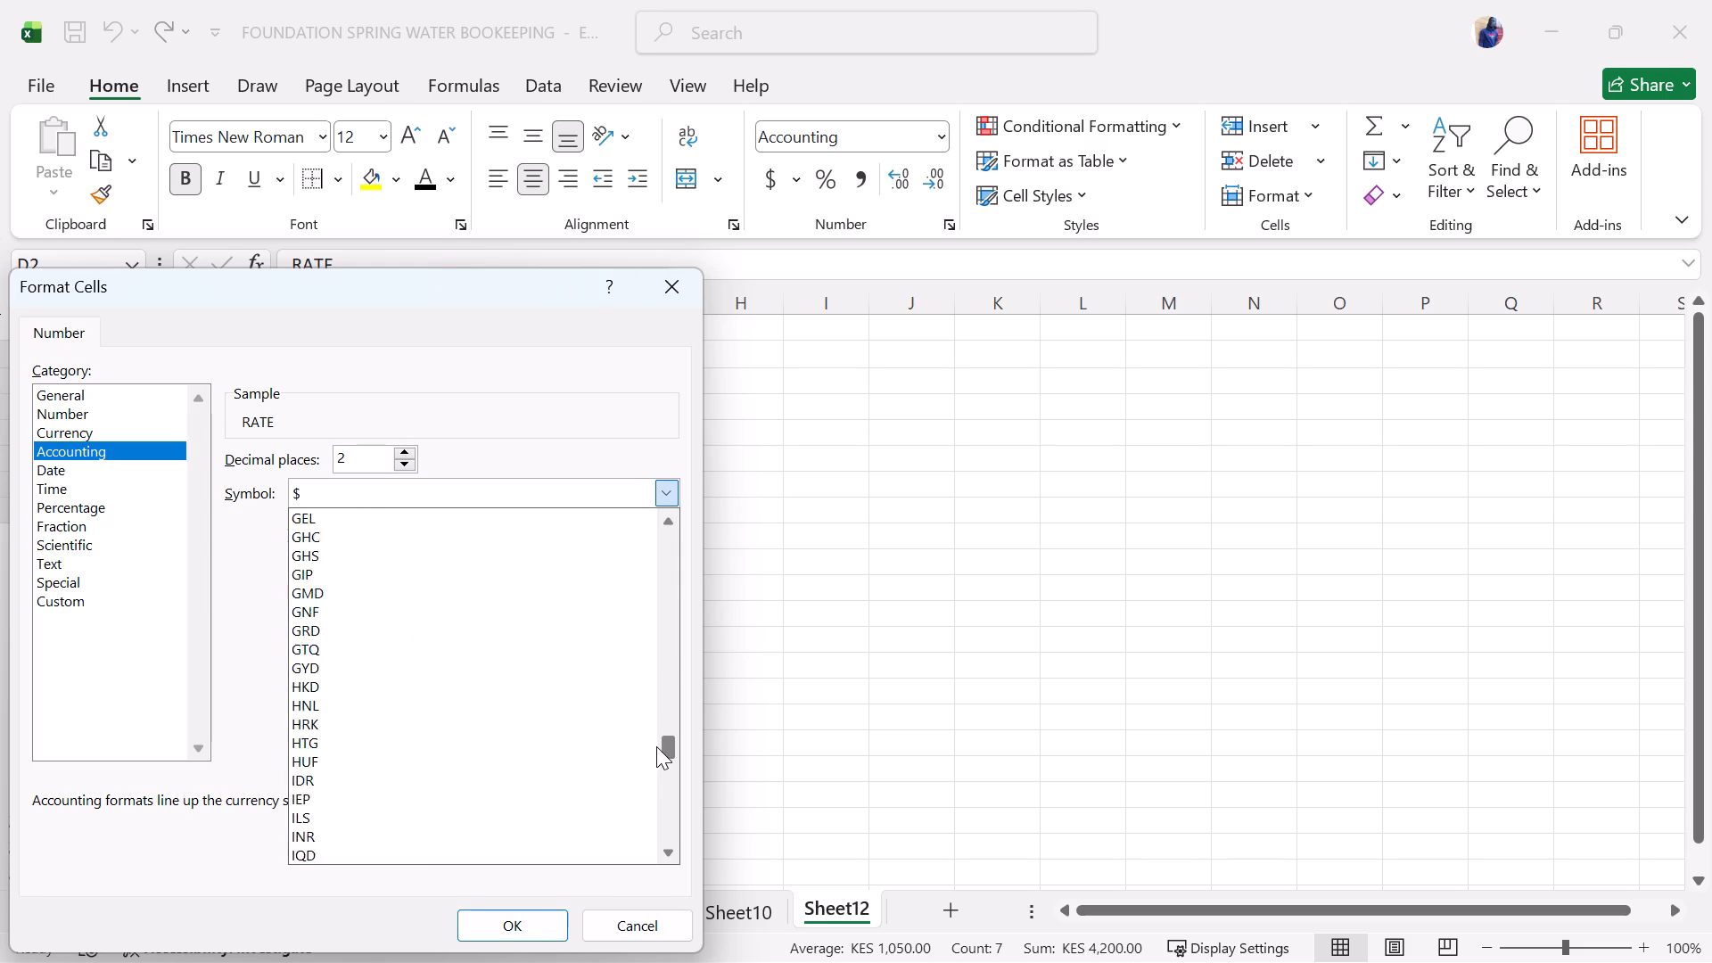
pyautogui.moveTo(656, 746); pyautogui.dragTo(660, 753)
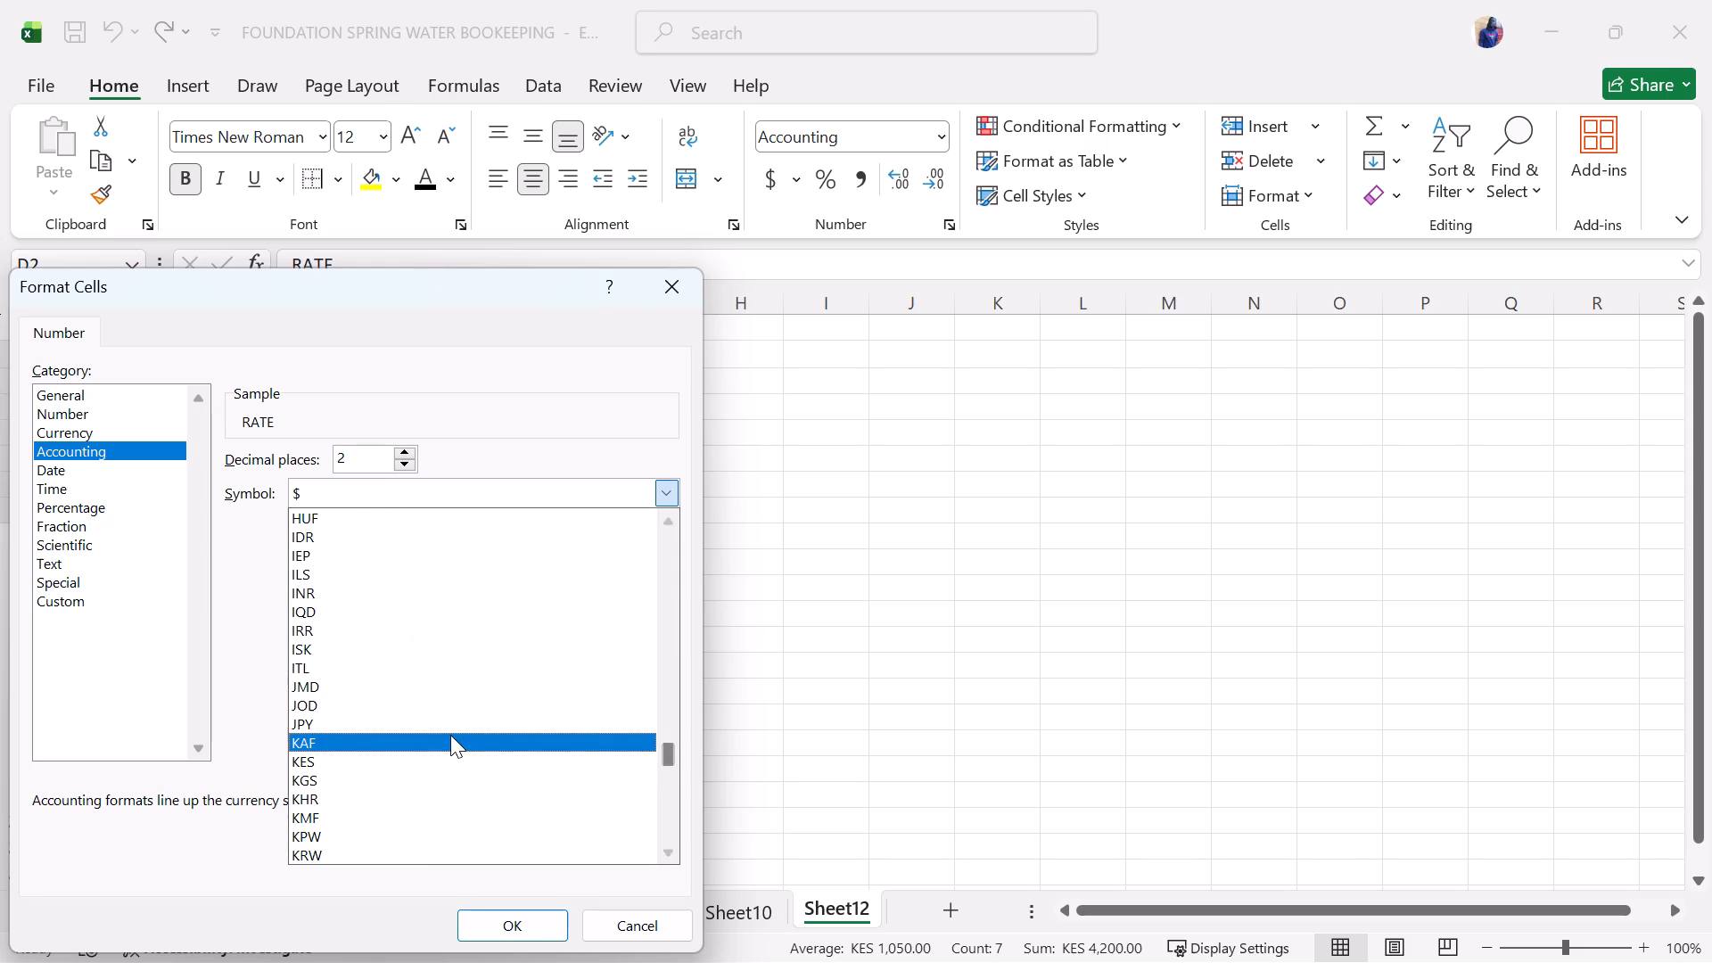
pyautogui.click(430, 756)
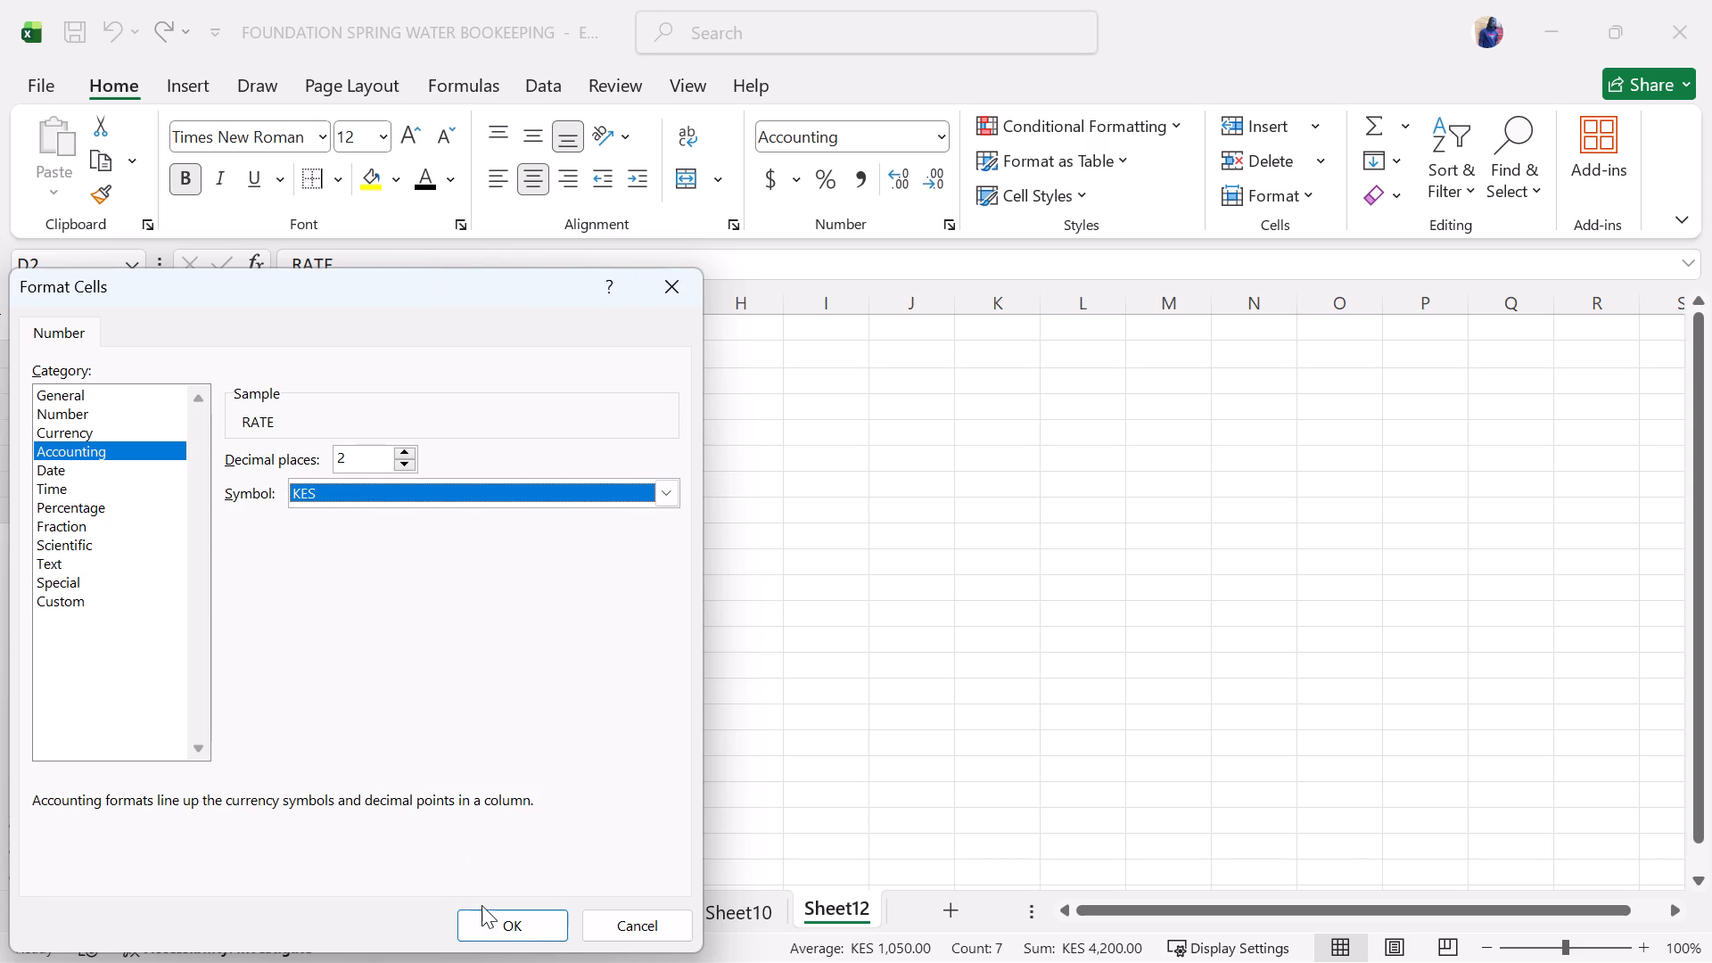
pyautogui.click(514, 920)
# Enter 3500 in F5 under CR for the Payment to FSW row.
pyautogui.click(480, 522)
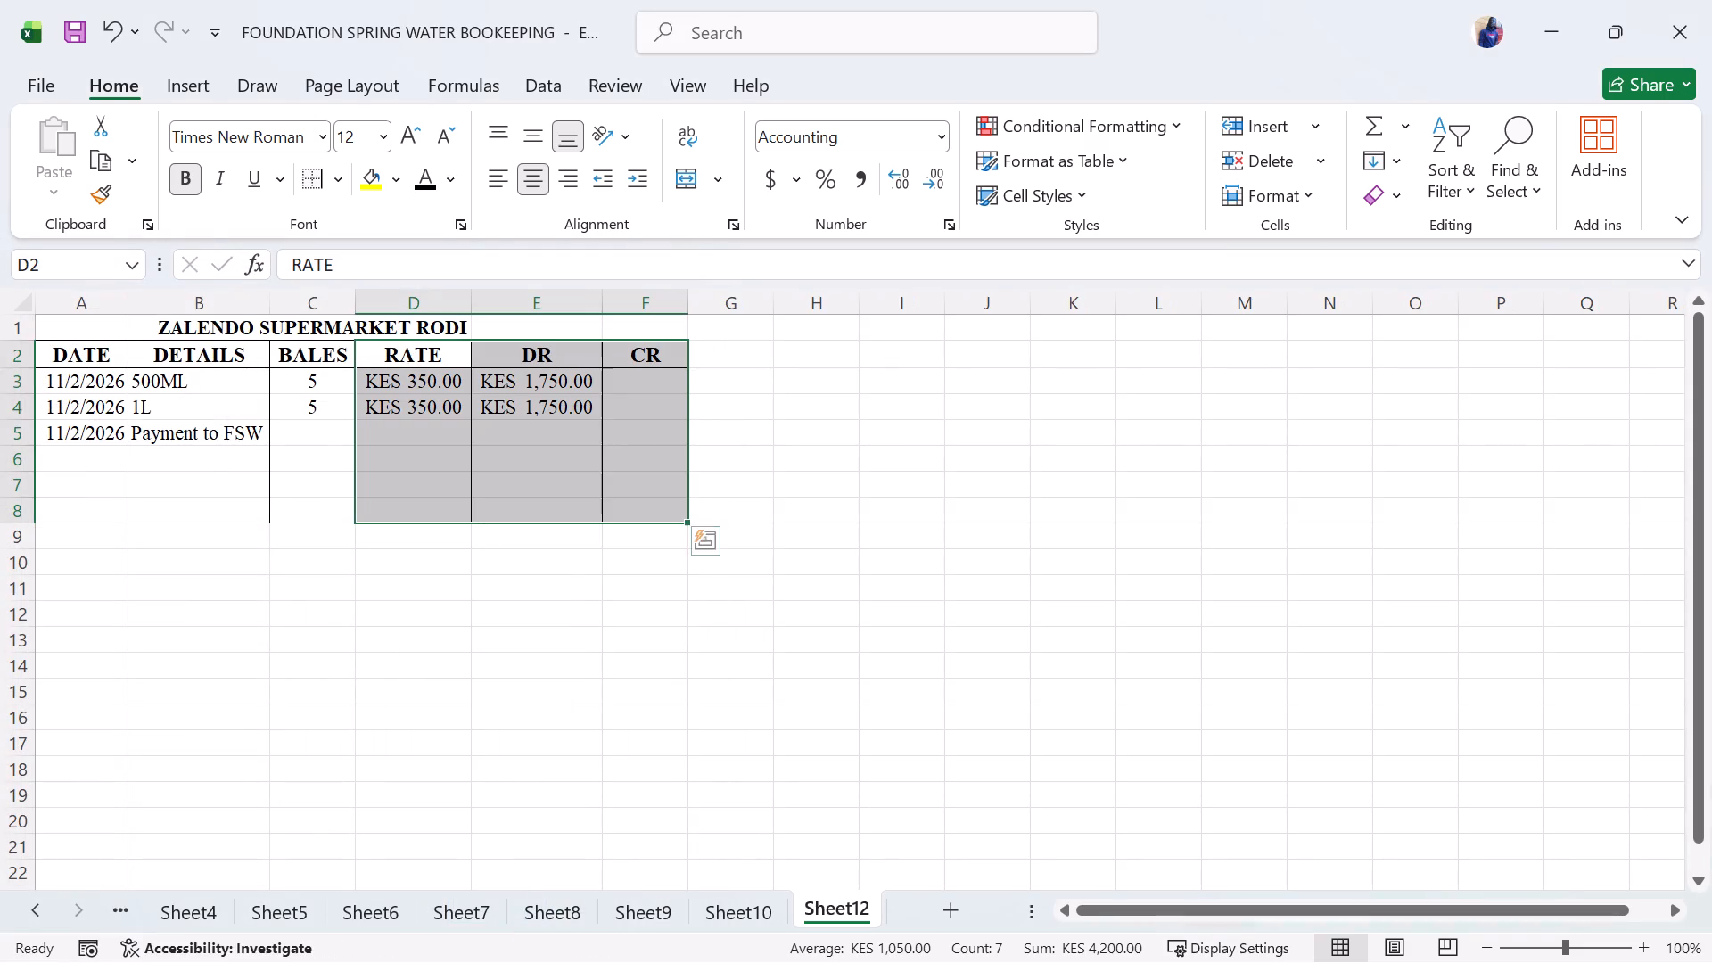
pyautogui.click(595, 432)
pyautogui.click(646, 400)
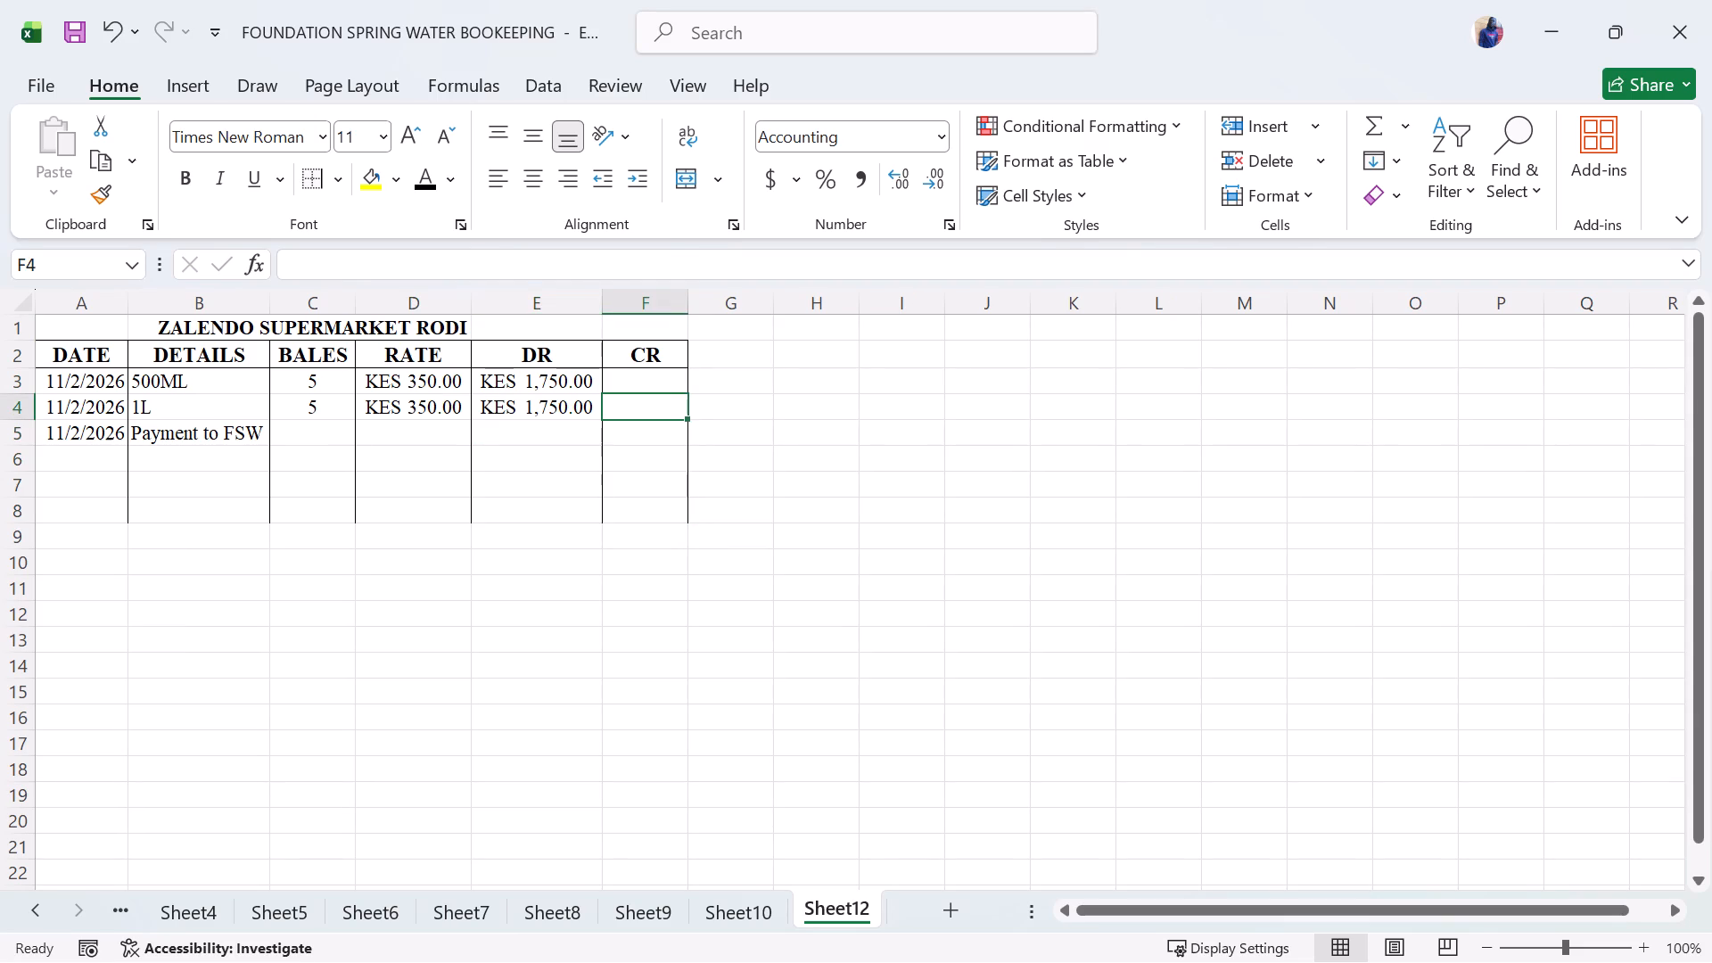
pyautogui.click(405, 424)
pyautogui.click(530, 428)
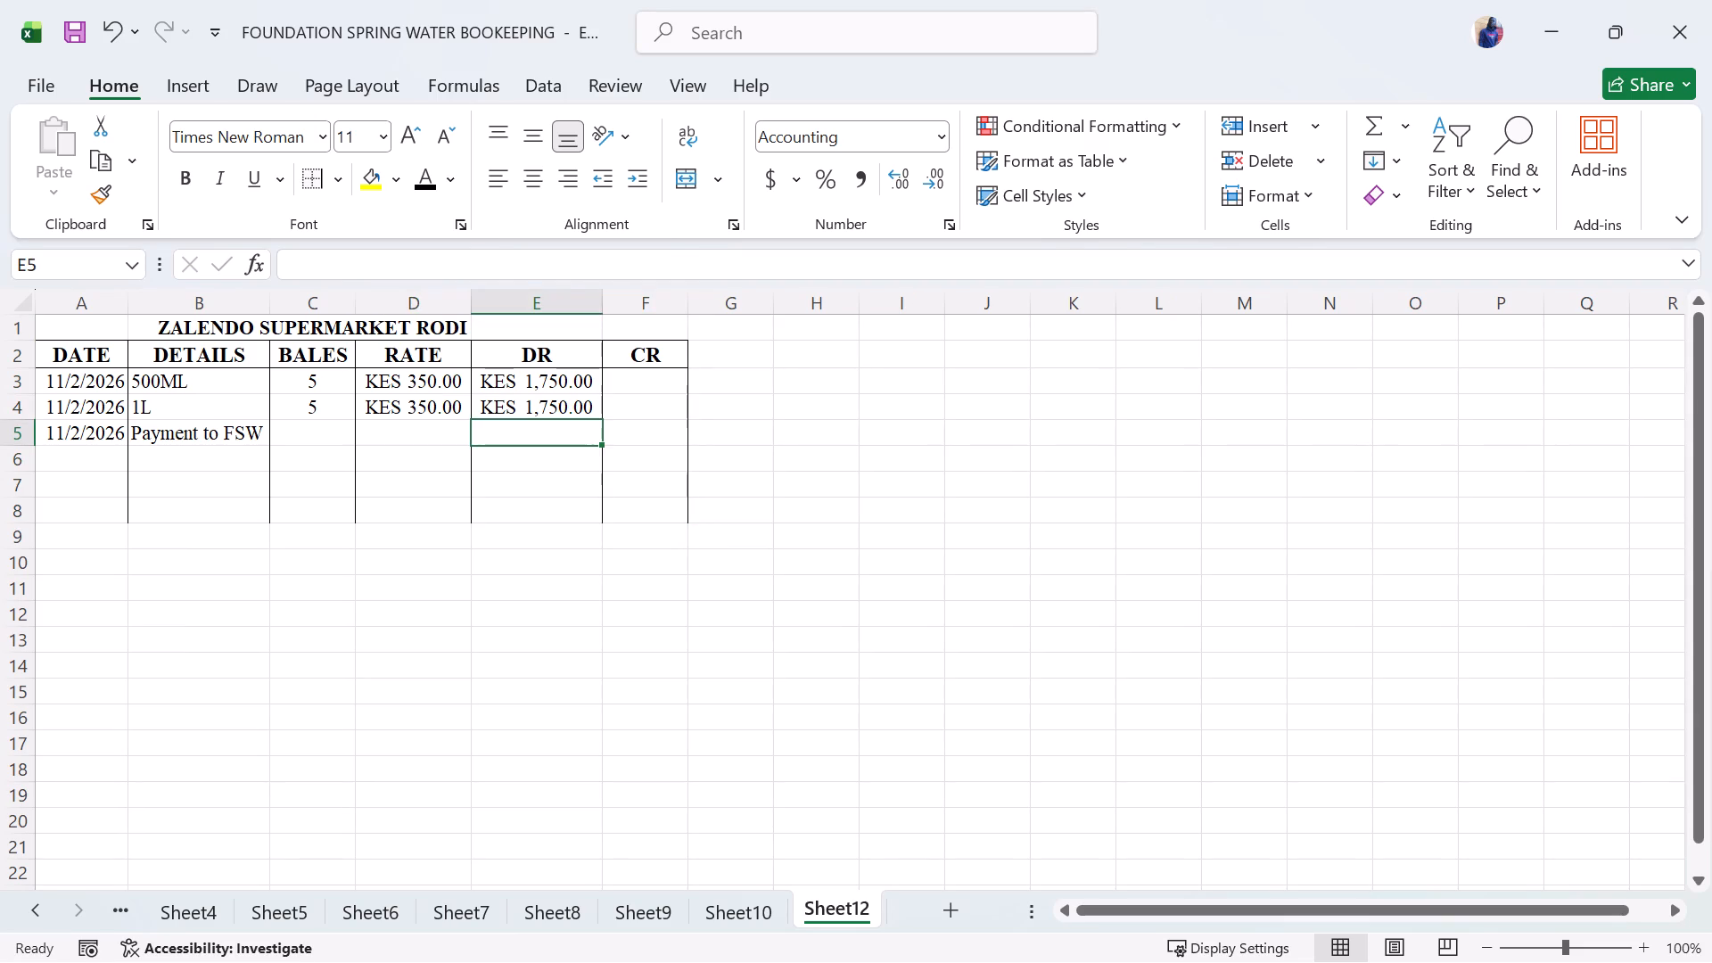
pyautogui.click(642, 432)
pyautogui.write('3500')
pyautogui.click(839, 415)
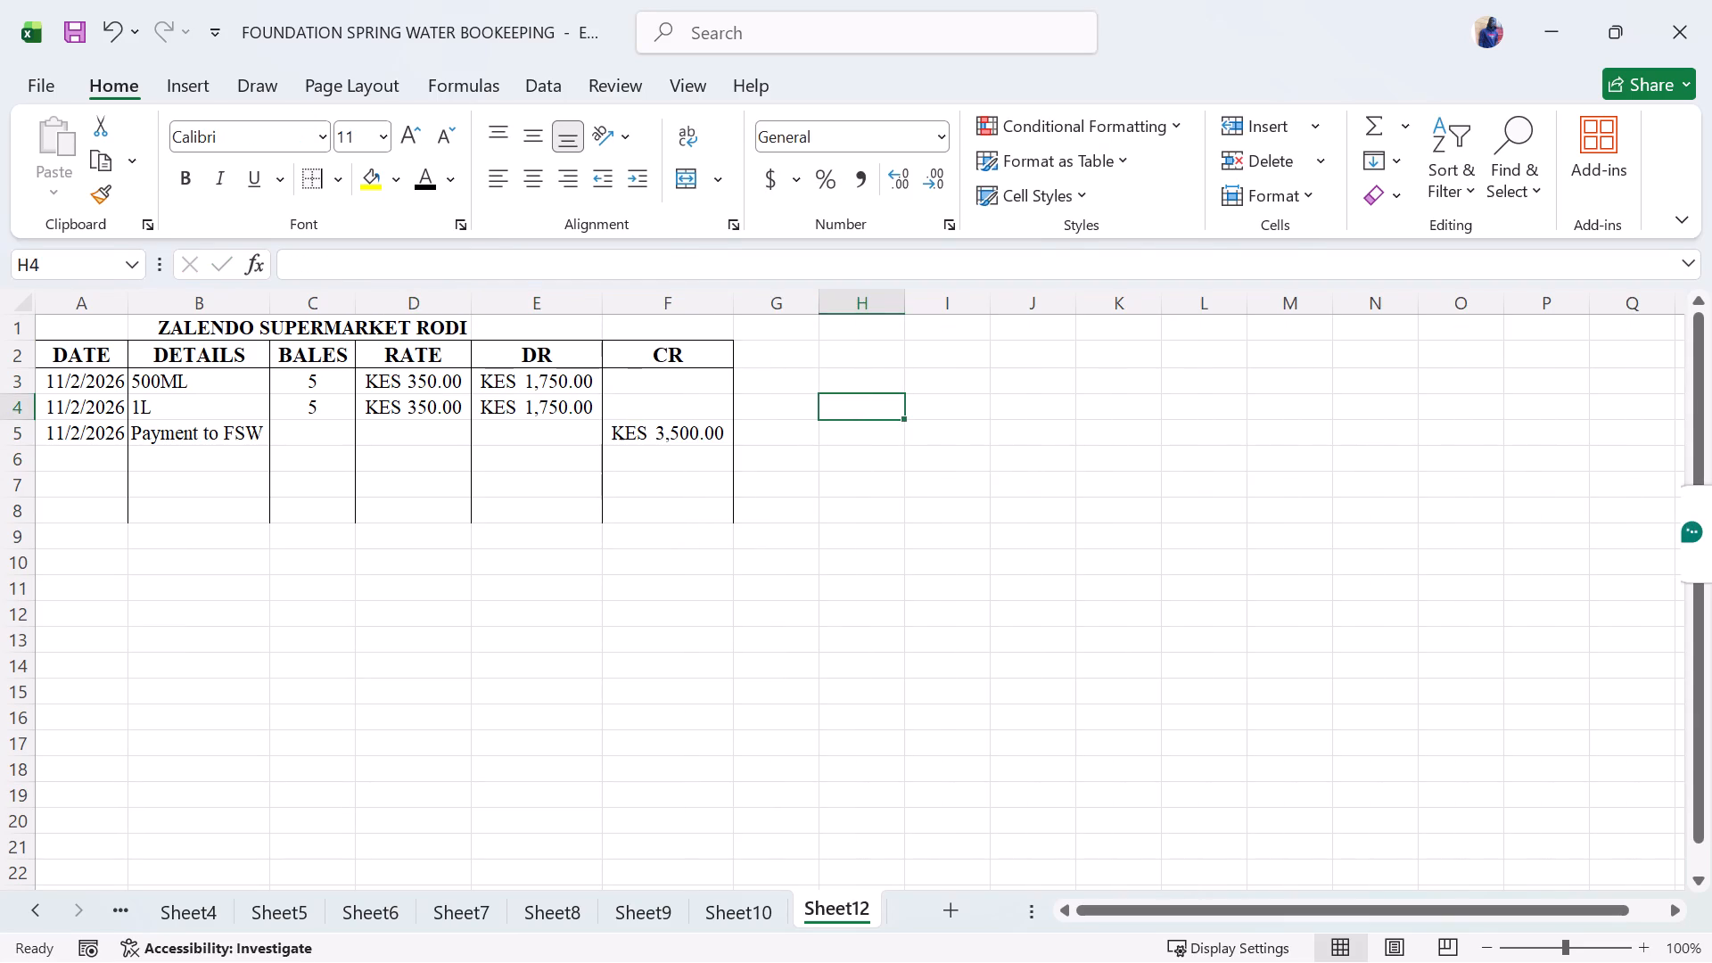
# Add a bottom border to row 8 of the account table, A8:F8.
pyautogui.click(686, 473)
pyautogui.click(562, 519)
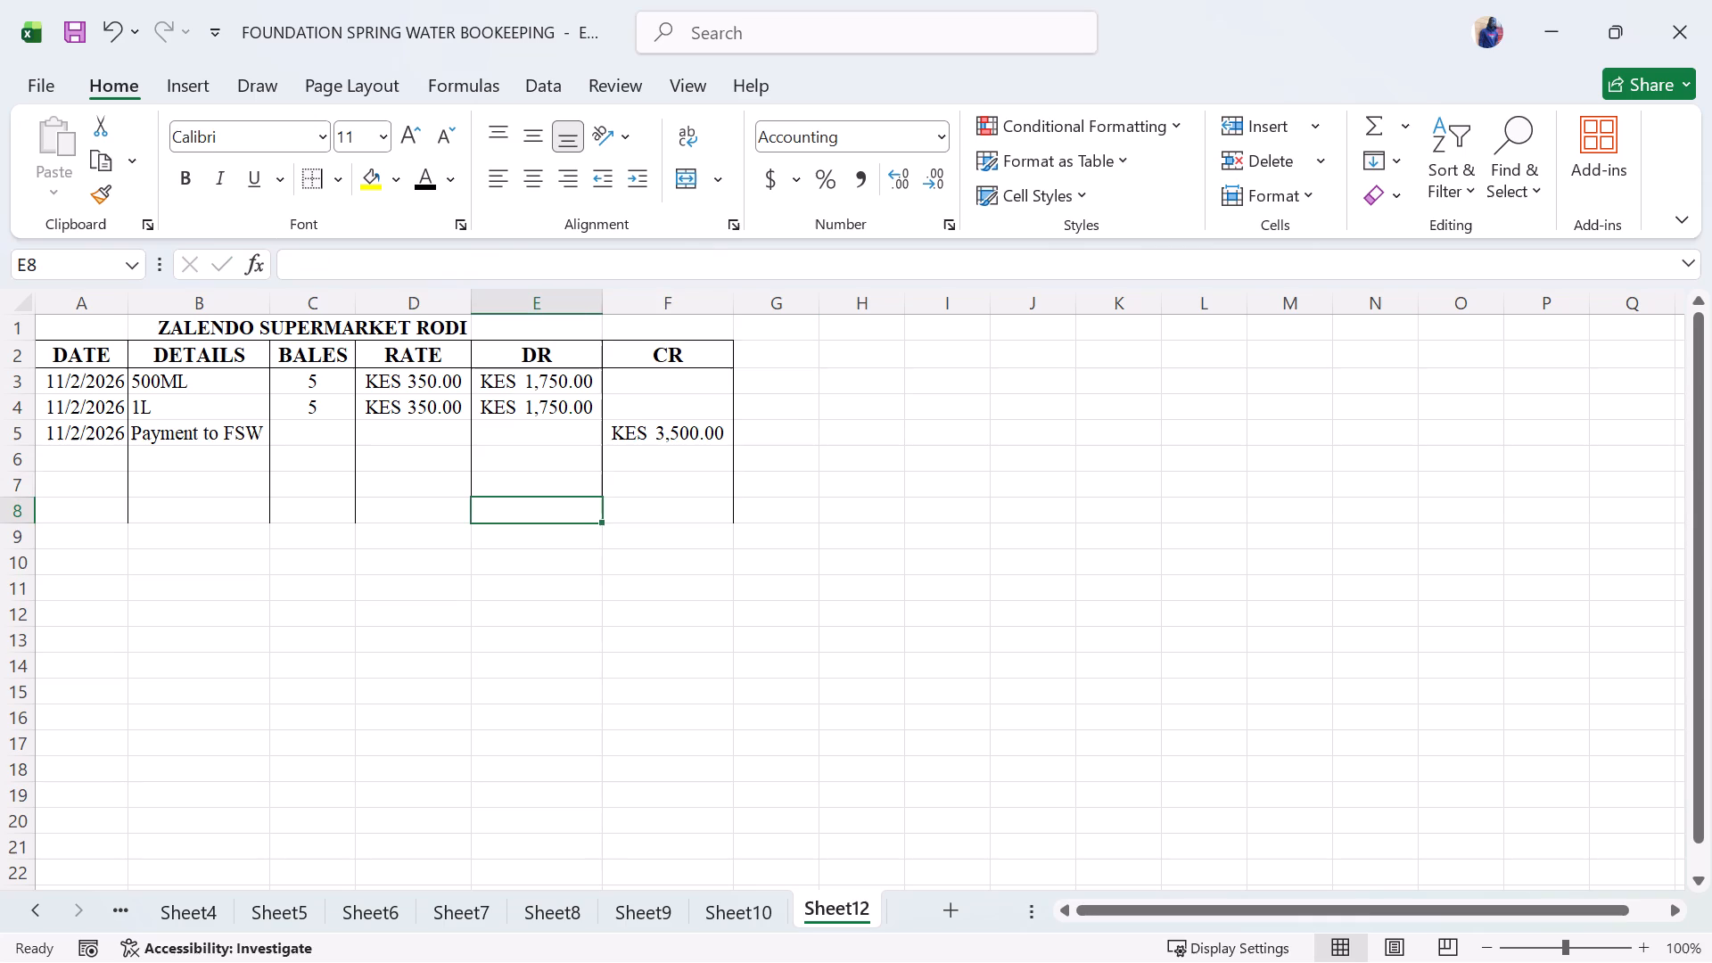
pyautogui.moveTo(83, 511); pyautogui.dragTo(405, 492)
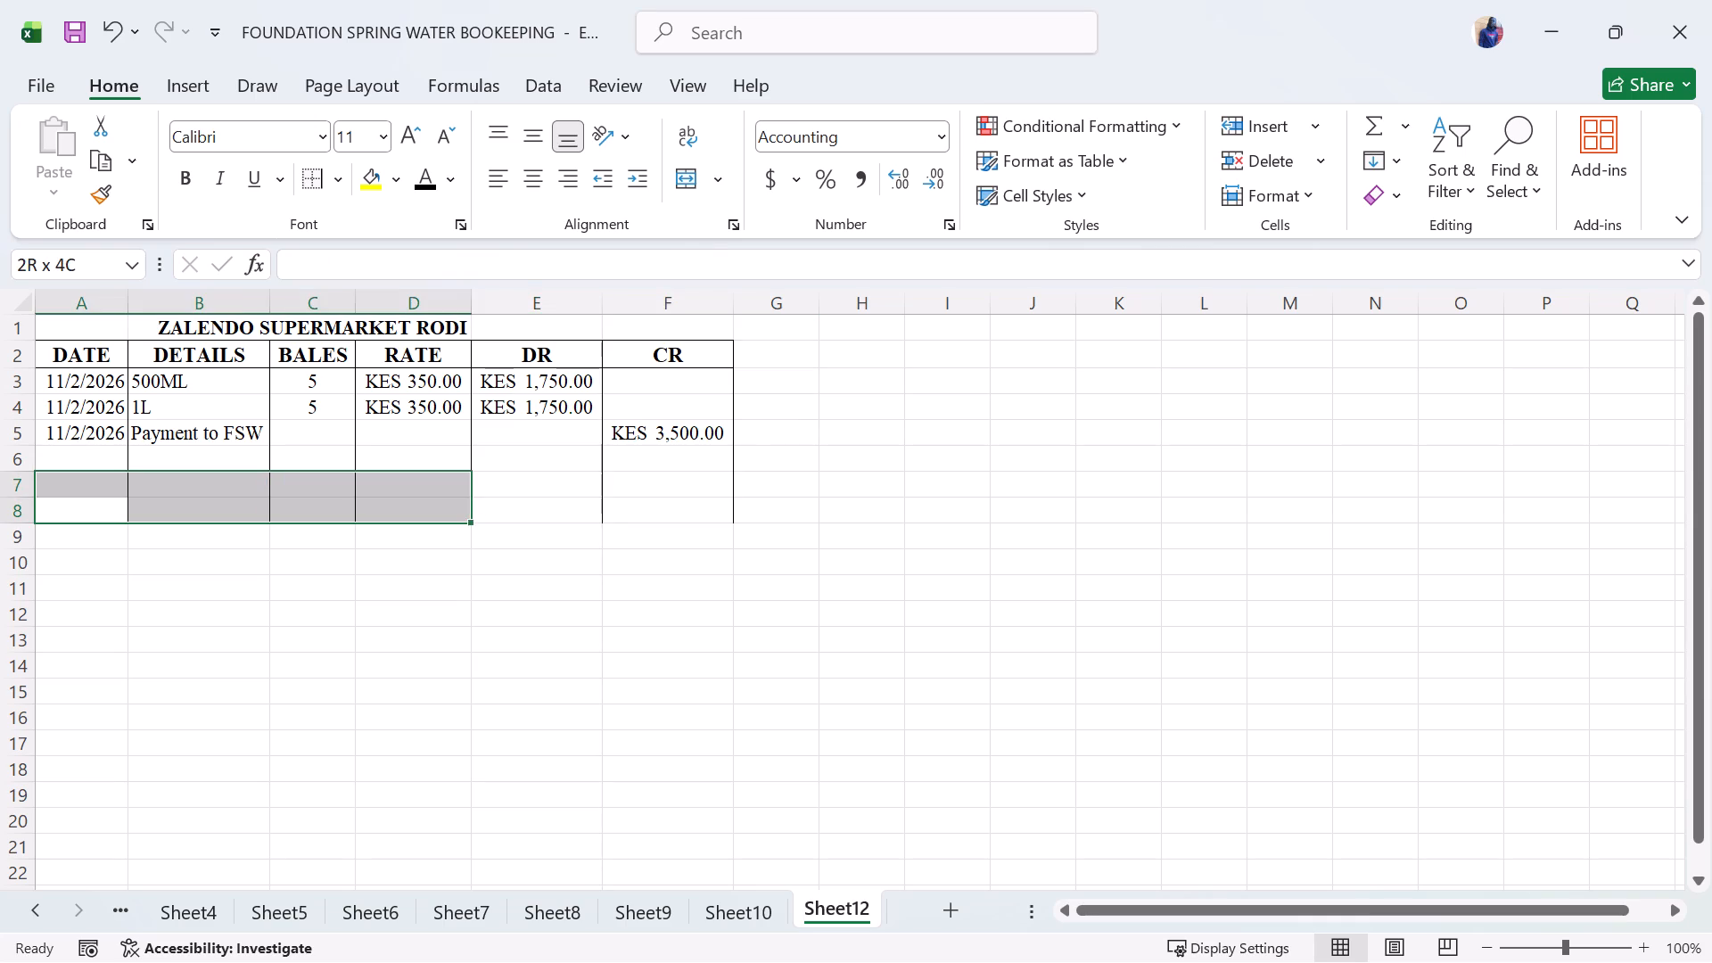
pyautogui.moveTo(405, 492); pyautogui.dragTo(642, 498)
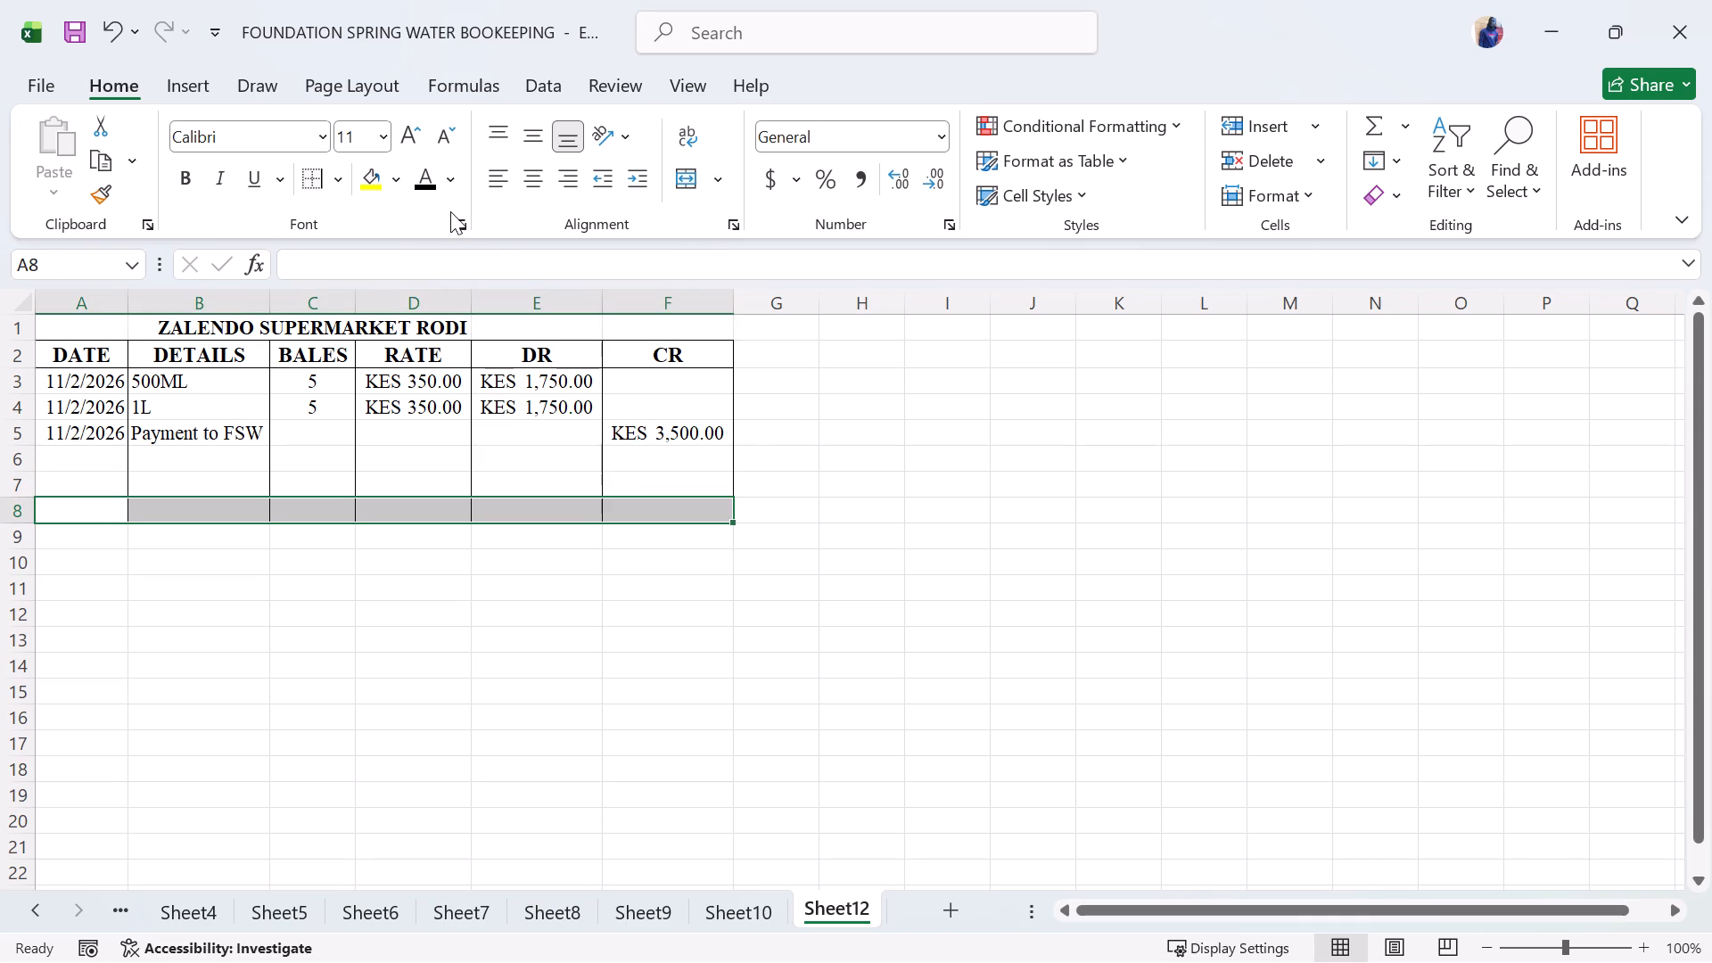
pyautogui.click(338, 178)
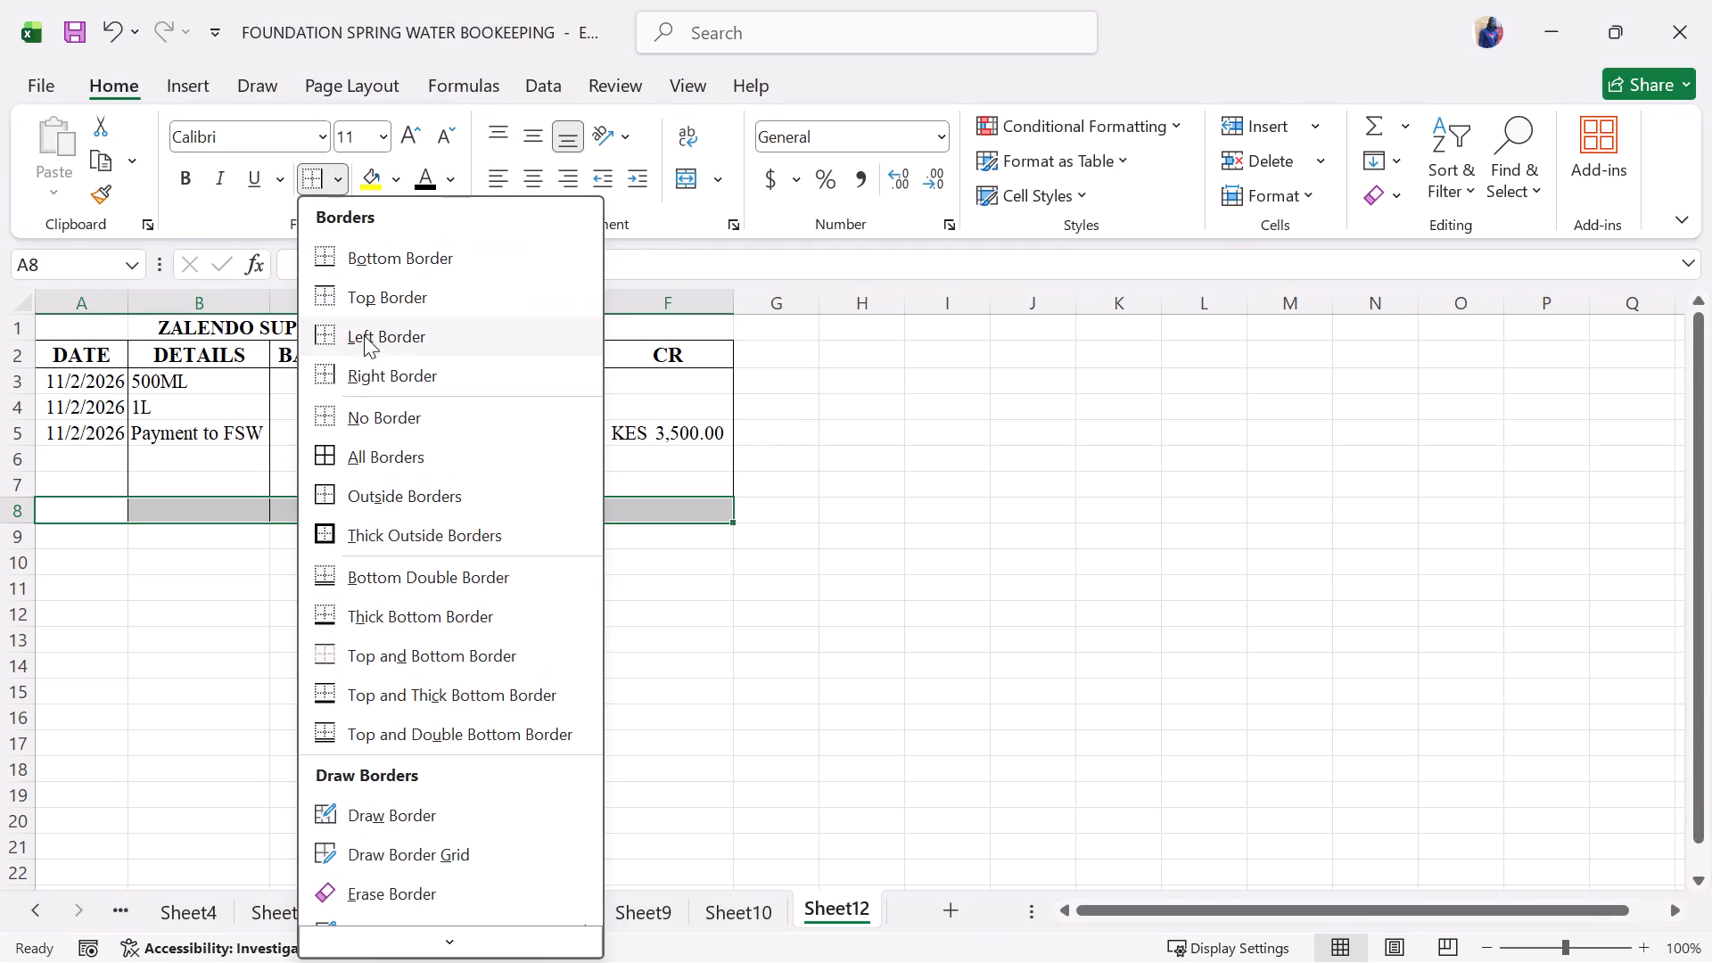
pyautogui.click(358, 251)
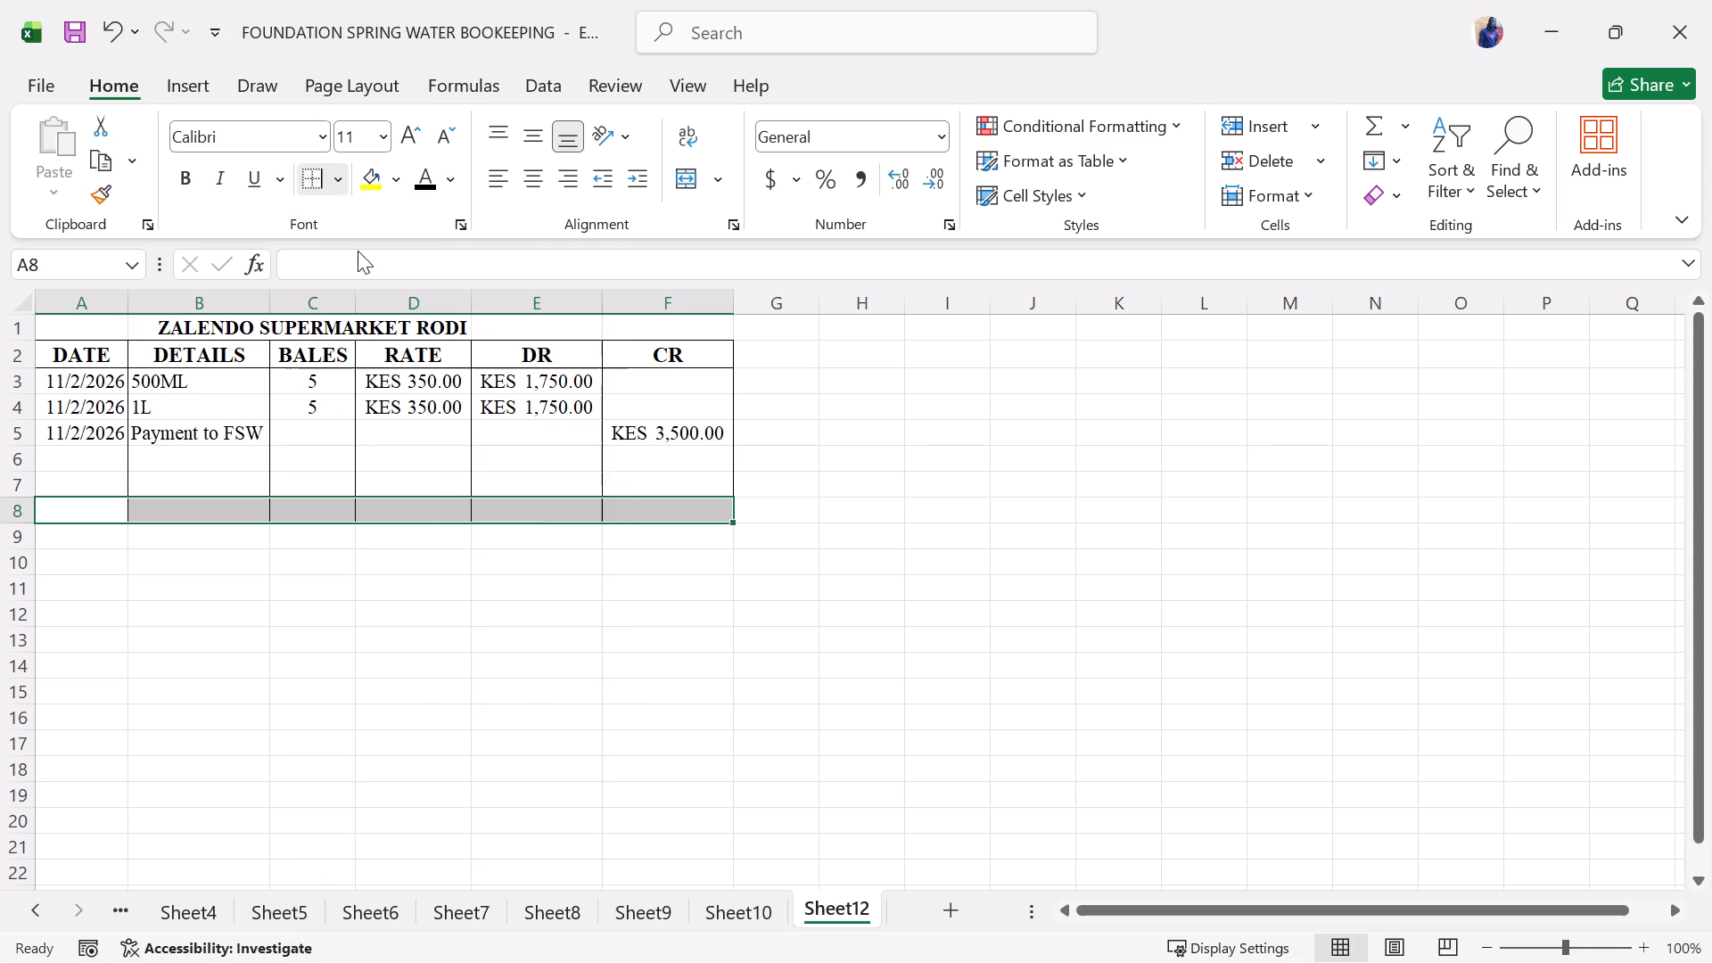
# Enter the label "Bal" in E9, just below the table's DR column.
pyautogui.click(541, 544)
pyautogui.write('BAL')
pyautogui.press('space')
pyautogui.press('BackSpace')
pyautogui.press('BackSpace')
pyautogui.write('al')
pyautogui.click(666, 539)
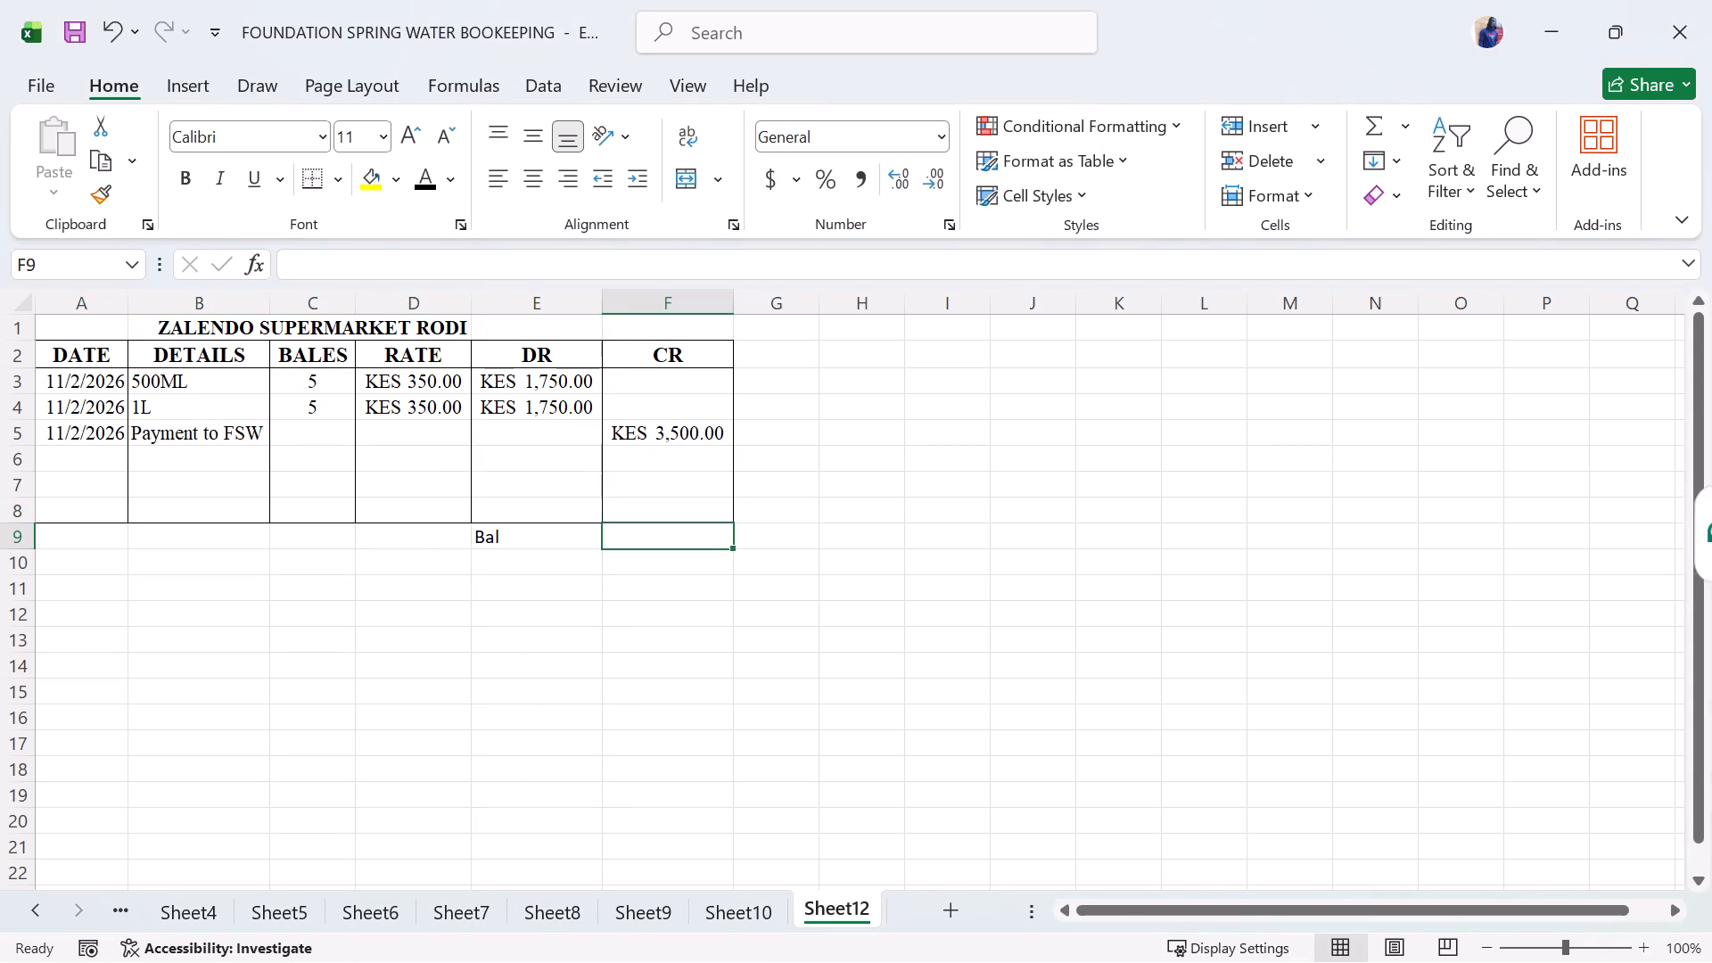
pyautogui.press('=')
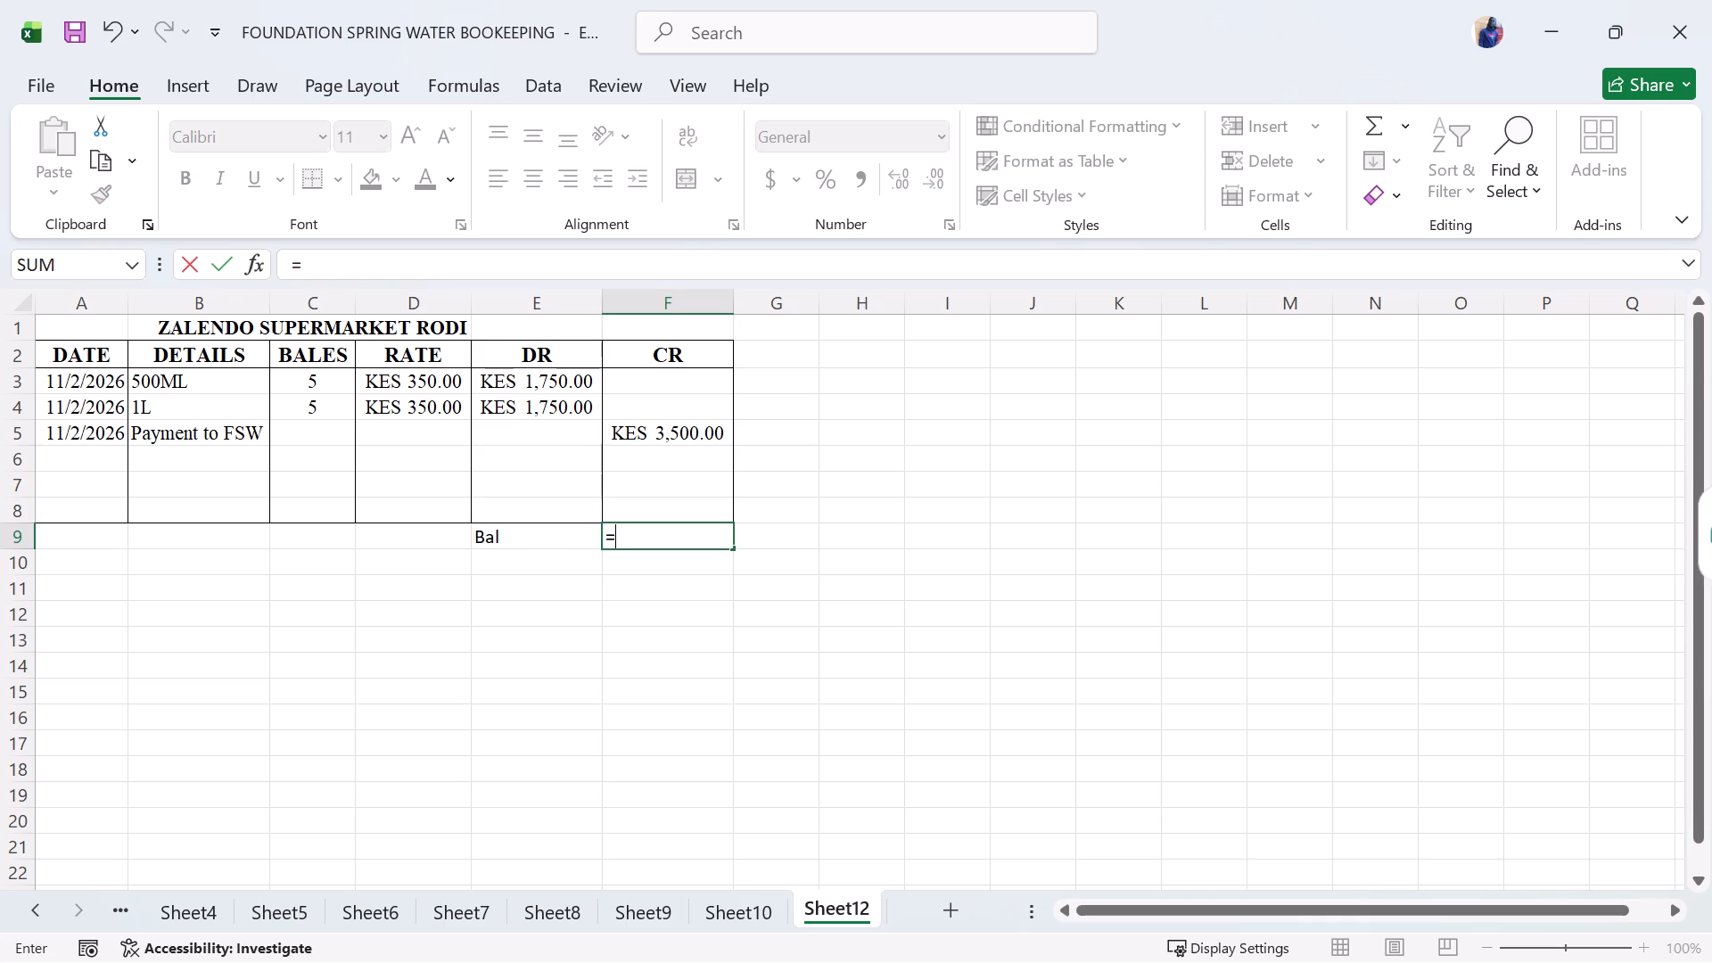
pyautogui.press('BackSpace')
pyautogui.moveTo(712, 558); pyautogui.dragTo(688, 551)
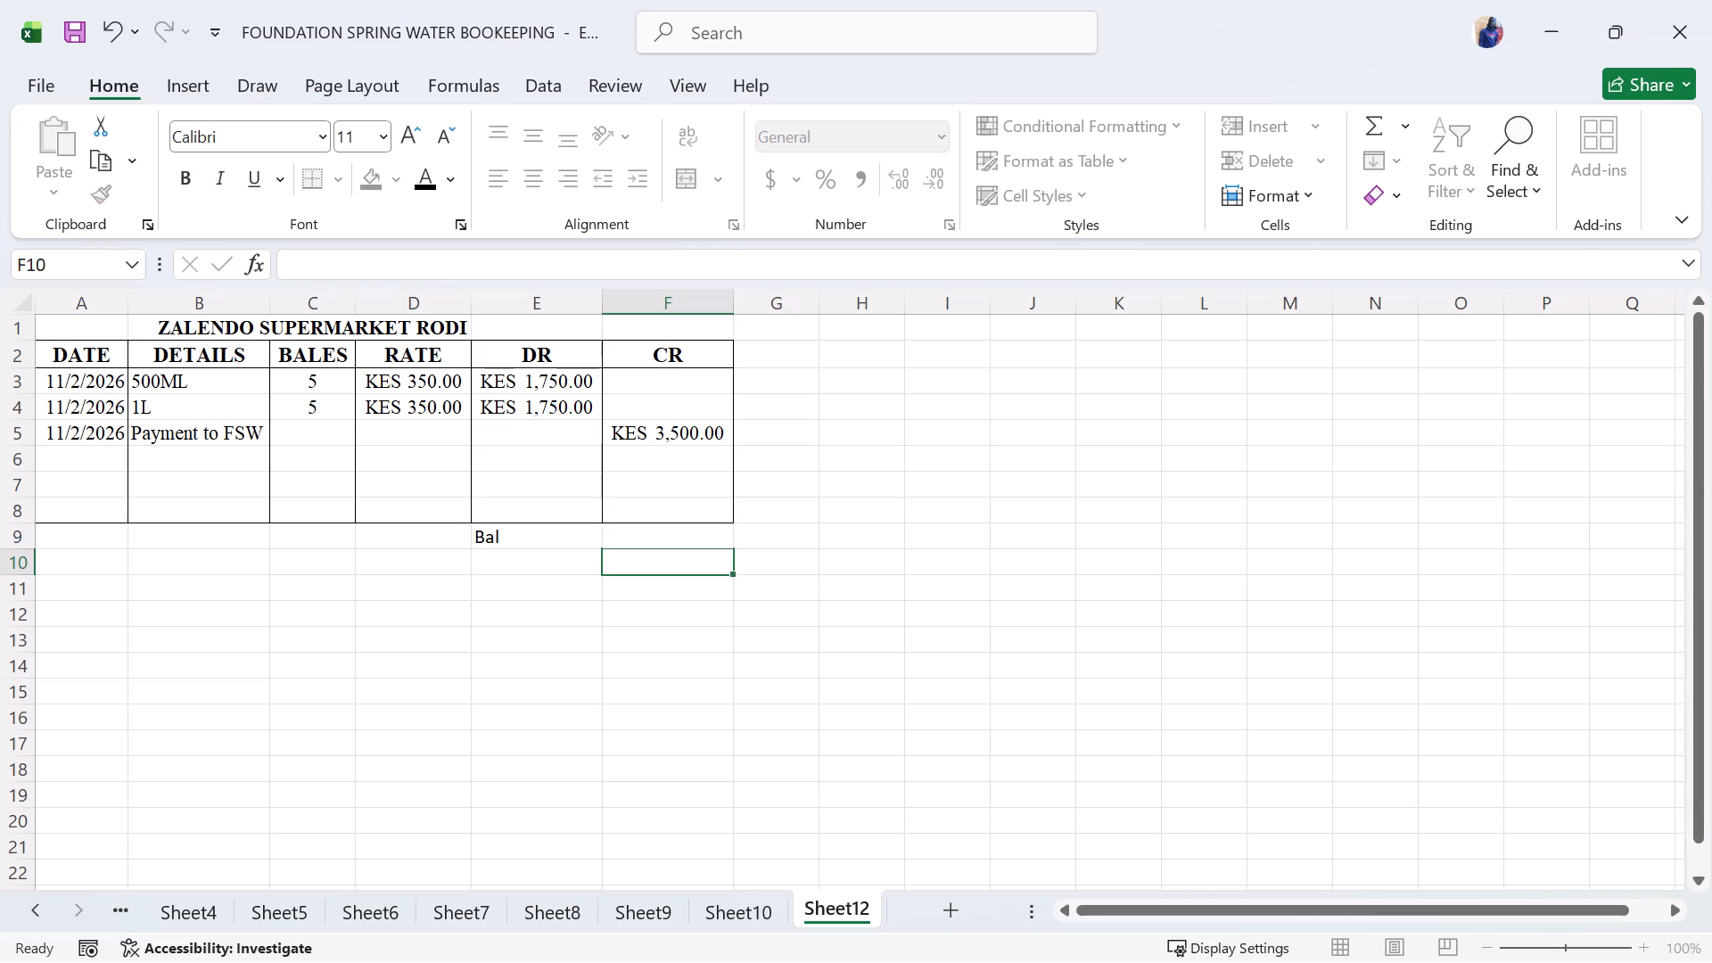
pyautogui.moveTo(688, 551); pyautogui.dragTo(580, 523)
# Total the DR column in E8 with a SUM formula covering E3 and E4:E7.
pyautogui.click(556, 512)
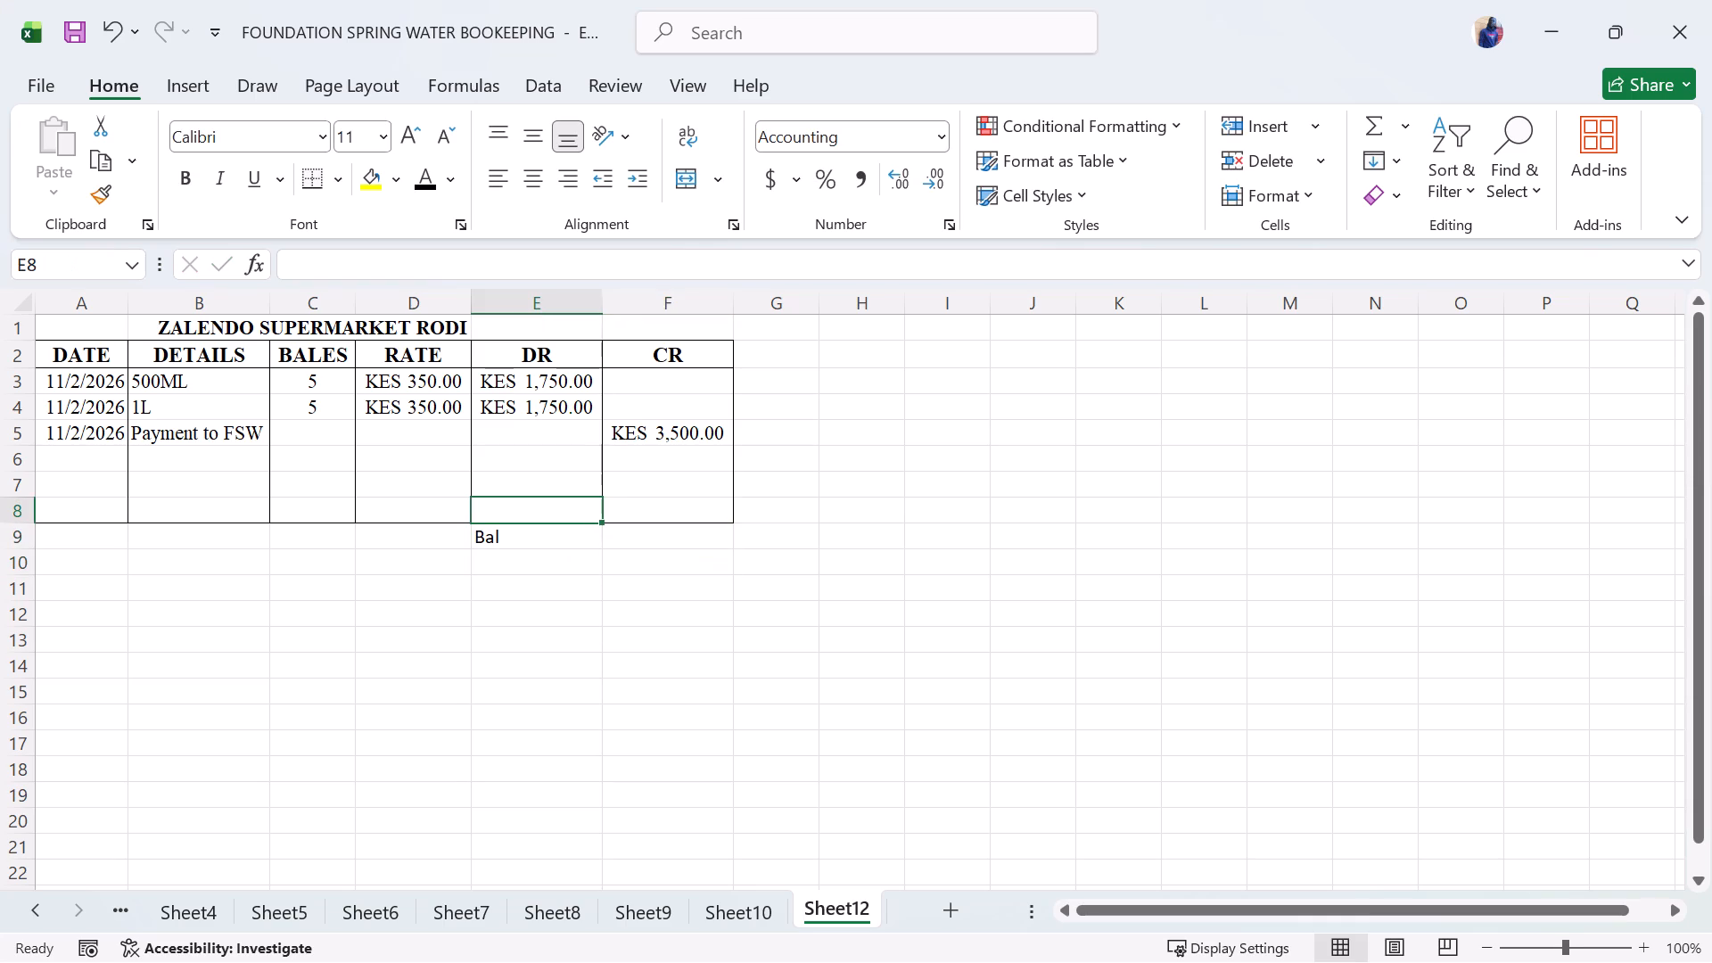
pyautogui.write('=sum')
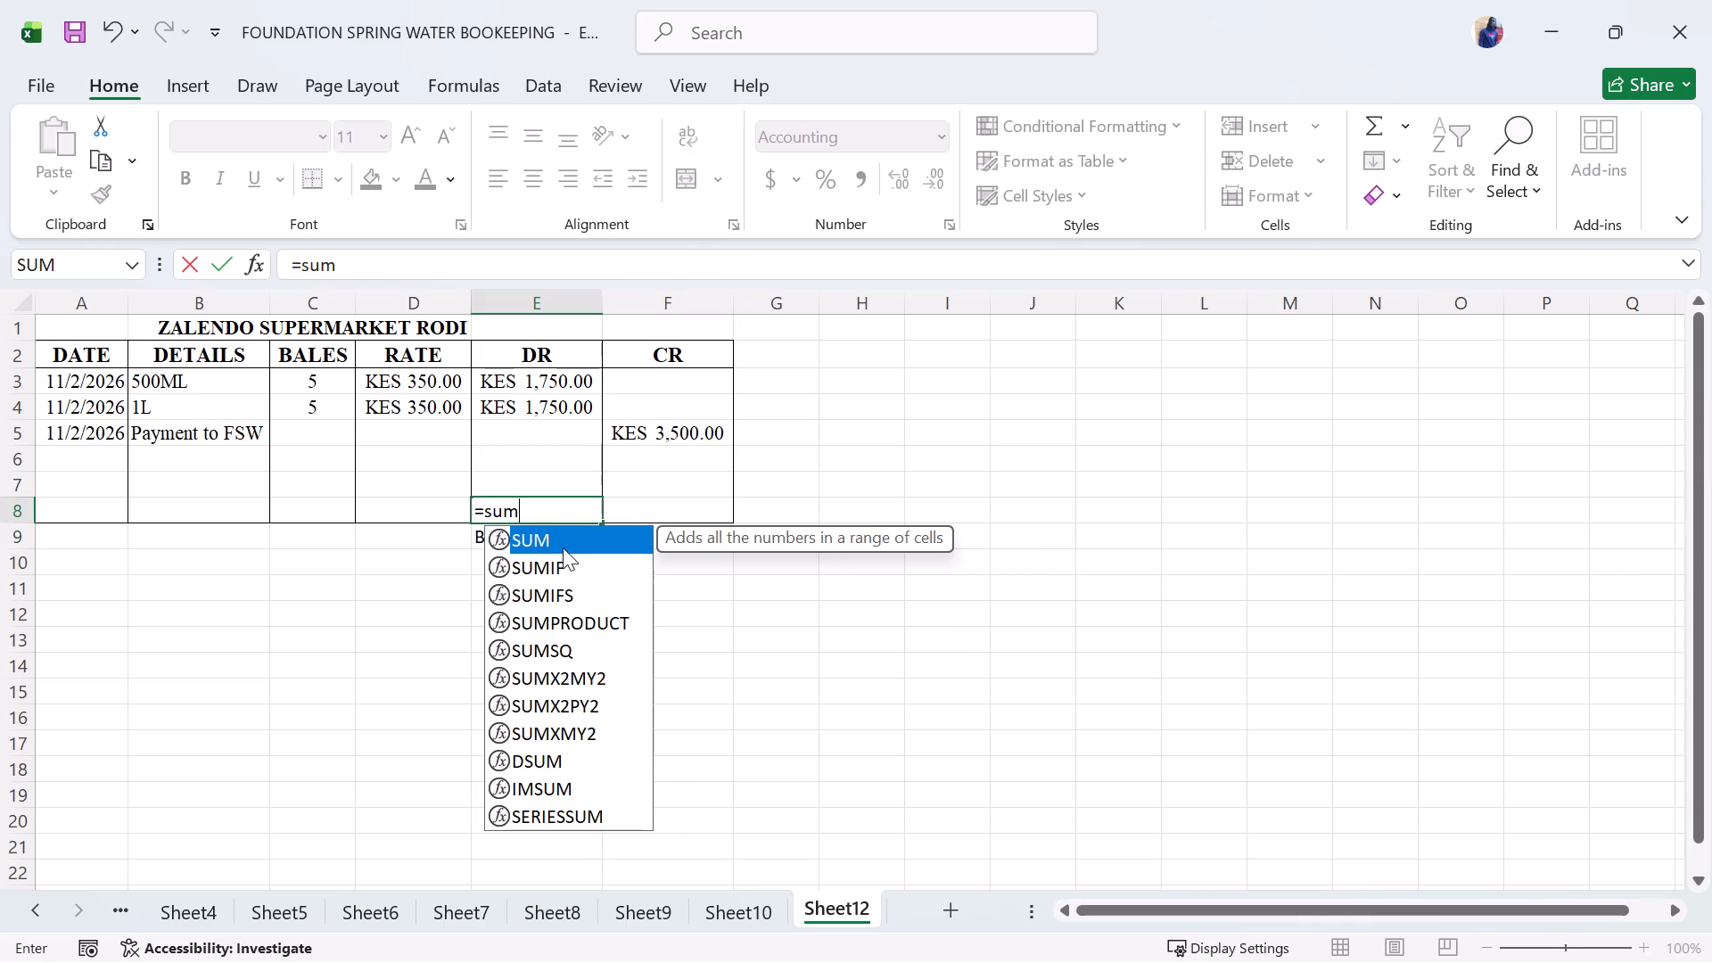
pyautogui.doubleClick(561, 542)
pyautogui.click(553, 392)
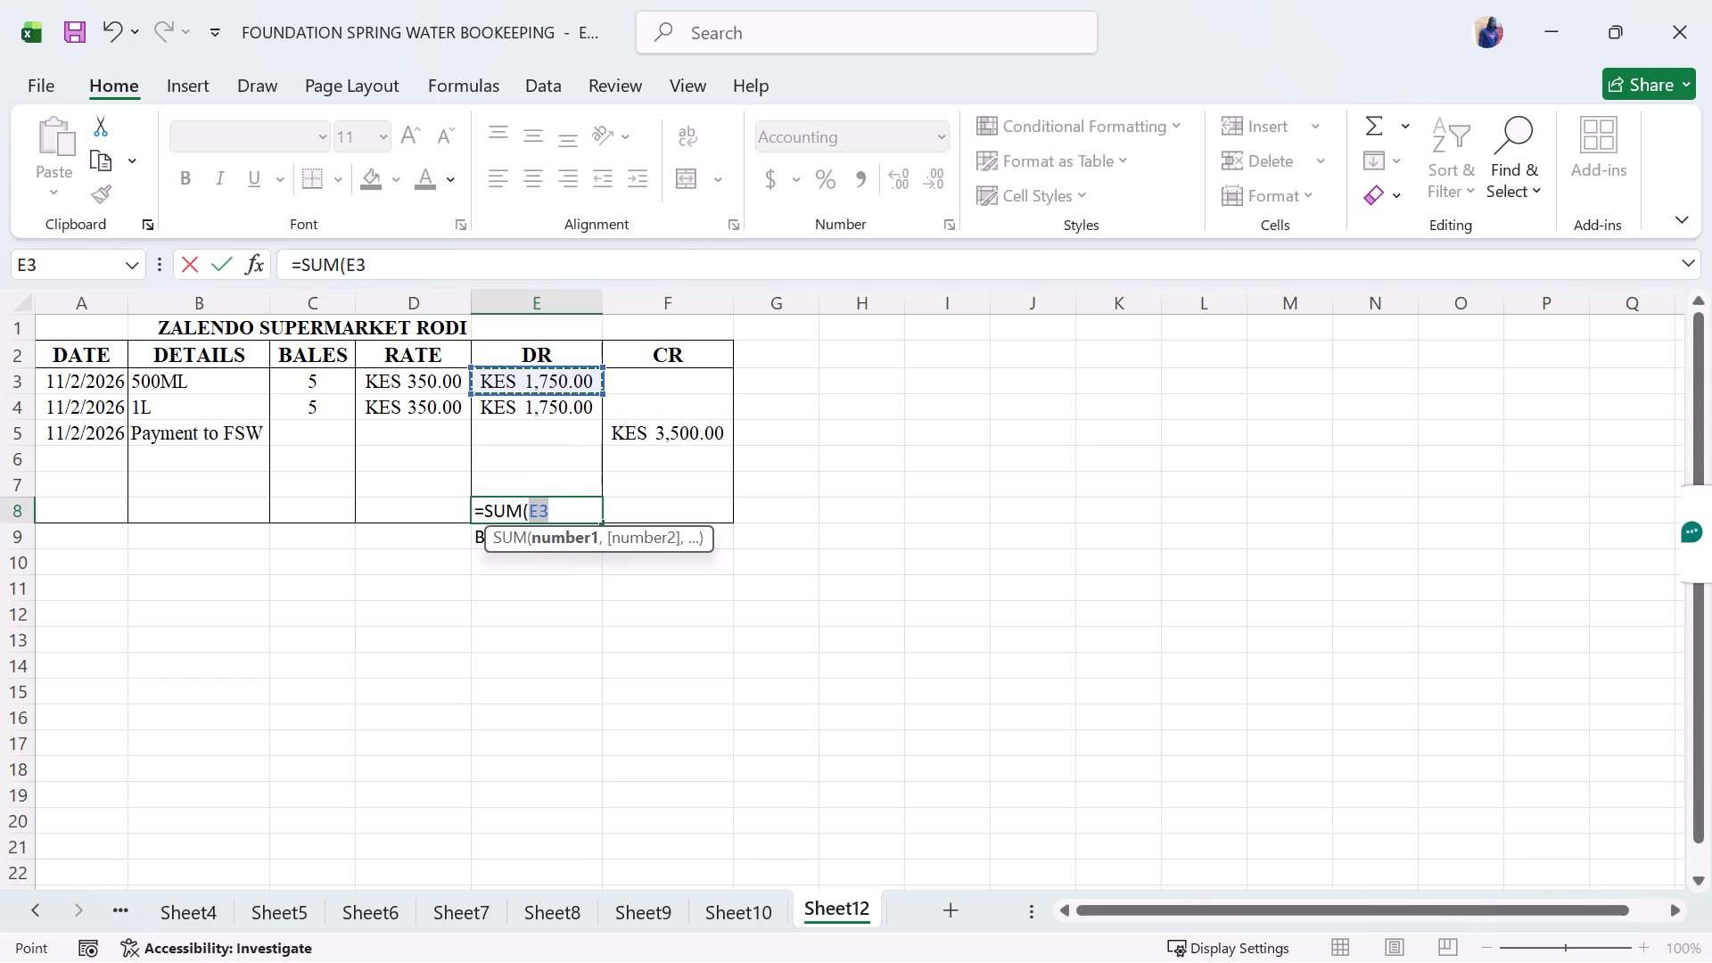
pyautogui.press(',')
pyautogui.moveTo(545, 406); pyautogui.dragTo(549, 490)
pyautogui.press('Return')
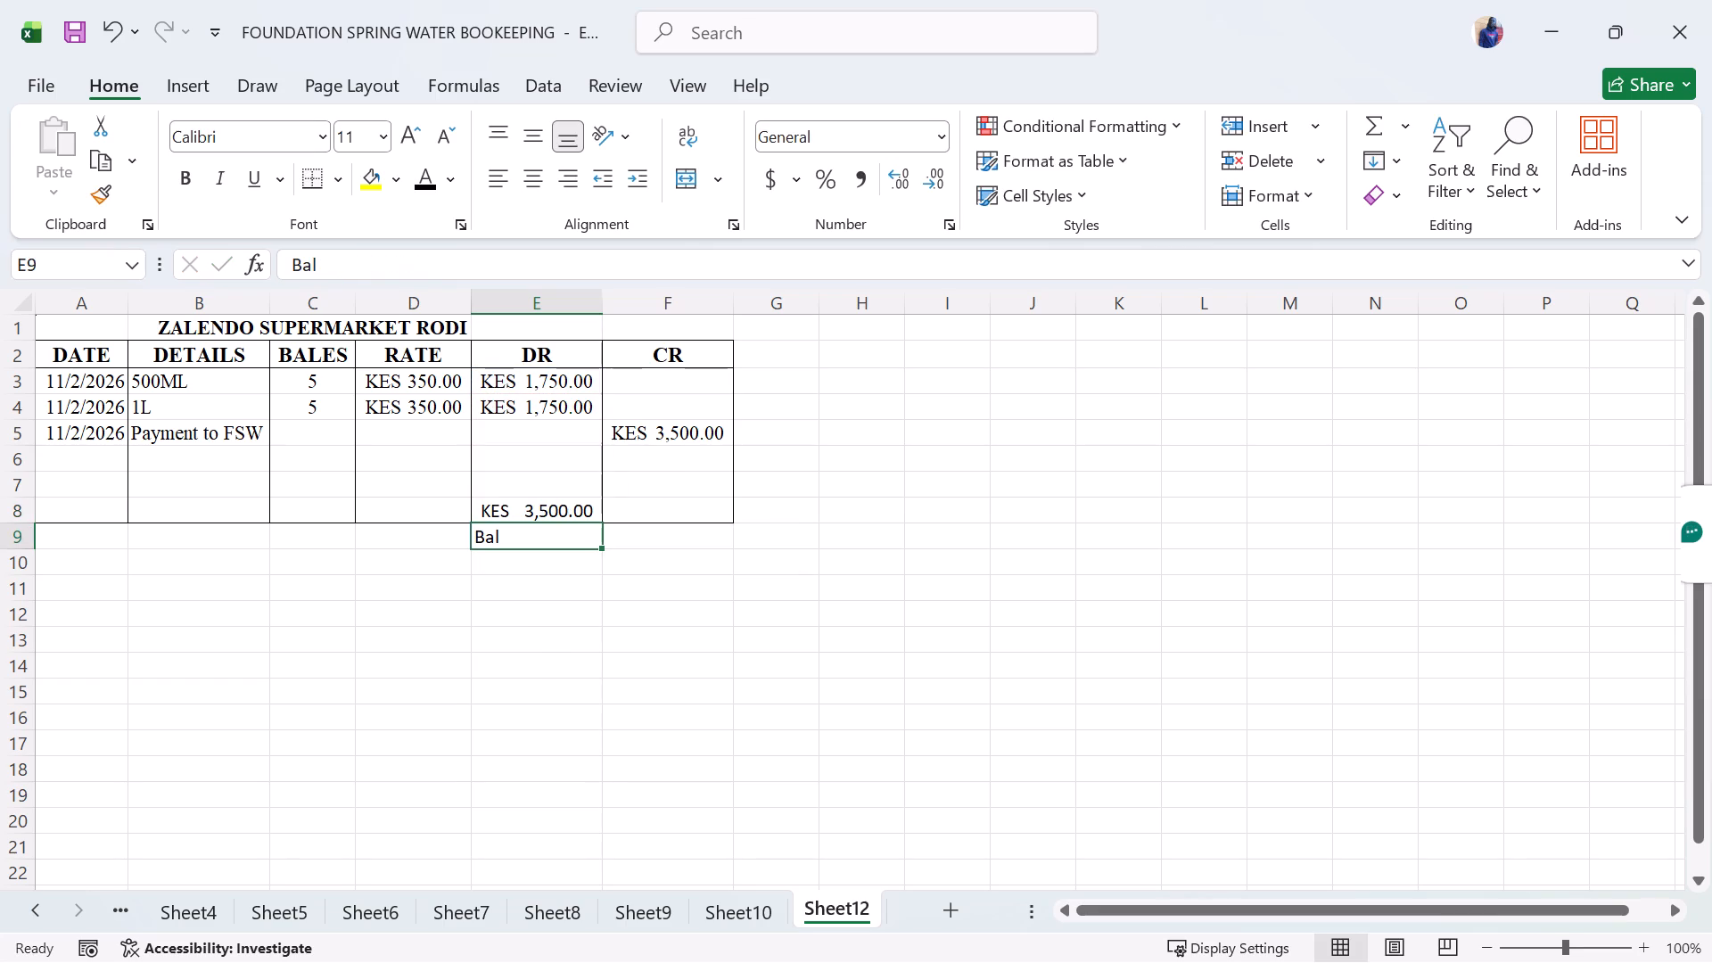
# Total the CR column in F8 with a SUM formula covering F3 and F4:F7.
pyautogui.click(624, 517)
pyautogui.press('s')
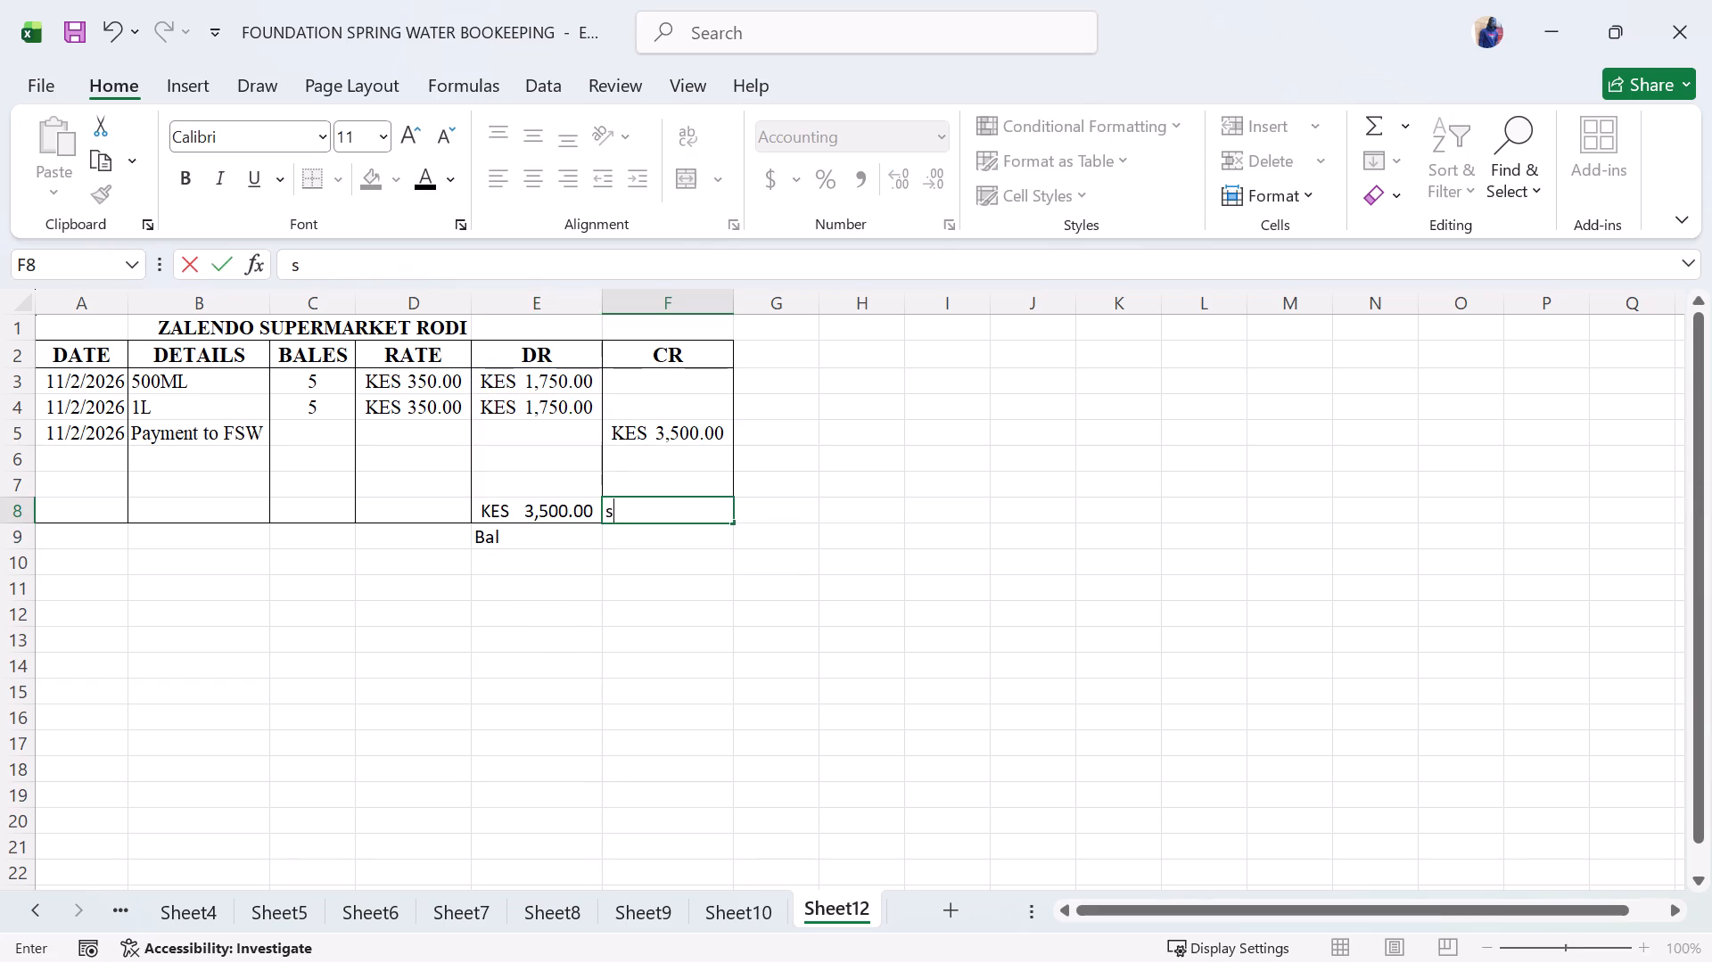
pyautogui.press('BackSpace')
pyautogui.write('=su')
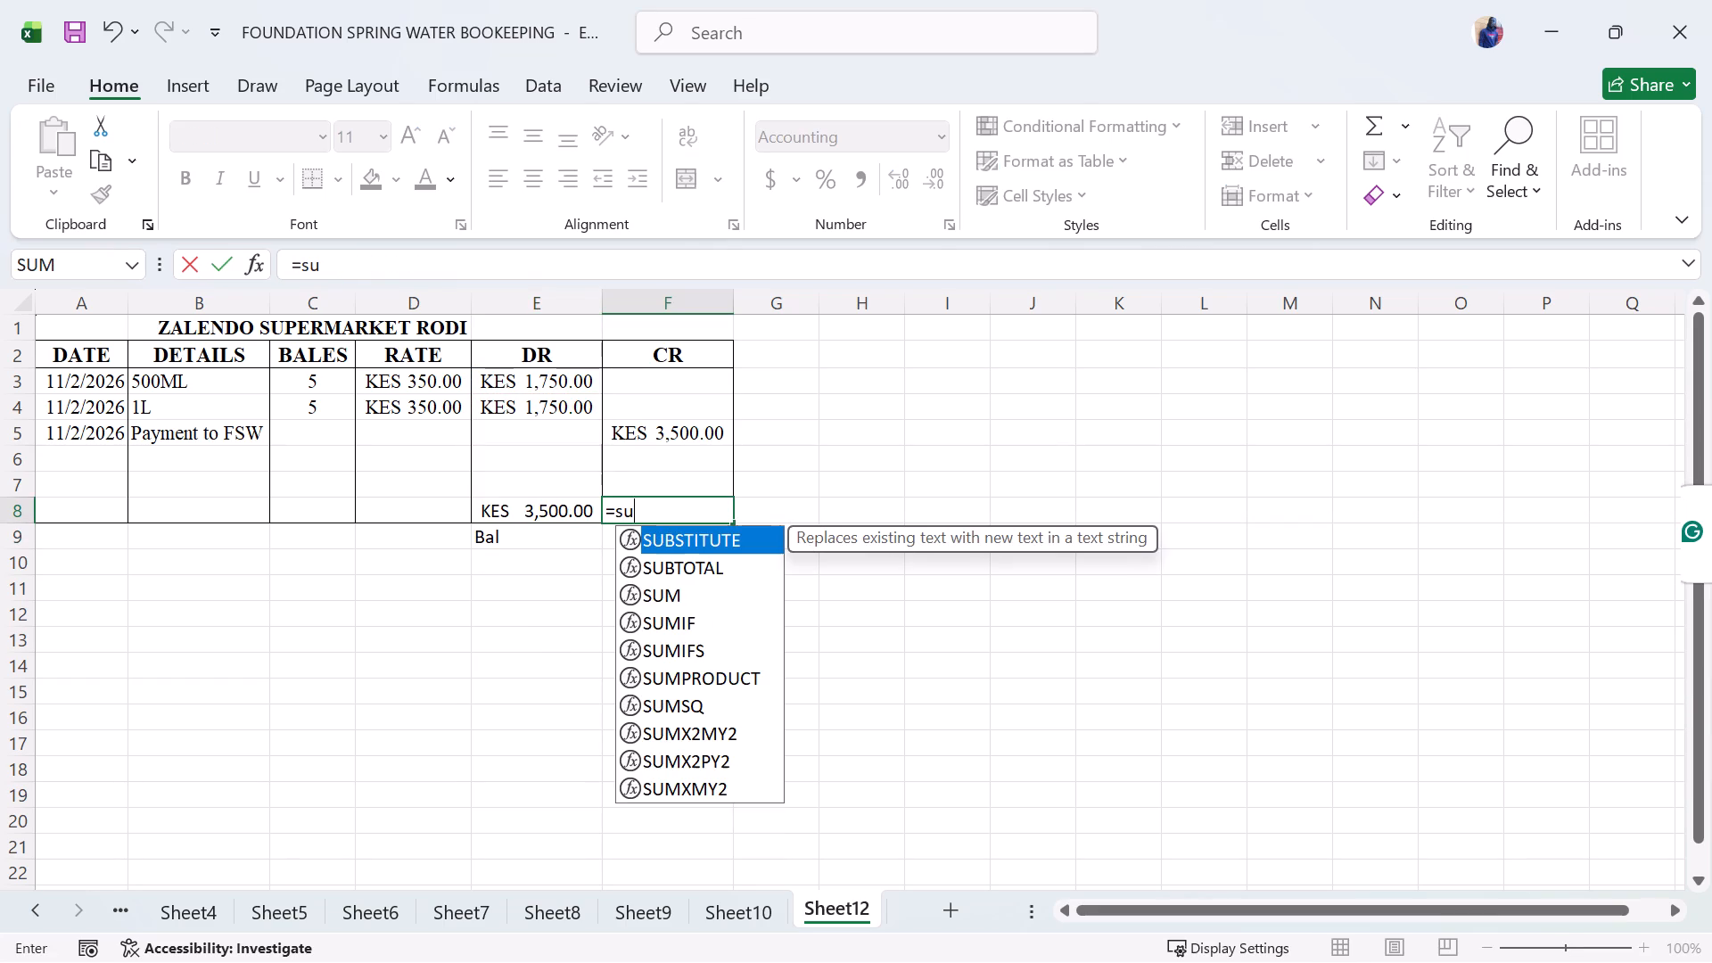
pyautogui.press('m')
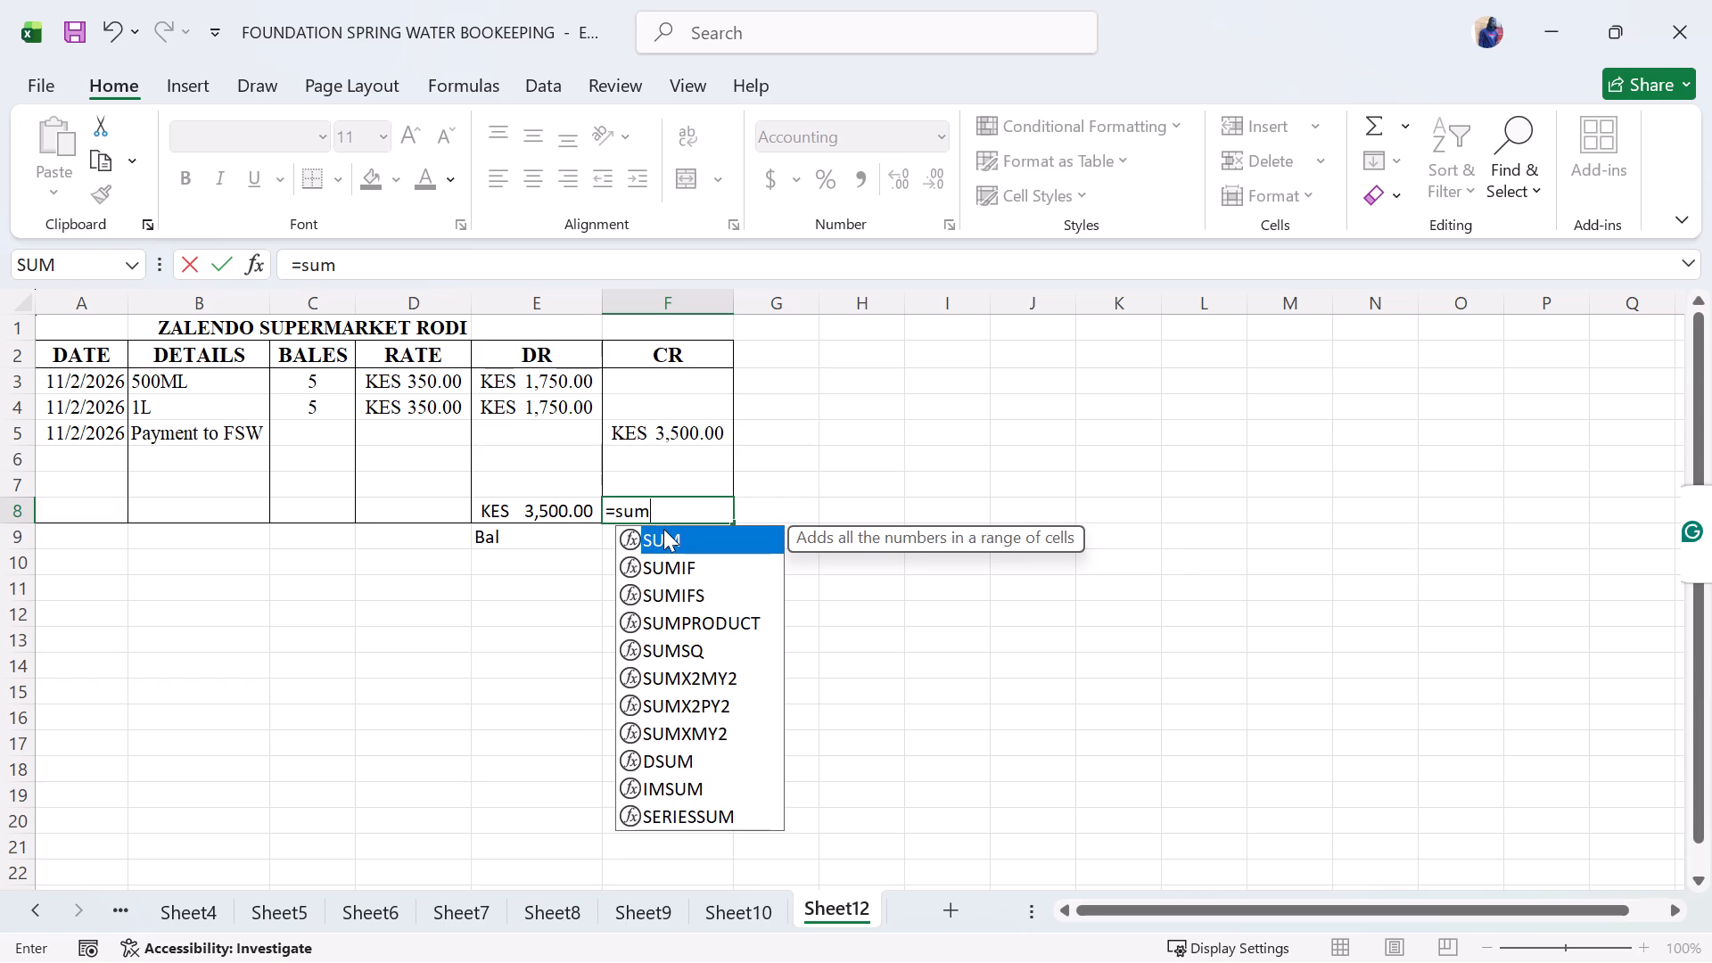
pyautogui.doubleClick(663, 529)
pyautogui.click(660, 383)
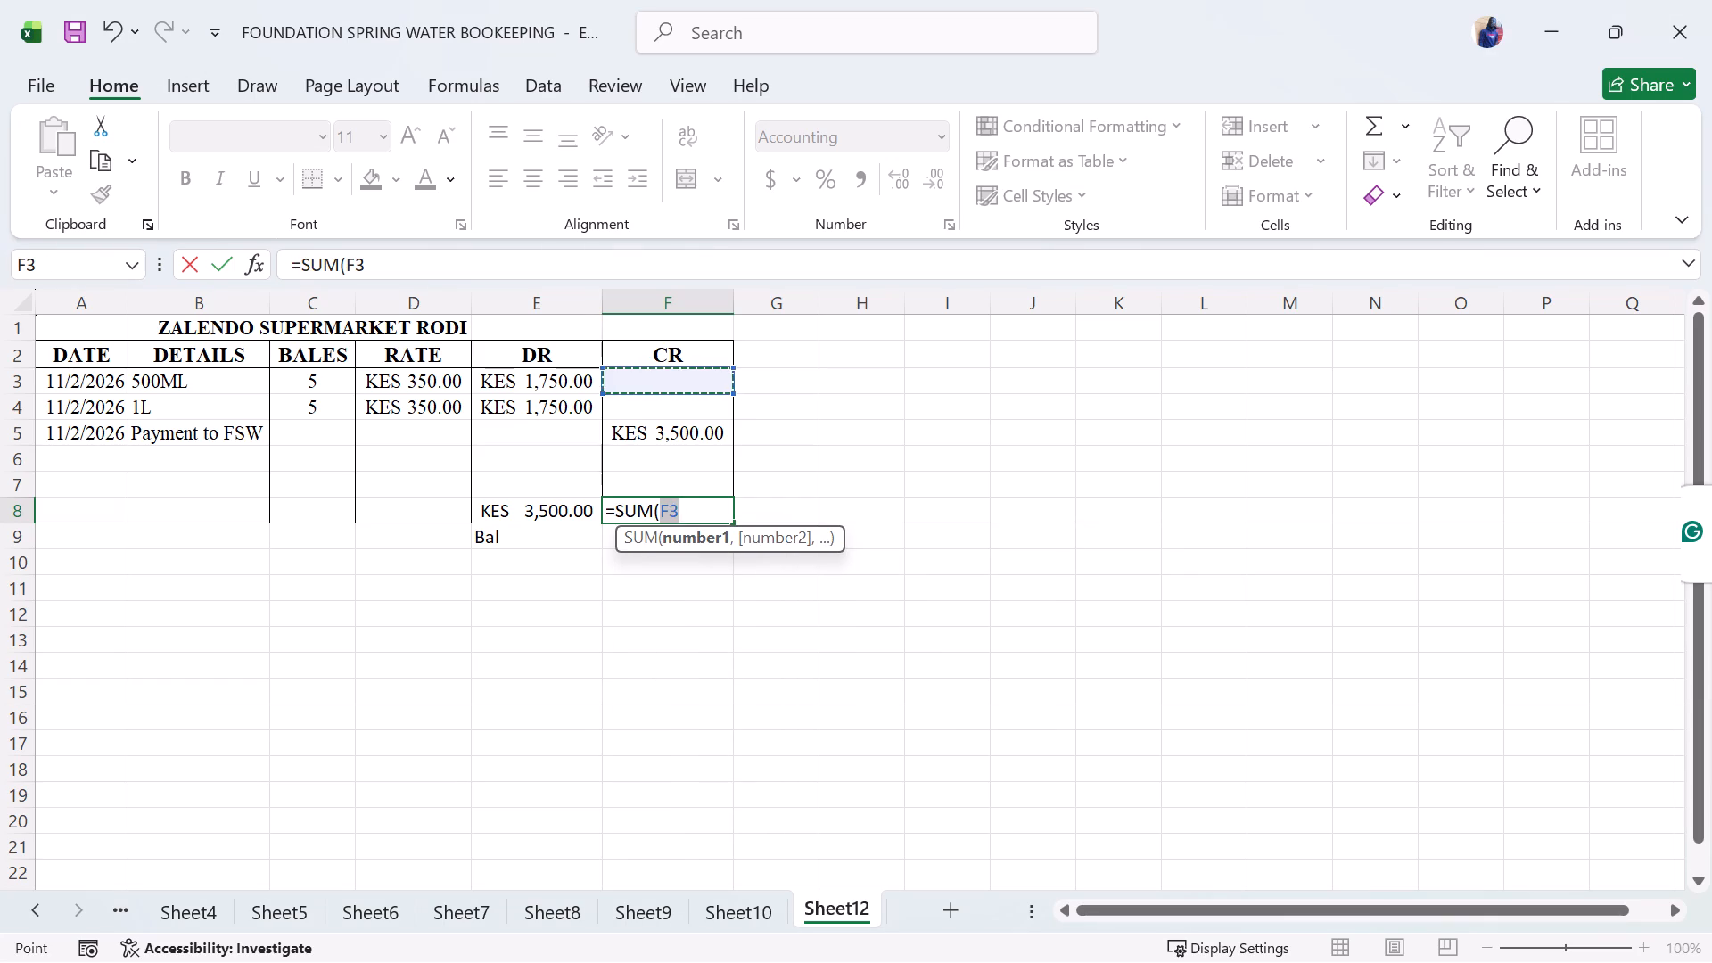
pyautogui.press(',')
pyautogui.moveTo(655, 418); pyautogui.dragTo(664, 465)
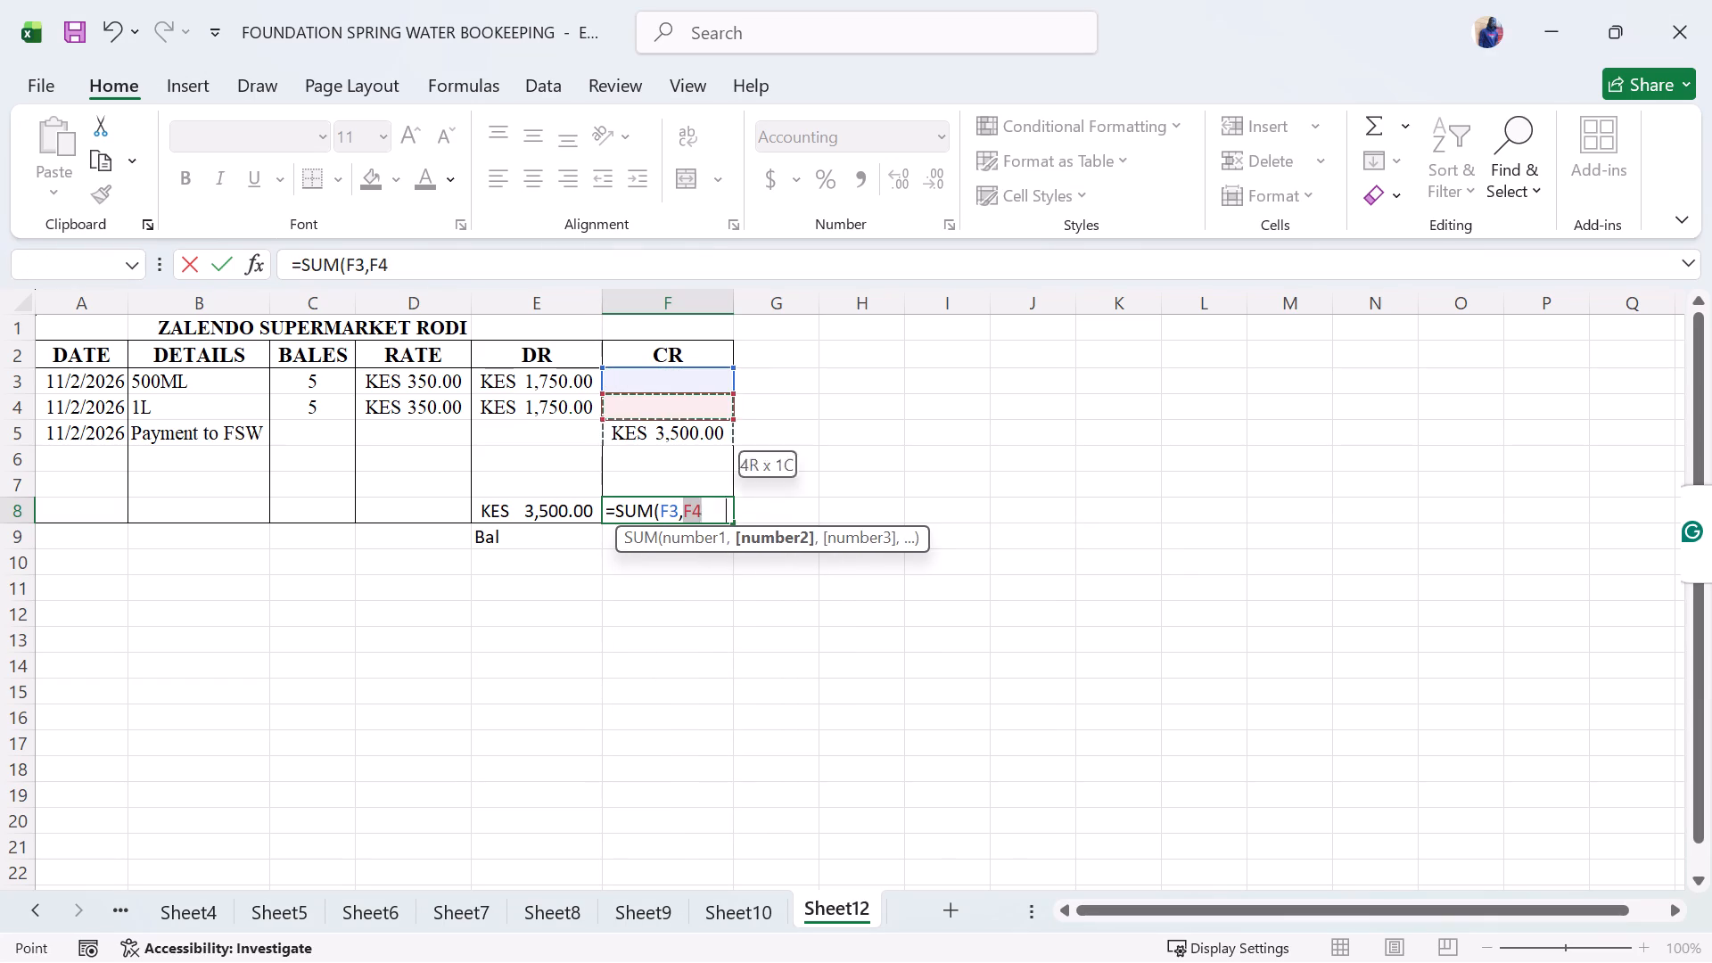
pyautogui.moveTo(664, 465); pyautogui.dragTo(666, 482)
pyautogui.press('Return')
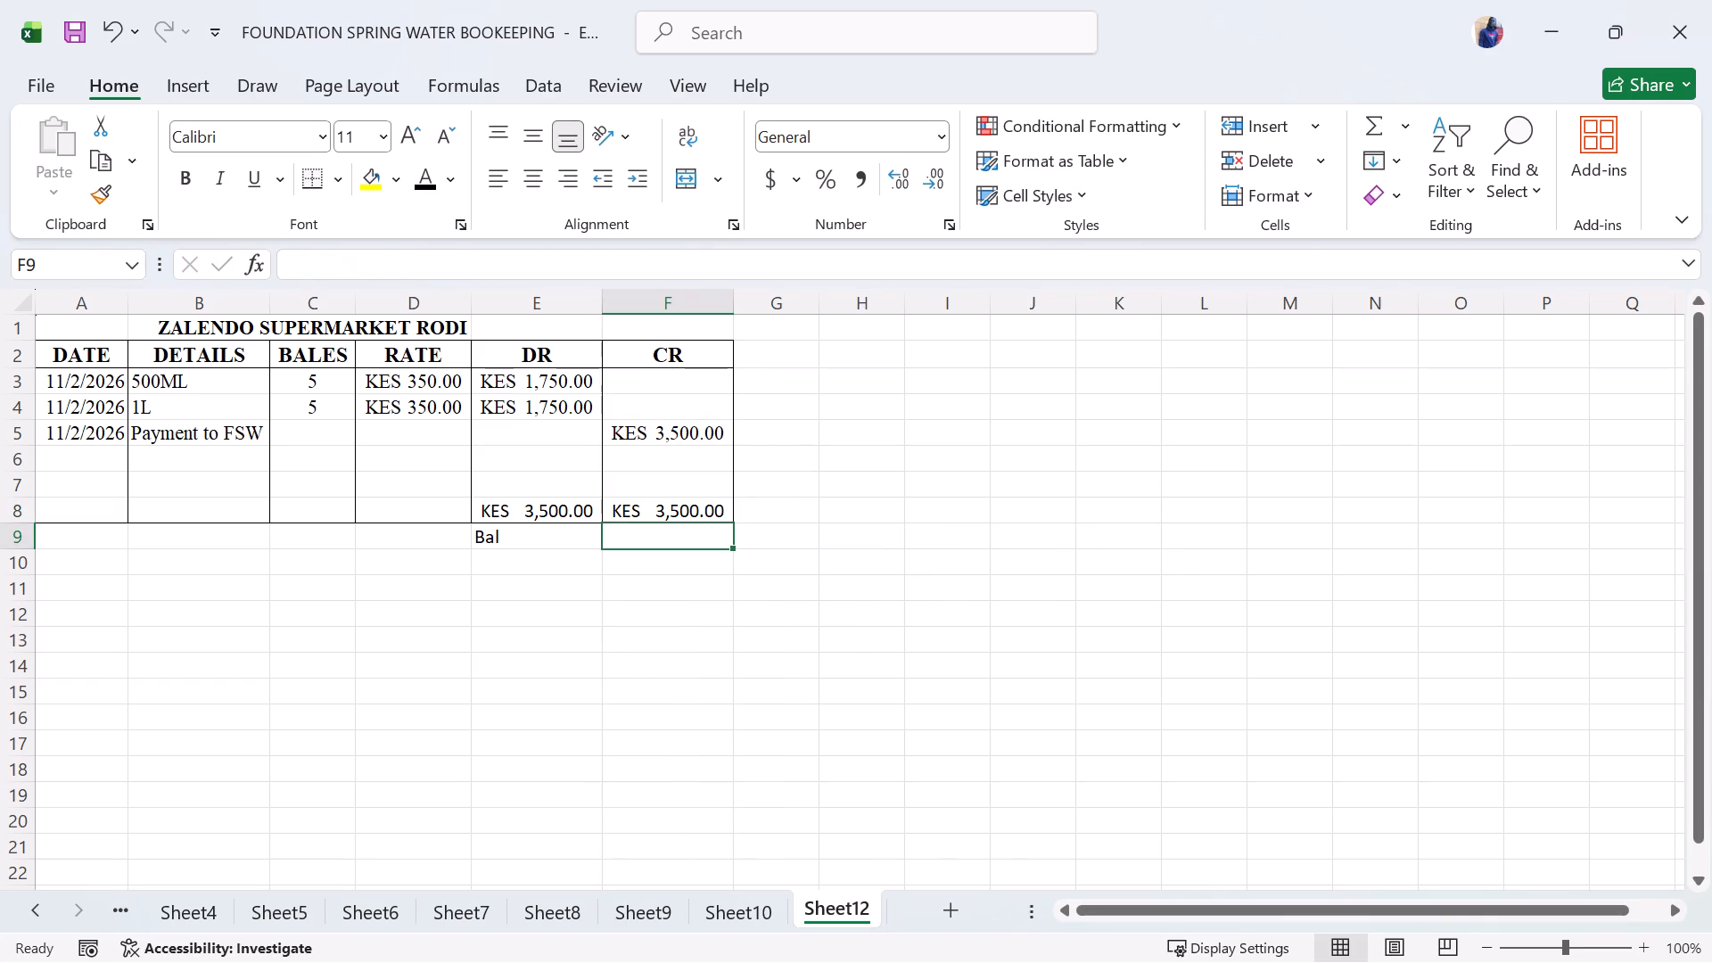
# Calculate the account balance in F9 by subtracting the CR total in F8 from the DR total in E8.
pyautogui.click(668, 512)
pyautogui.click(663, 542)
pyautogui.press('=')
pyautogui.click(561, 507)
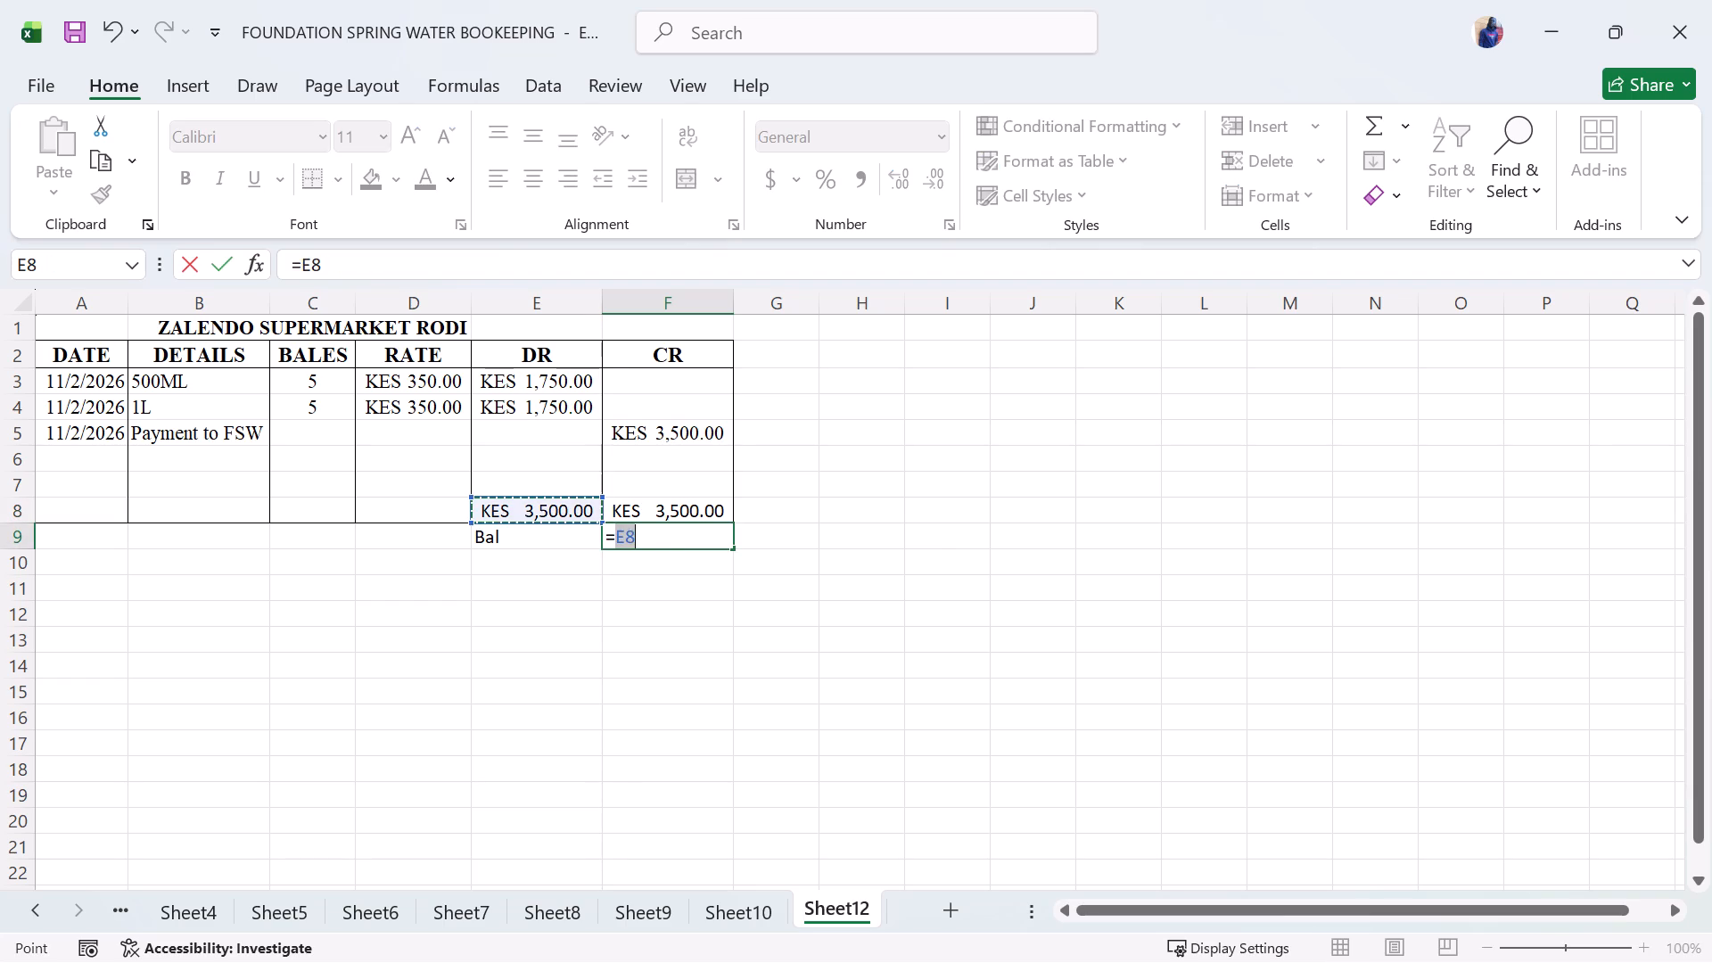
pyautogui.press('-')
pyautogui.click(663, 514)
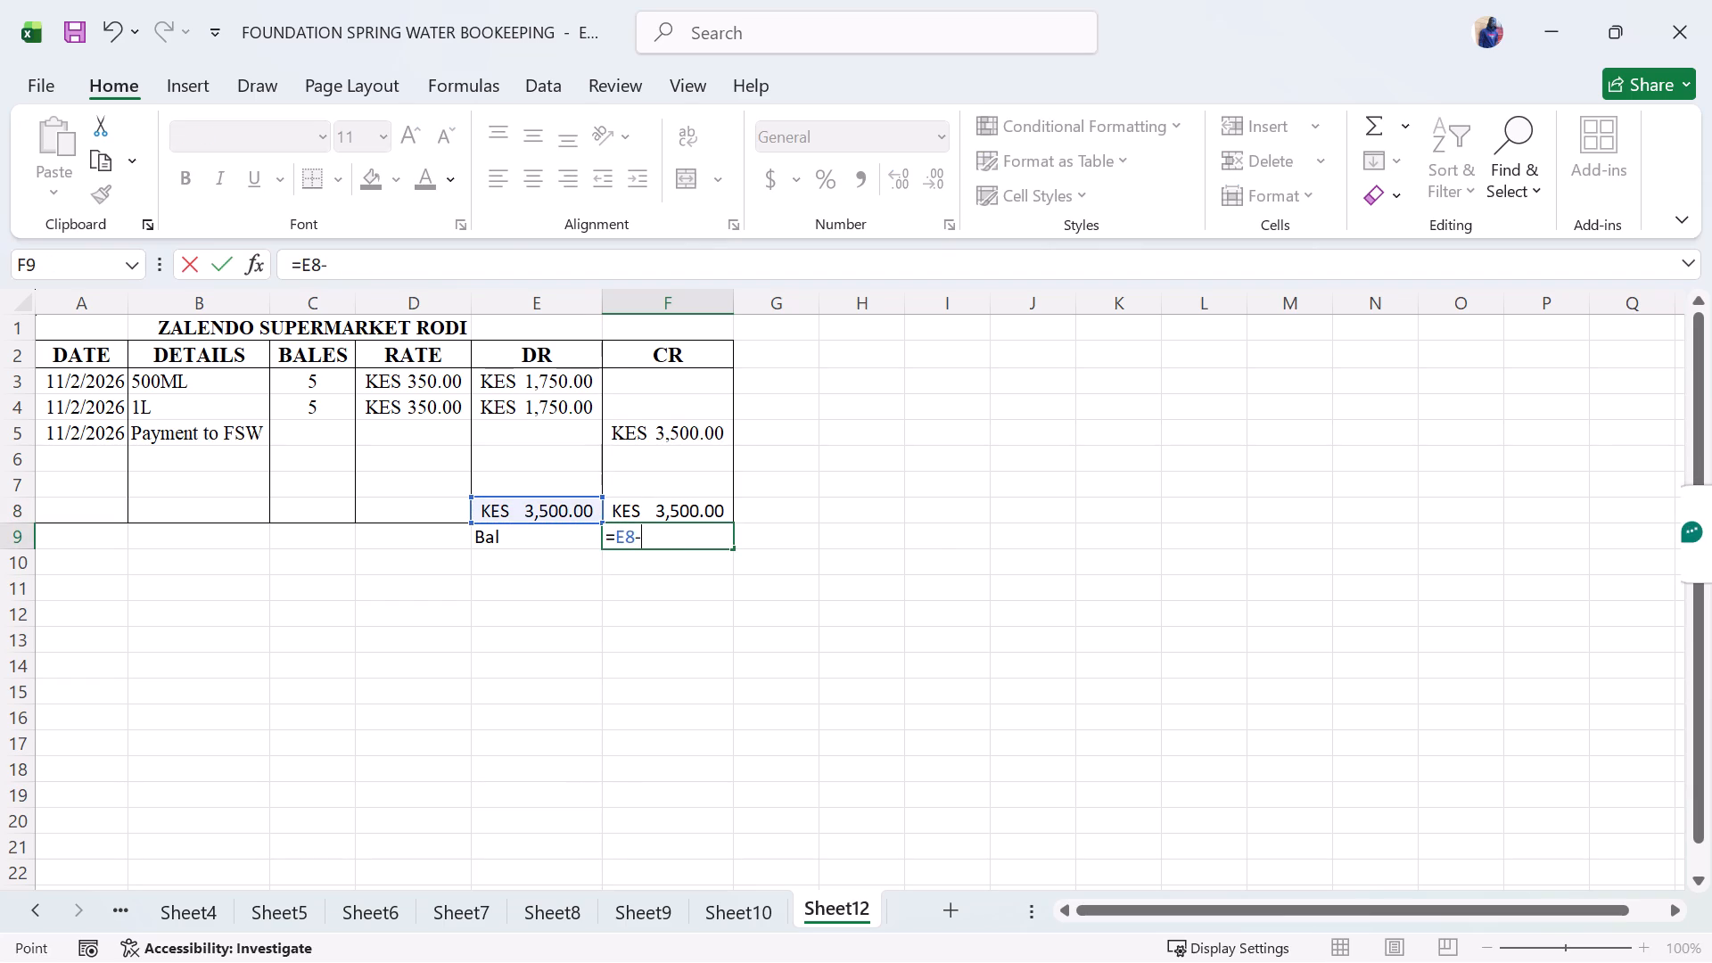
pyautogui.press('Return')
# Apply all borders to the balance label and amount cells, E9:F9.
pyautogui.moveTo(511, 537); pyautogui.dragTo(649, 539)
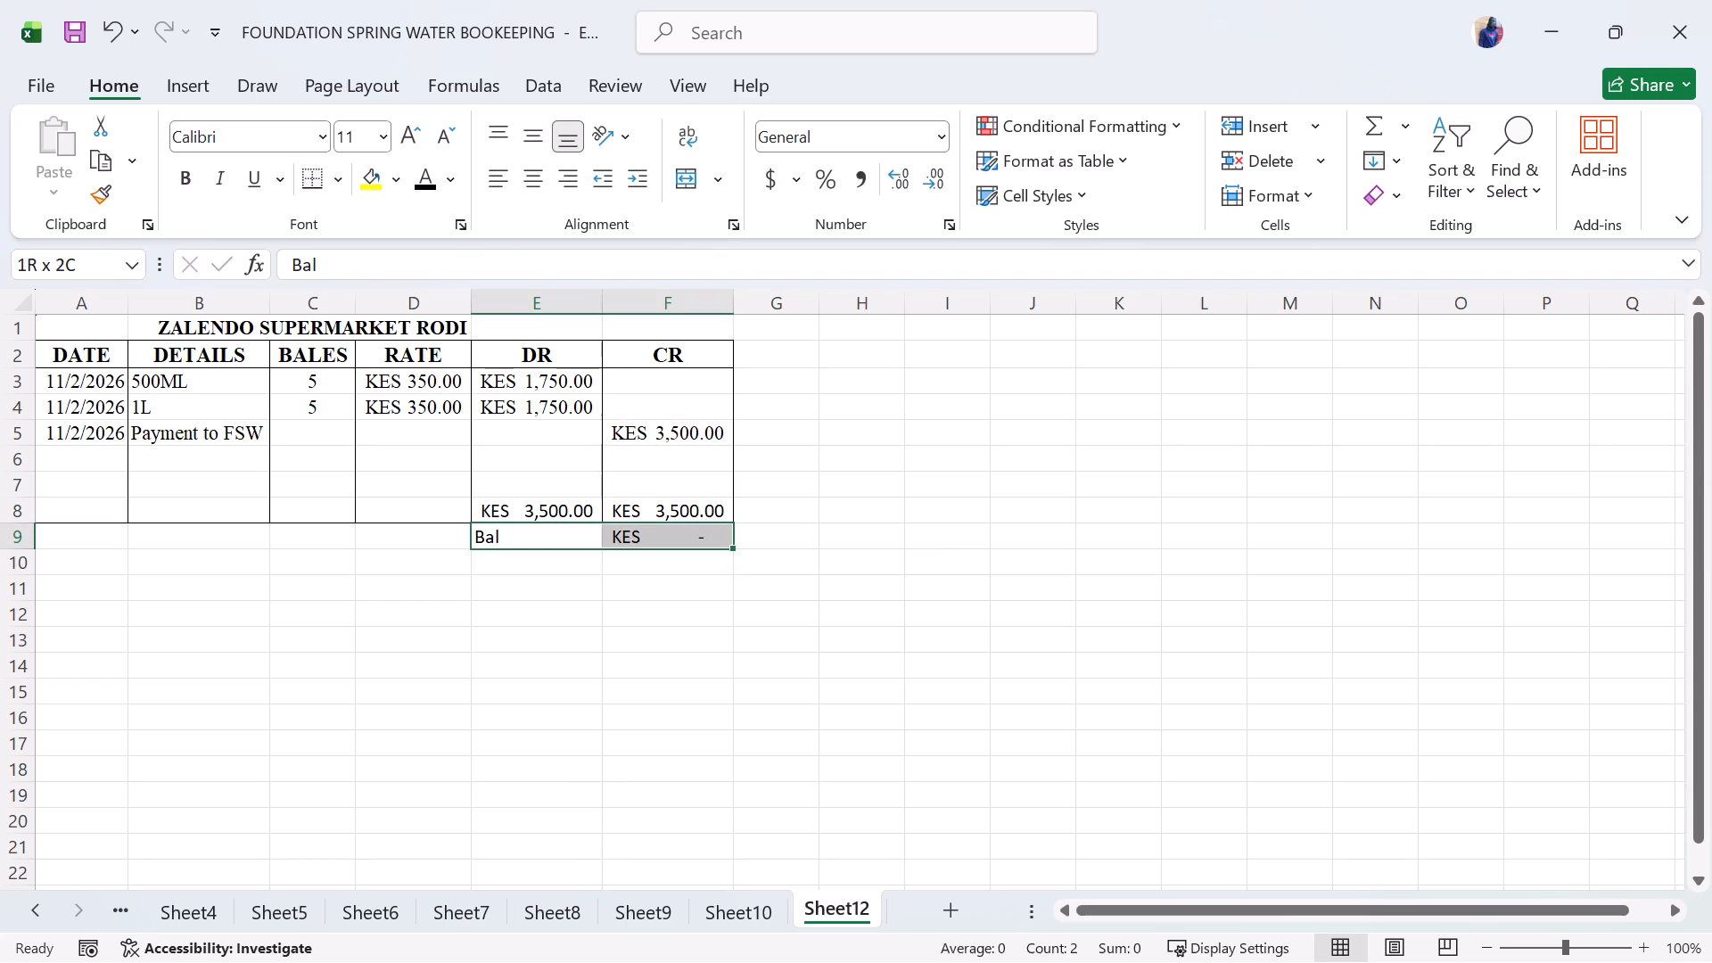
pyautogui.moveTo(649, 539); pyautogui.dragTo(670, 538)
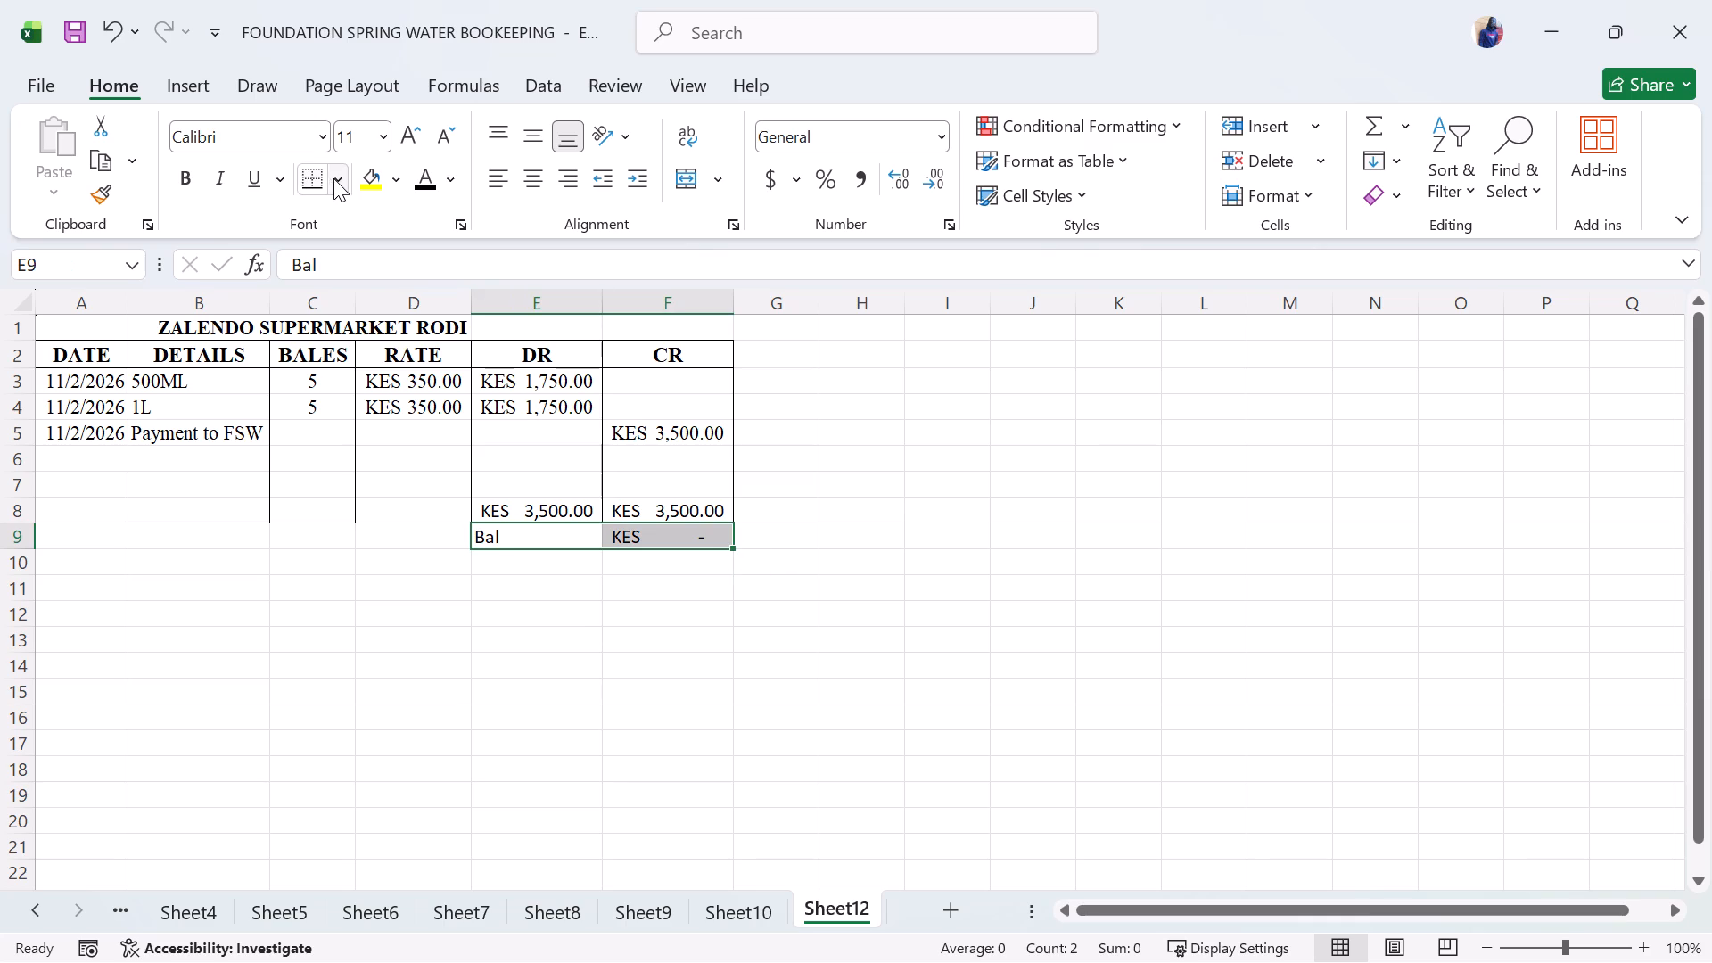
pyautogui.click(337, 177)
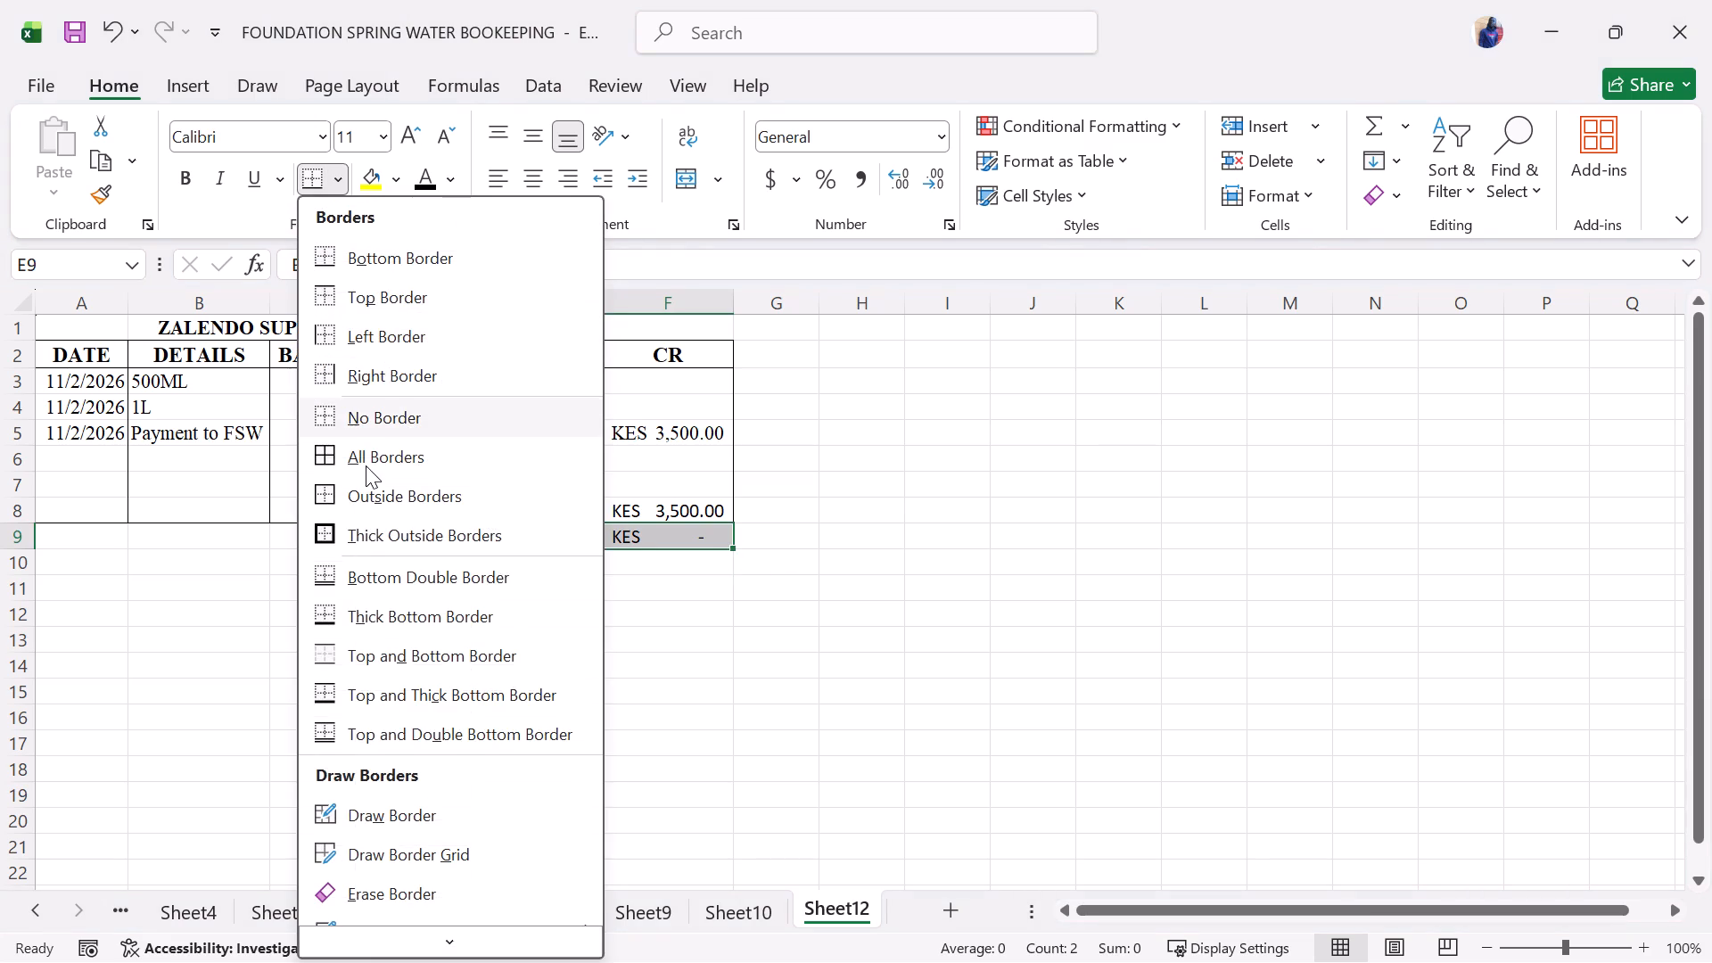
pyautogui.click(366, 465)
pyautogui.click(871, 544)
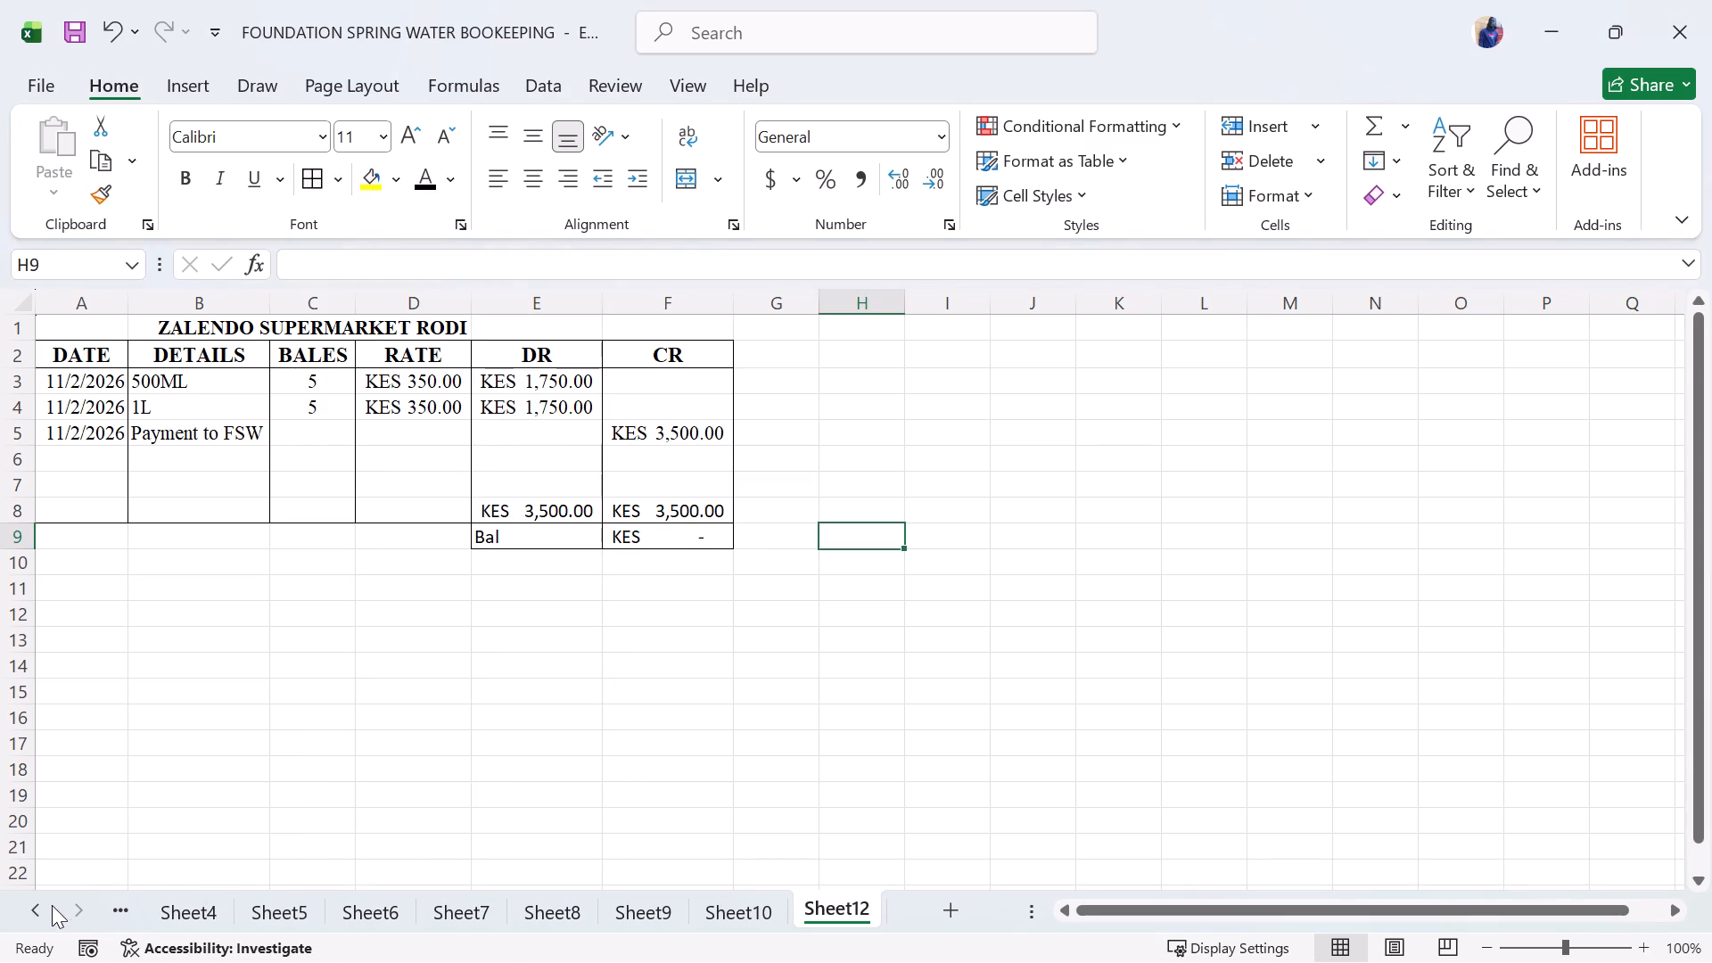
# In the Debtors' Ledger on Sheet1, enter the date 2 nov in A11, the first empty row.
pyautogui.tripleClick(33, 909)
pyautogui.click(33, 909)
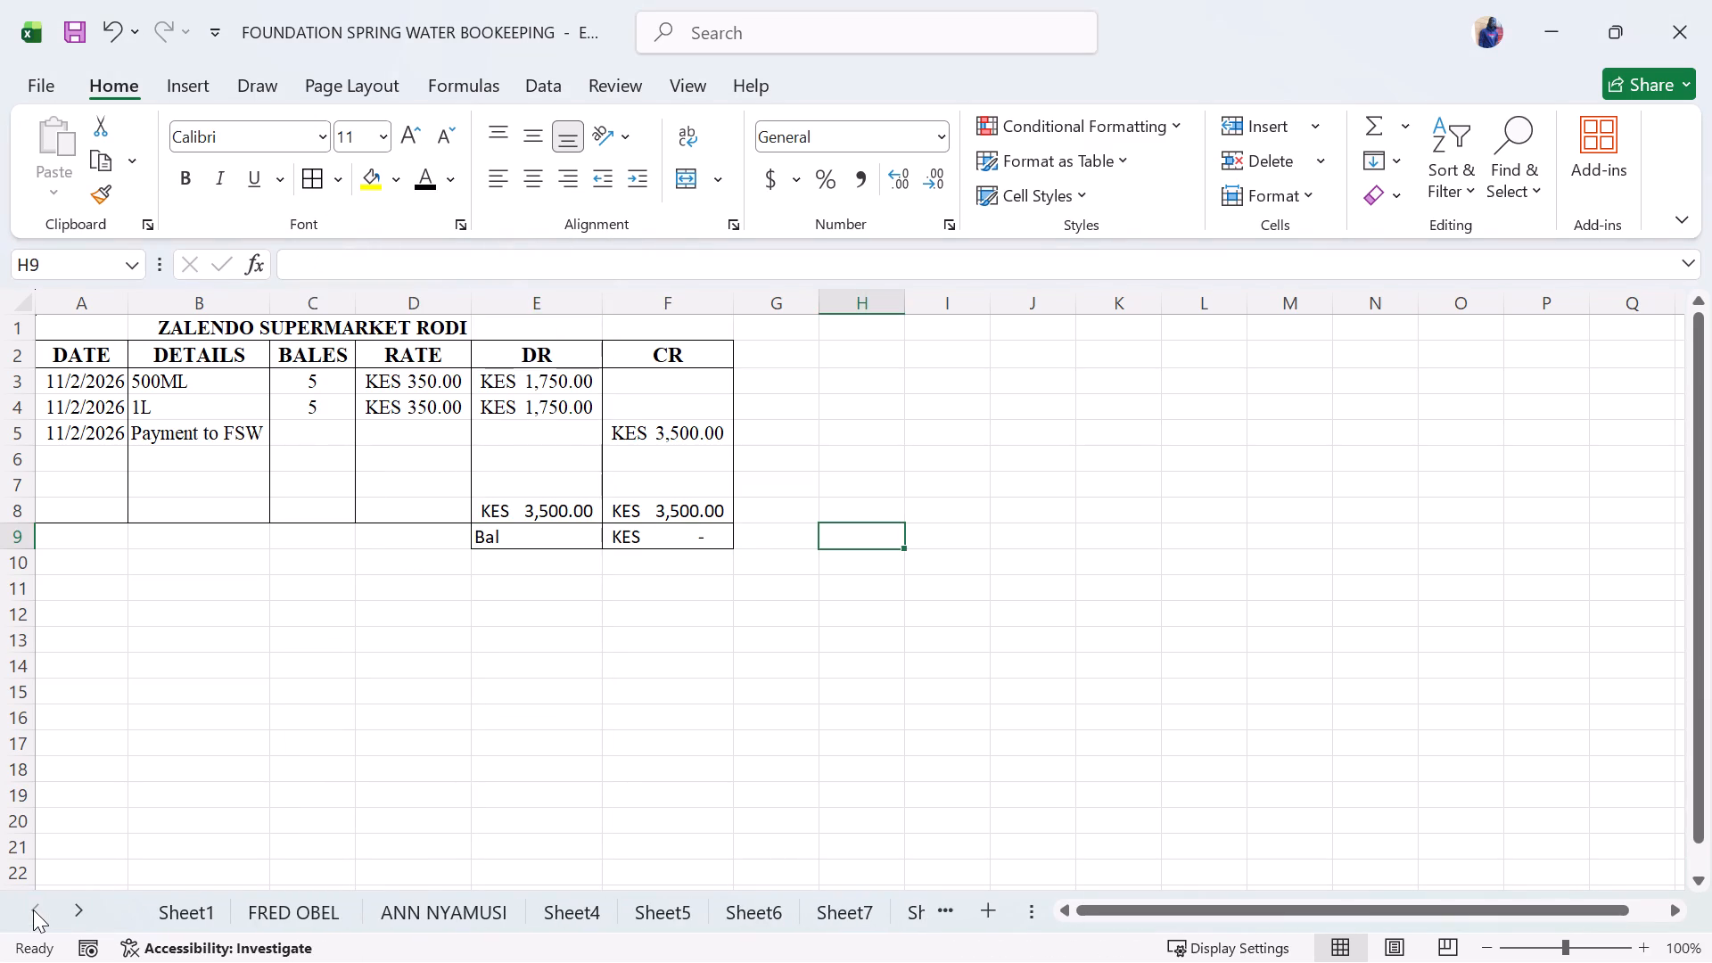
pyautogui.click(193, 909)
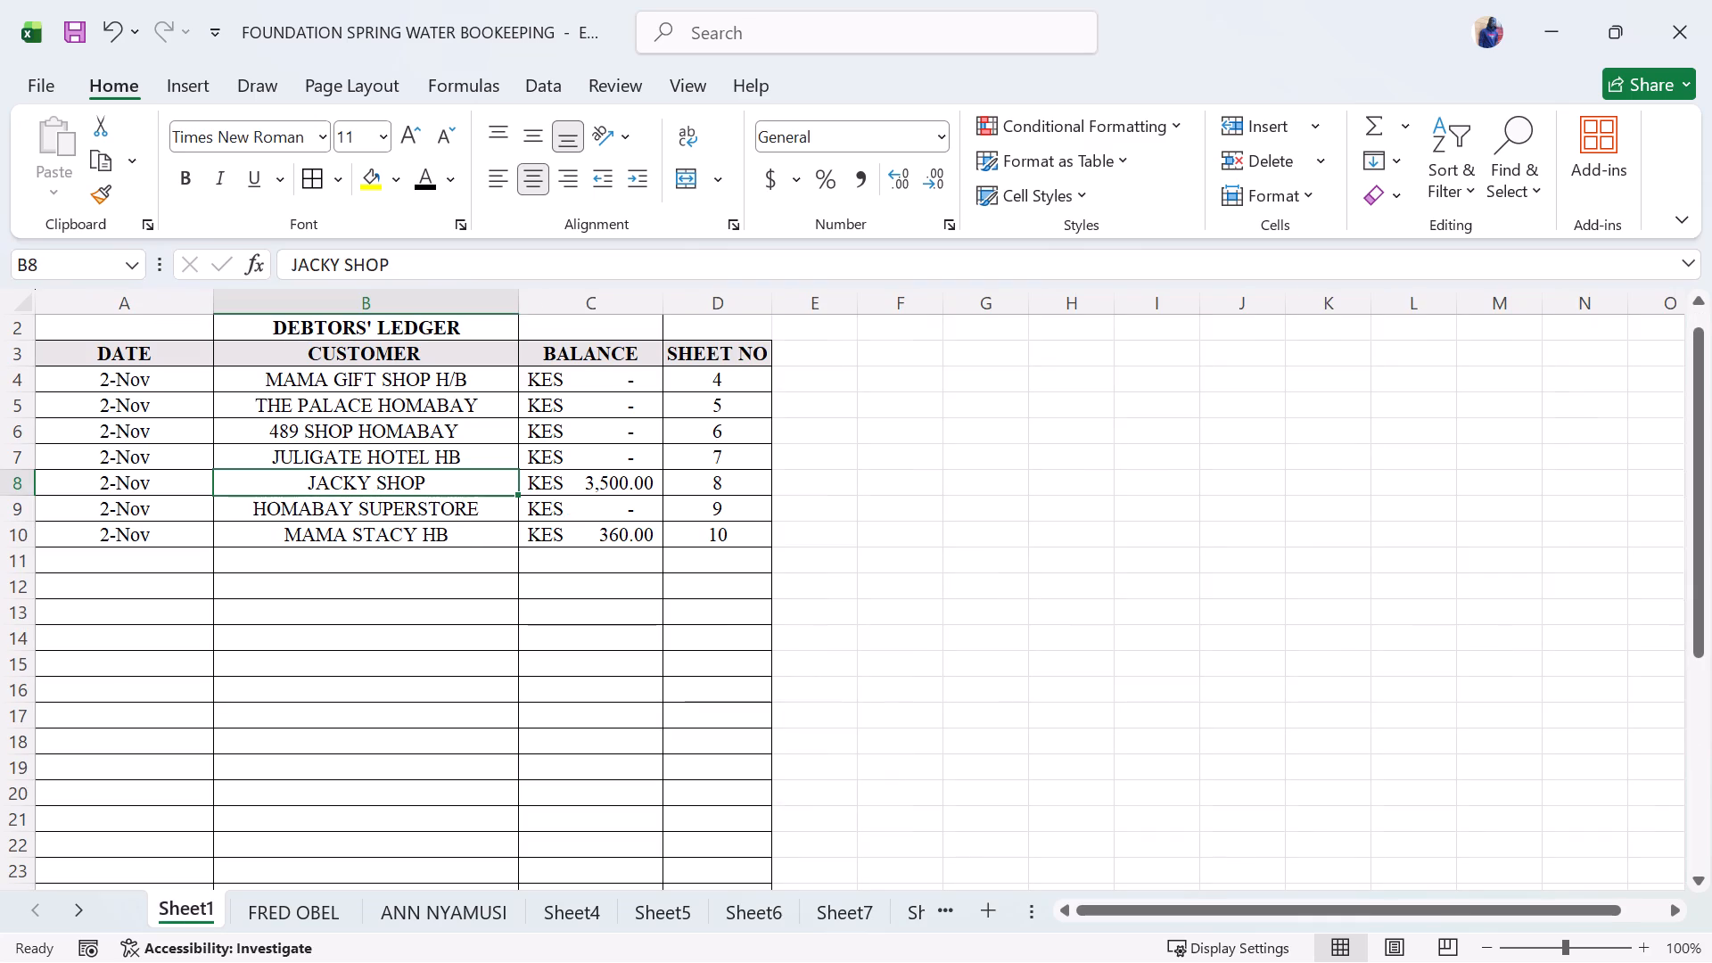
pyautogui.click(169, 562)
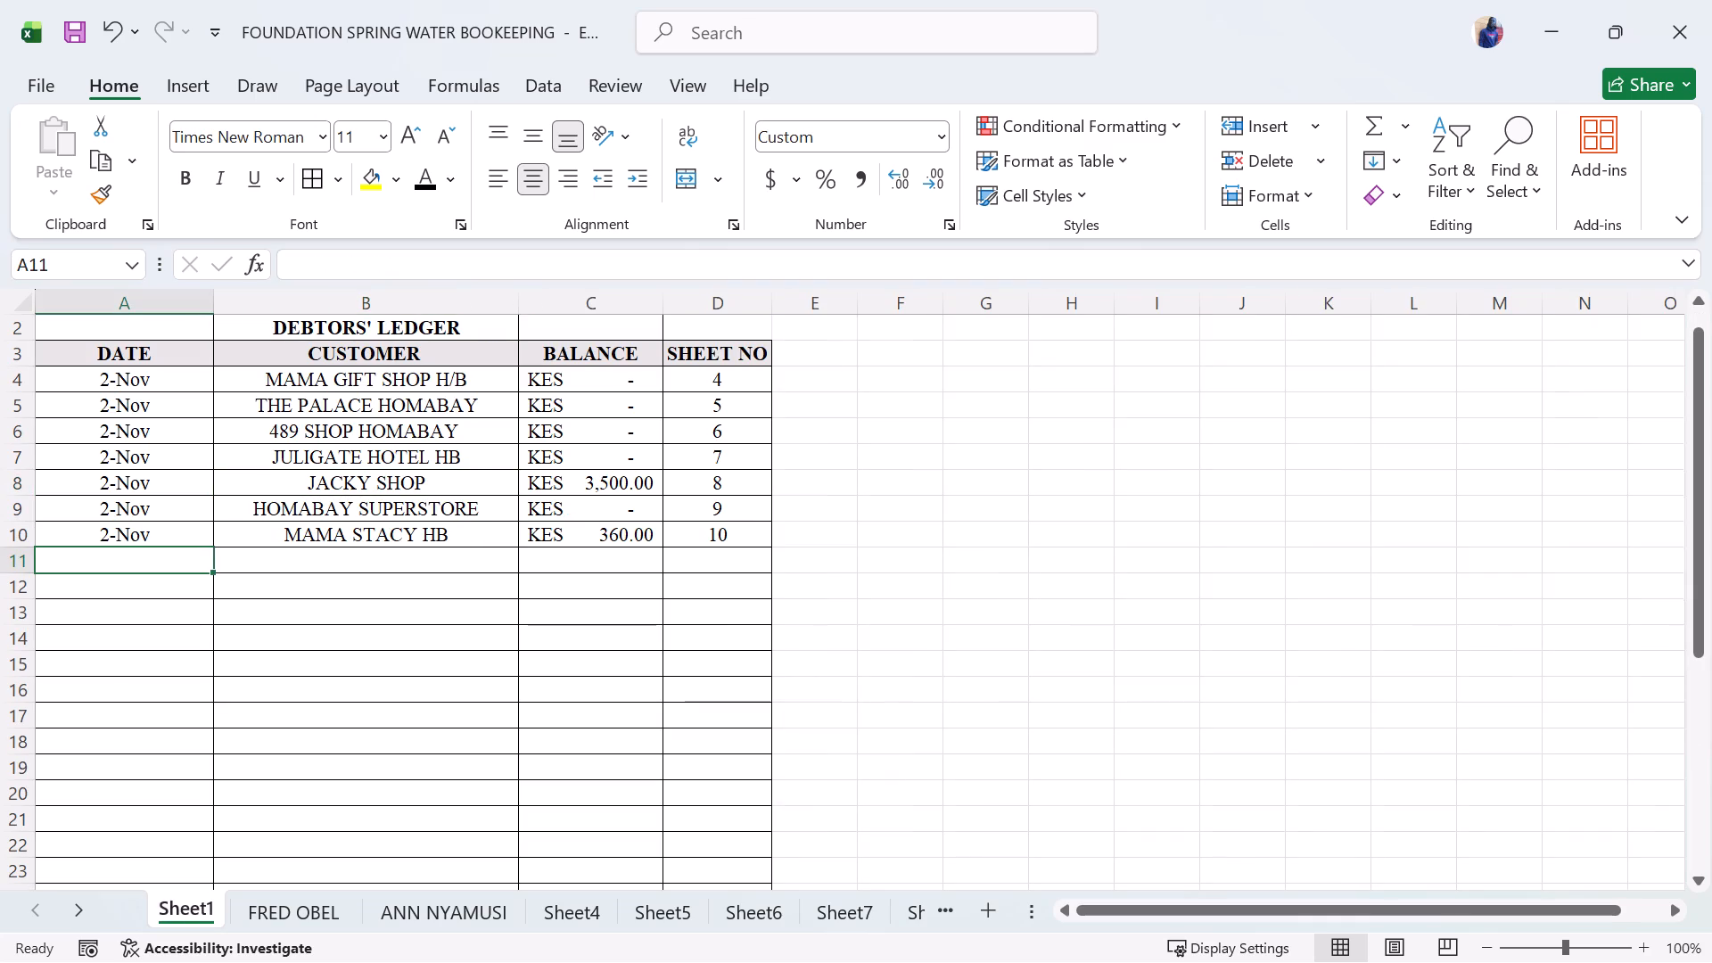
pyautogui.press('2')
pyautogui.write('nov')
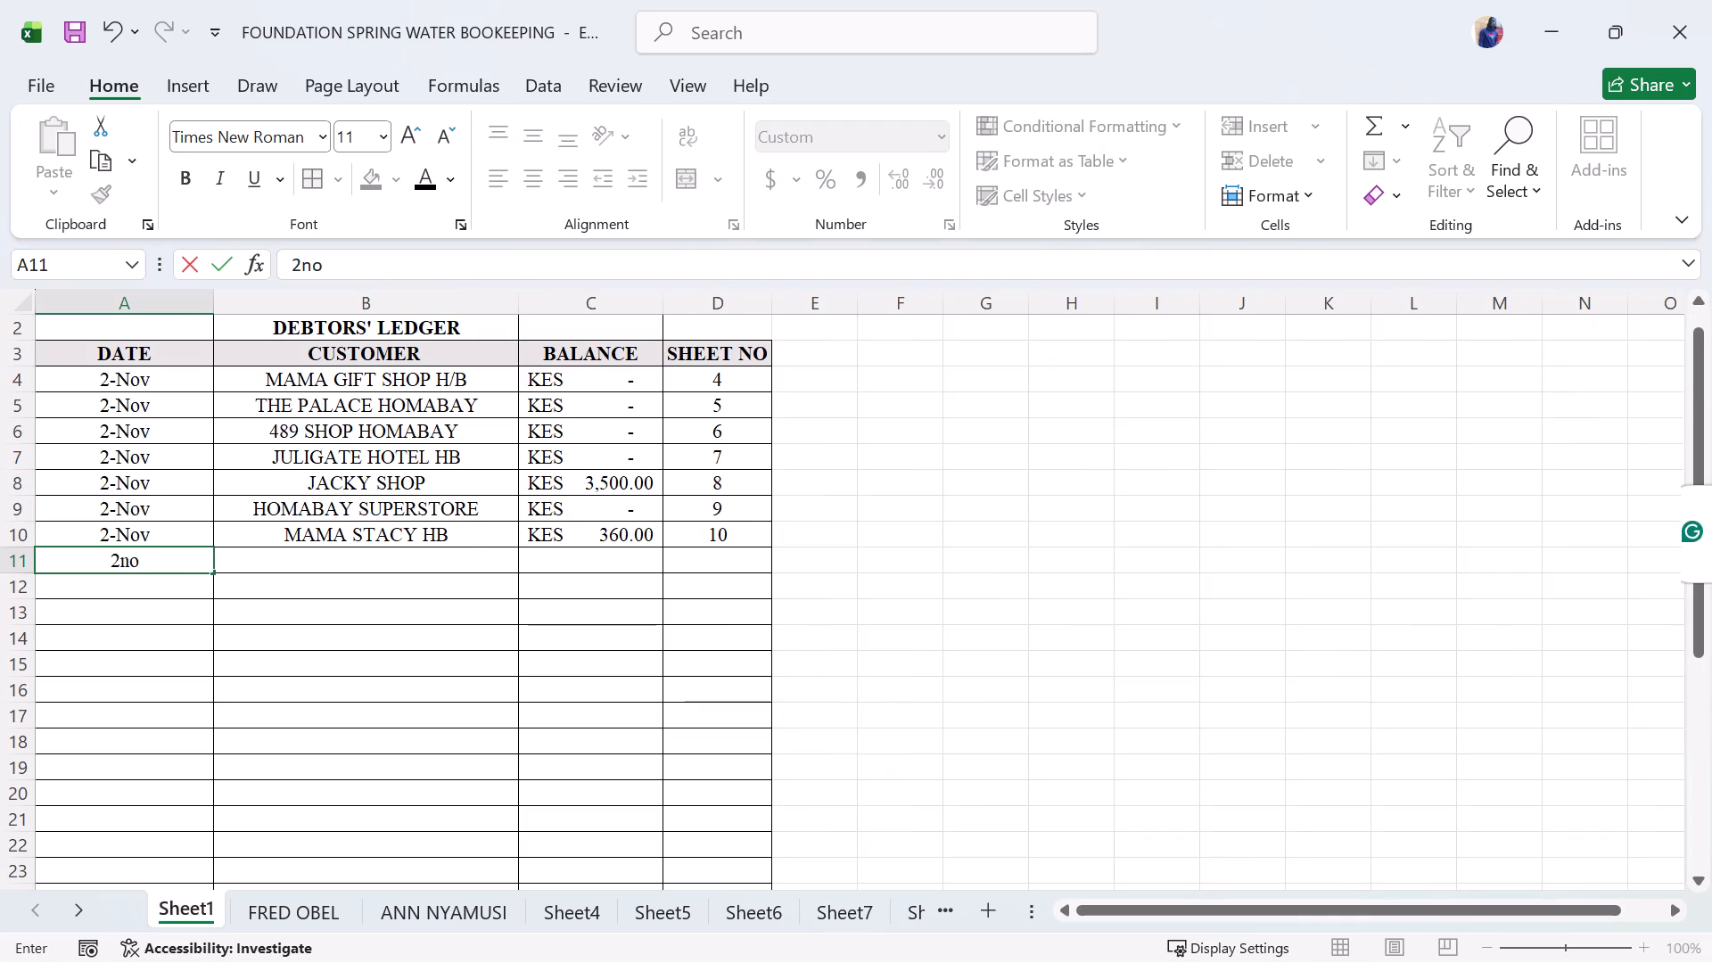
pyautogui.press('space')
pyautogui.press('BackSpace')
pyautogui.press('BackSpace')
pyautogui.press('BackSpace')
pyautogui.press('BackSpace')
pyautogui.press('space')
pyautogui.write('nov')
# Enter ZALENDO SUPERMARKET RODI as the customer in B11 of the Debtors' Ledger.
pyautogui.click(323, 569)
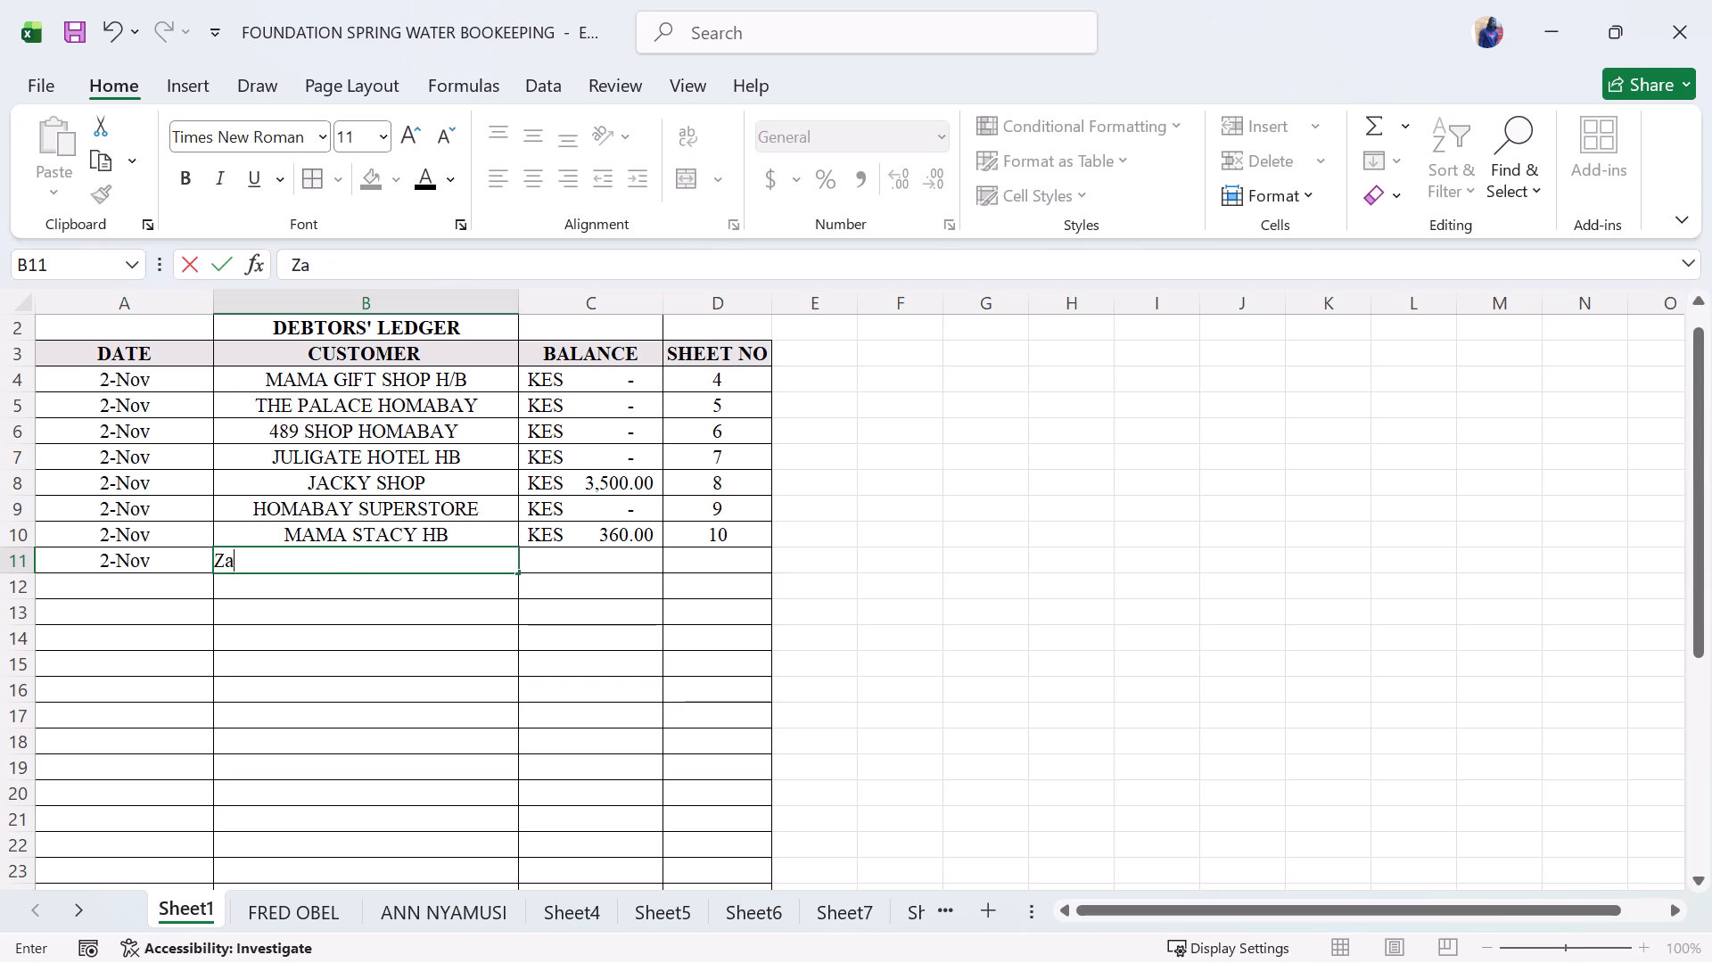
pyautogui.press('BackSpace')
pyautogui.press('BackSpace')
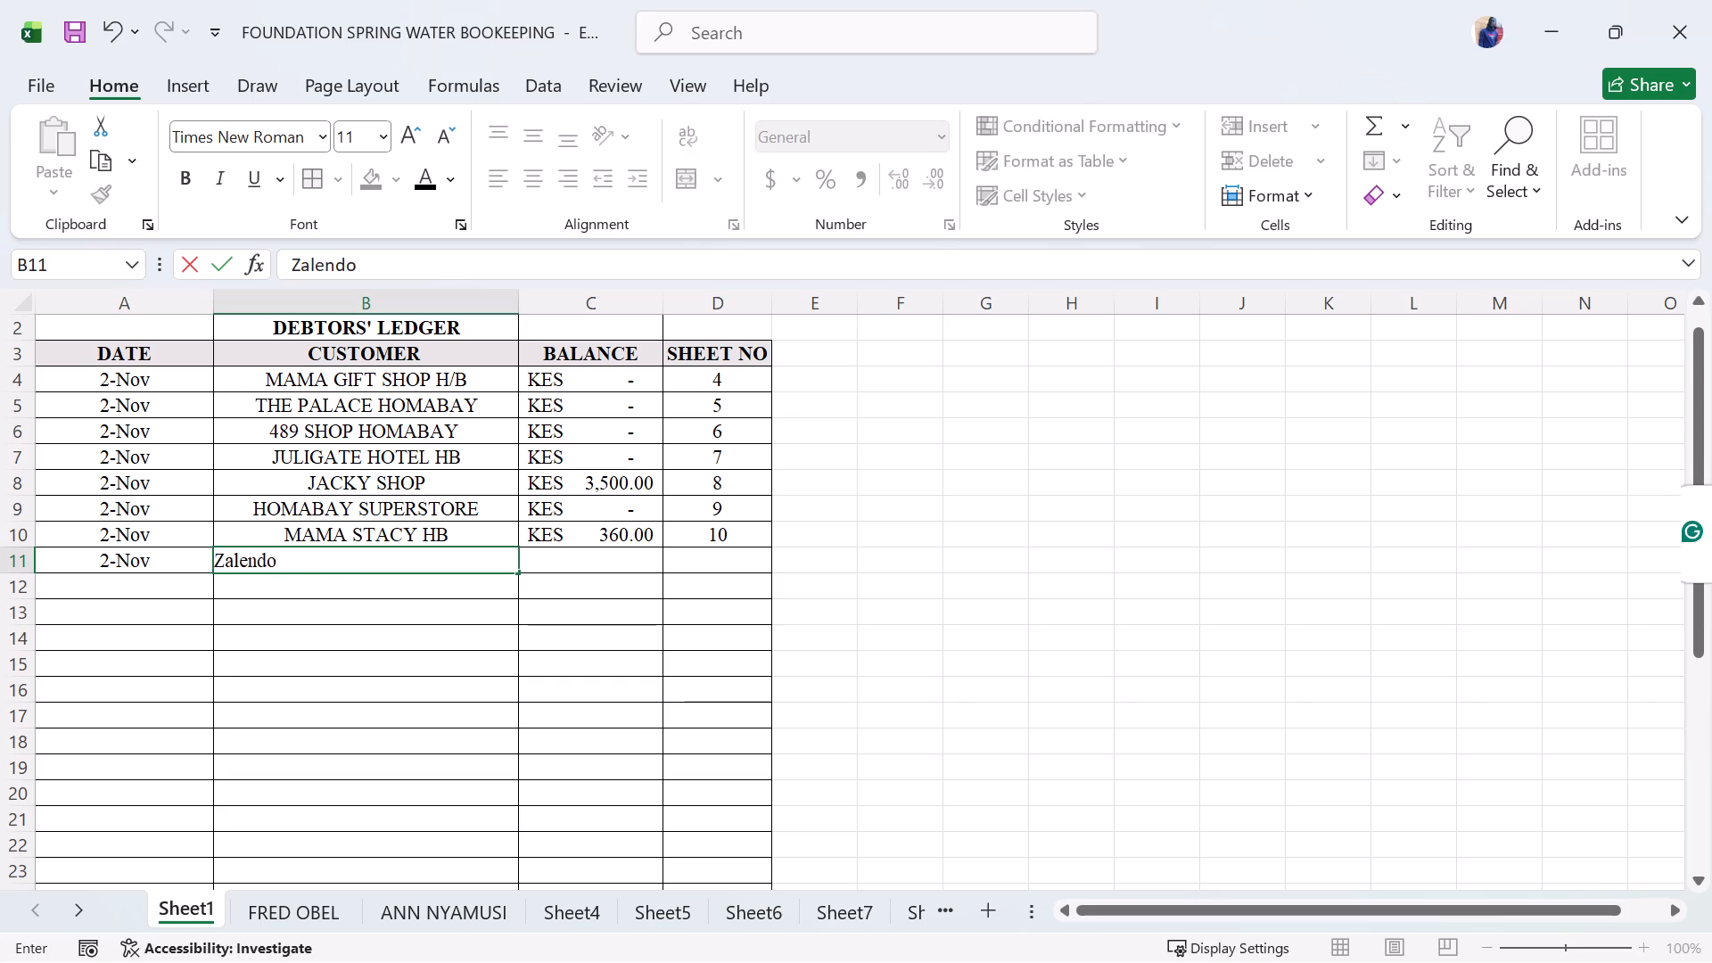
pyautogui.press('BackSpace')
pyautogui.press('BackSpace')
pyautogui.press('BackSpace')
pyautogui.press('BackSpace')
pyautogui.press('BackSpace')
pyautogui.write('ALENDO SUE')
pyautogui.press('BackSpace')
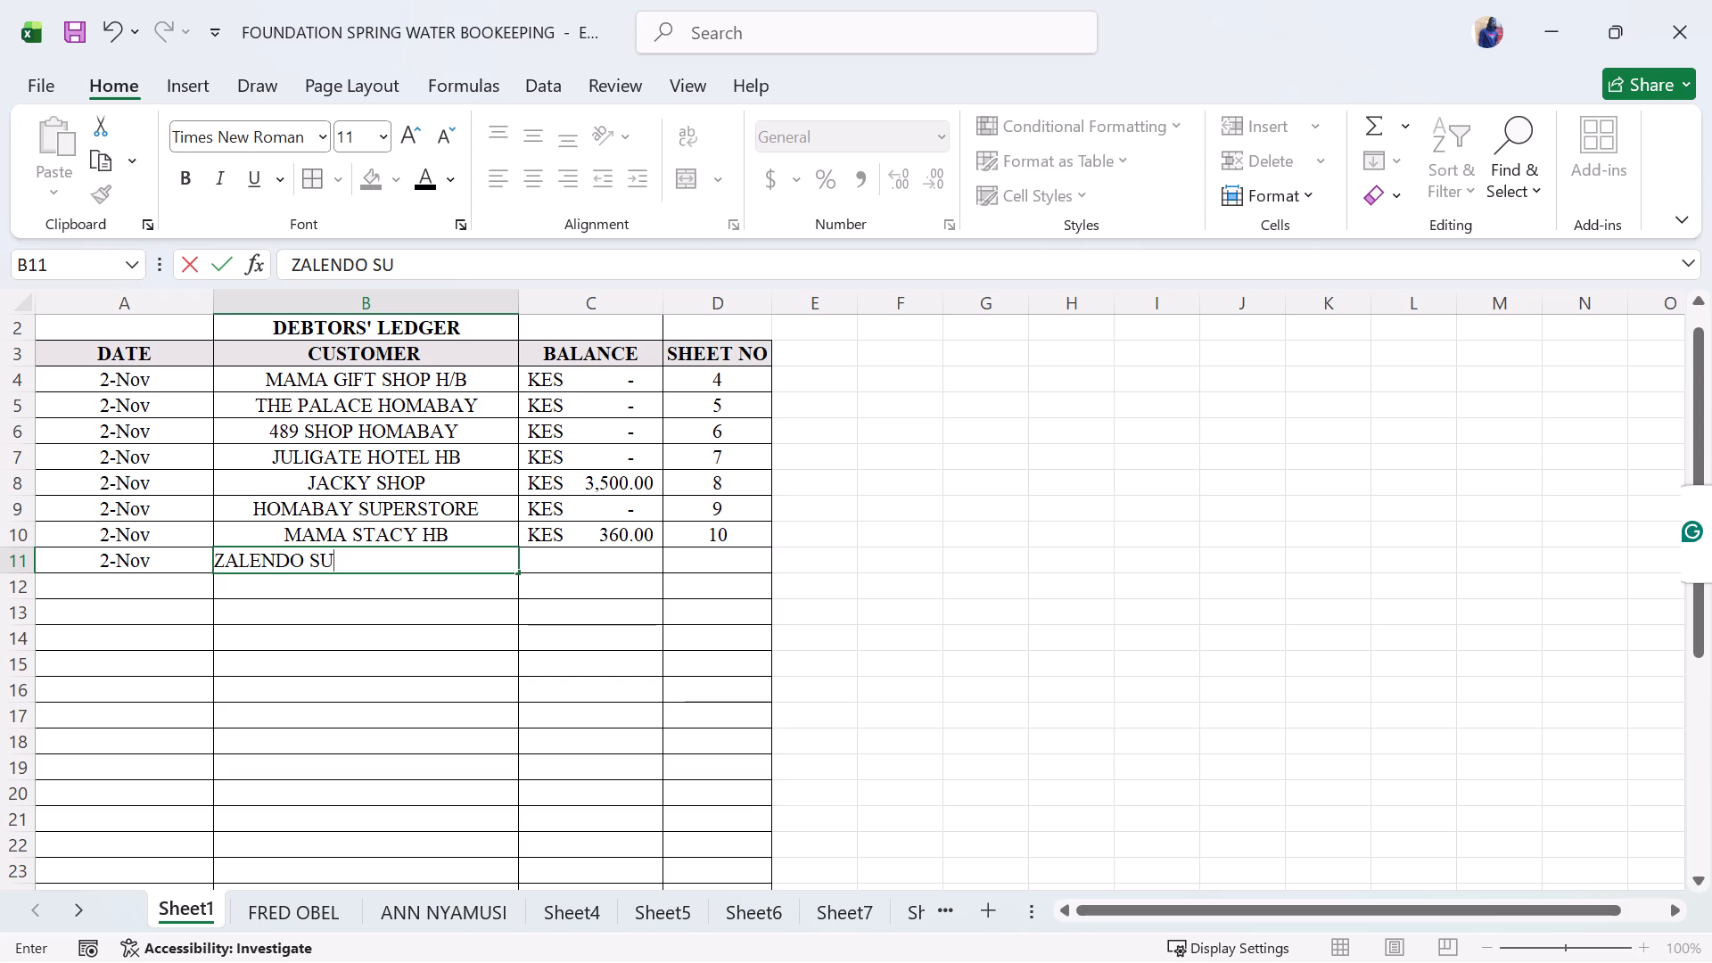
pyautogui.write('PERMARKET')
pyautogui.press('space')
pyautogui.press('BackSpace')
pyautogui.press('BackSpace')
pyautogui.press('k')
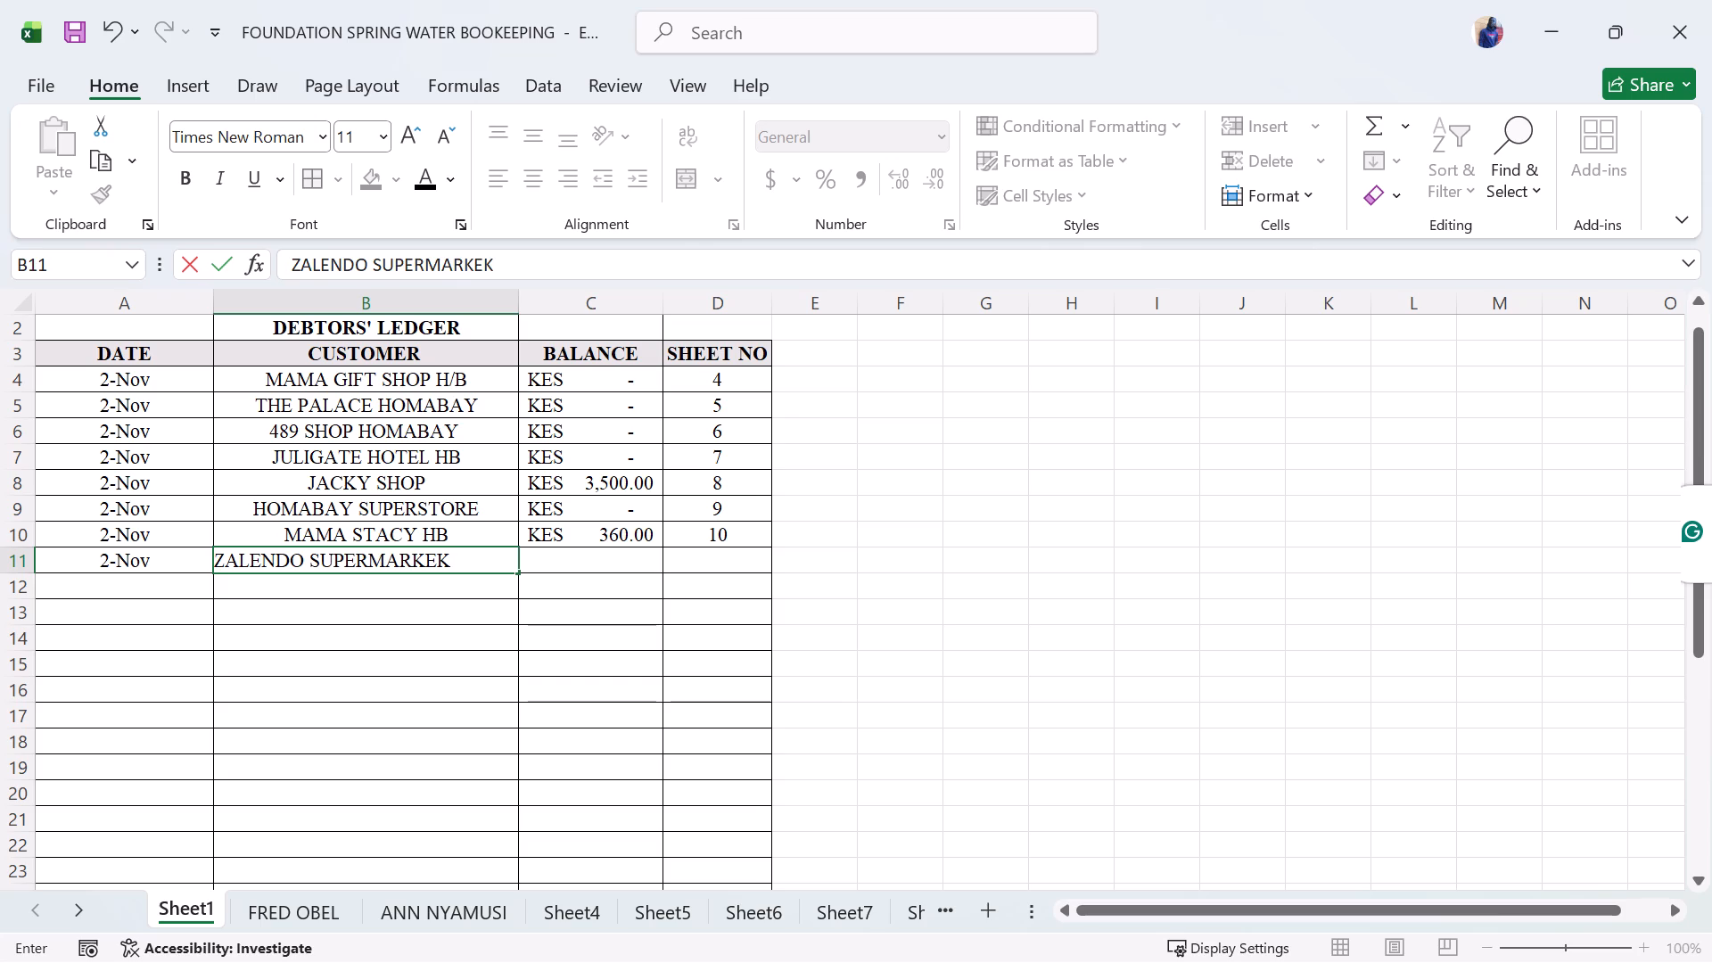
pyautogui.press('BackSpace')
pyautogui.press('BackSpace')
pyautogui.write('ET RODUI')
pyautogui.press('BackSpace')
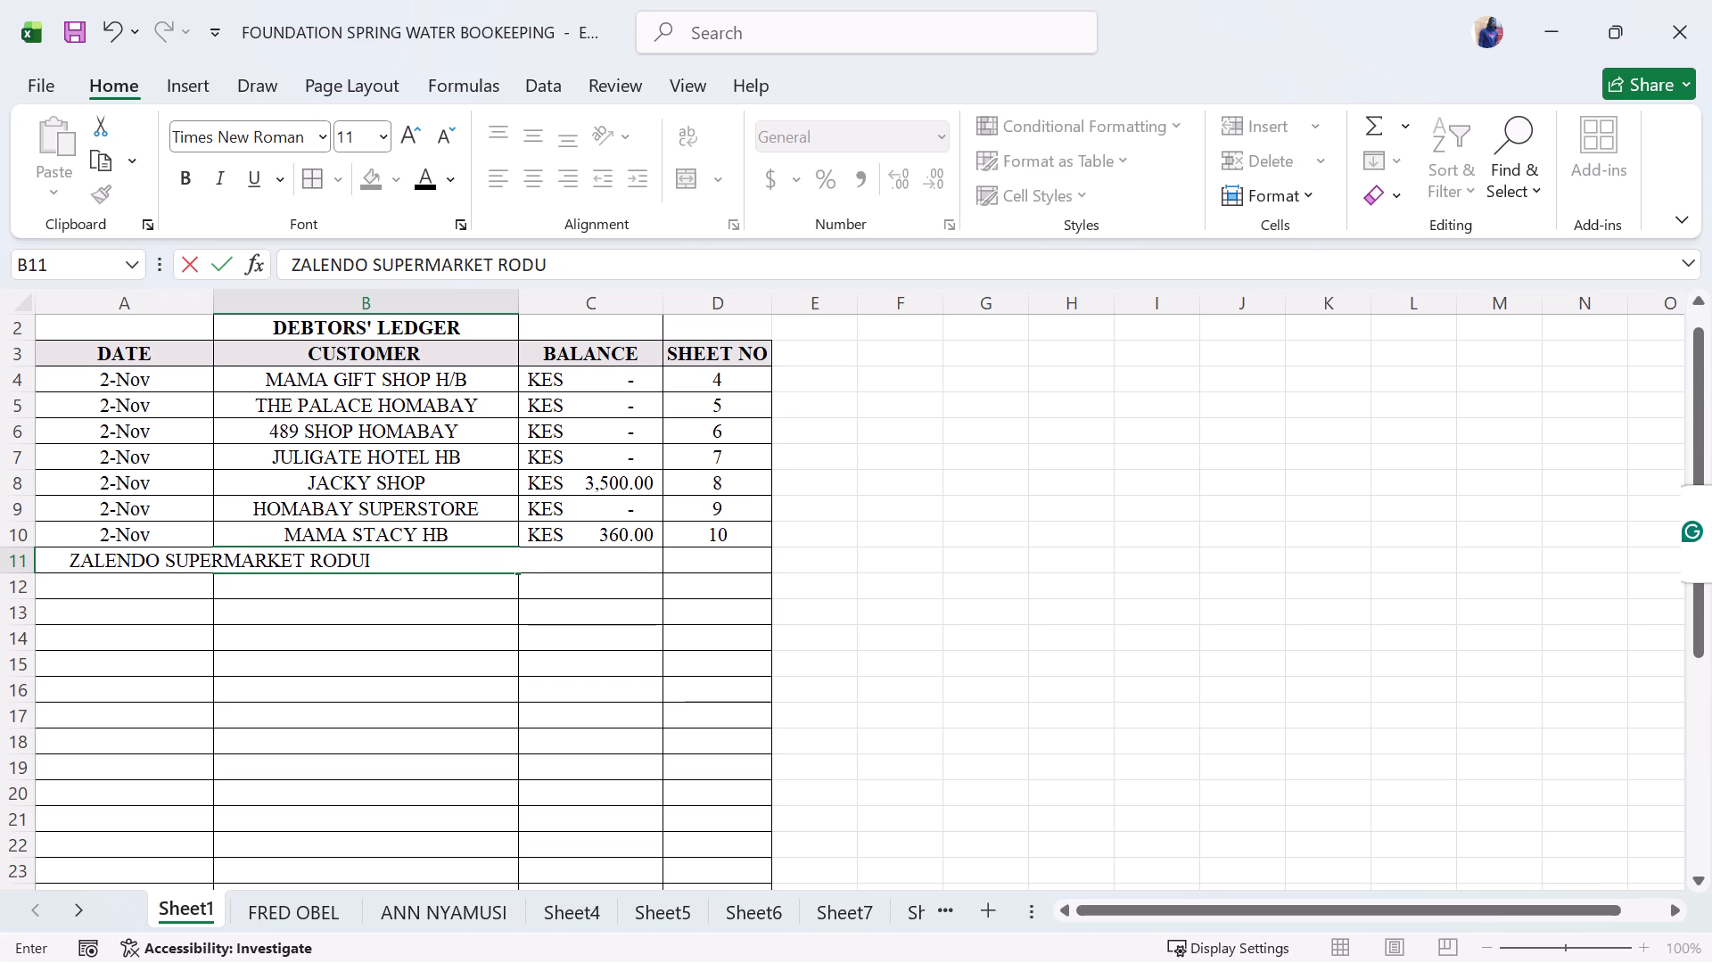
pyautogui.press('BackSpace')
pyautogui.press('i')
pyautogui.click(550, 563)
pyautogui.click(521, 309)
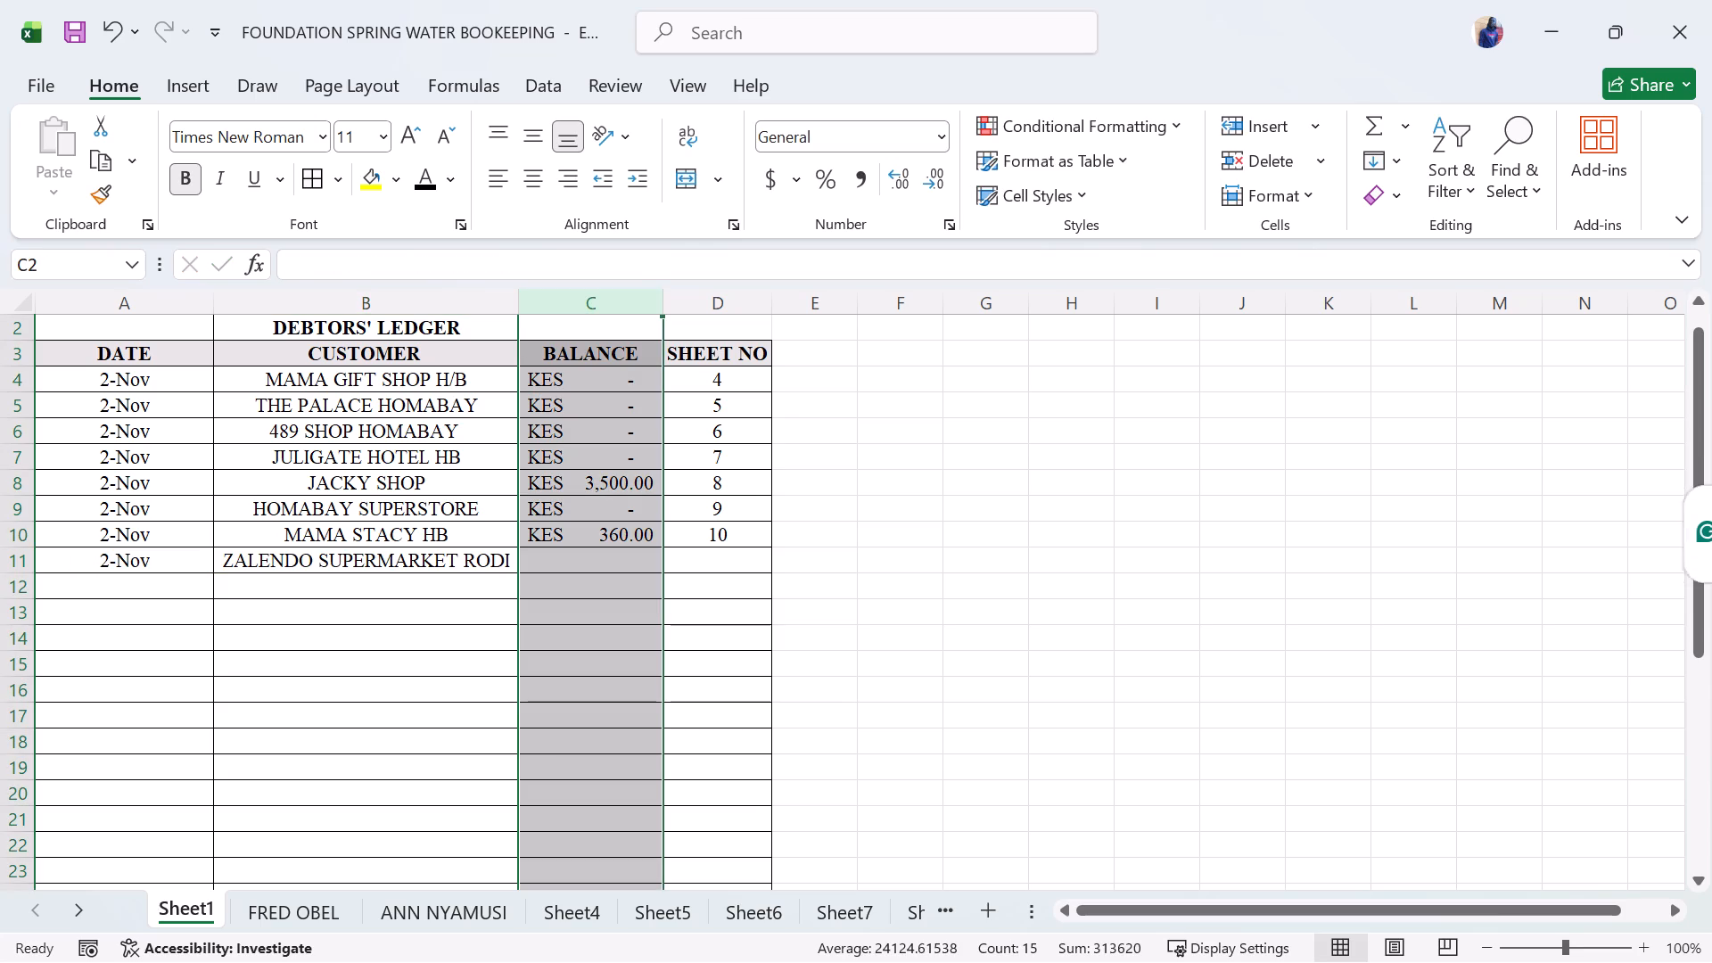
# Select the BALANCE cell C11 in the Zalendo Supermarket Rodi row of the Debtors' Ledger.
pyautogui.click(598, 572)
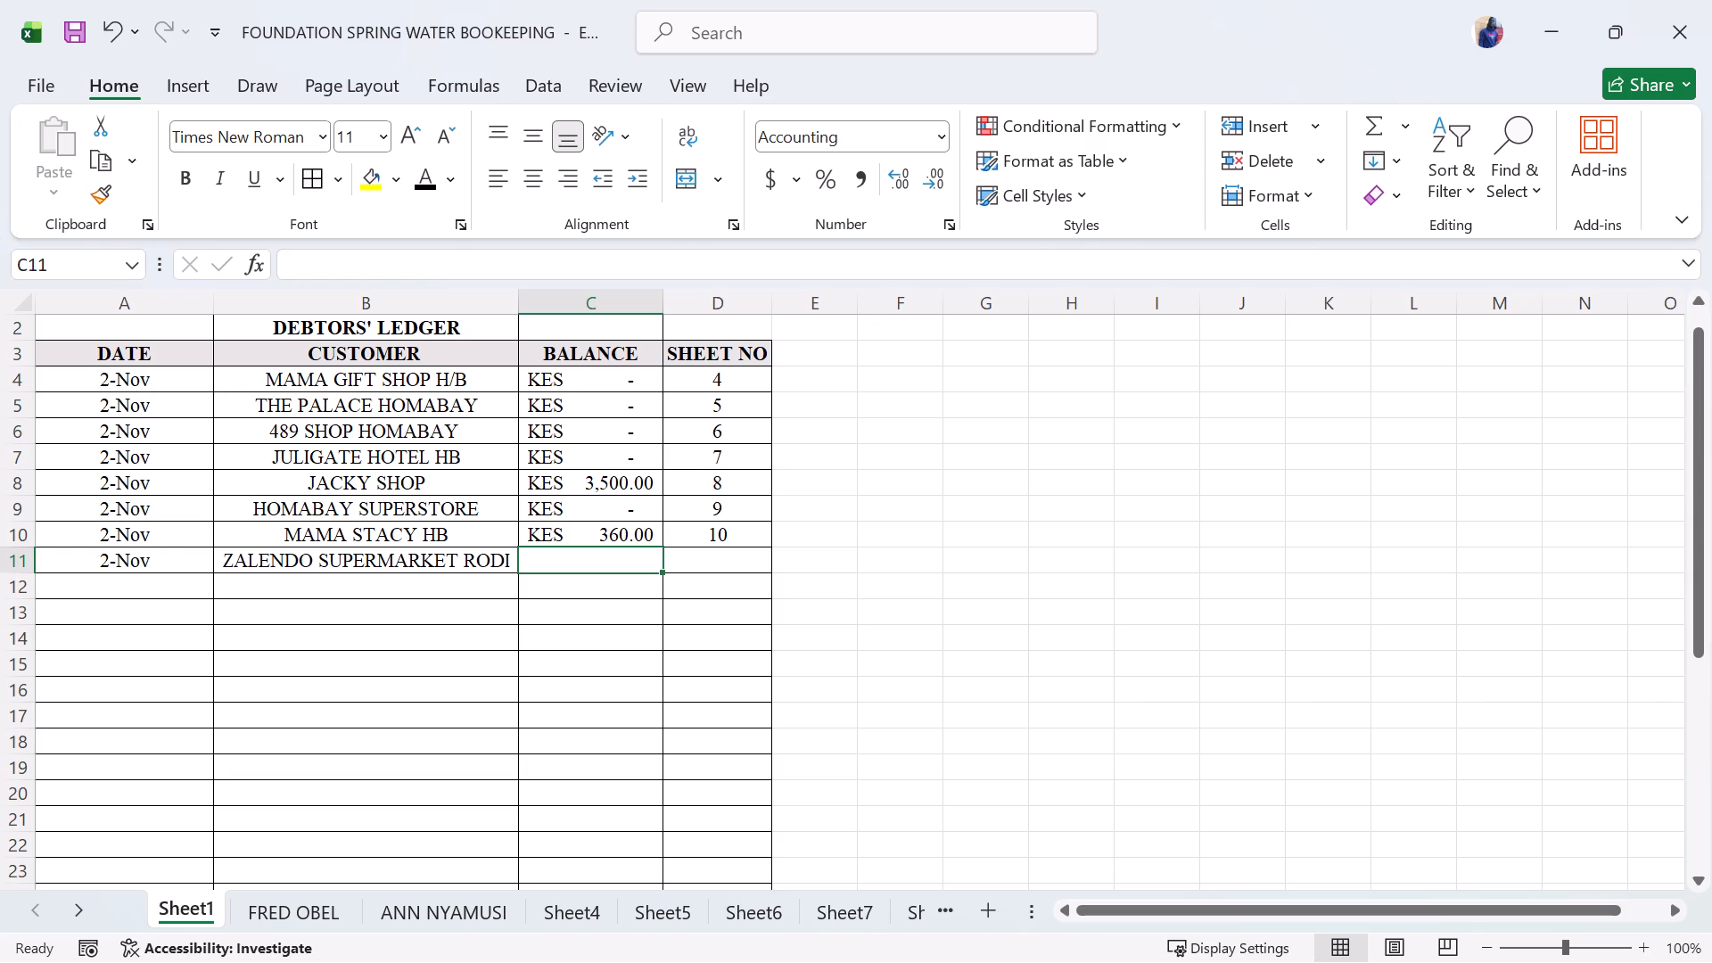
pyautogui.click(595, 571)
pyautogui.click(592, 550)
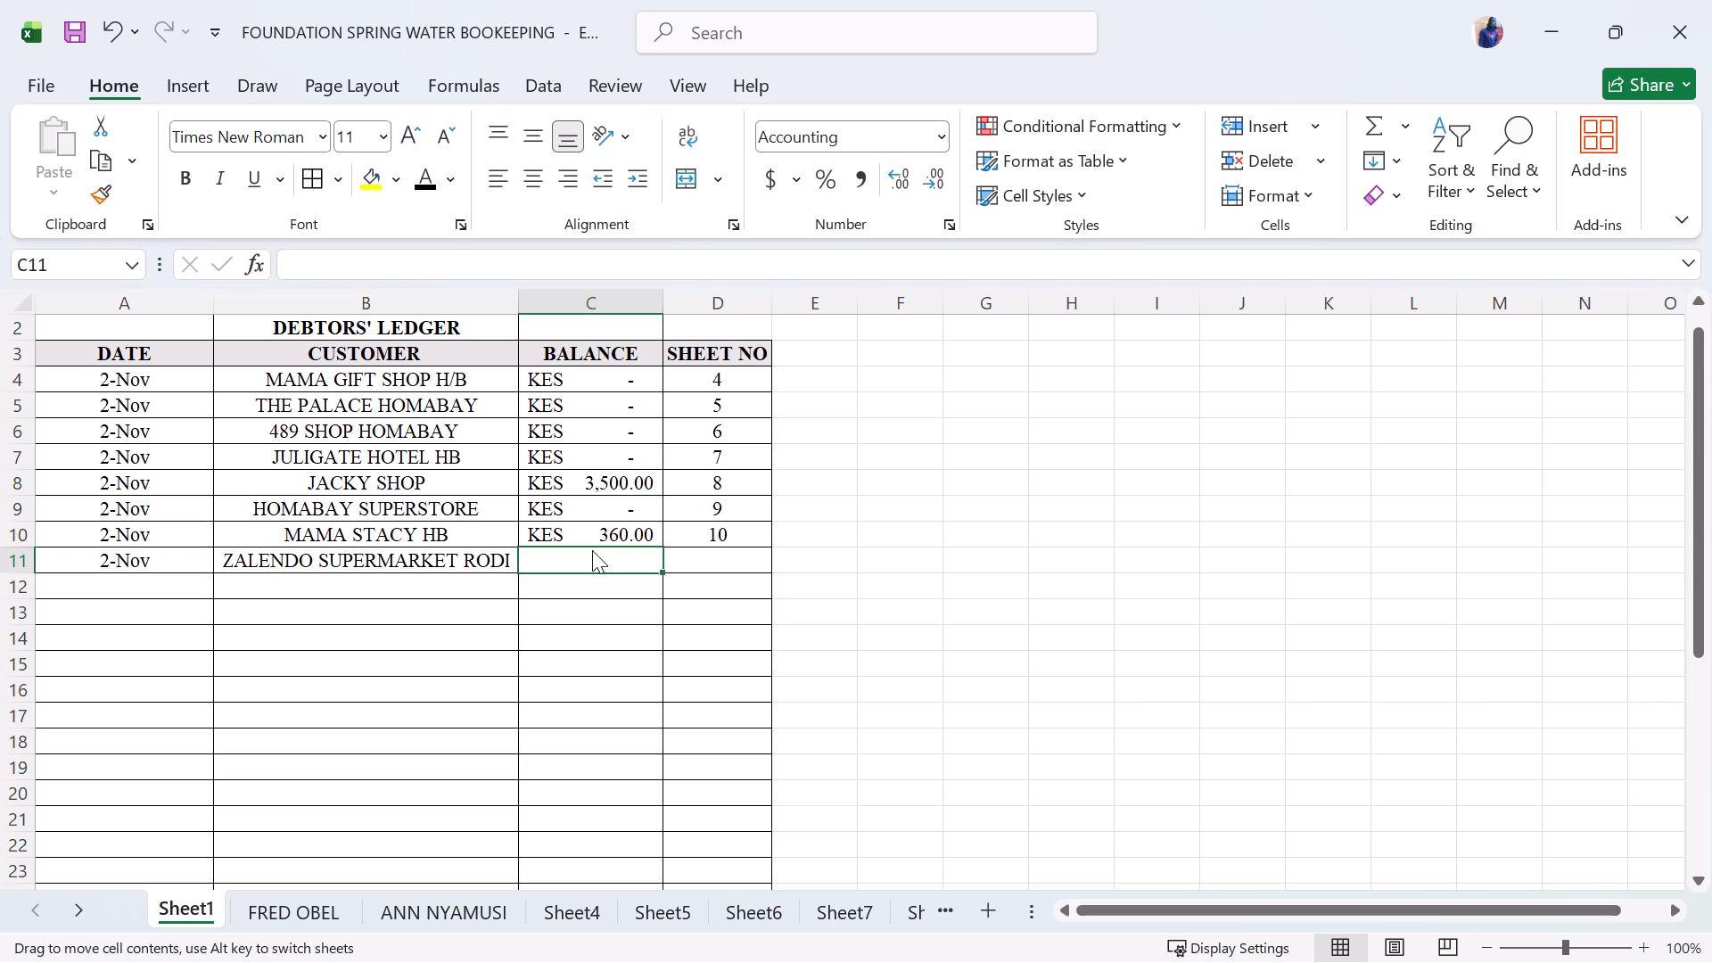
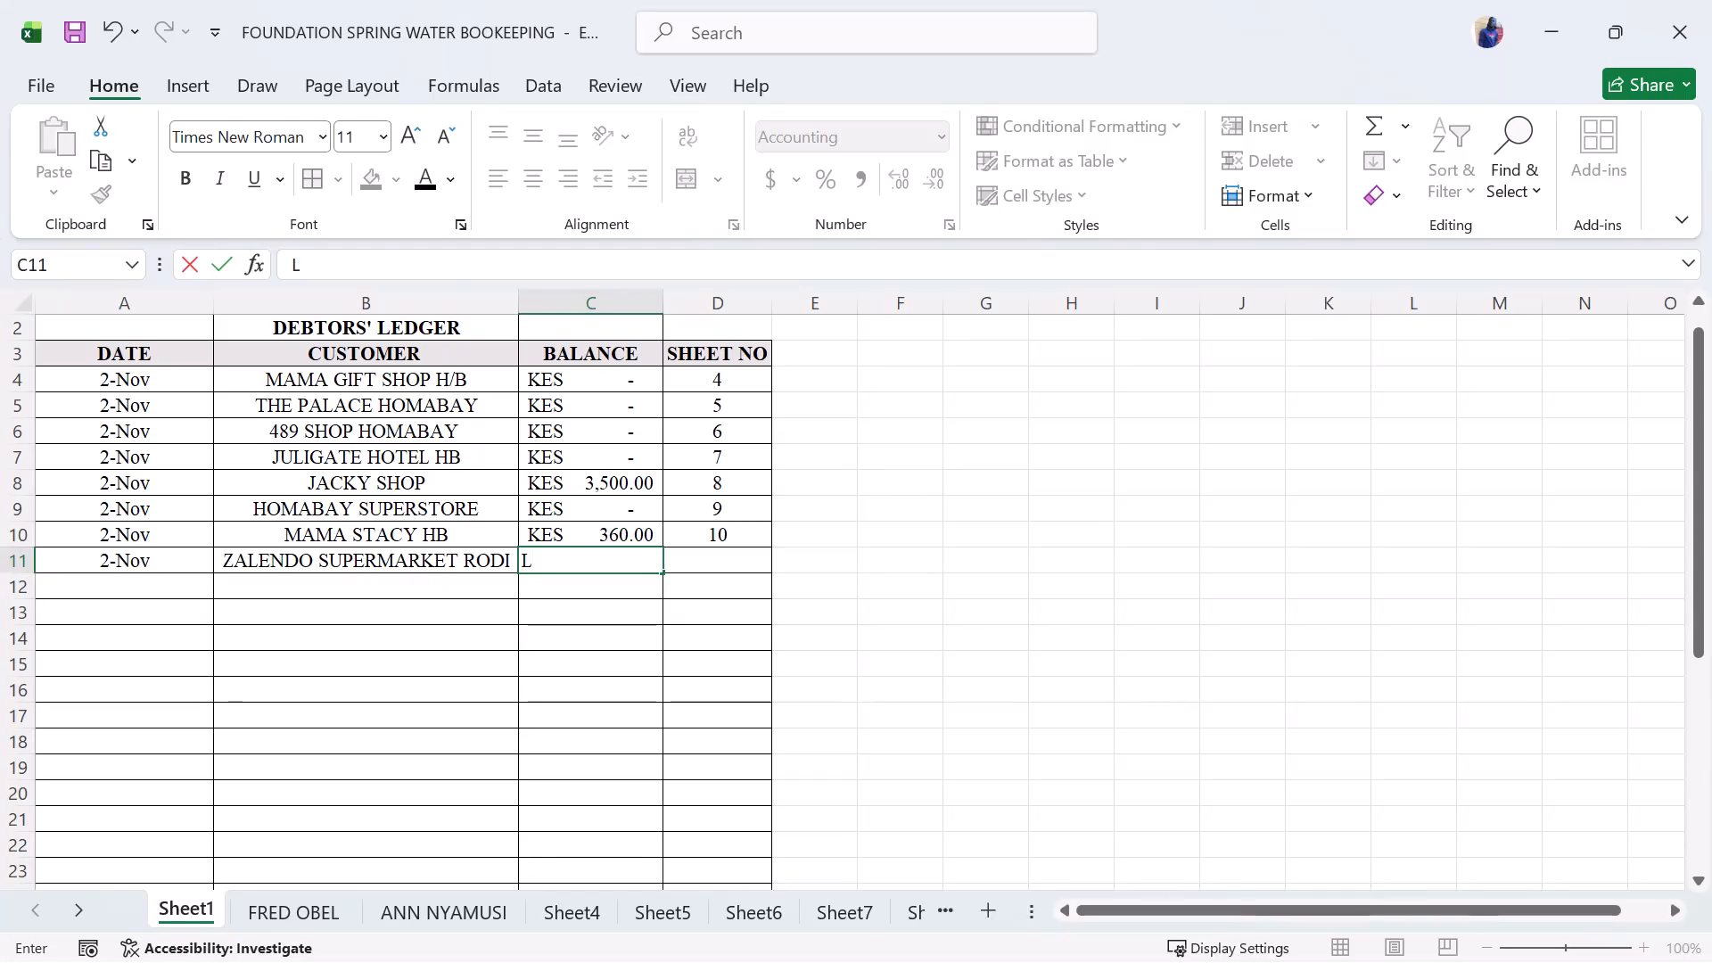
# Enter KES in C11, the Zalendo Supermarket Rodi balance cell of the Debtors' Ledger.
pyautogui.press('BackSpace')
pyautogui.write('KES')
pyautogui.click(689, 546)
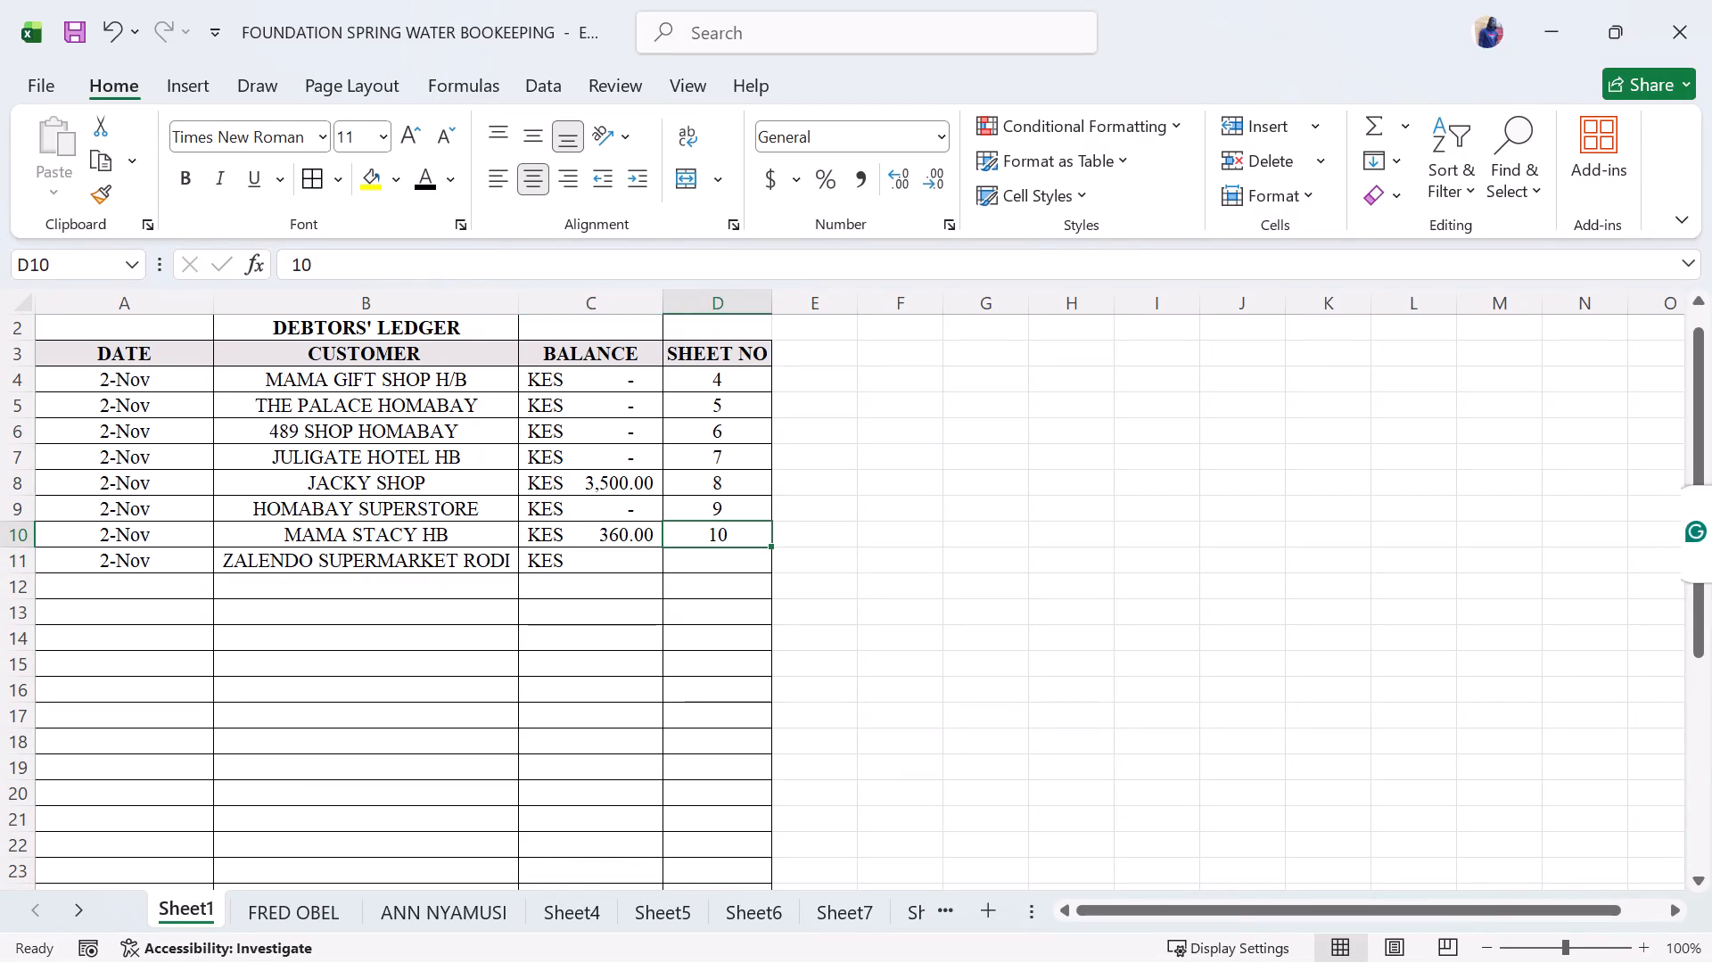
# Link balance cell C11 of the Debtors' Ledger to the Zalendo Supermarket Rodi balance with the formula =Sheet12!F9.
pyautogui.click(625, 563)
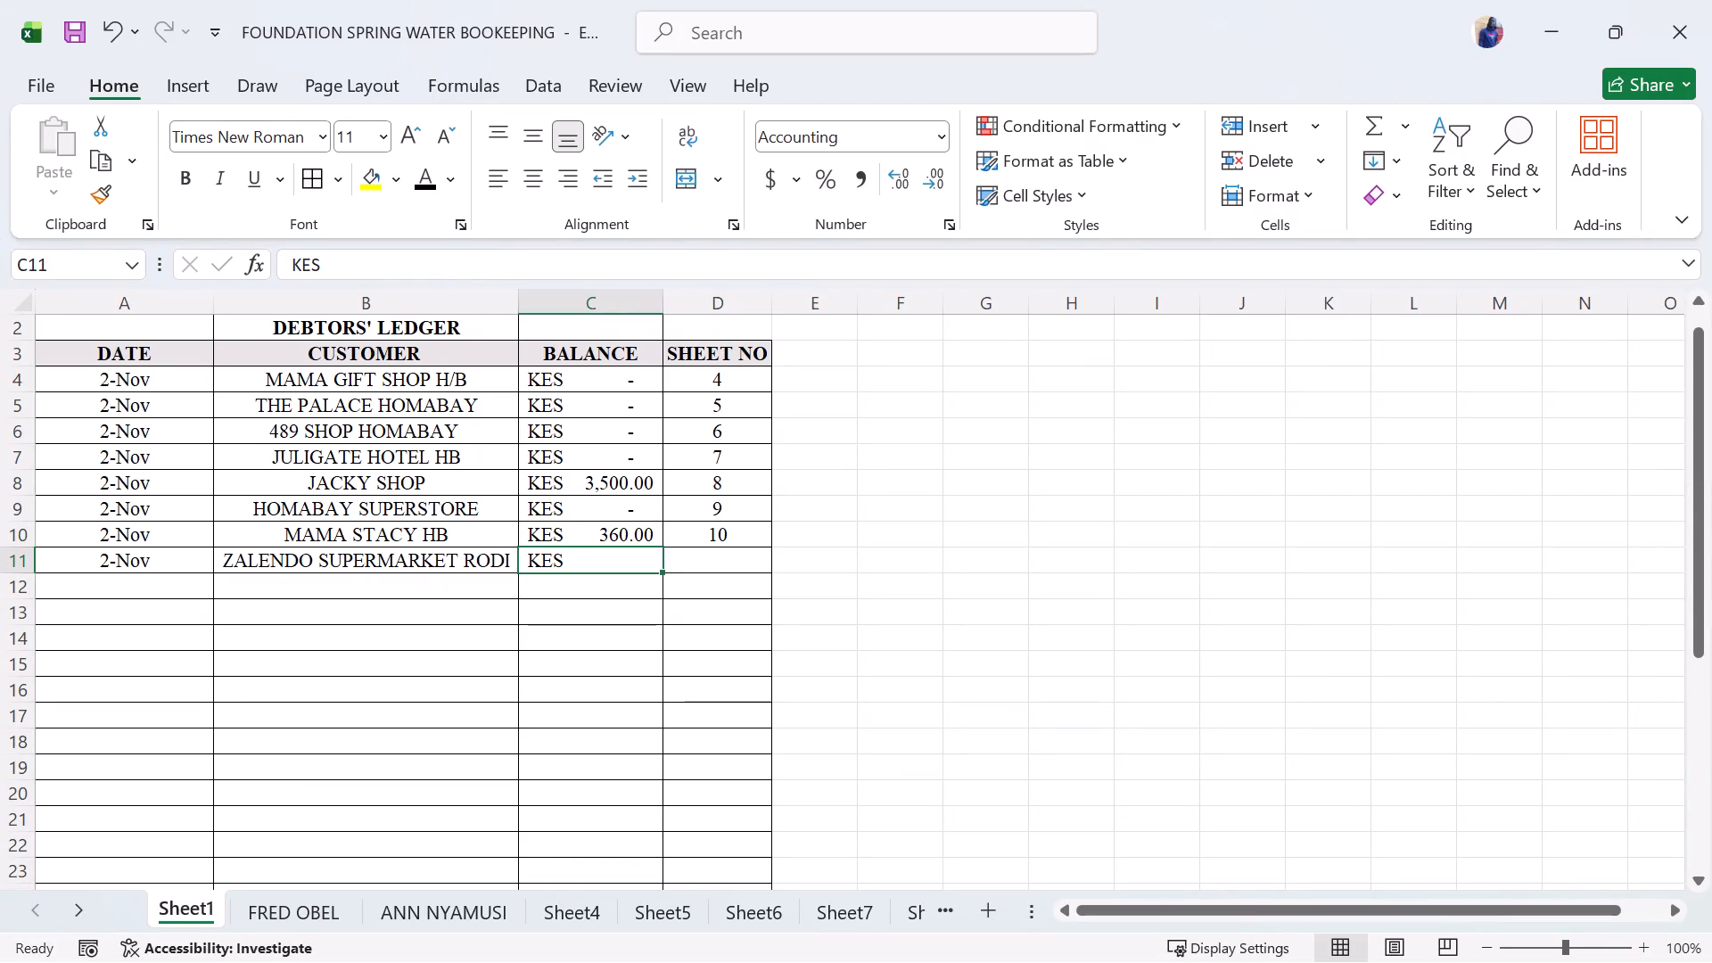
pyautogui.press('=')
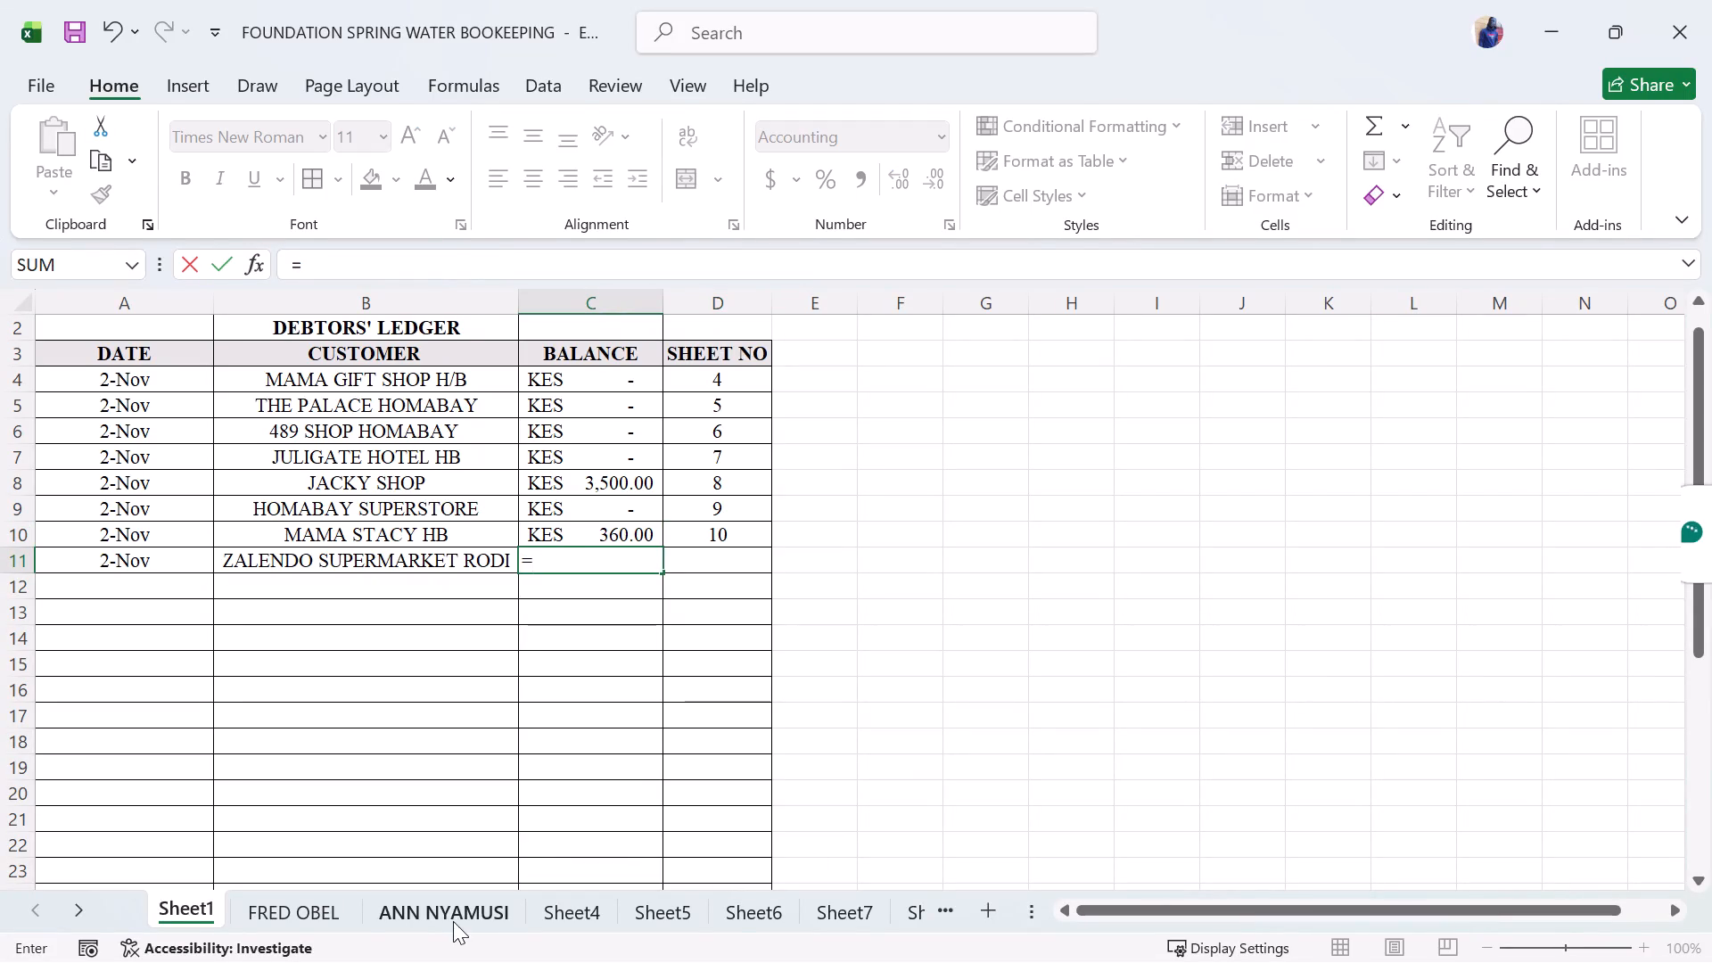
pyautogui.click(818, 902)
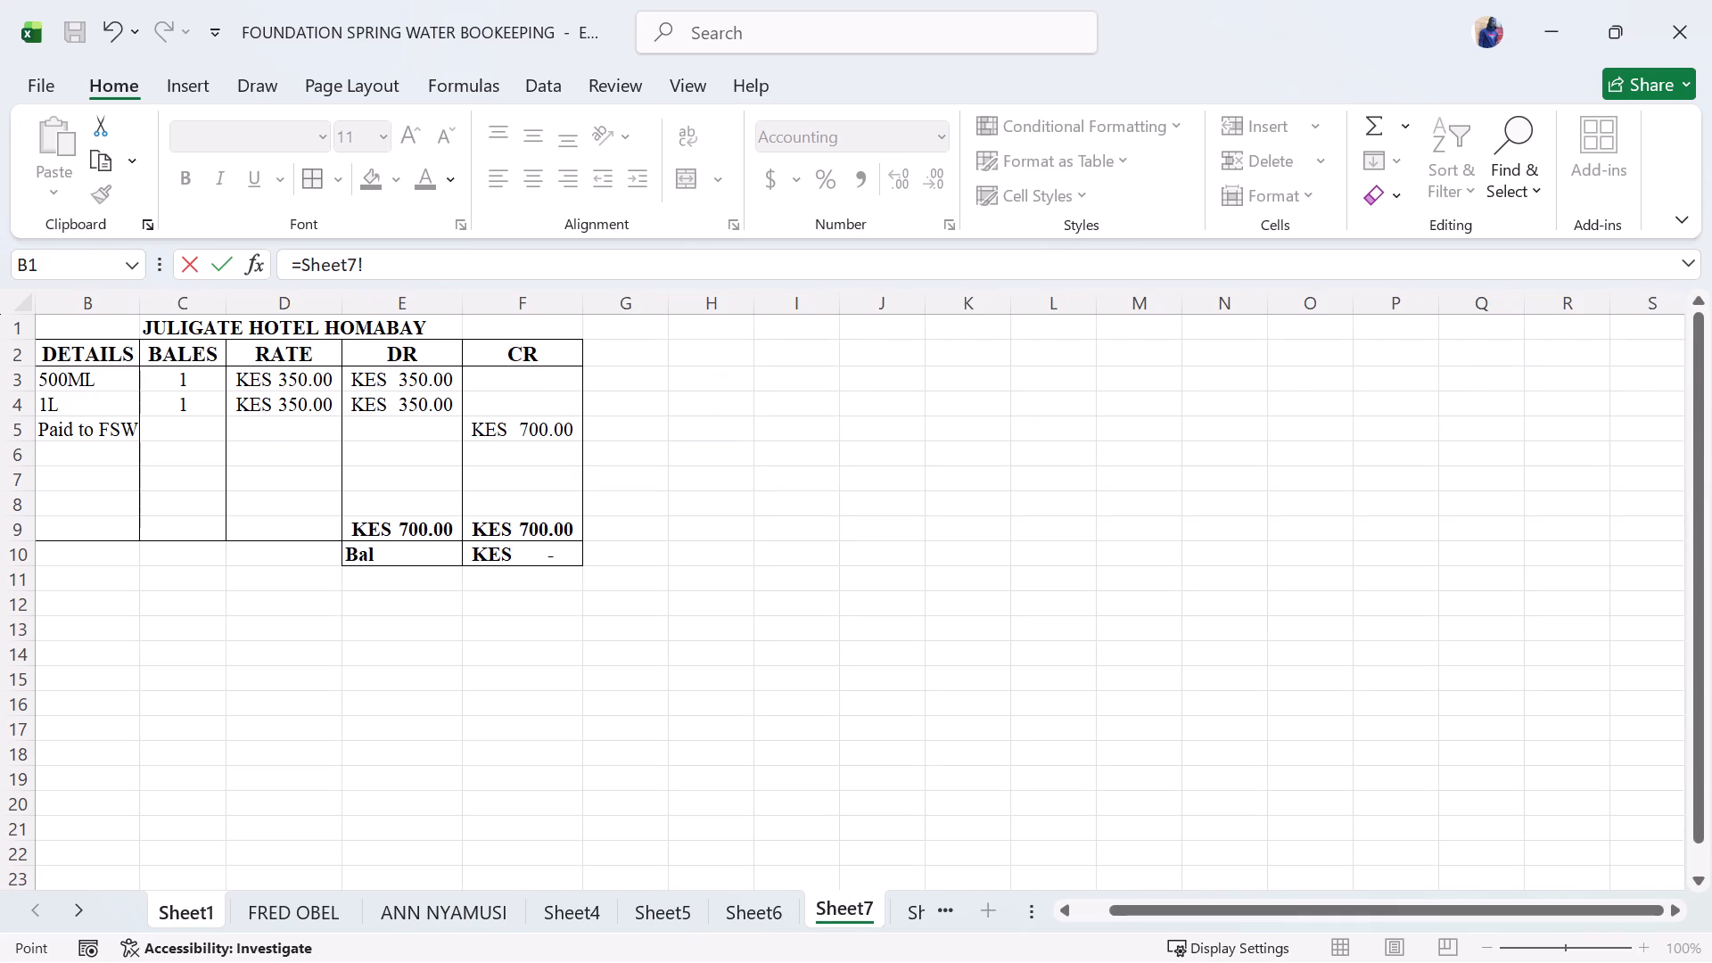
pyautogui.click(906, 904)
pyautogui.click(906, 904)
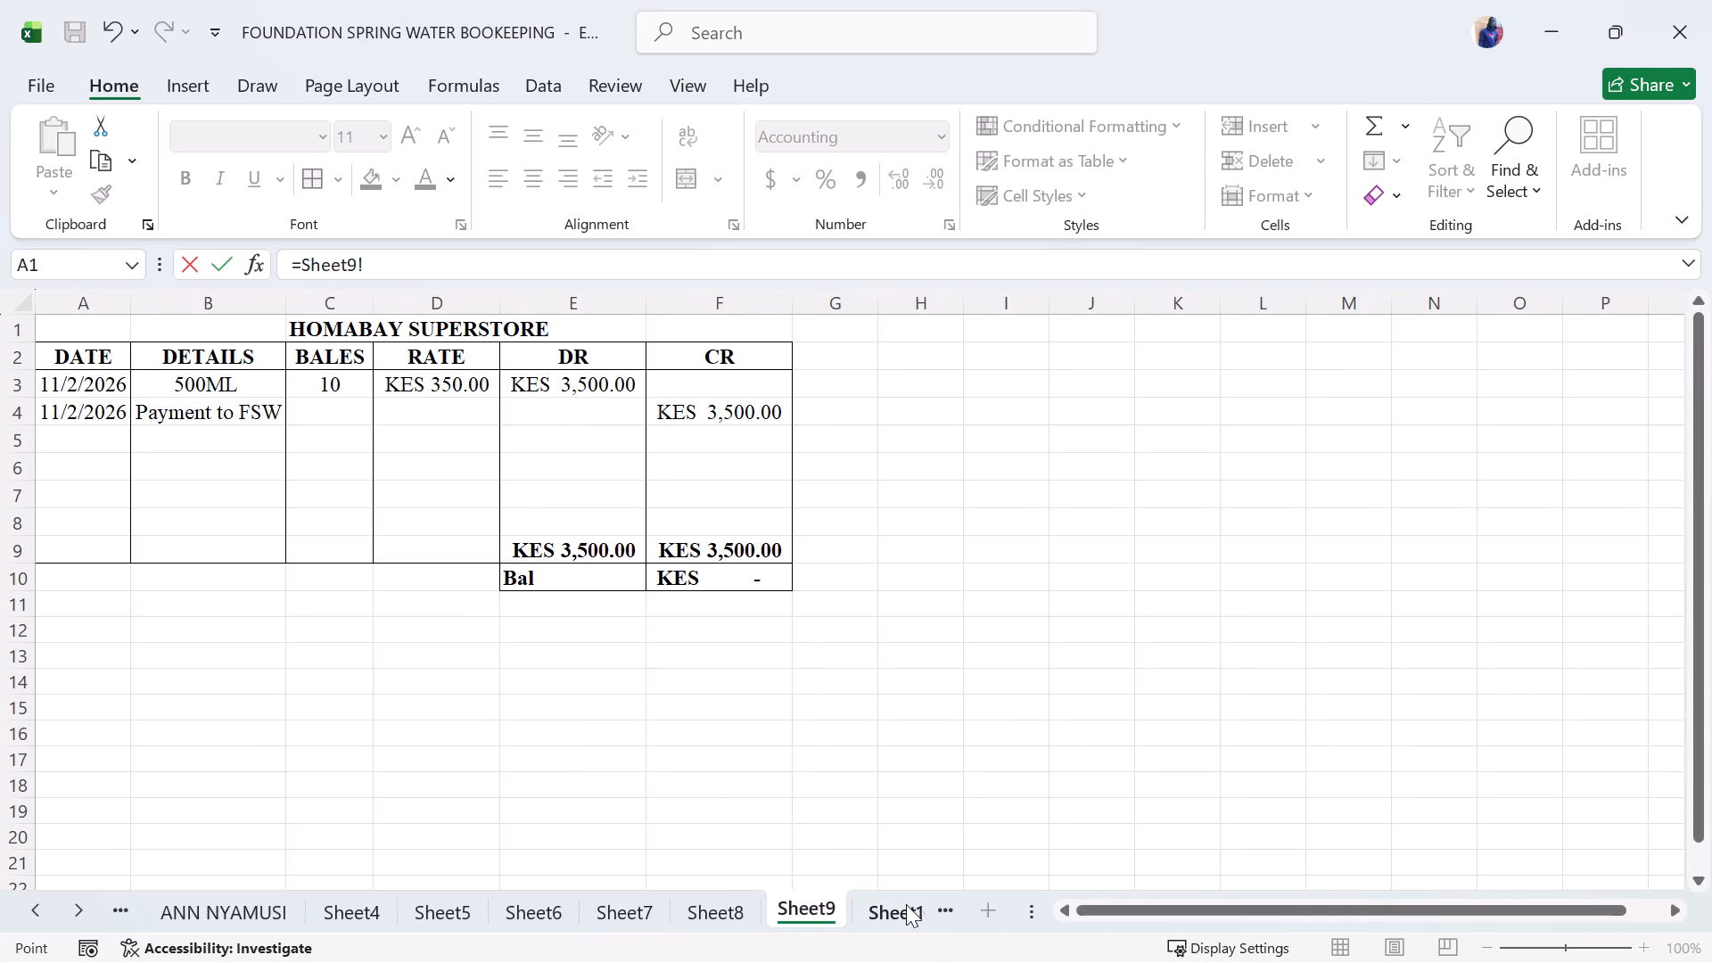
pyautogui.click(906, 904)
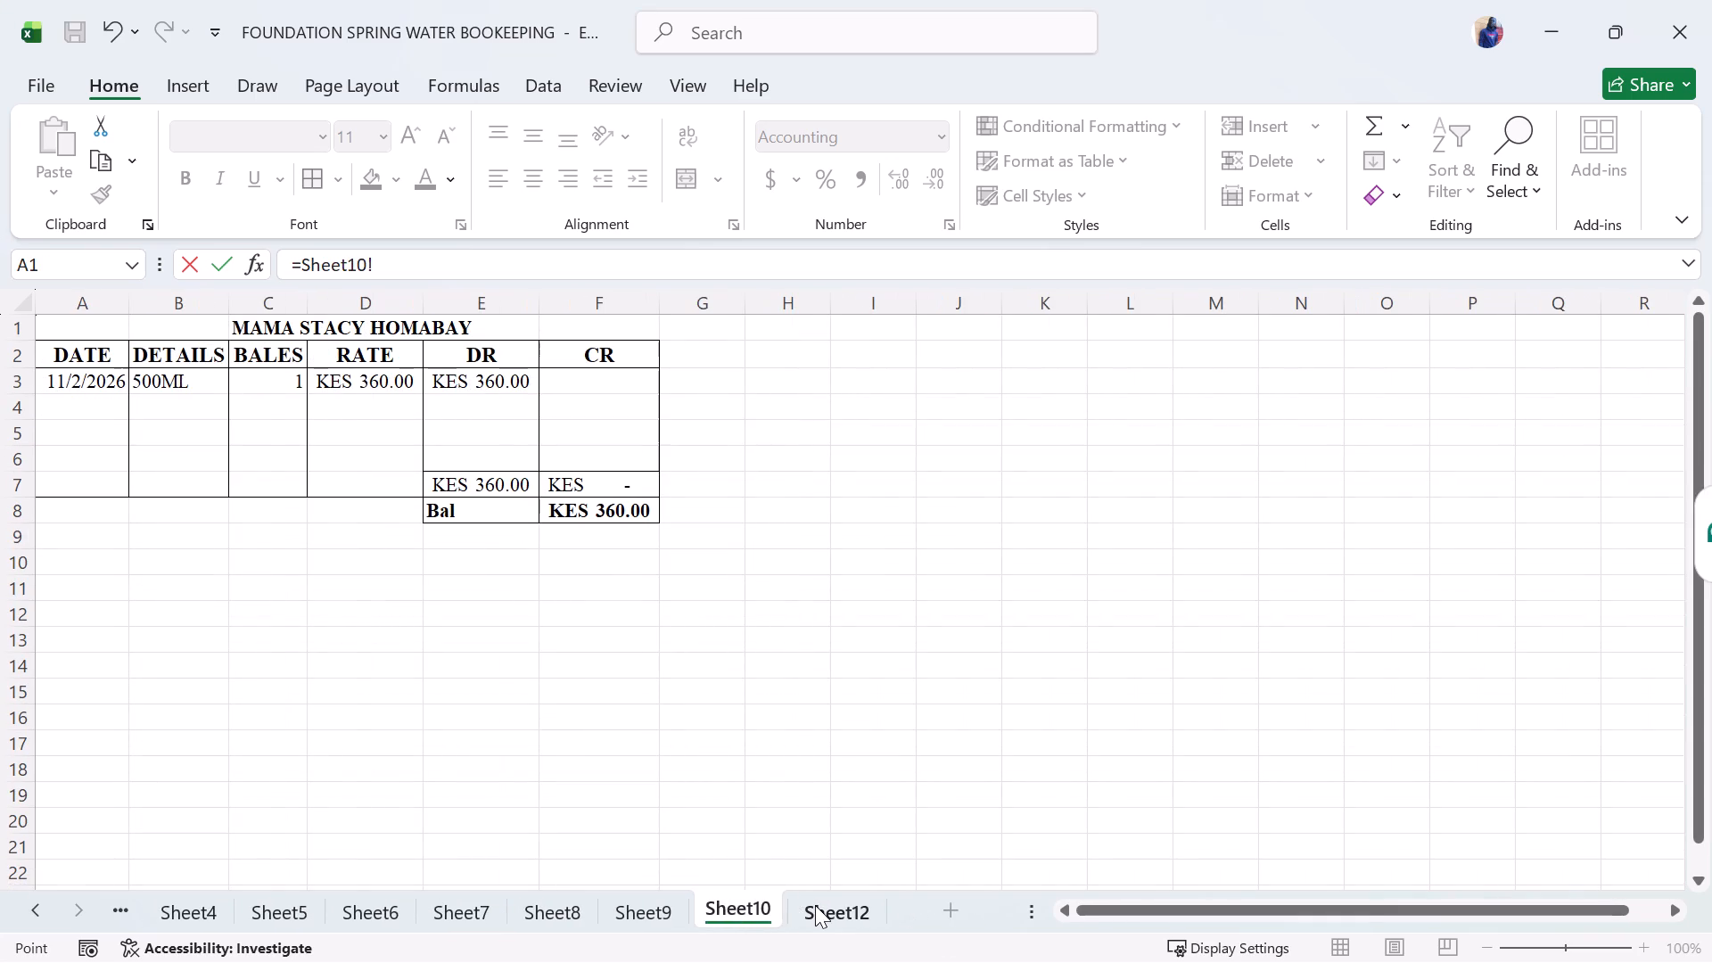
pyautogui.click(815, 905)
pyautogui.click(692, 535)
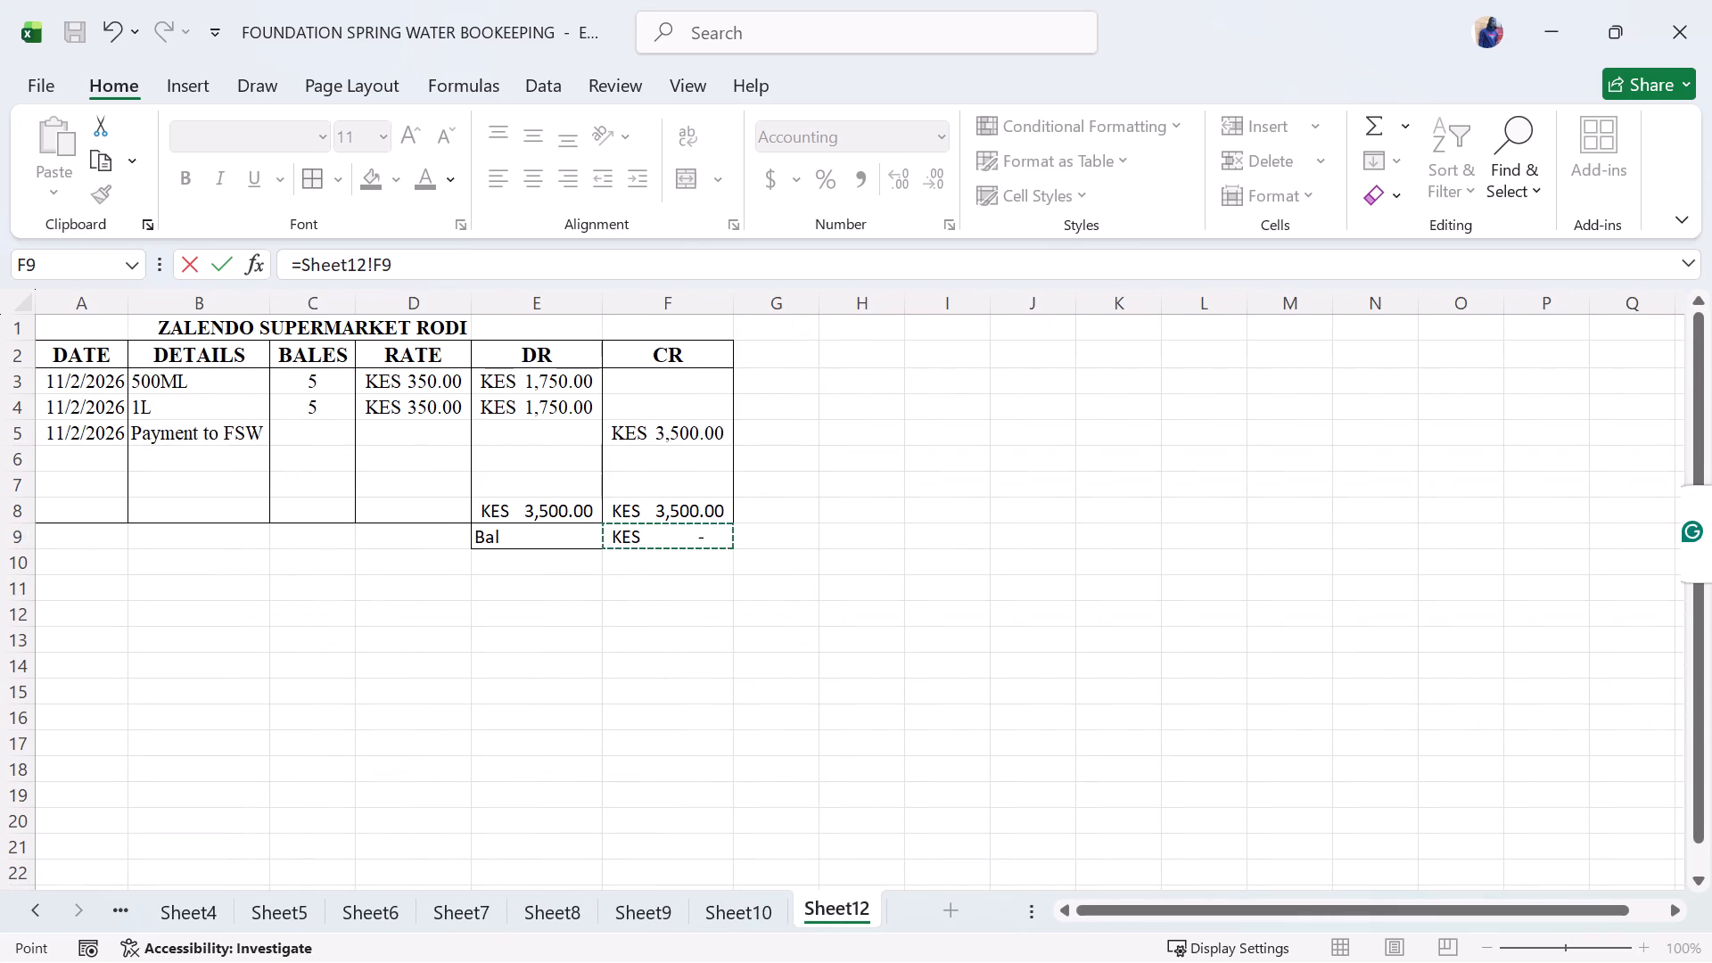
pyautogui.press('Return')
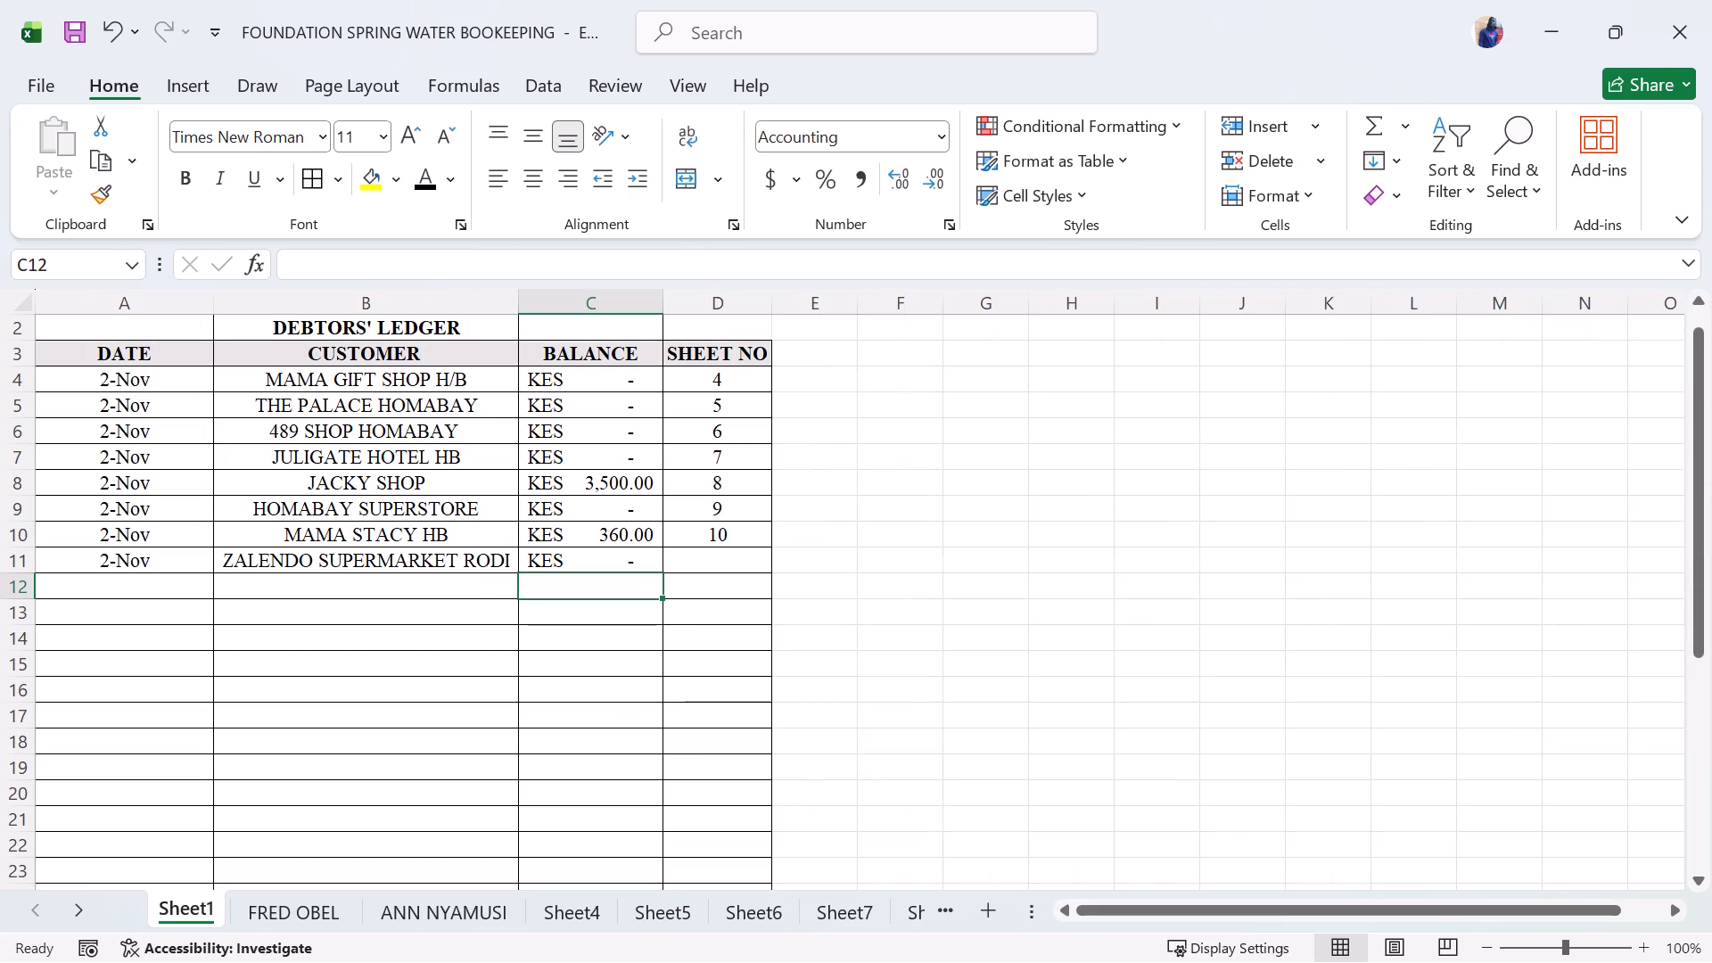
# Go from the ledger's empty SHEET NO cell D11 to the Zalendo Supermarket Rodi account on Sheet12.
pyautogui.click(708, 576)
pyautogui.click(710, 563)
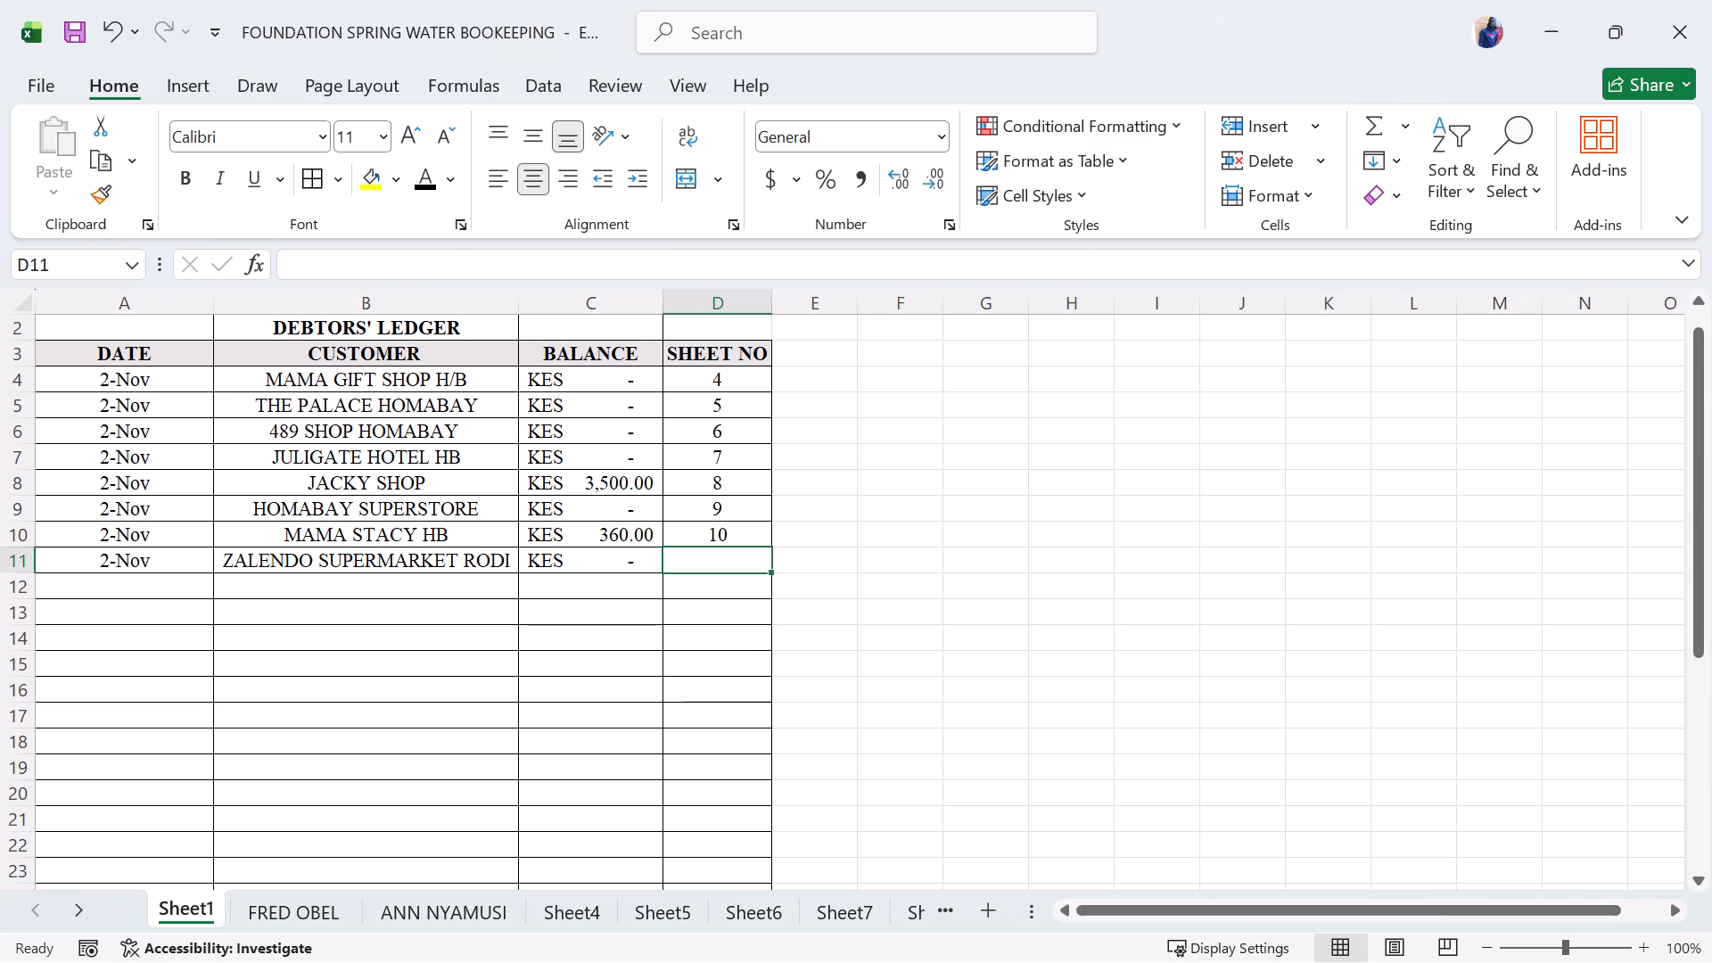
pyautogui.click(839, 919)
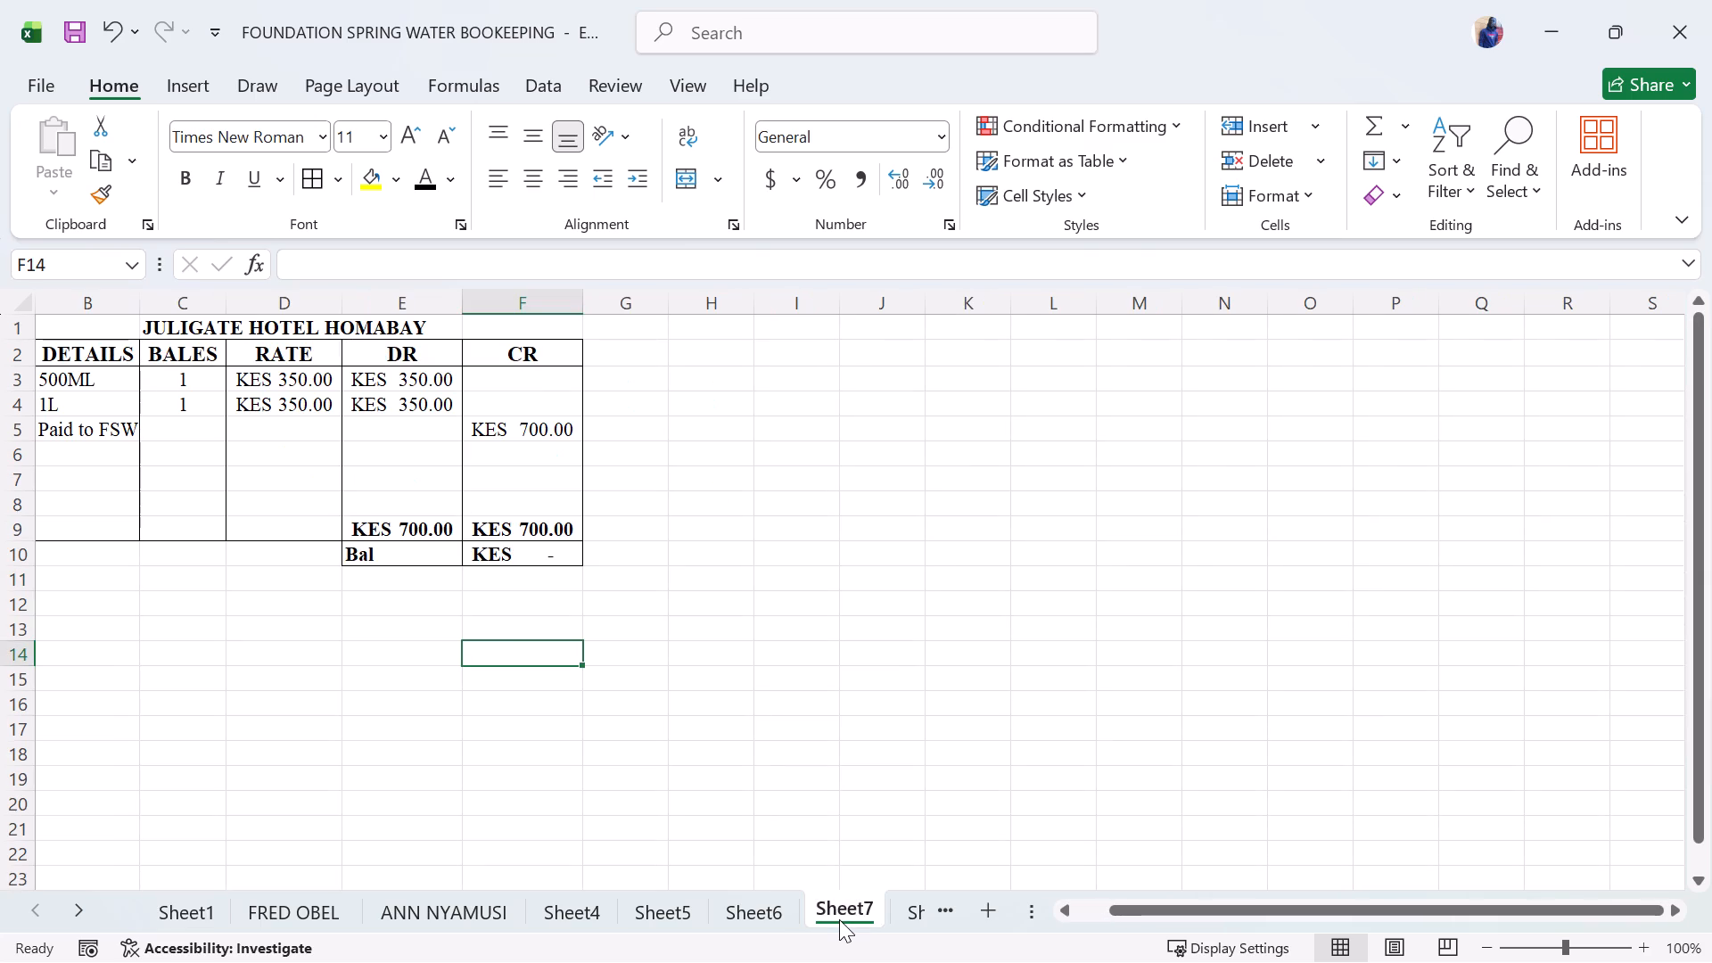
pyautogui.click(900, 914)
pyautogui.click(912, 910)
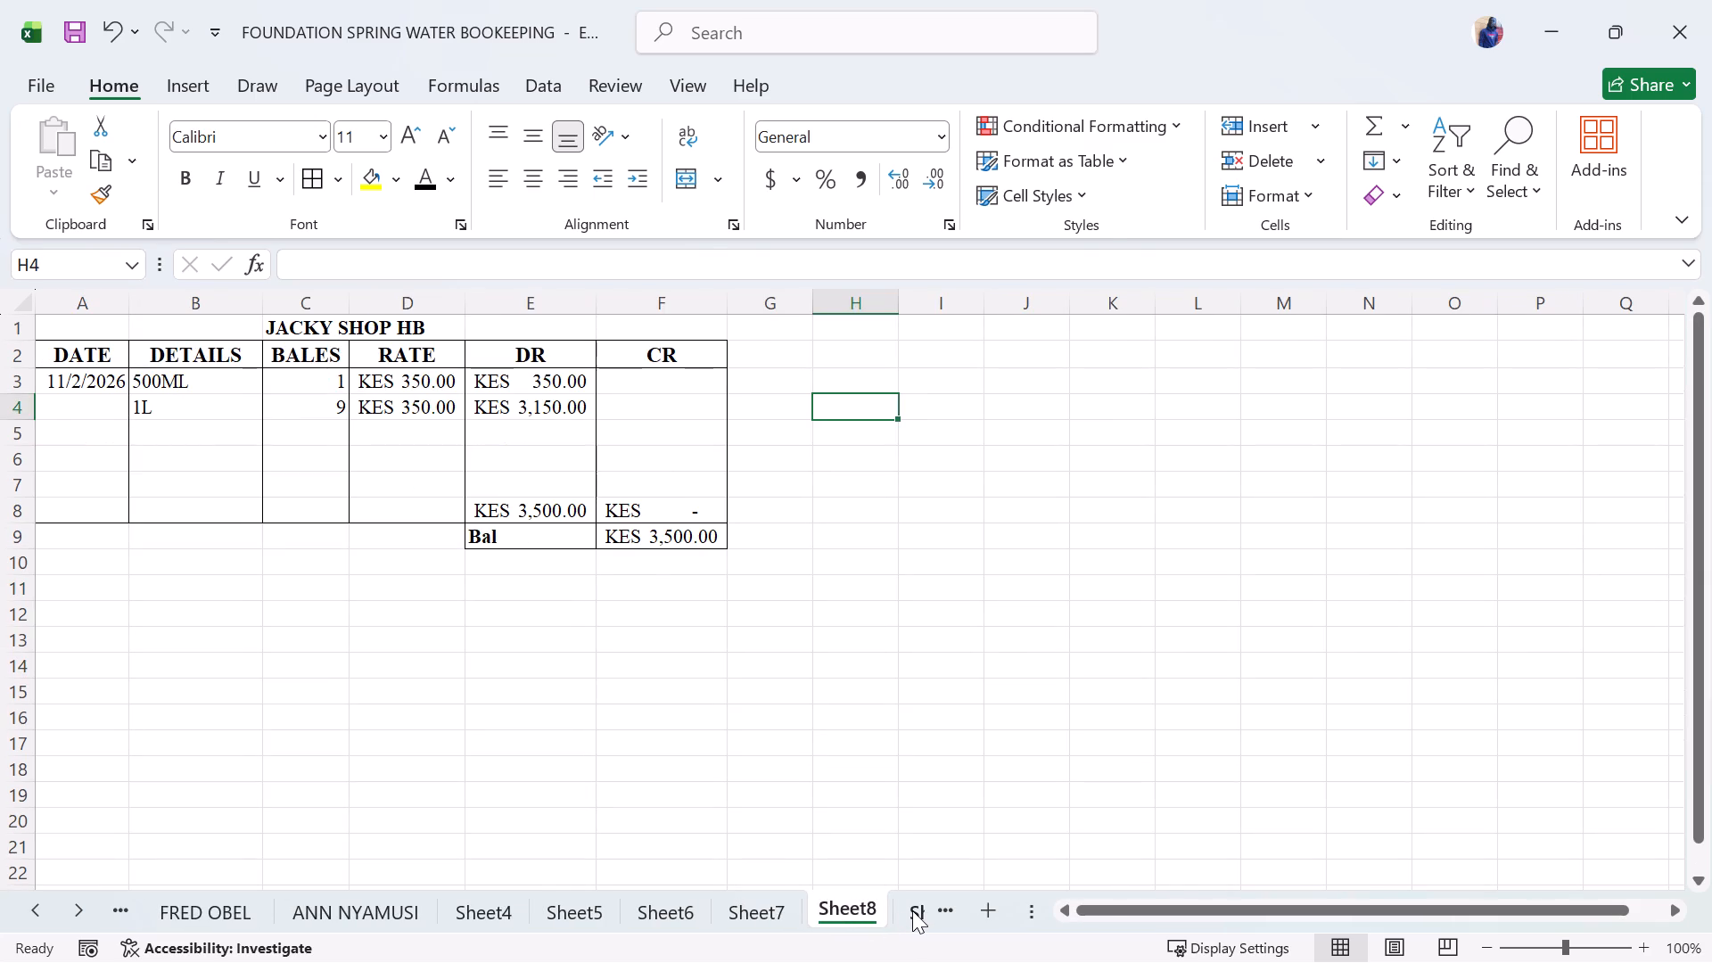
pyautogui.click(912, 910)
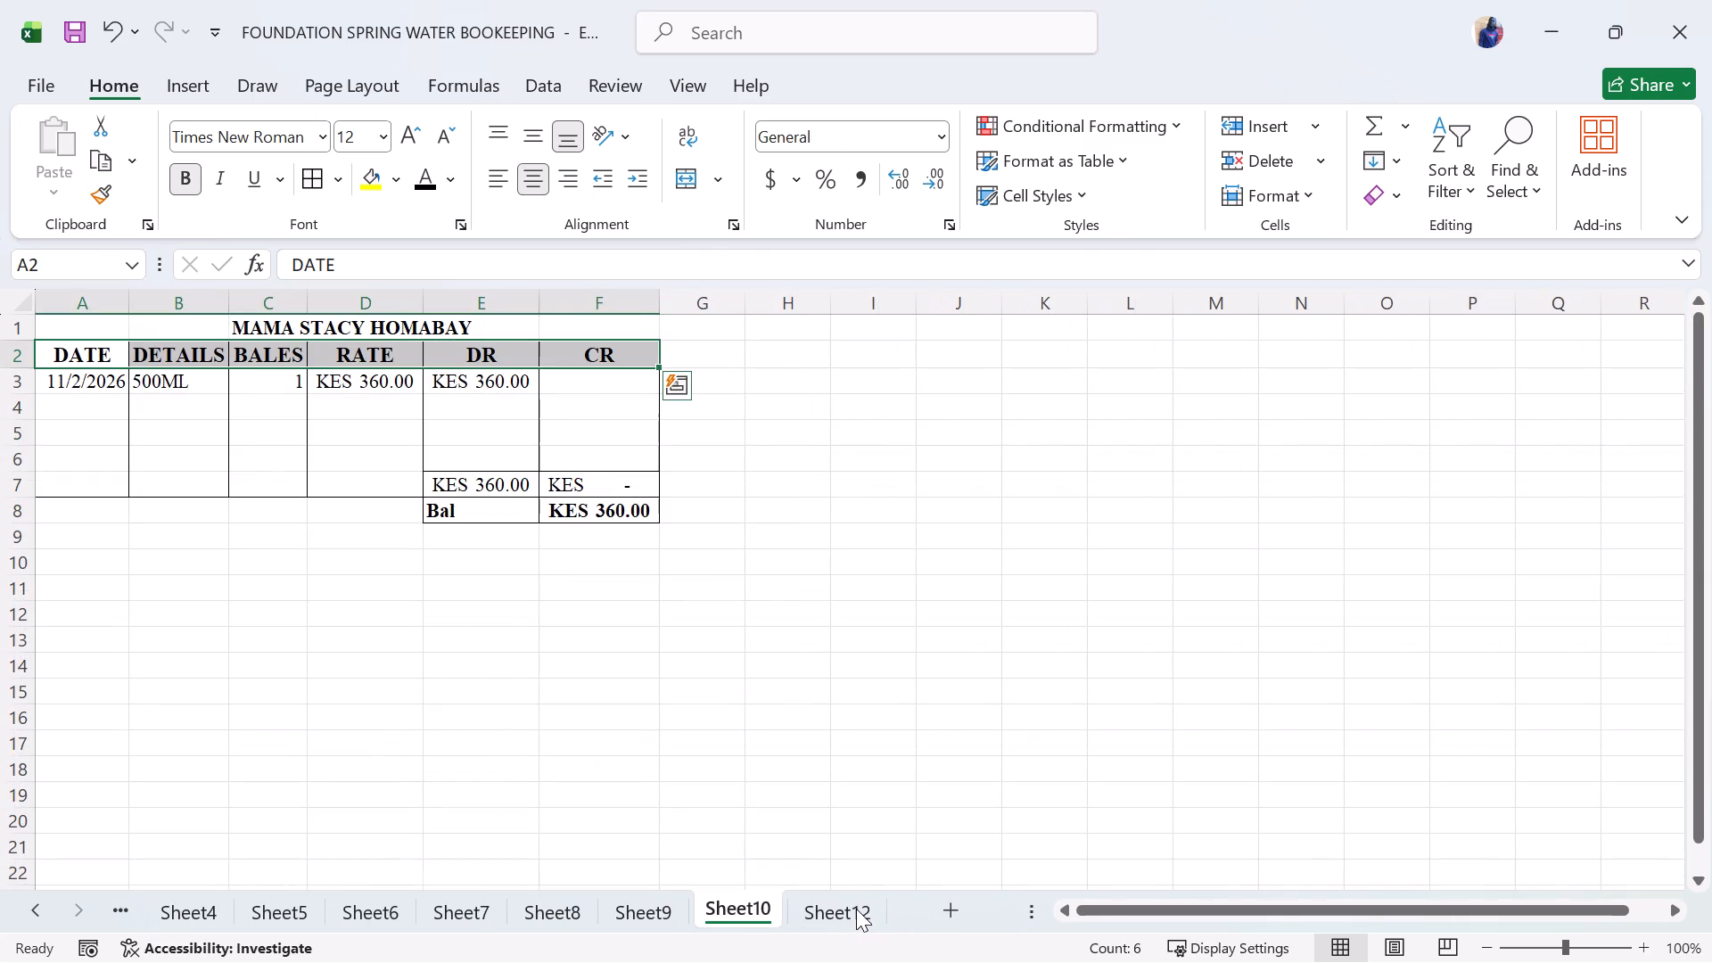
pyautogui.click(856, 909)
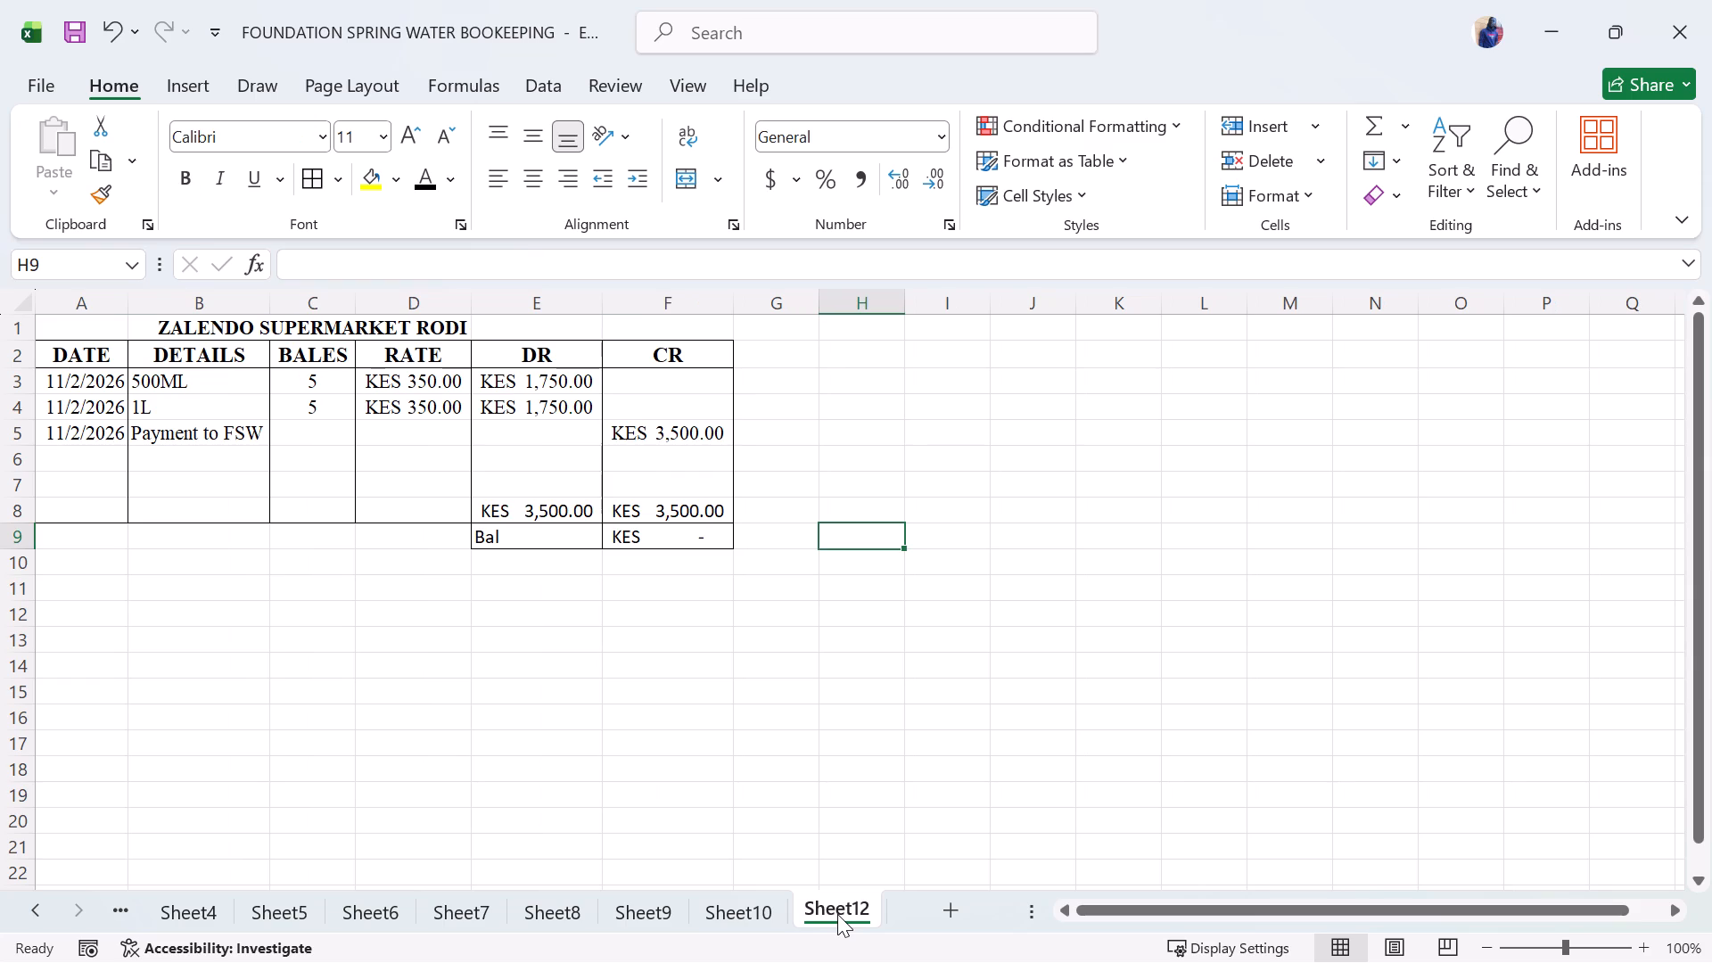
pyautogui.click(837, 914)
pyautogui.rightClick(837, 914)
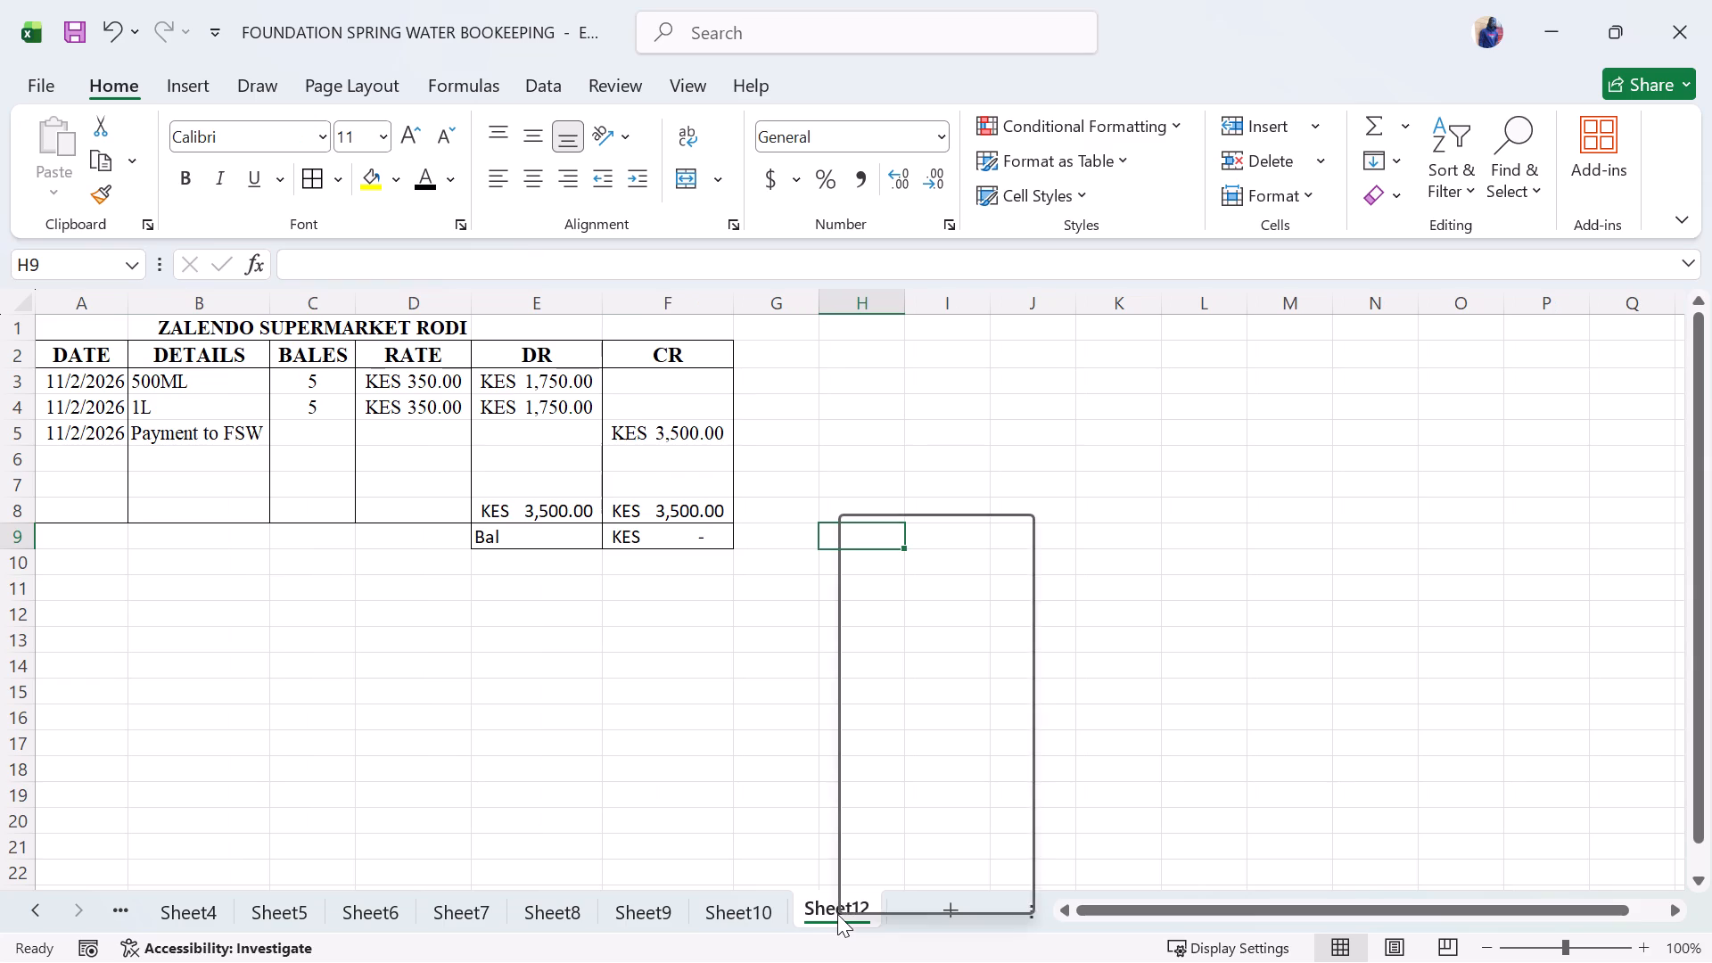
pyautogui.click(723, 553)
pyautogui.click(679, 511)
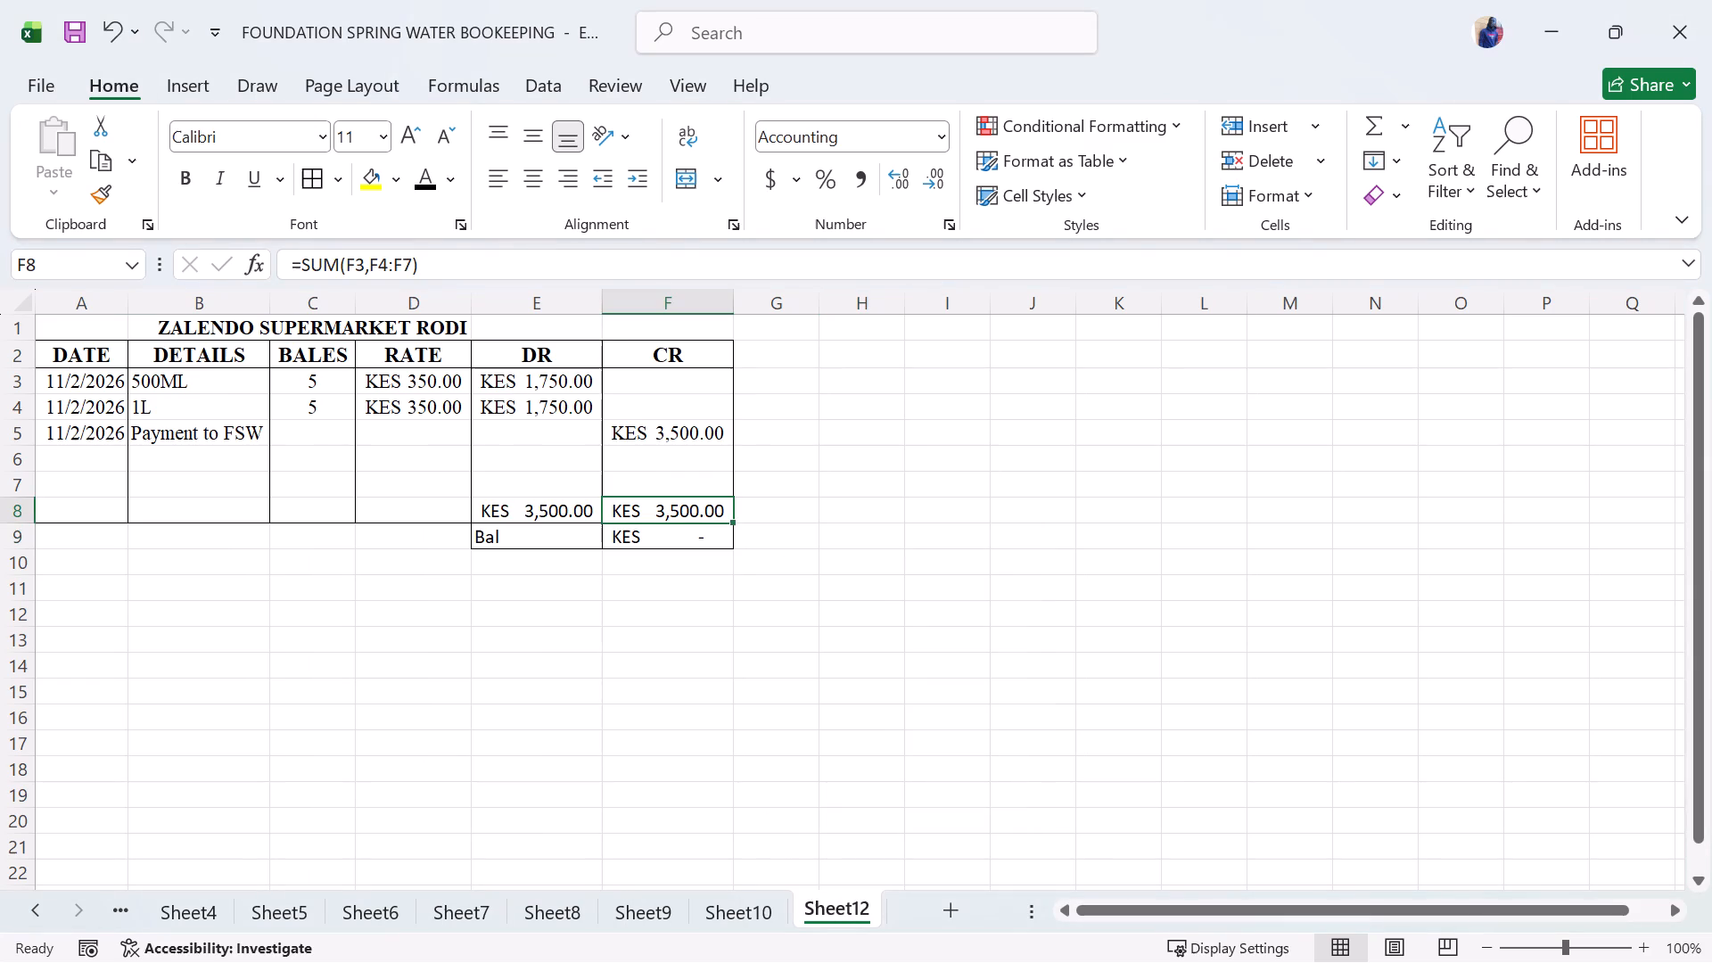
# Centre the DETAILS column entries B3:B8 horizontally on the Zalendo Supermarket Rodi sheet.
pyautogui.click(470, 440)
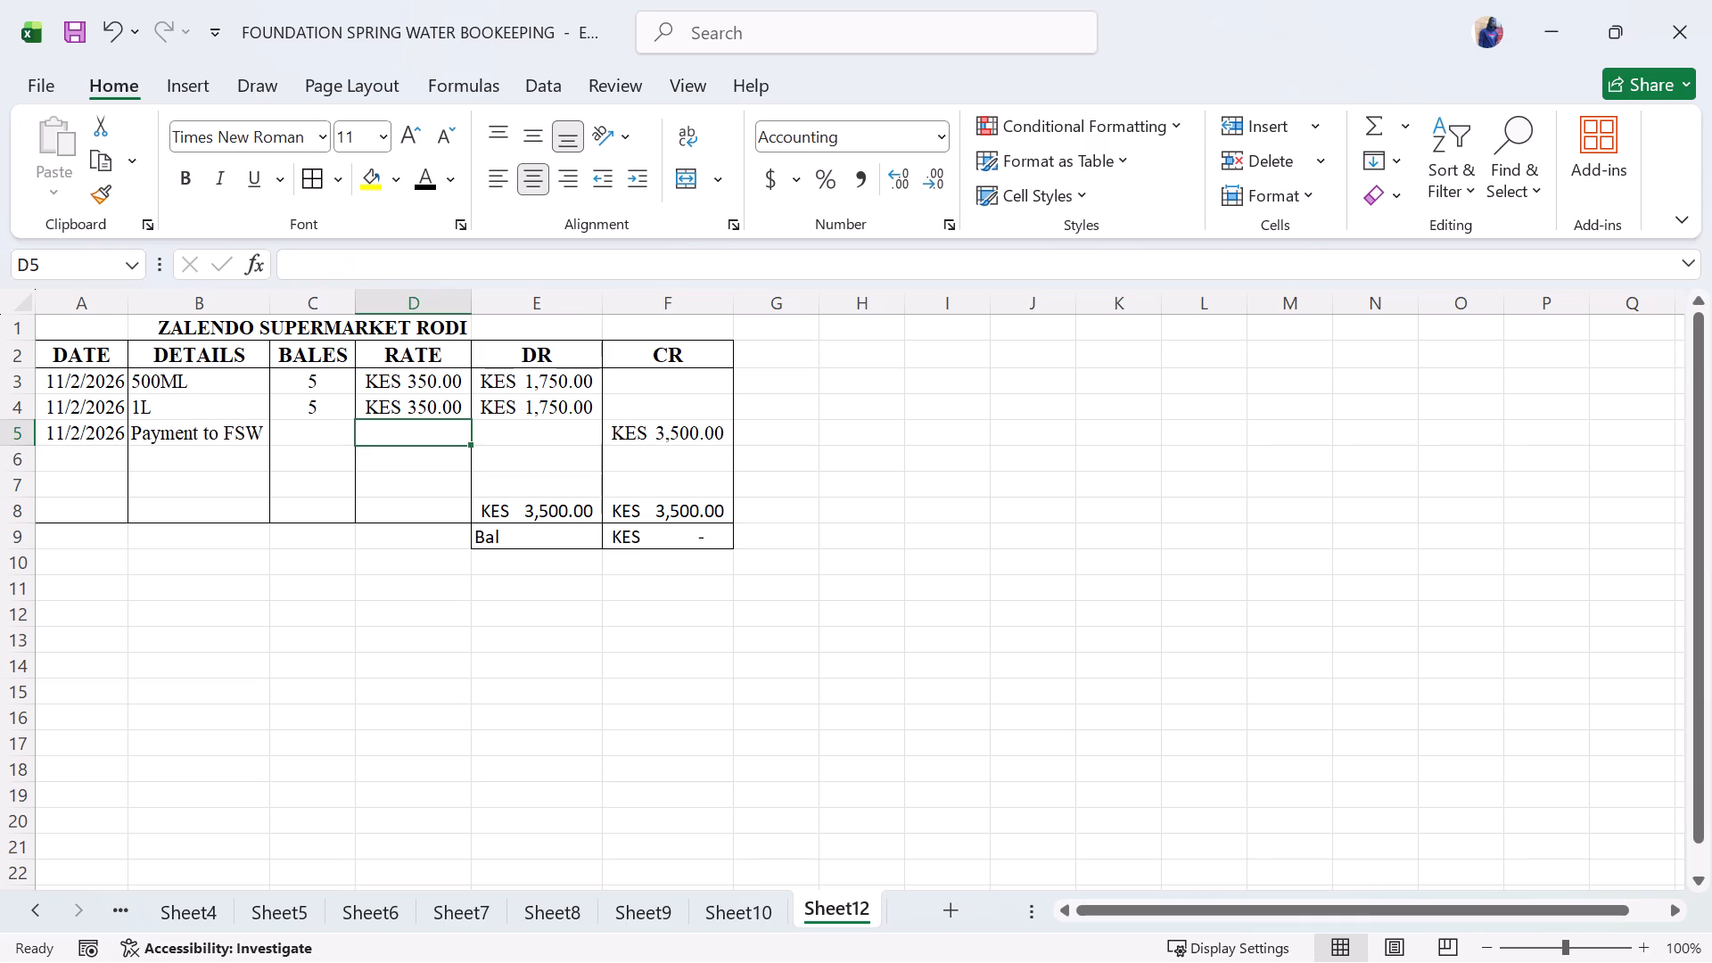
pyautogui.click(219, 381)
pyautogui.moveTo(219, 381); pyautogui.dragTo(212, 440)
pyautogui.click(212, 440)
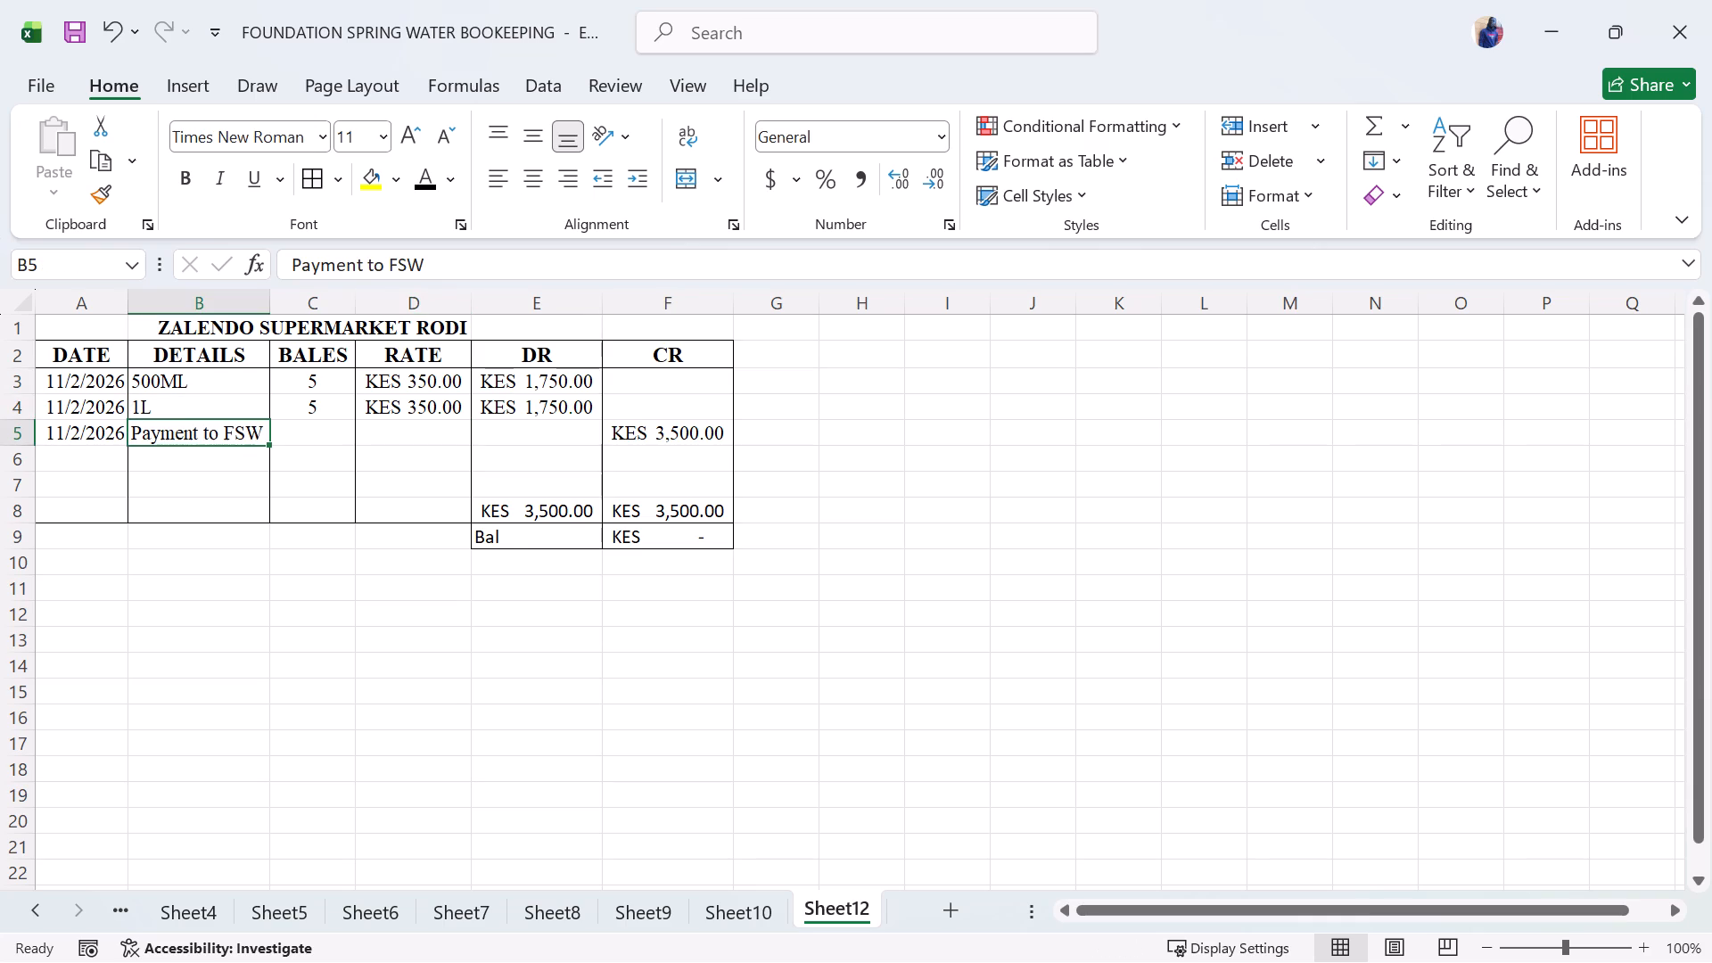
pyautogui.click(214, 381)
pyautogui.moveTo(214, 381); pyautogui.dragTo(214, 391)
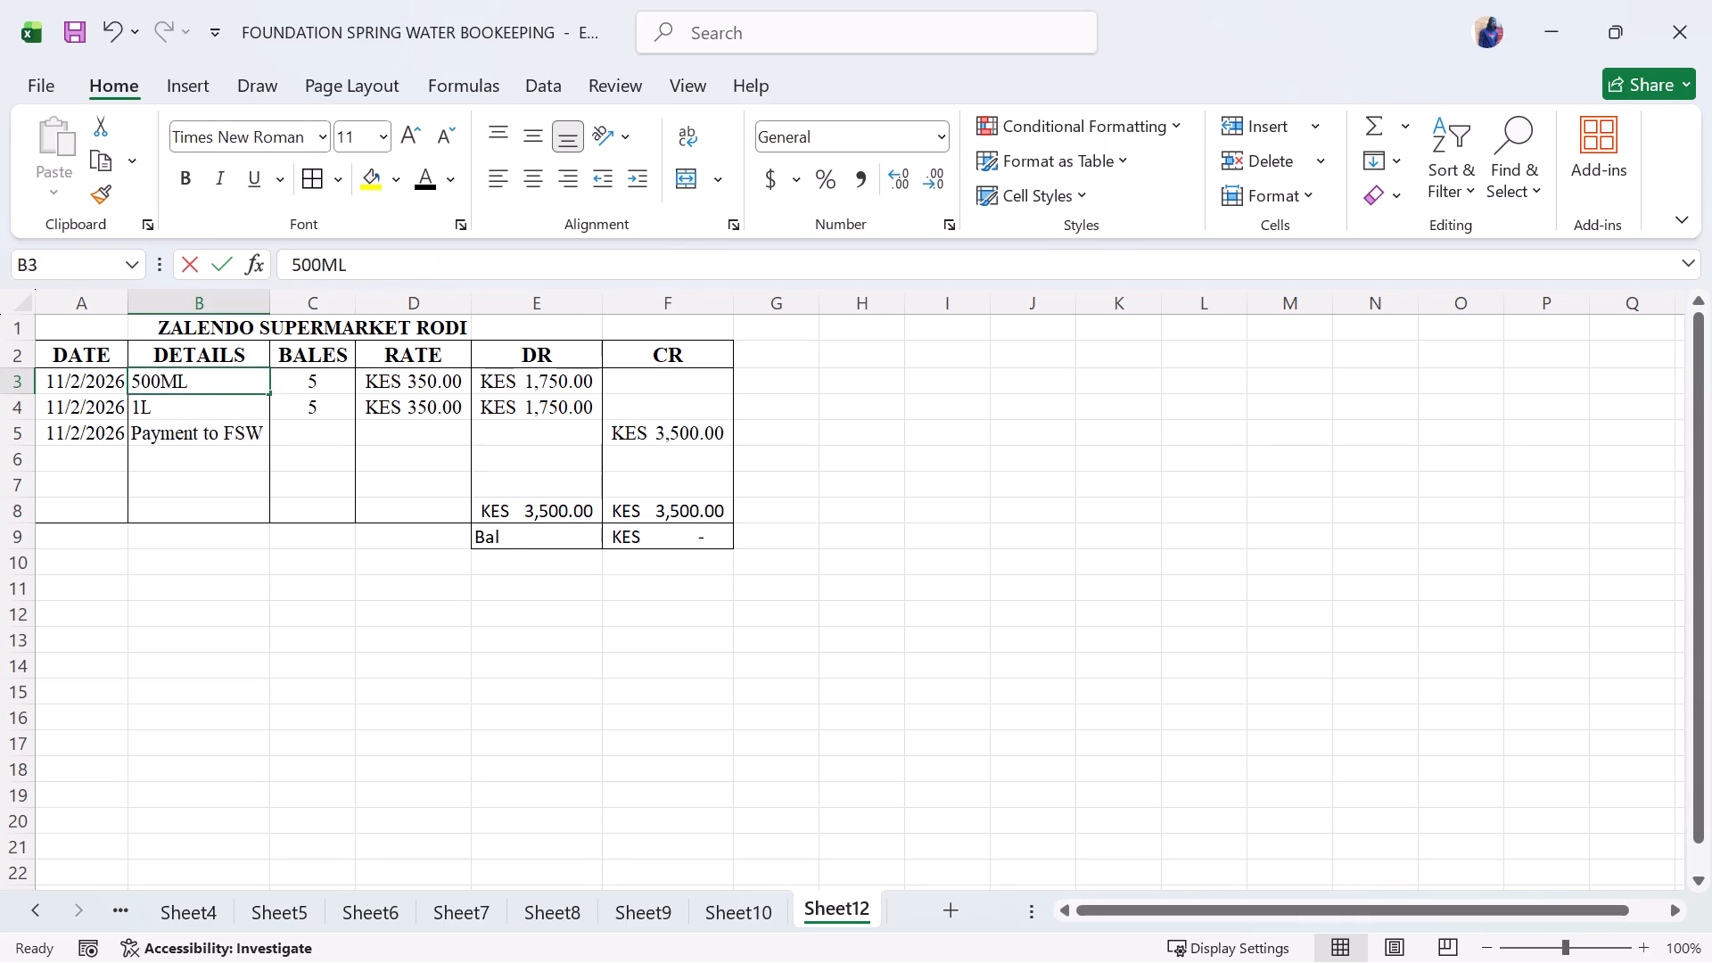
pyautogui.moveTo(214, 391); pyautogui.dragTo(206, 424)
pyautogui.click(217, 384)
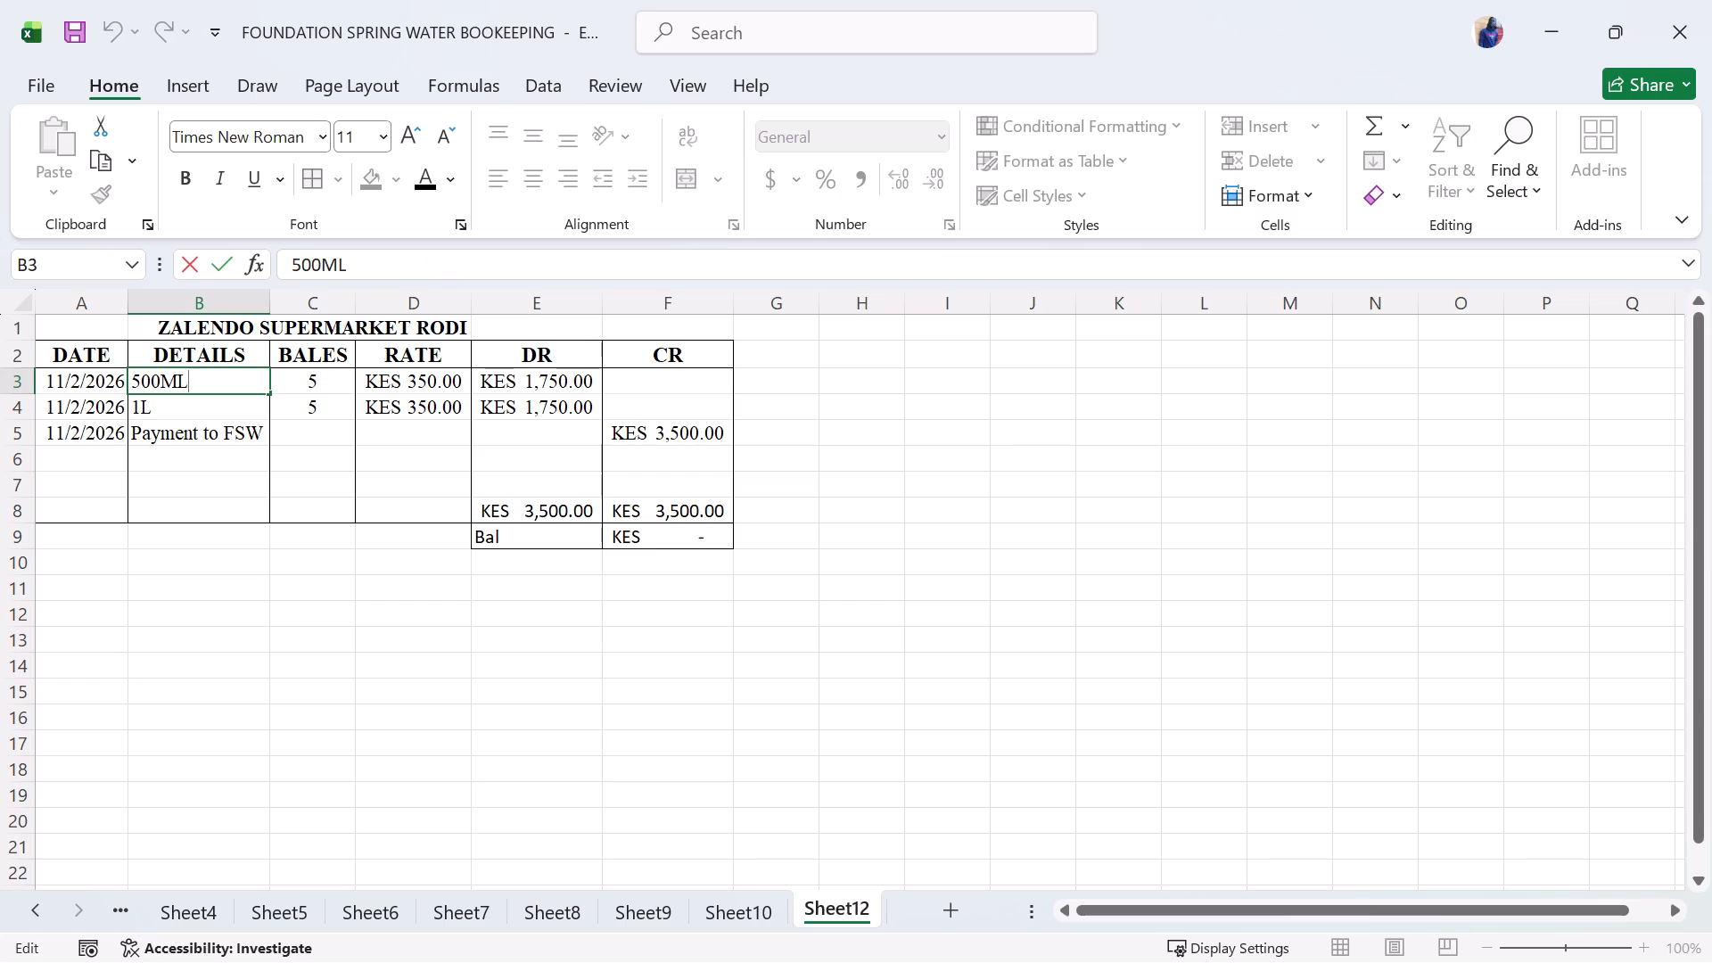
pyautogui.click(226, 406)
pyautogui.click(225, 379)
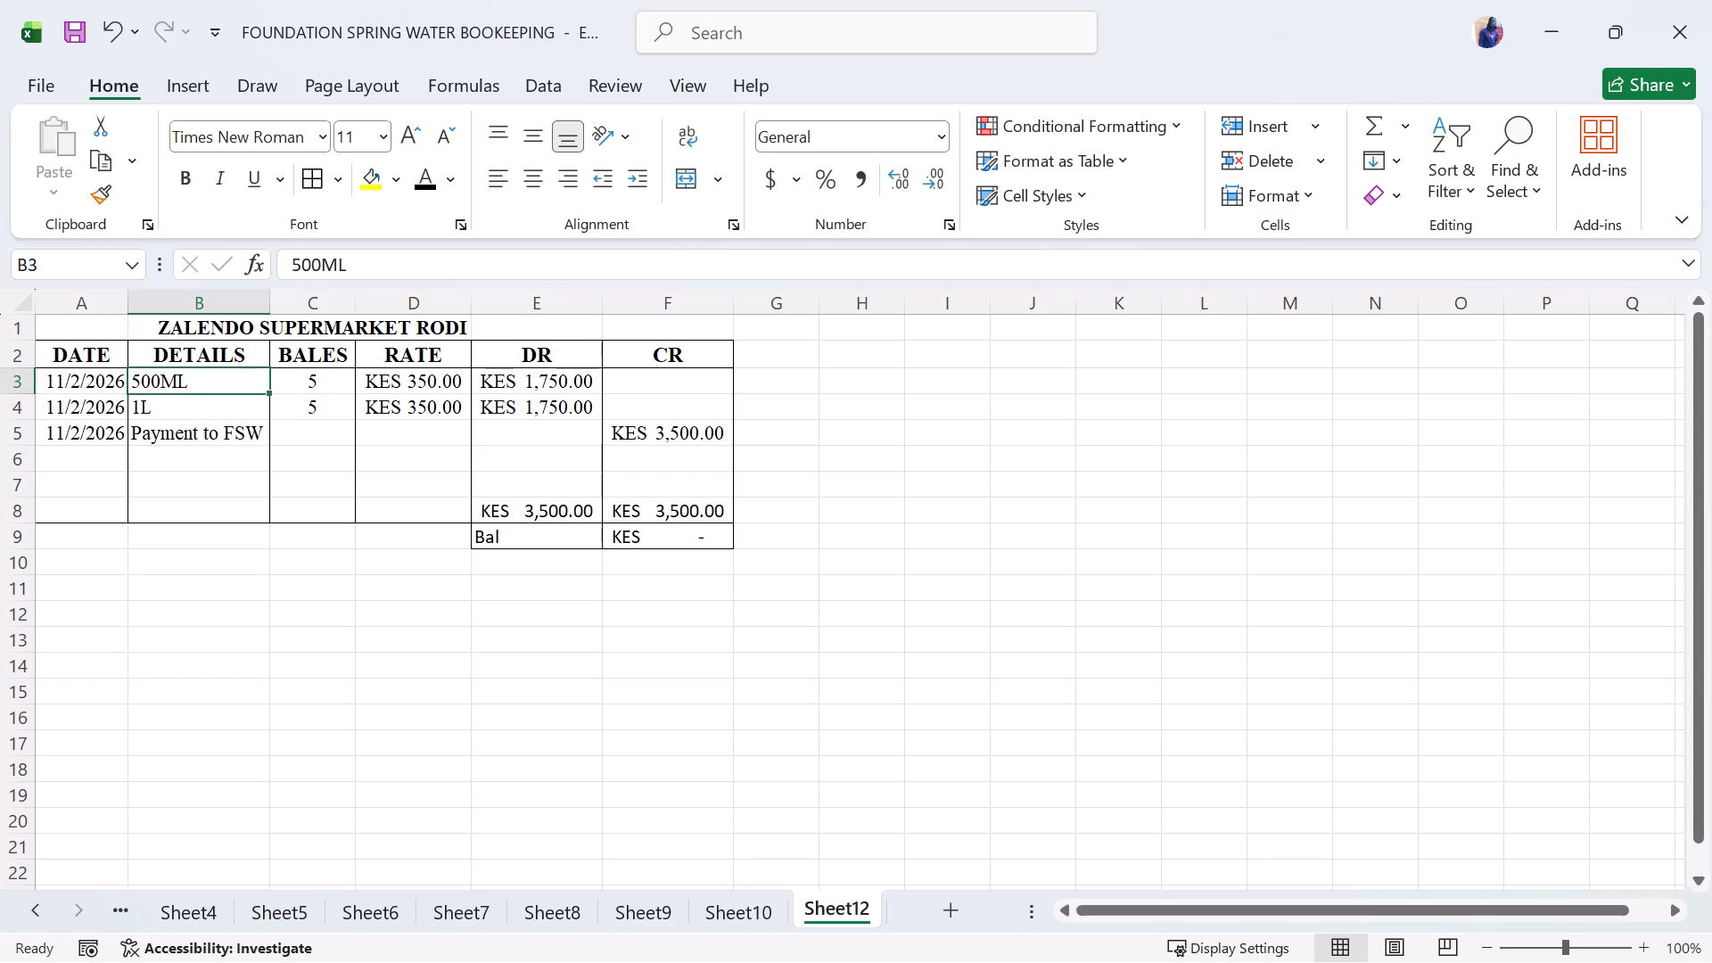
pyautogui.moveTo(225, 379); pyautogui.dragTo(226, 473)
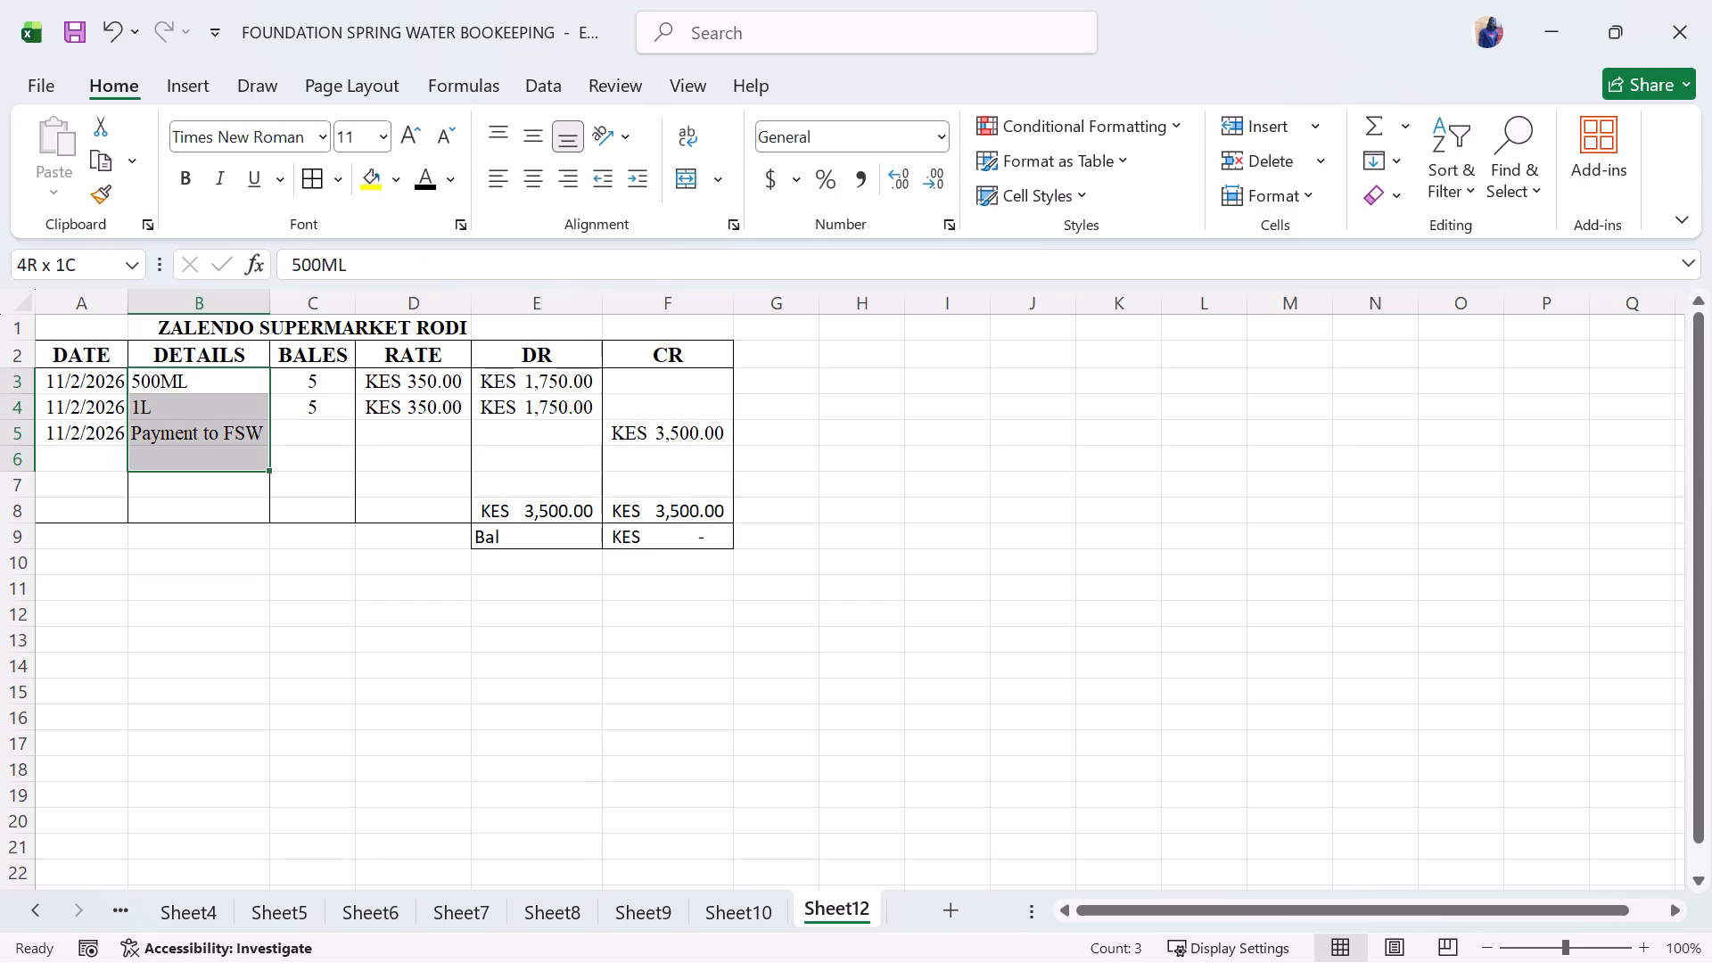
pyautogui.moveTo(226, 473); pyautogui.dragTo(223, 510)
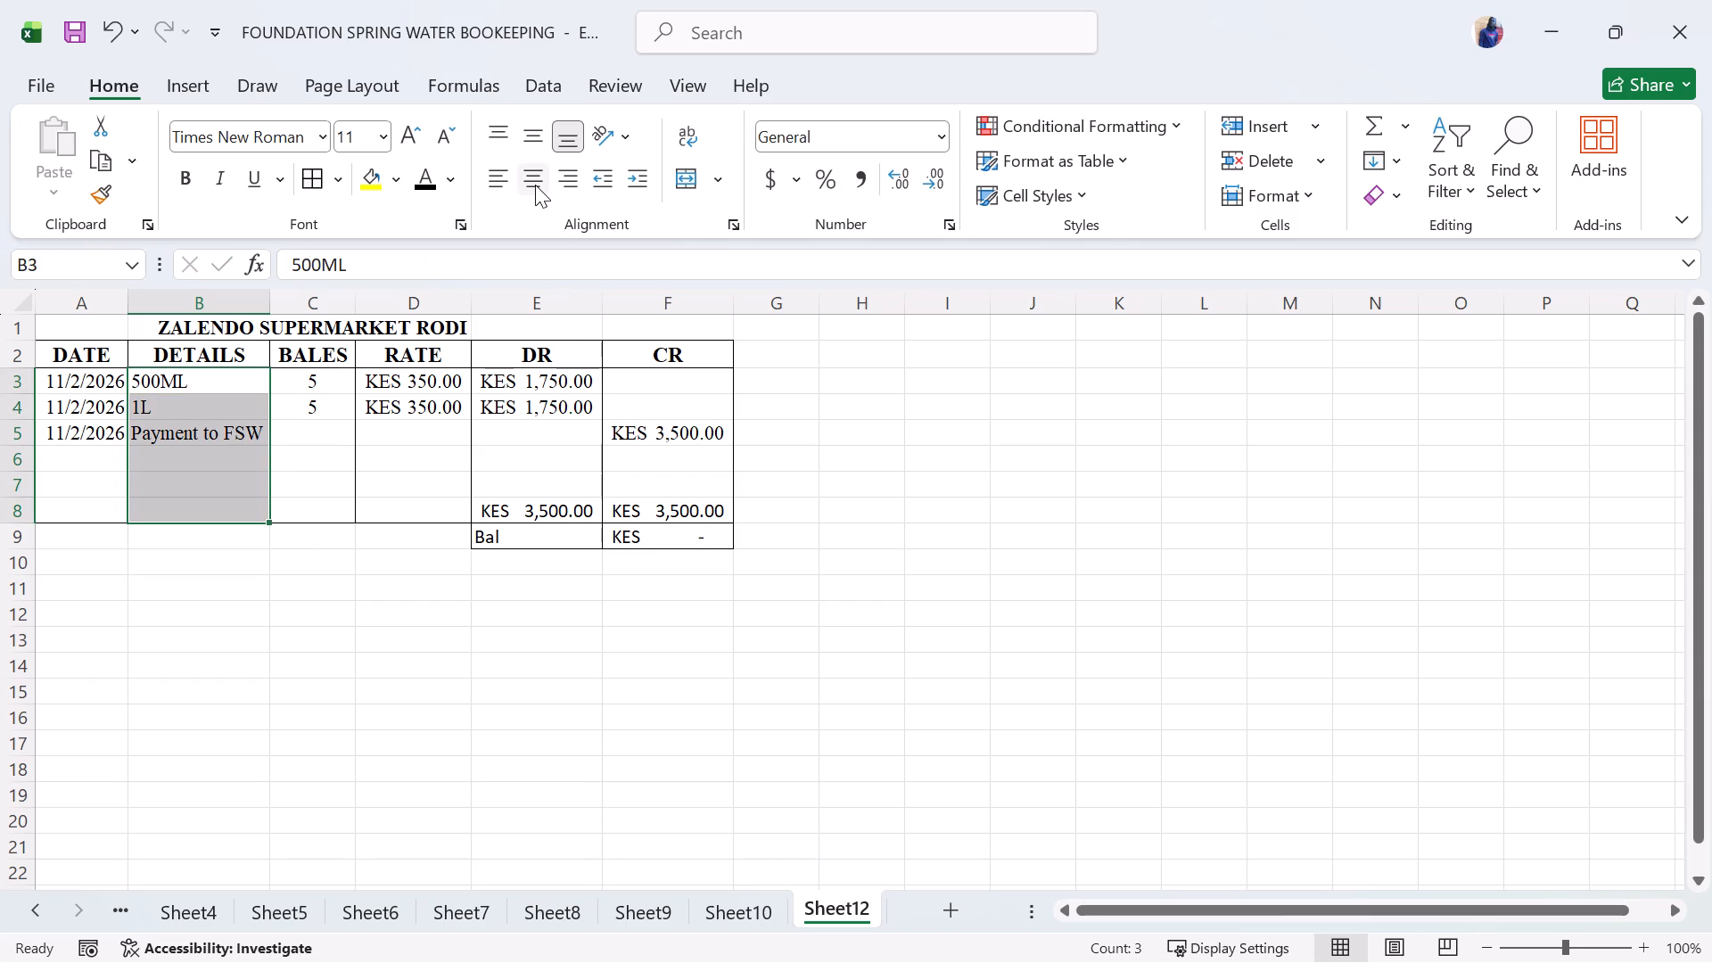
pyautogui.click(535, 185)
# Set the font of the totals and balance block E7:F9 to Times New Roman.
pyautogui.click(599, 529)
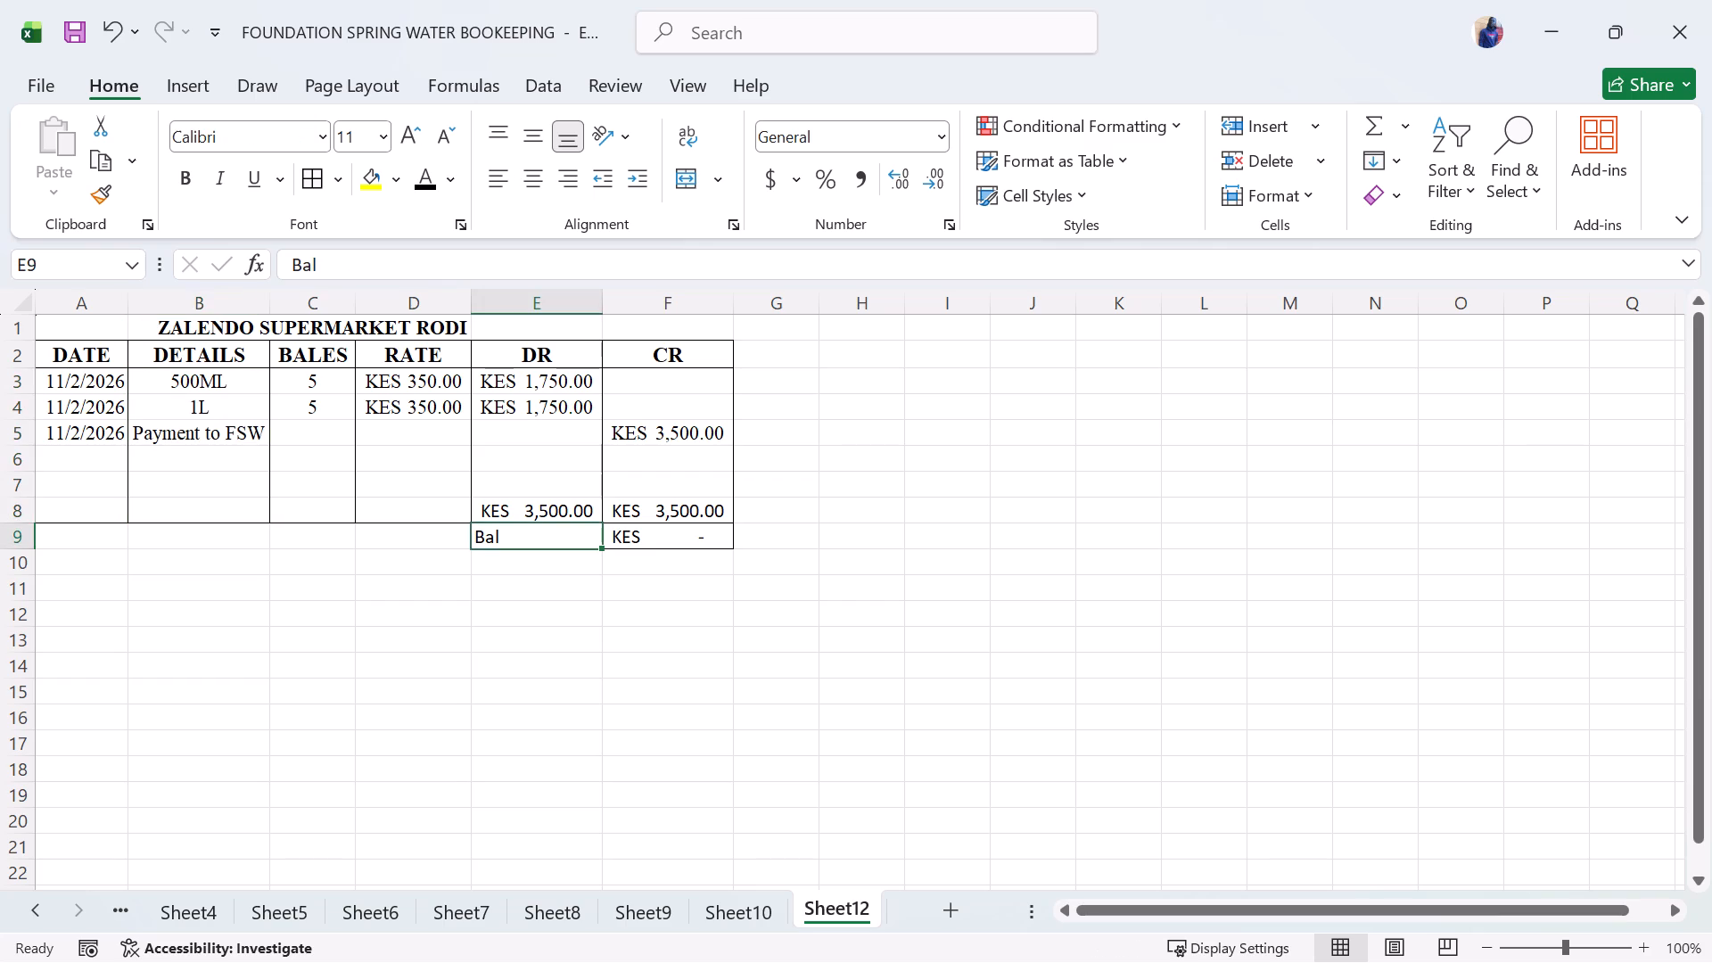
pyautogui.click(676, 491)
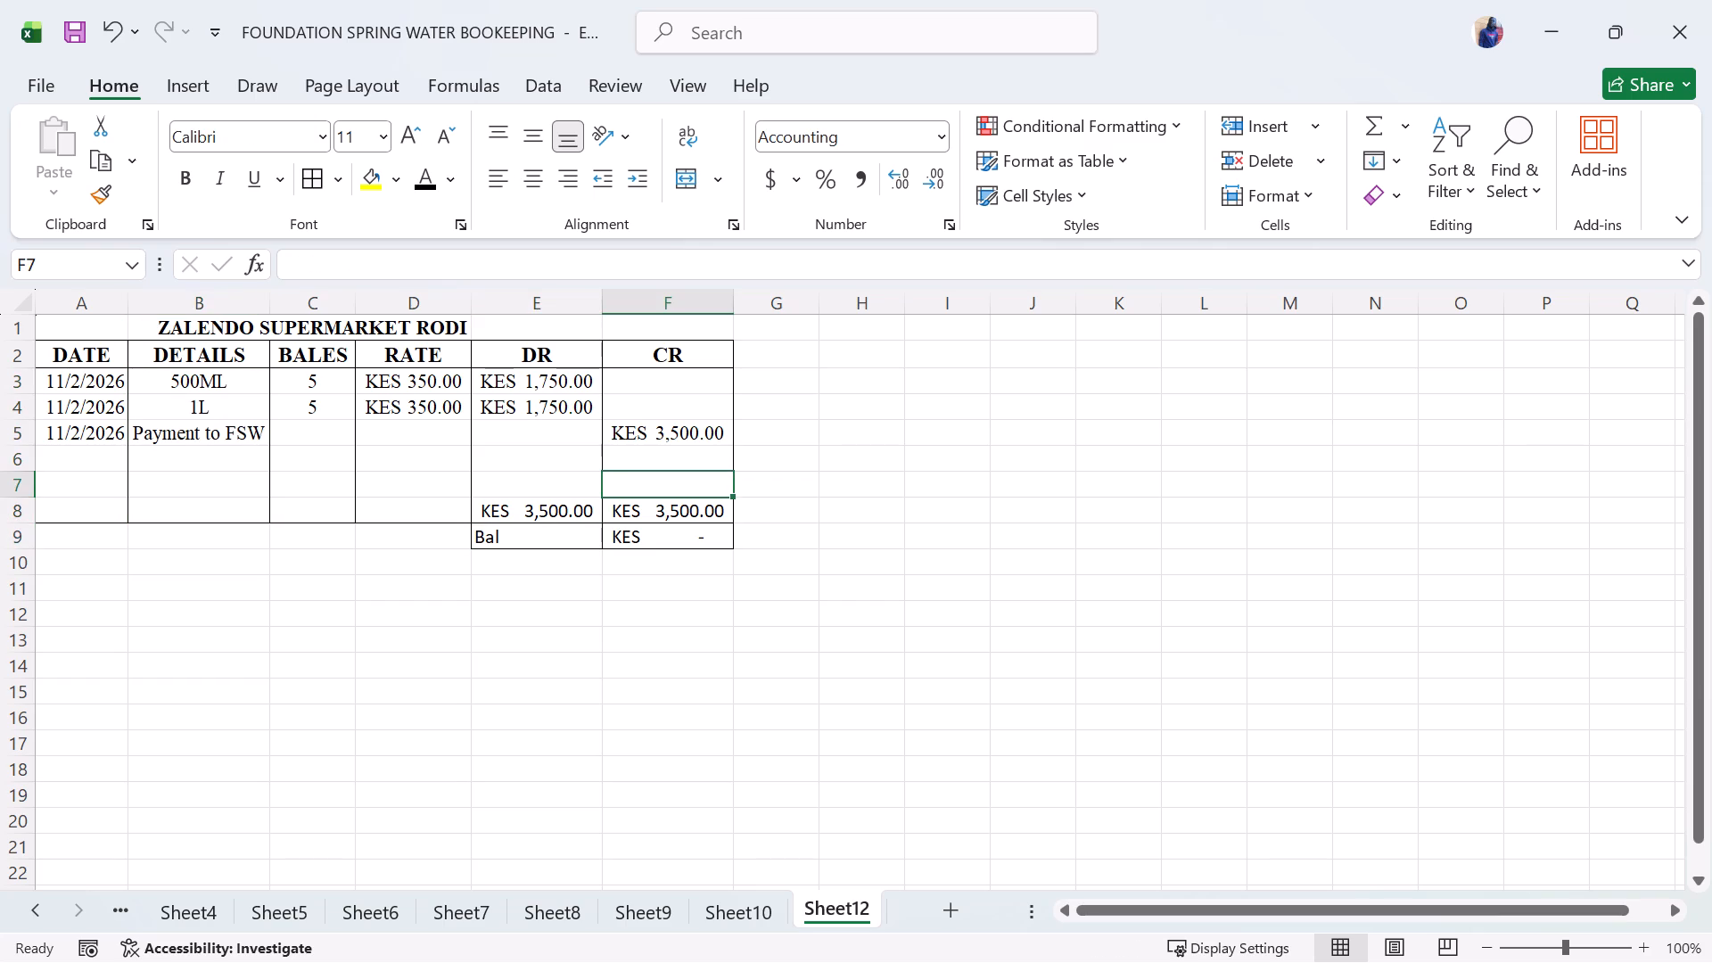
pyautogui.hotkey('ctrl', 'a')
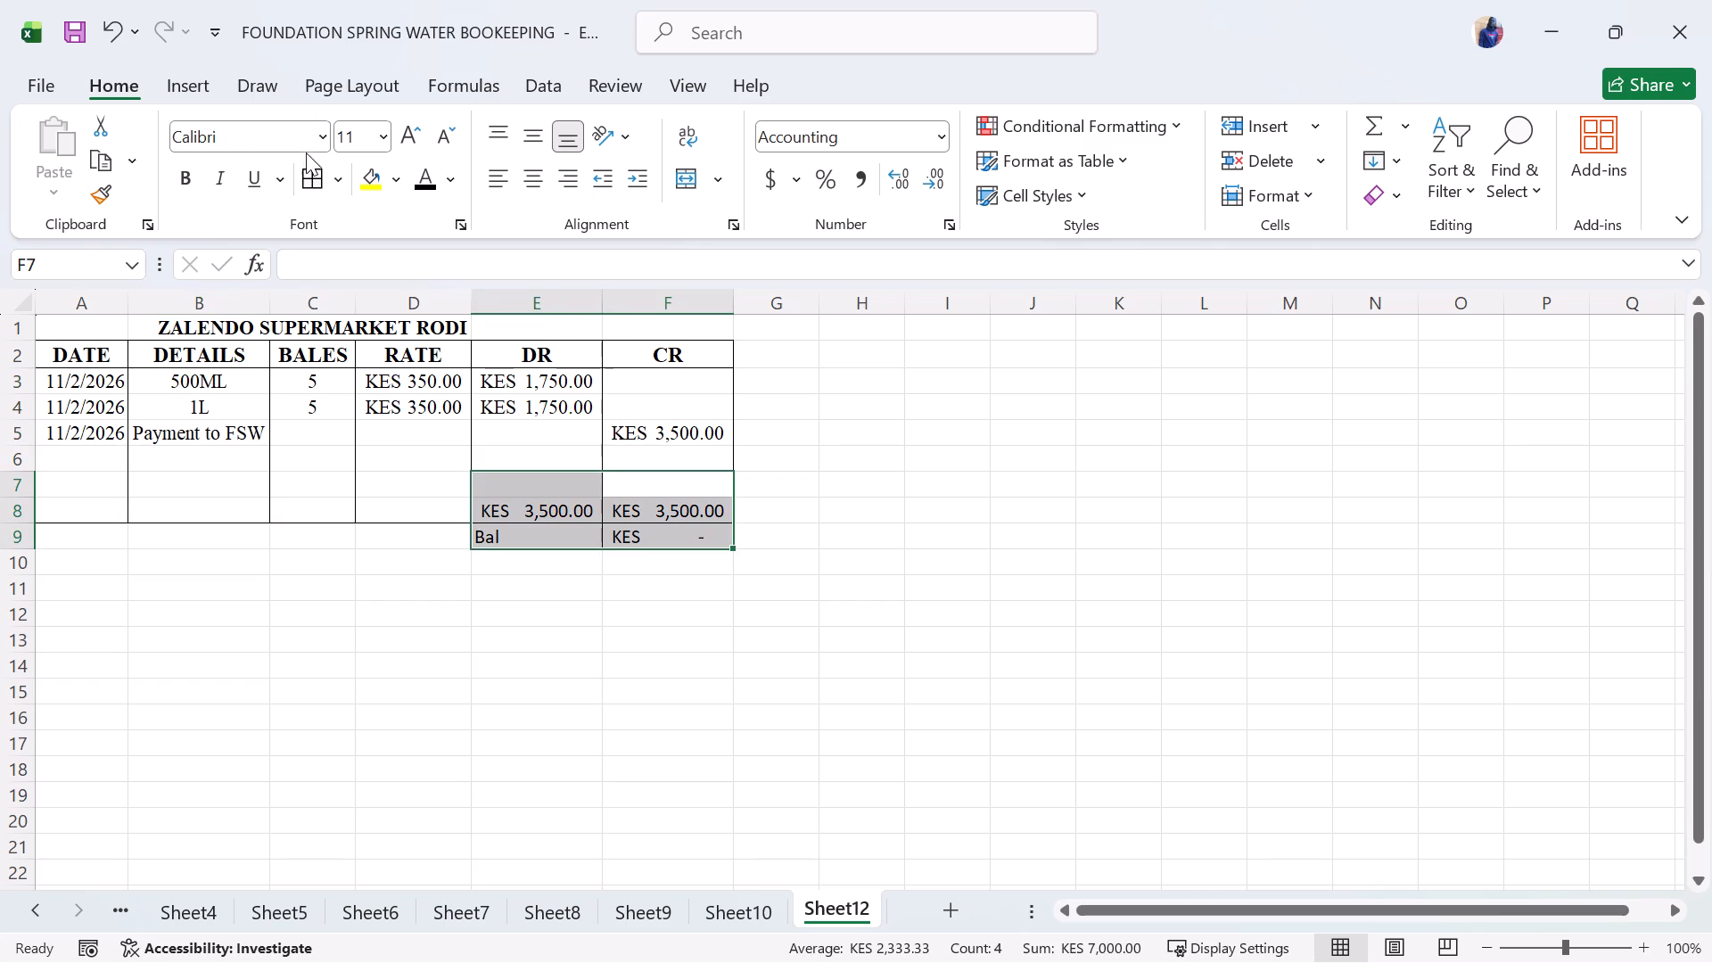
pyautogui.click(300, 144)
pyautogui.write('TIMES')
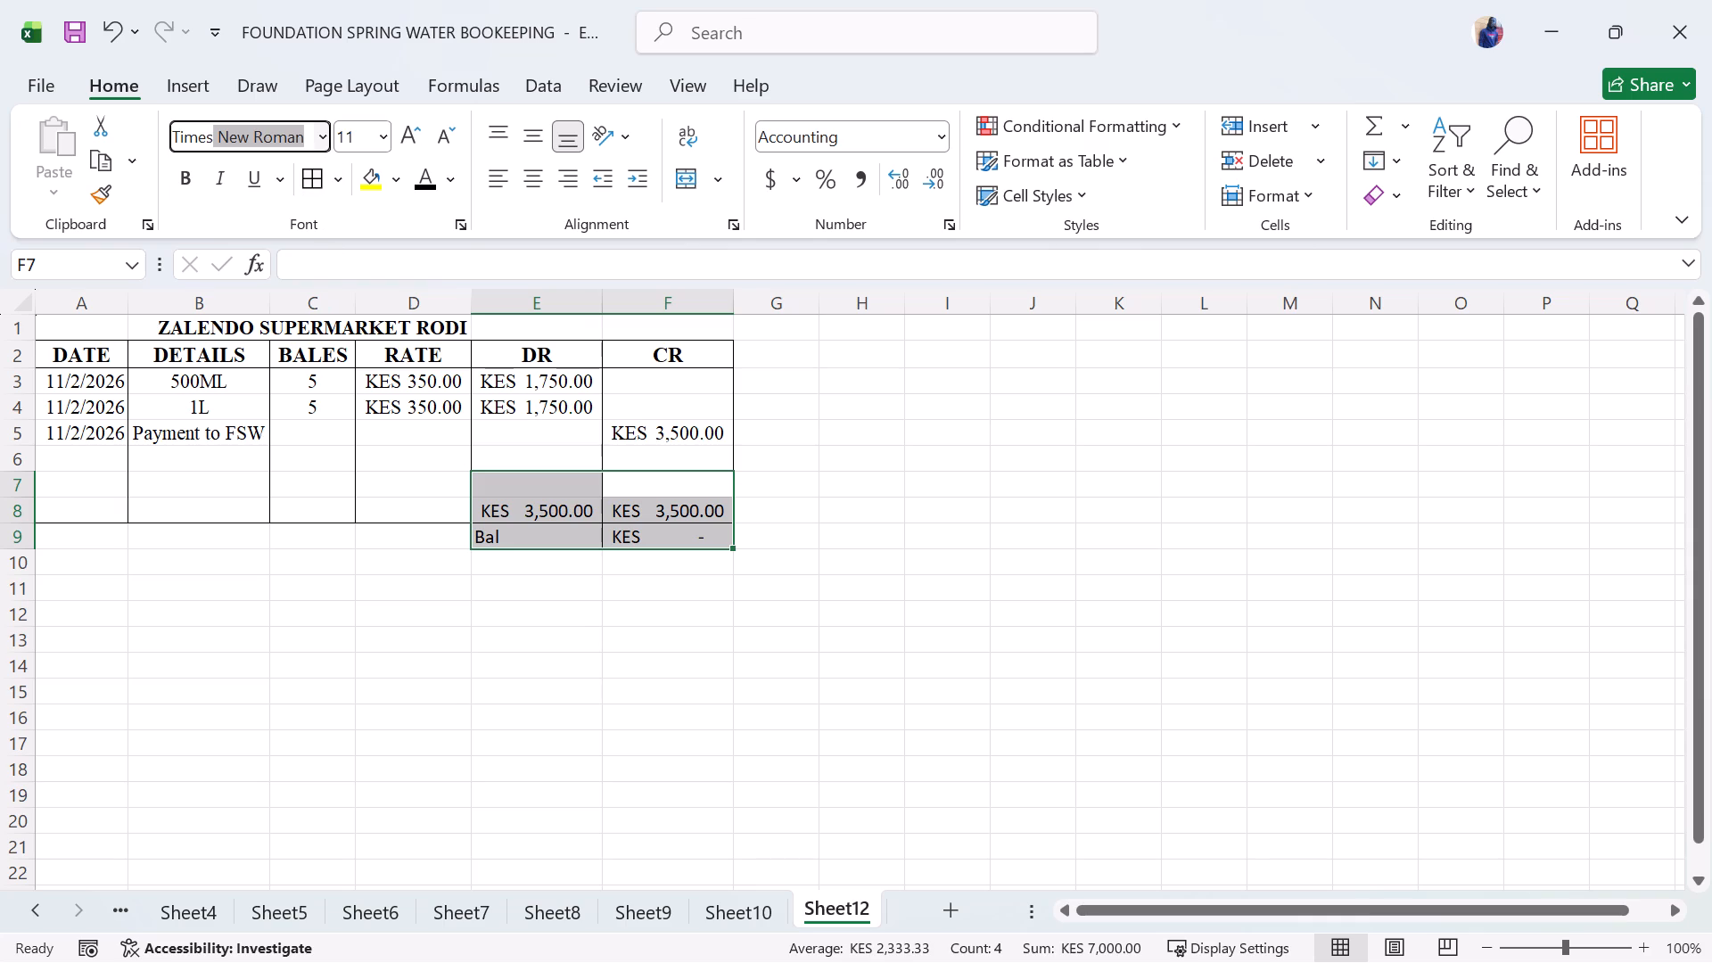
pyautogui.click(354, 133)
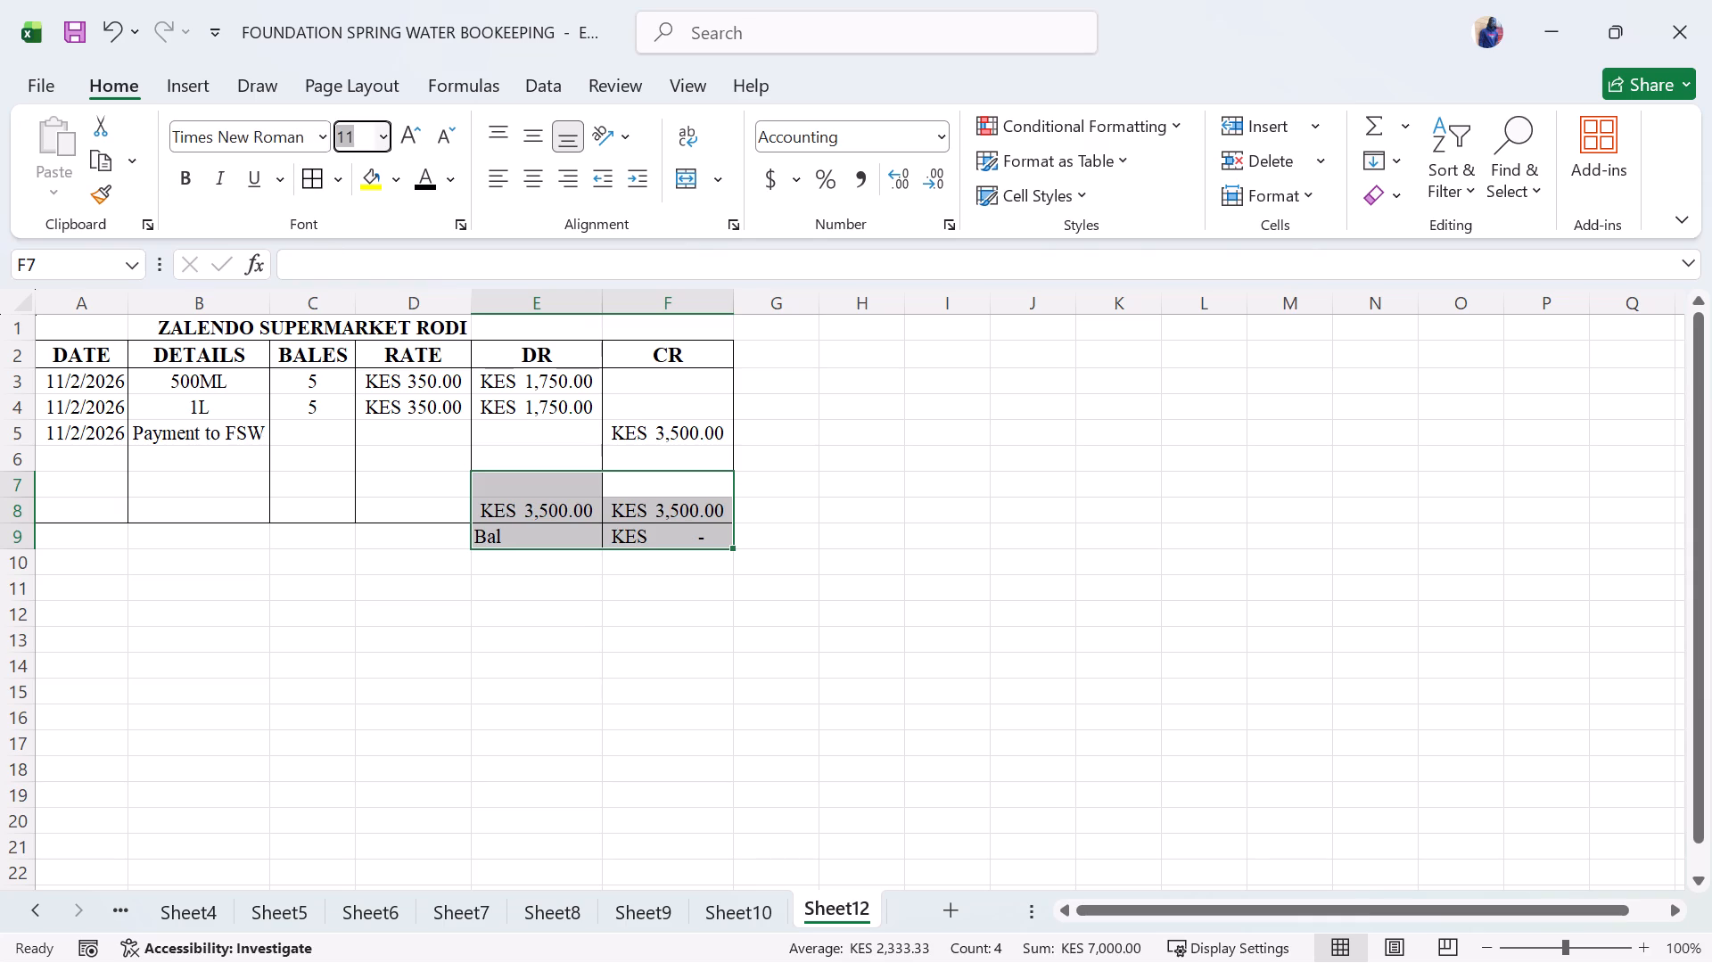
pyautogui.click(669, 531)
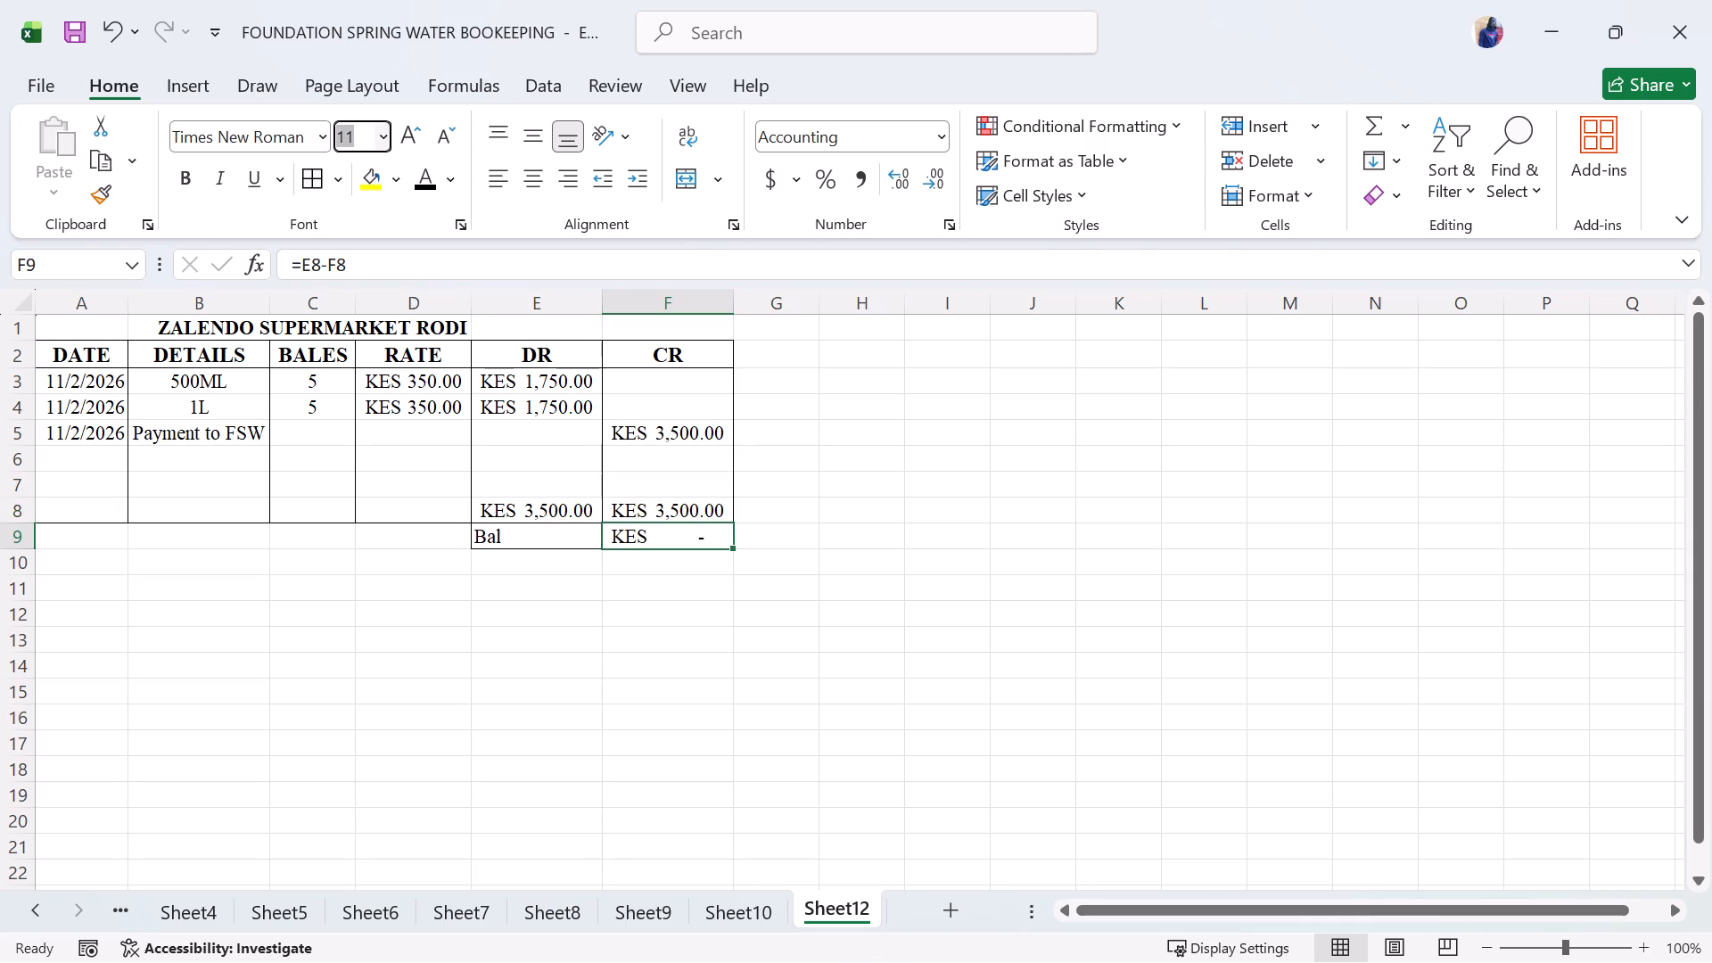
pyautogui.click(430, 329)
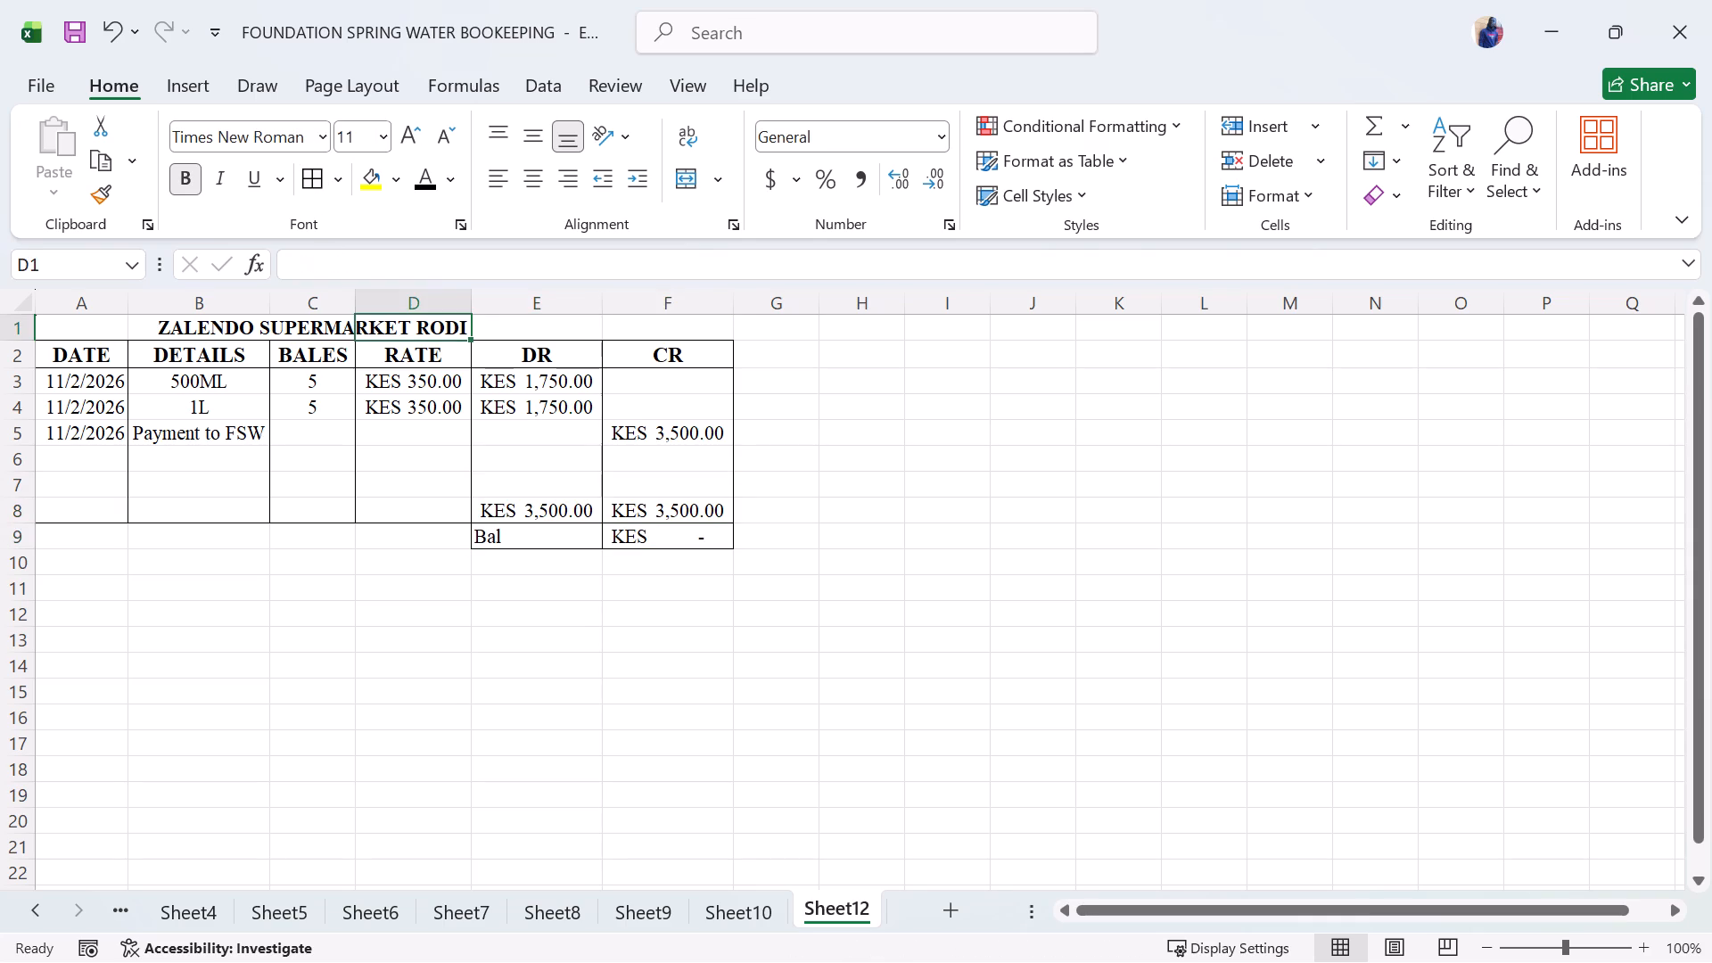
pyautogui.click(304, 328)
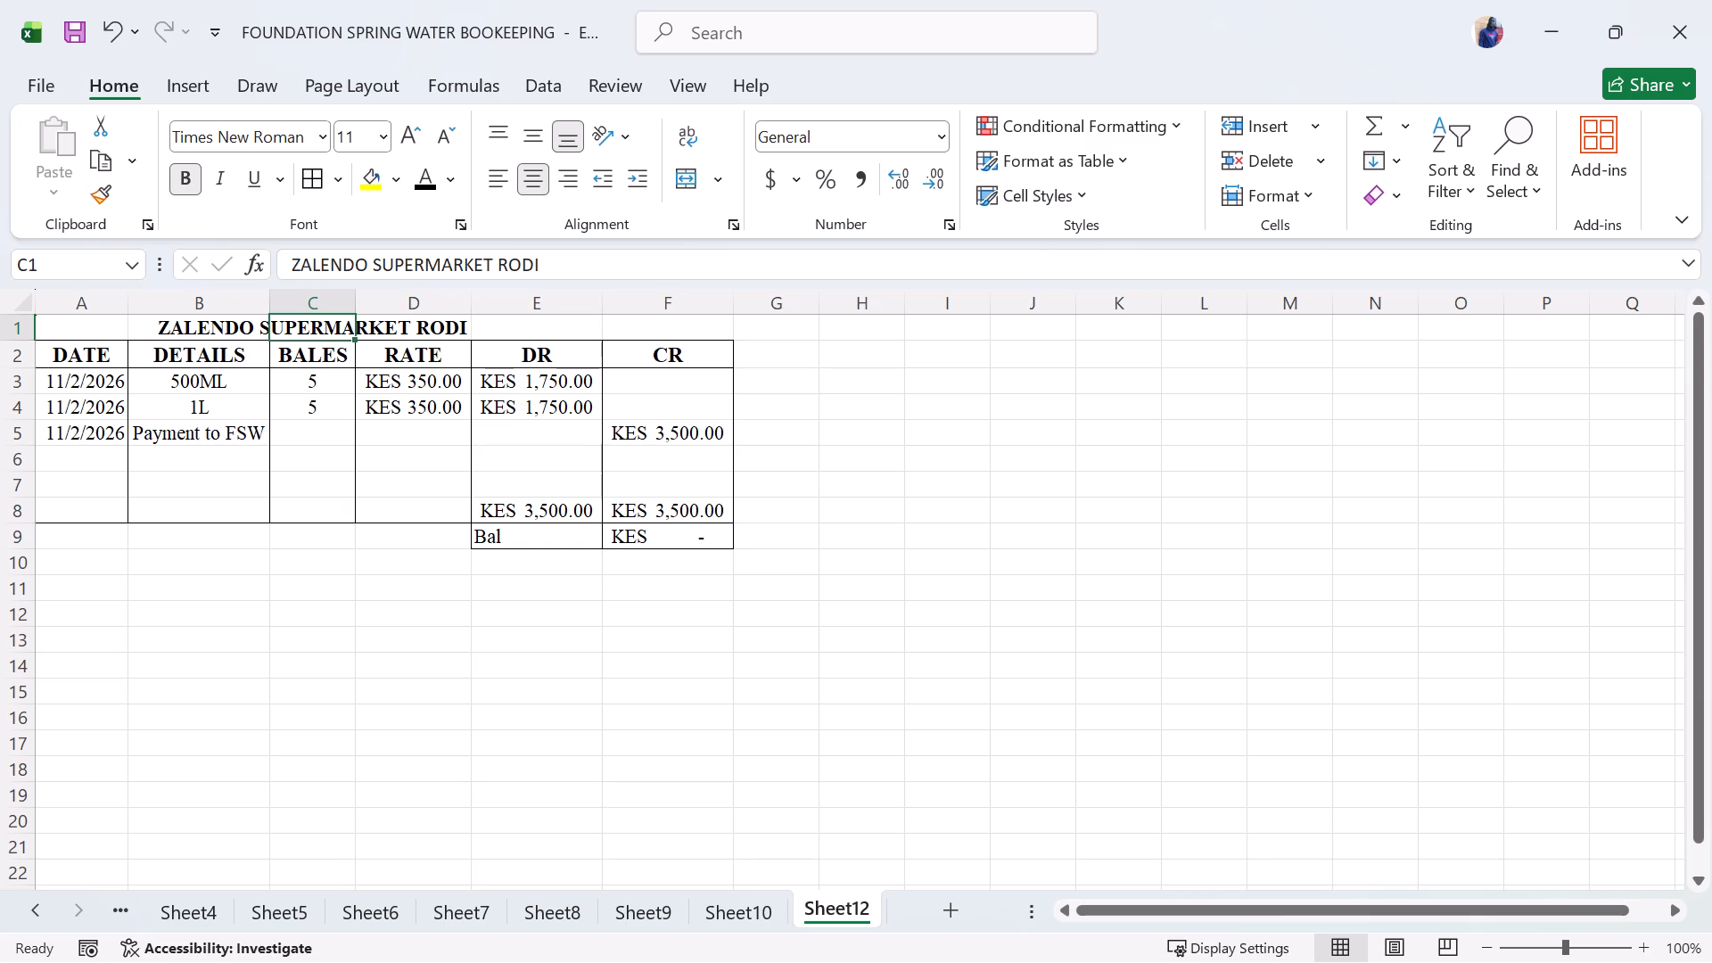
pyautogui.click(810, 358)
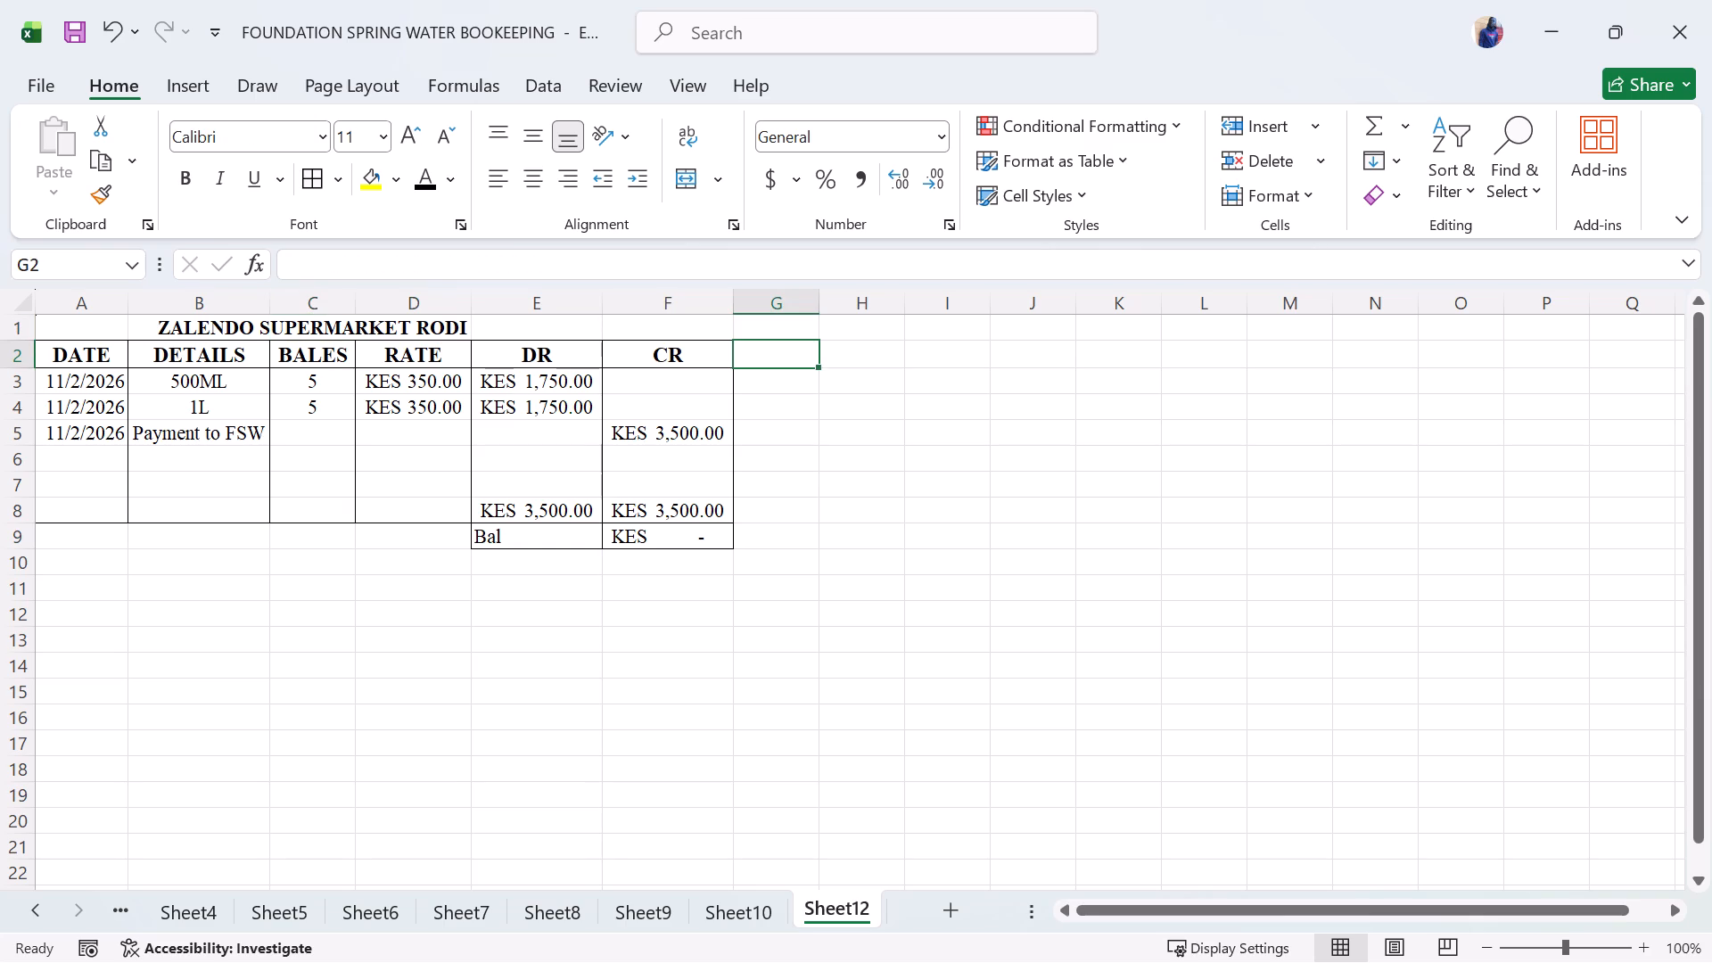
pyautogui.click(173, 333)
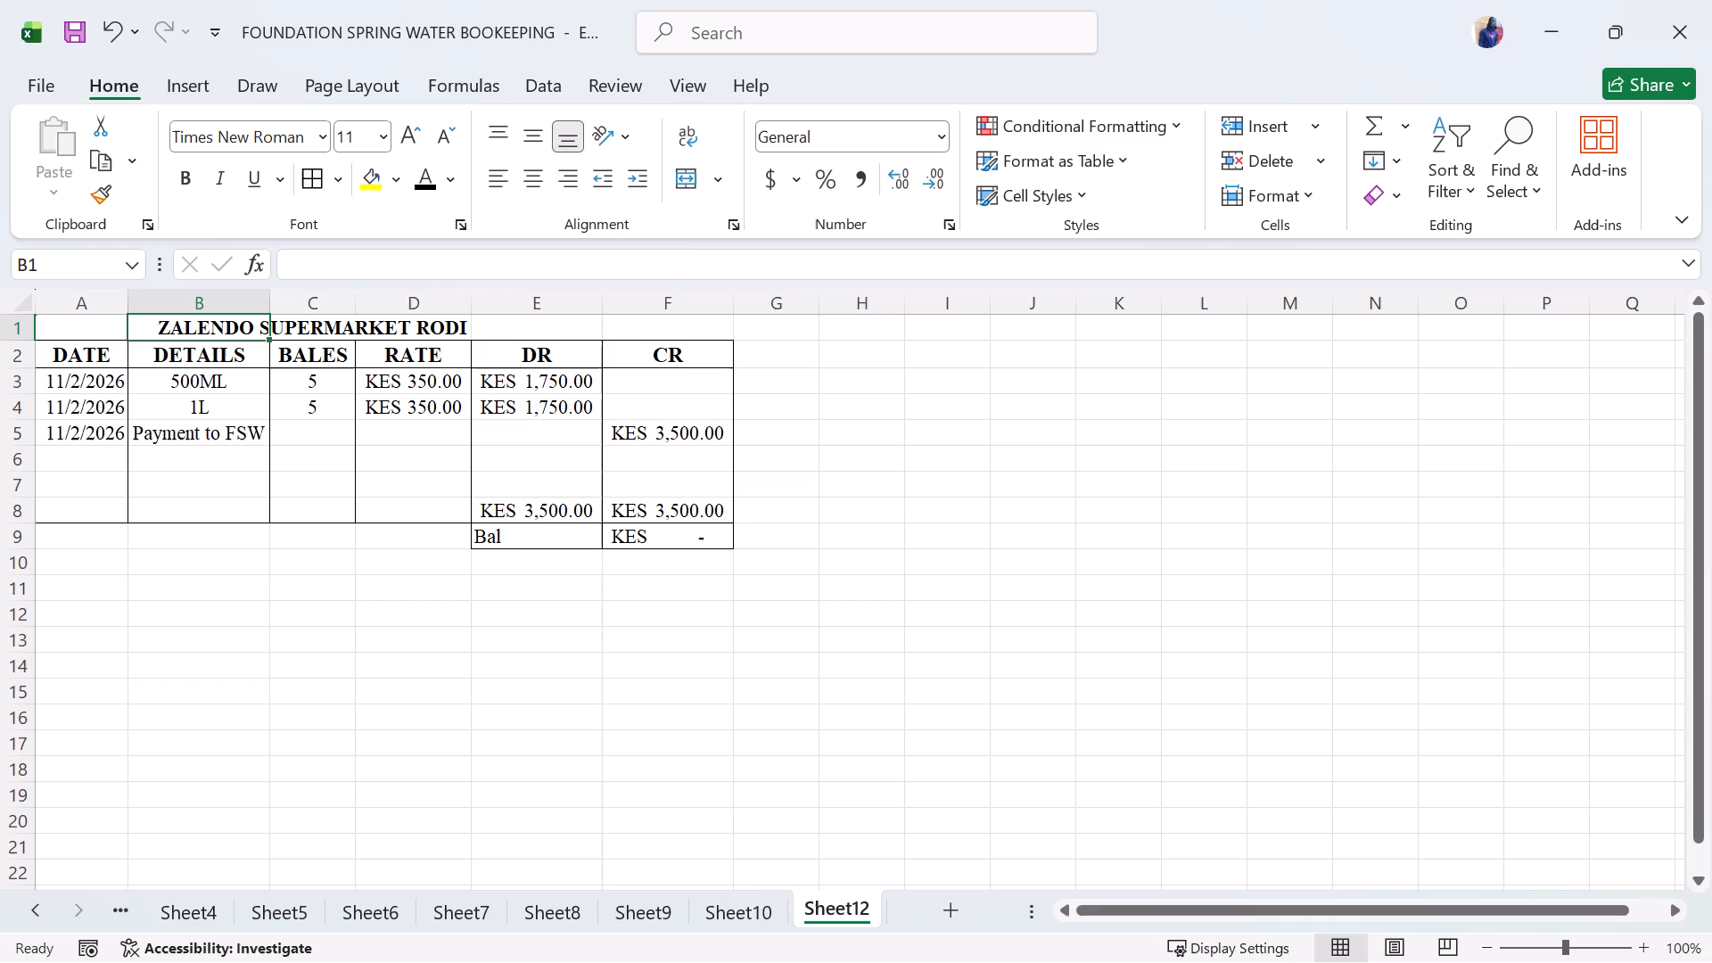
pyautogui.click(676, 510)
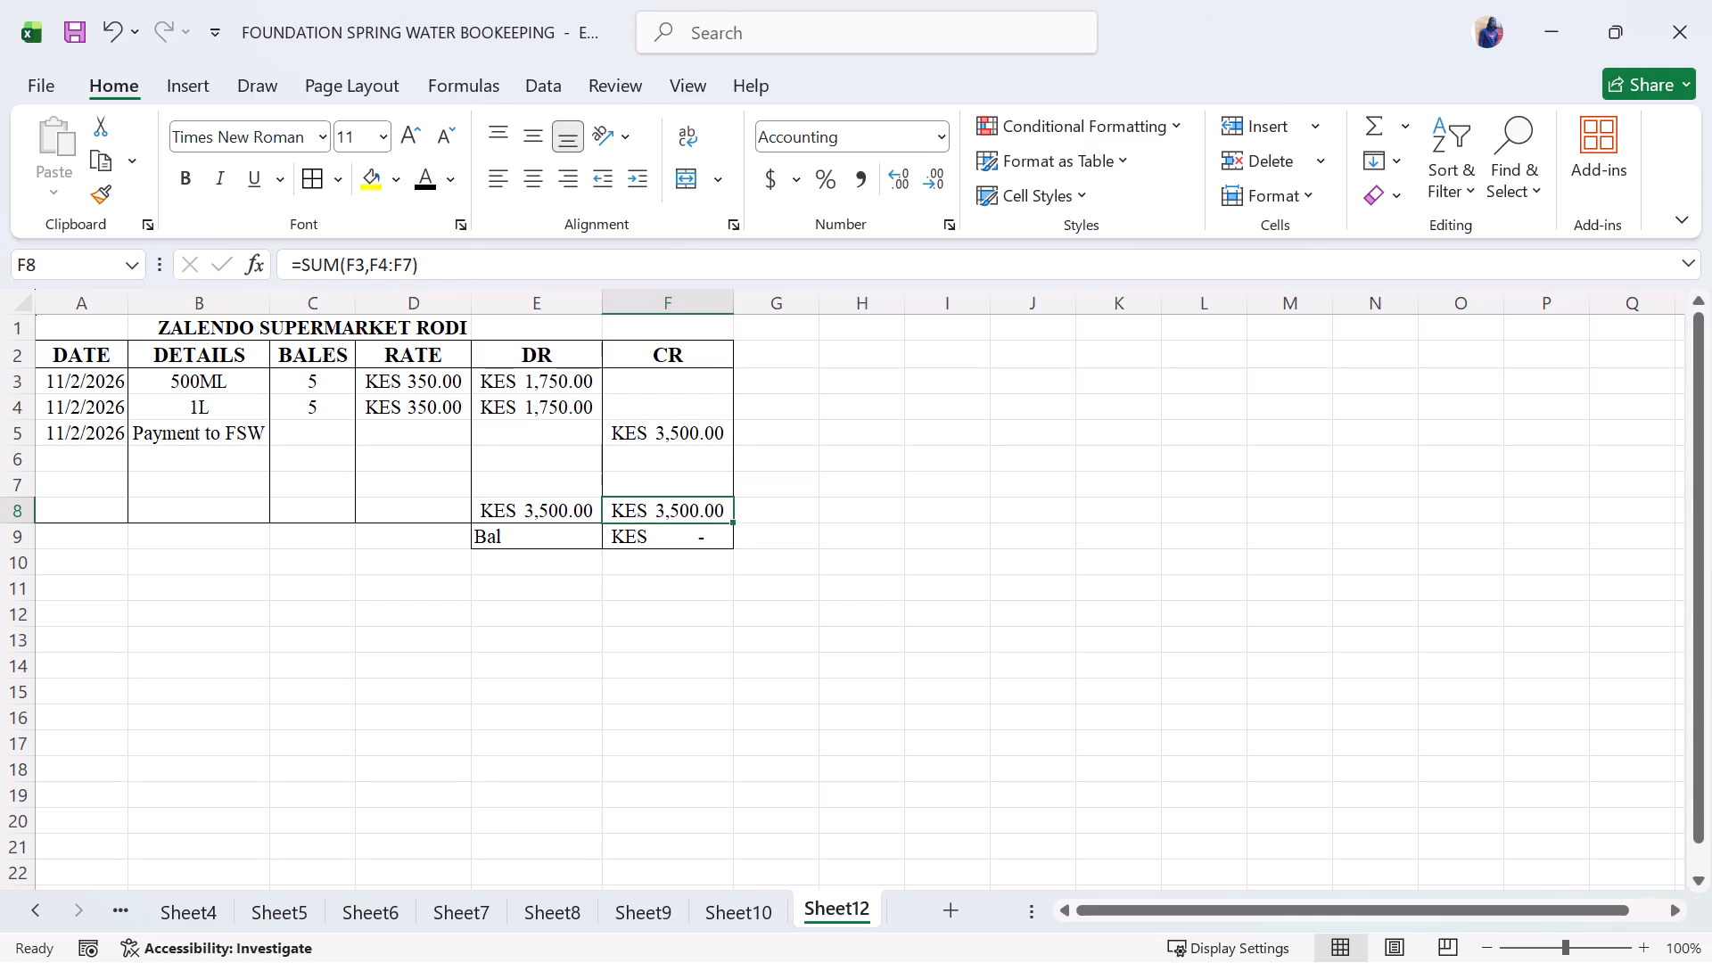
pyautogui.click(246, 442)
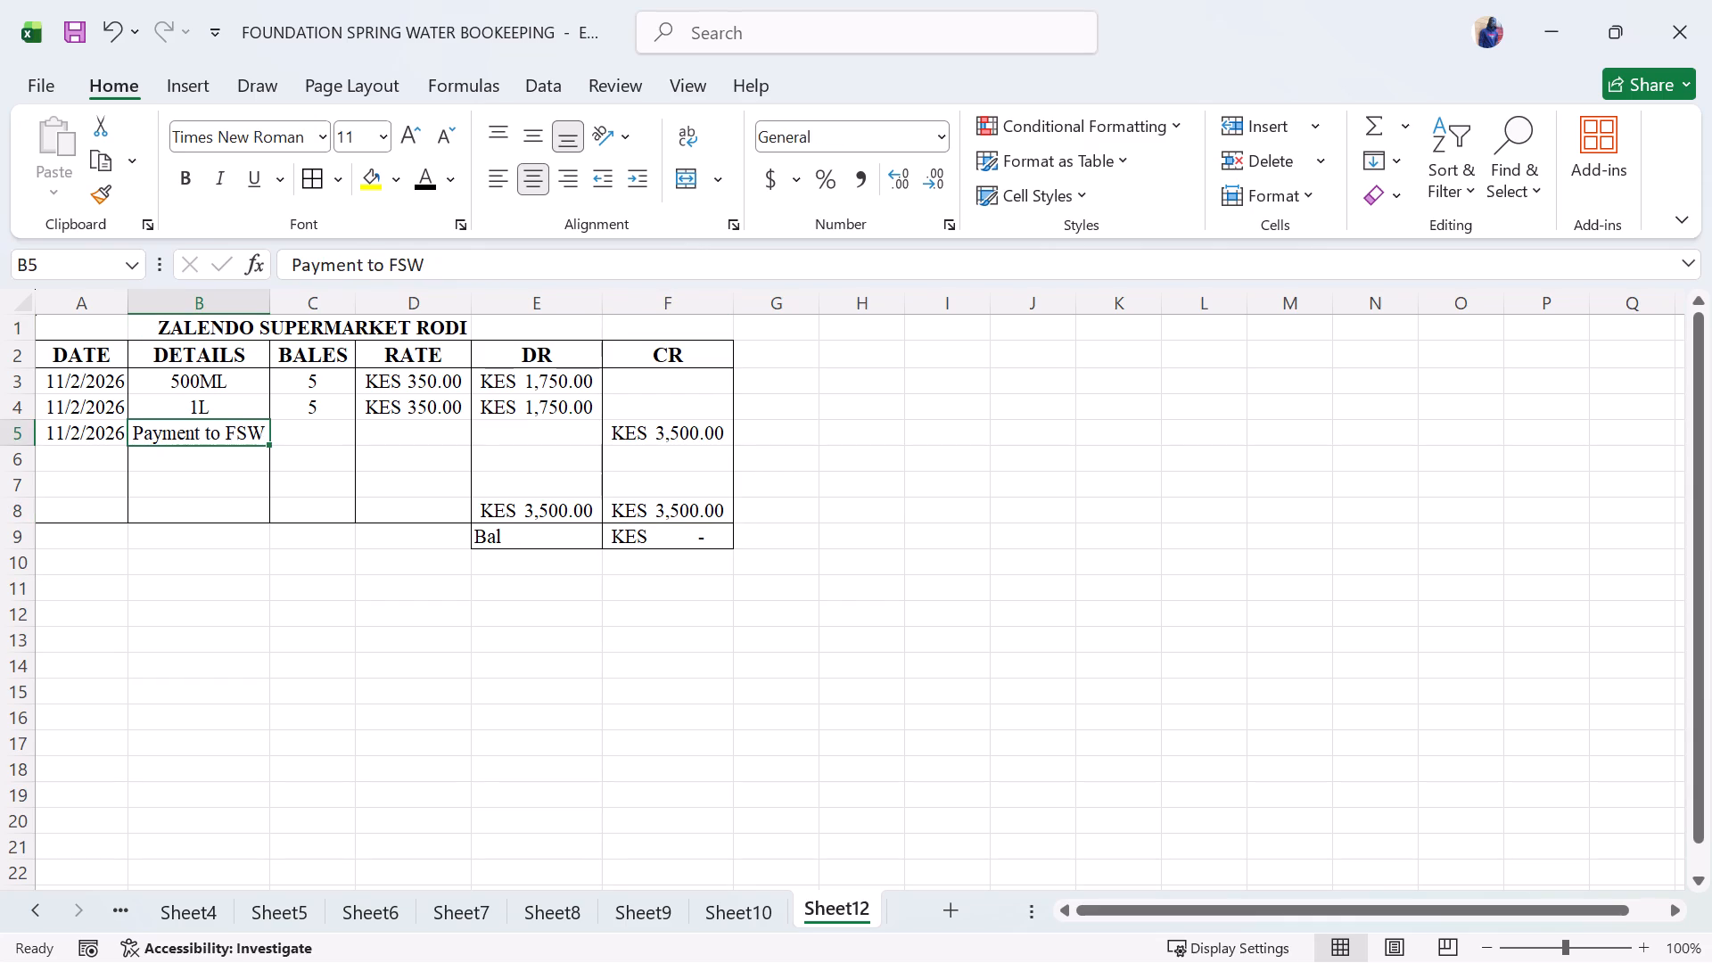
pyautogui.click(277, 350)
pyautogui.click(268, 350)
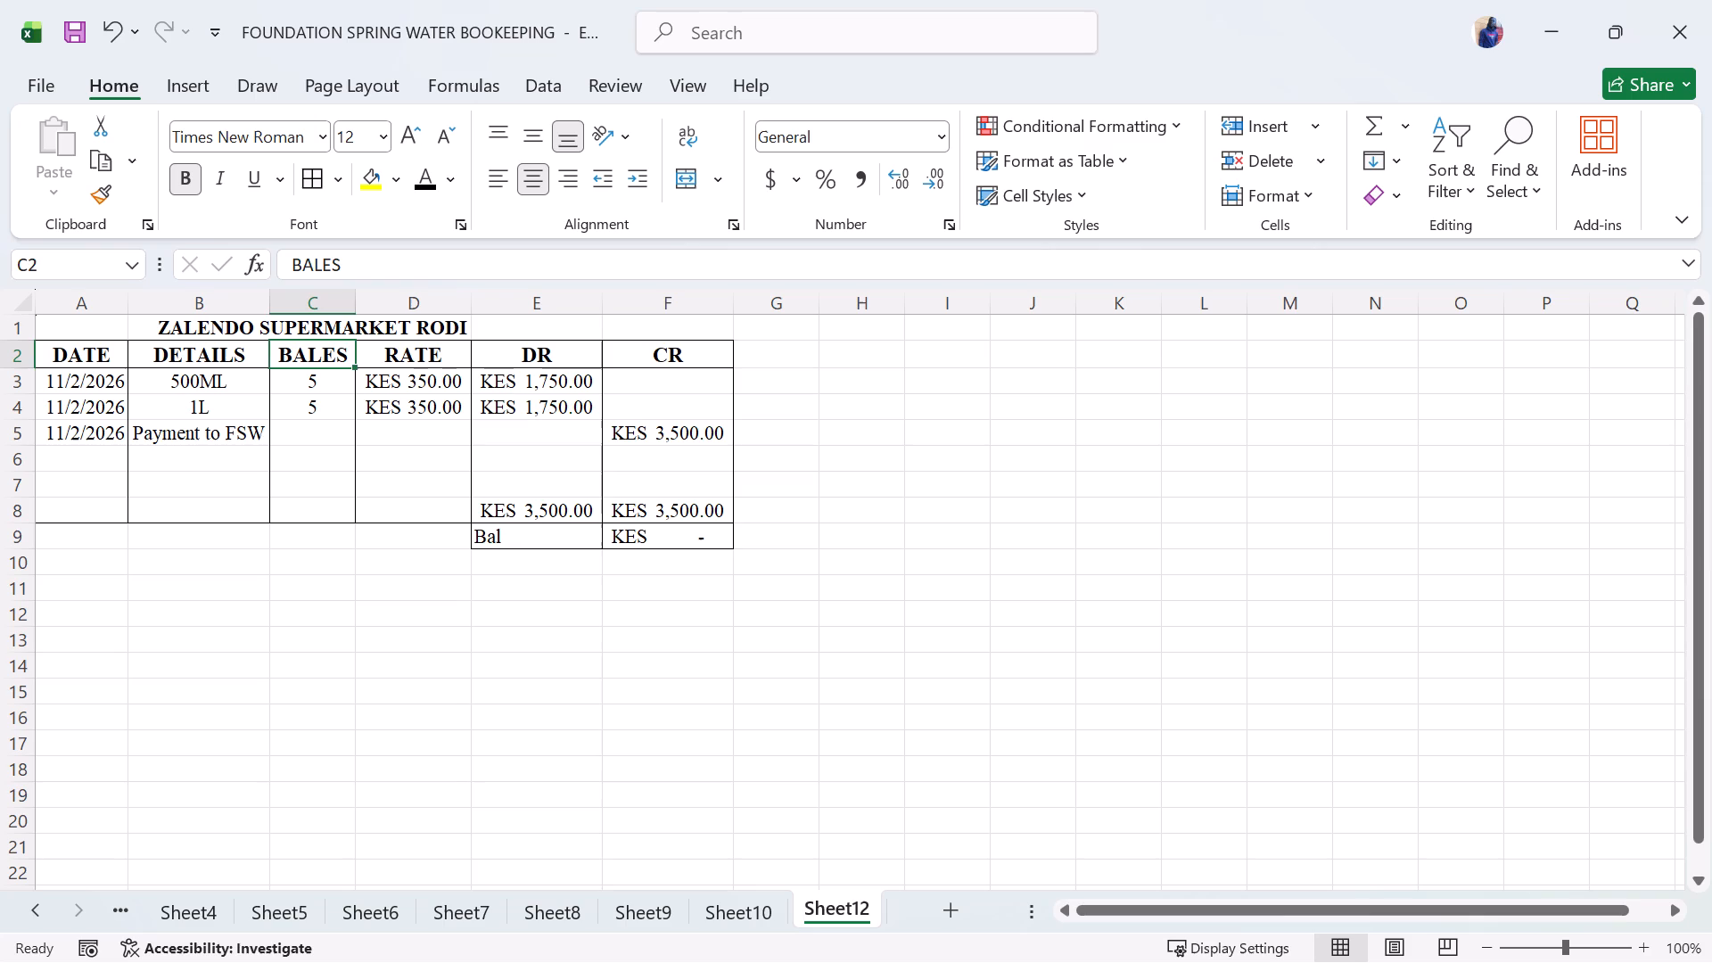
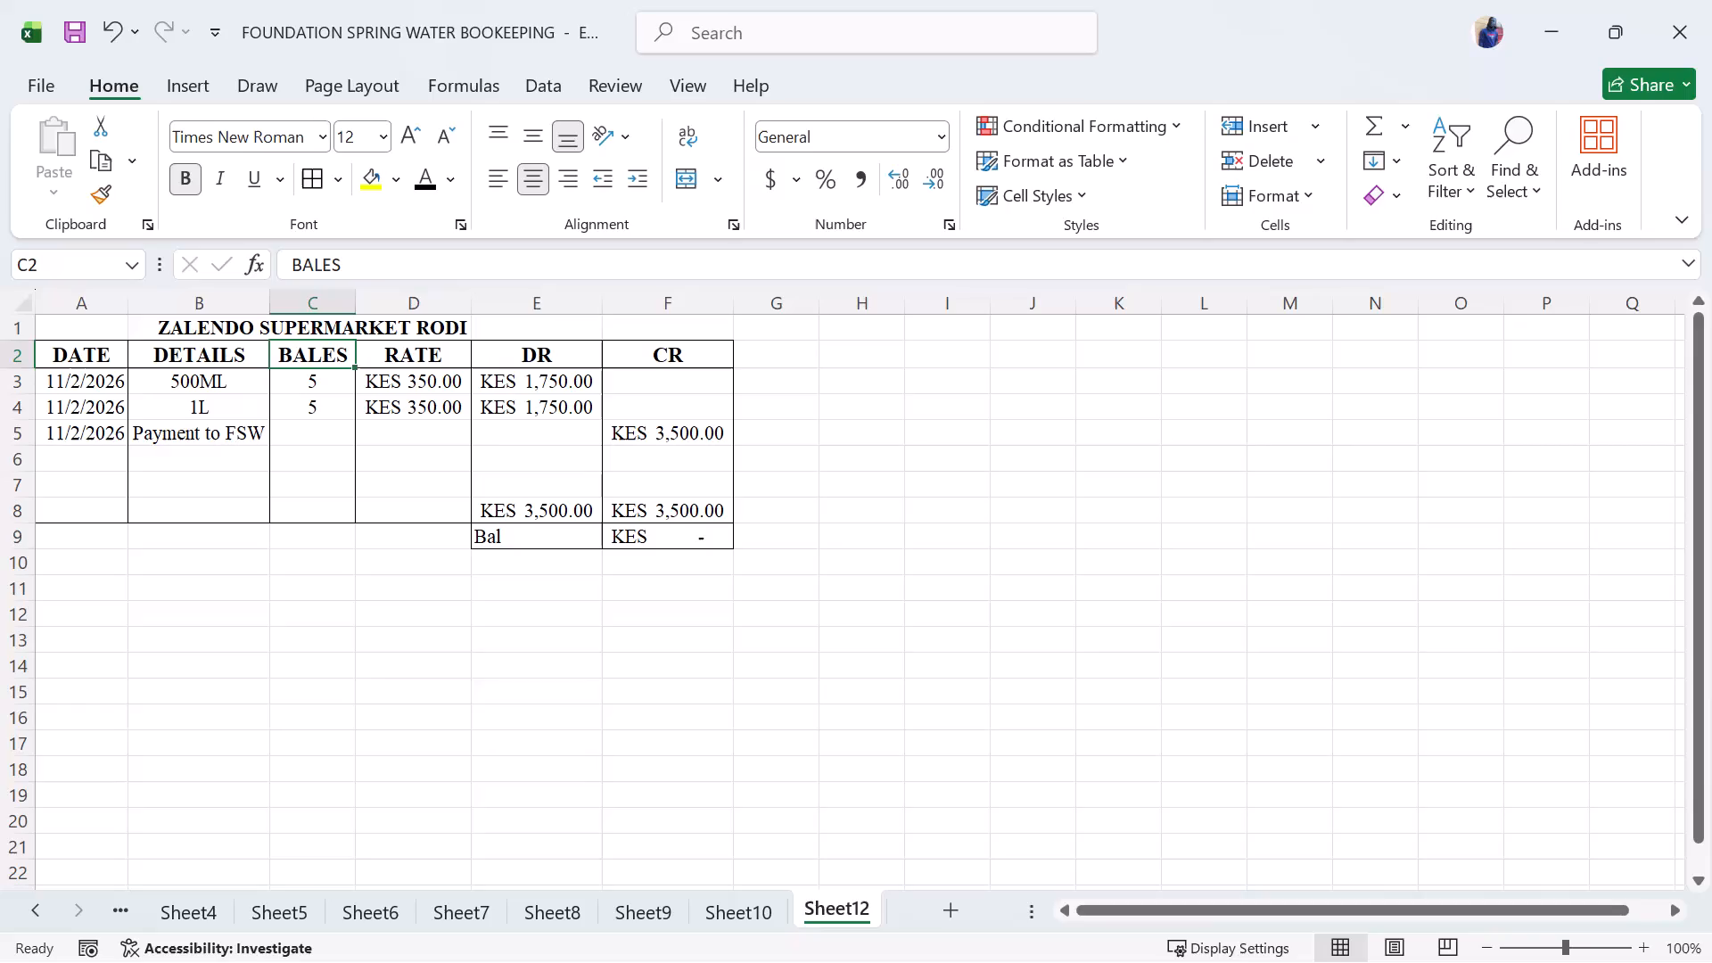
# Rename the sheet holding the Zalendo Supermarket Rodi account as Sheet11, following on from Sheet10.
pyautogui.click(738, 901)
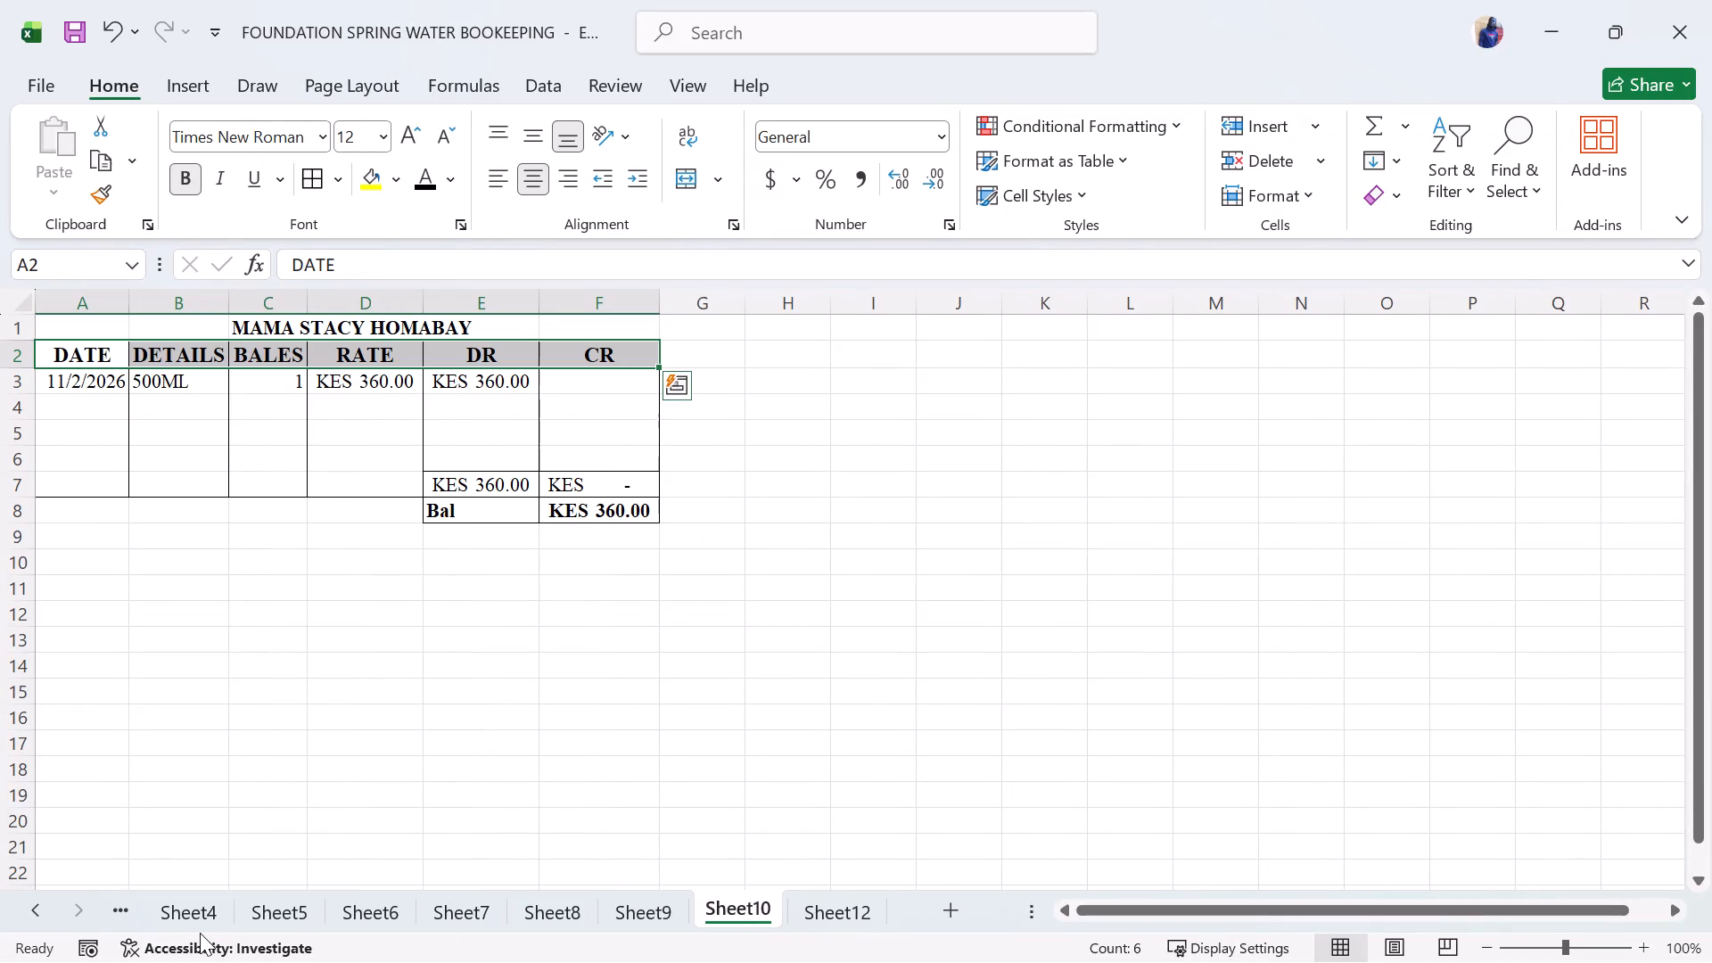
pyautogui.tripleClick(31, 904)
pyautogui.click(31, 904)
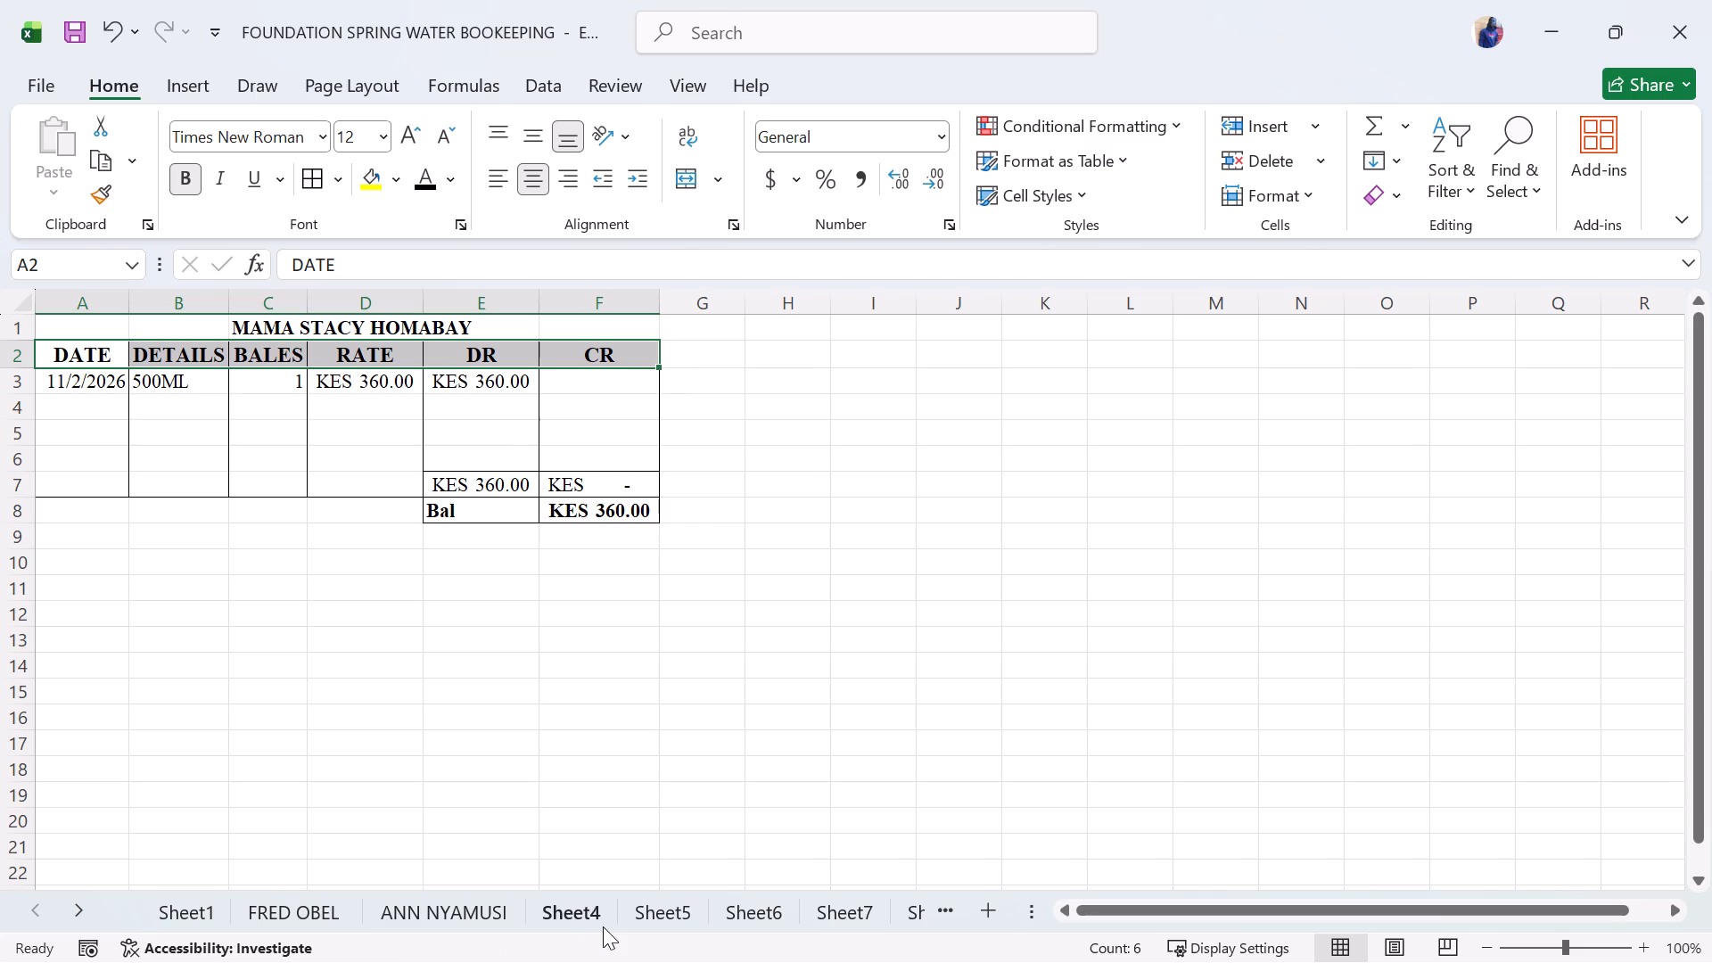
pyautogui.click(89, 904)
pyautogui.click(89, 904)
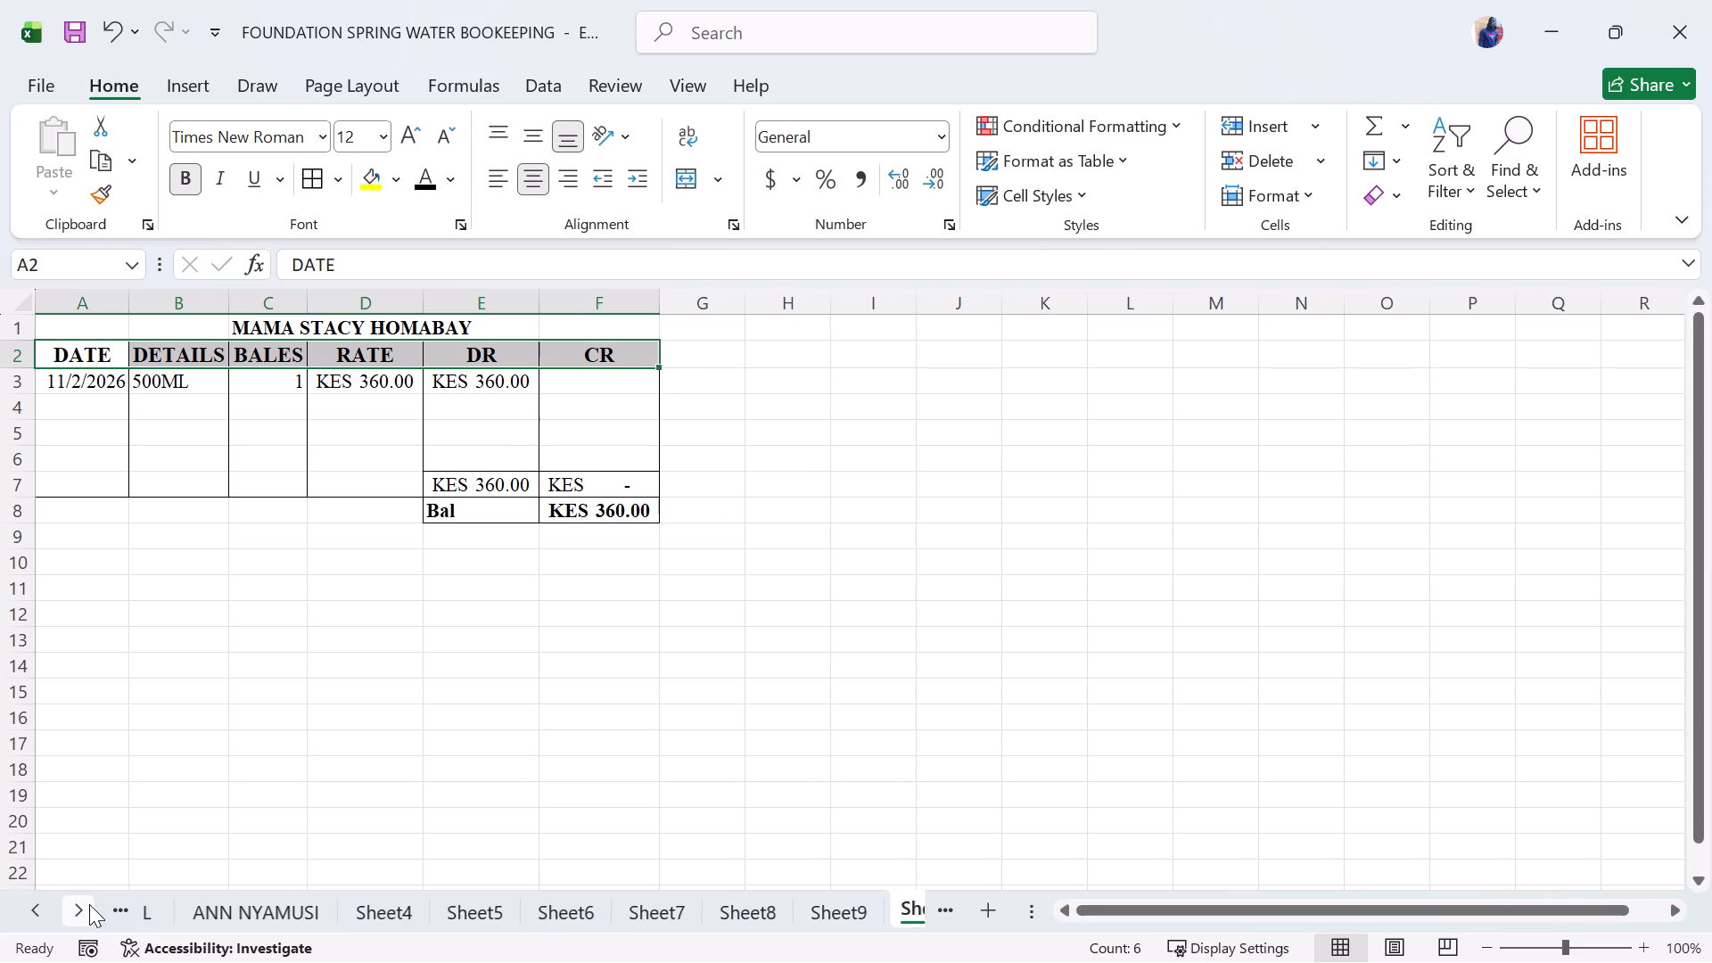
pyautogui.click(89, 904)
pyautogui.click(89, 904)
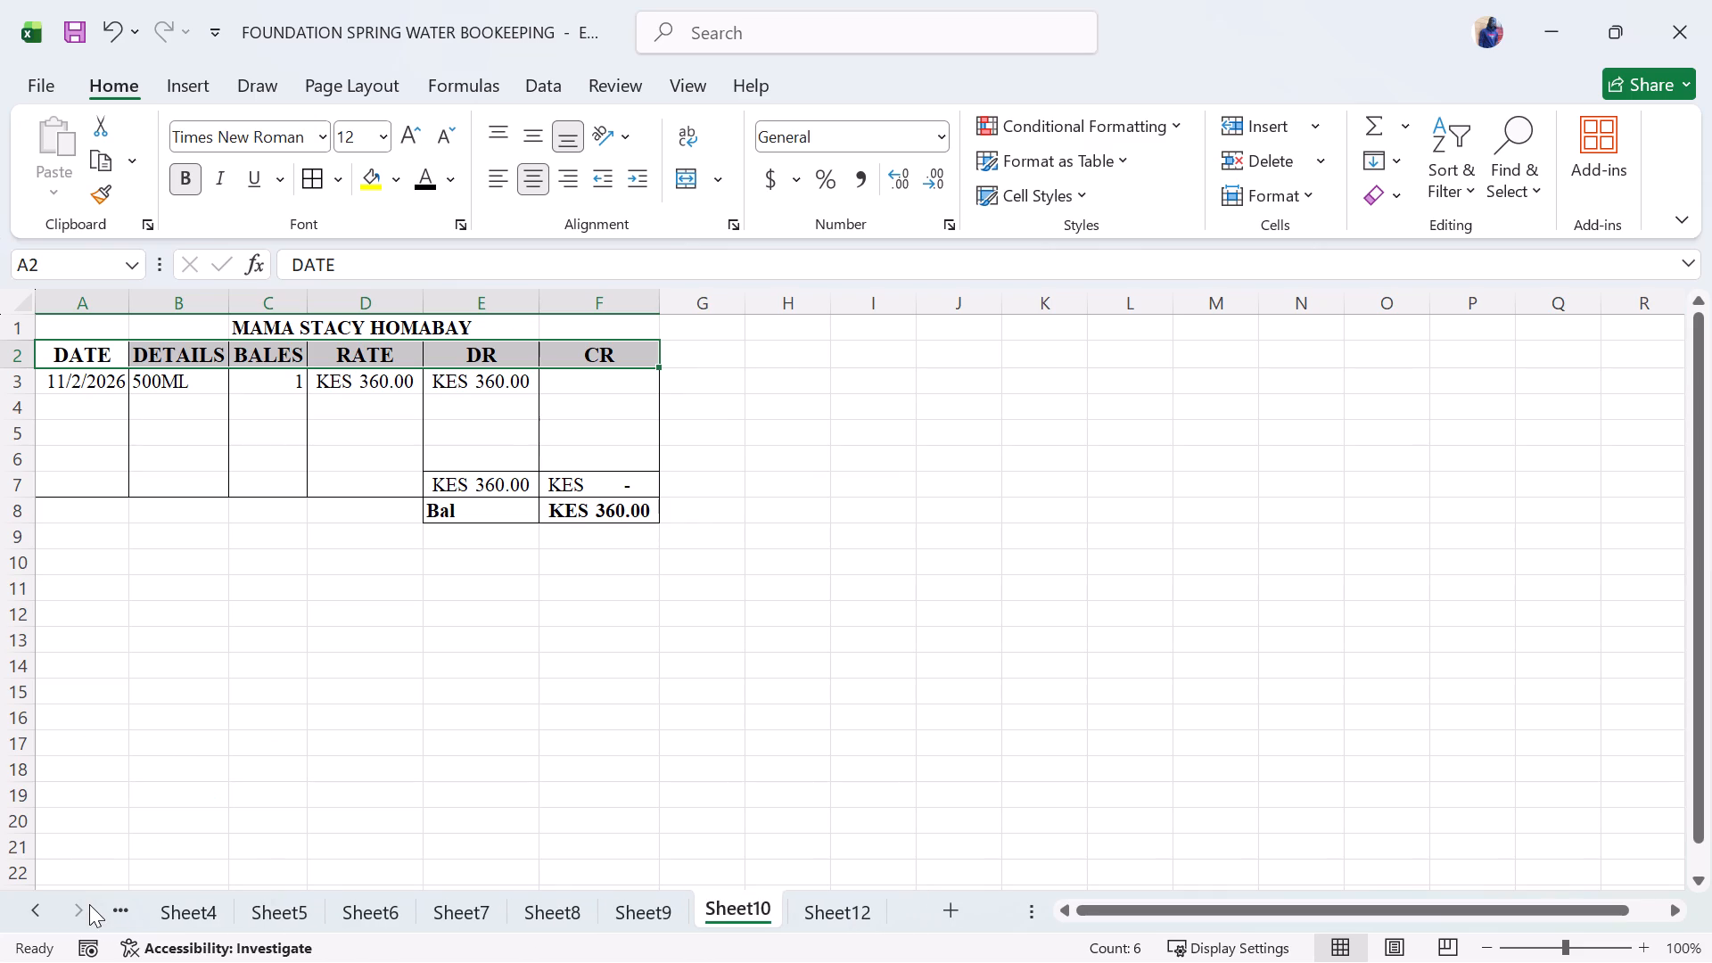
pyautogui.doubleClick(837, 913)
pyautogui.click(867, 904)
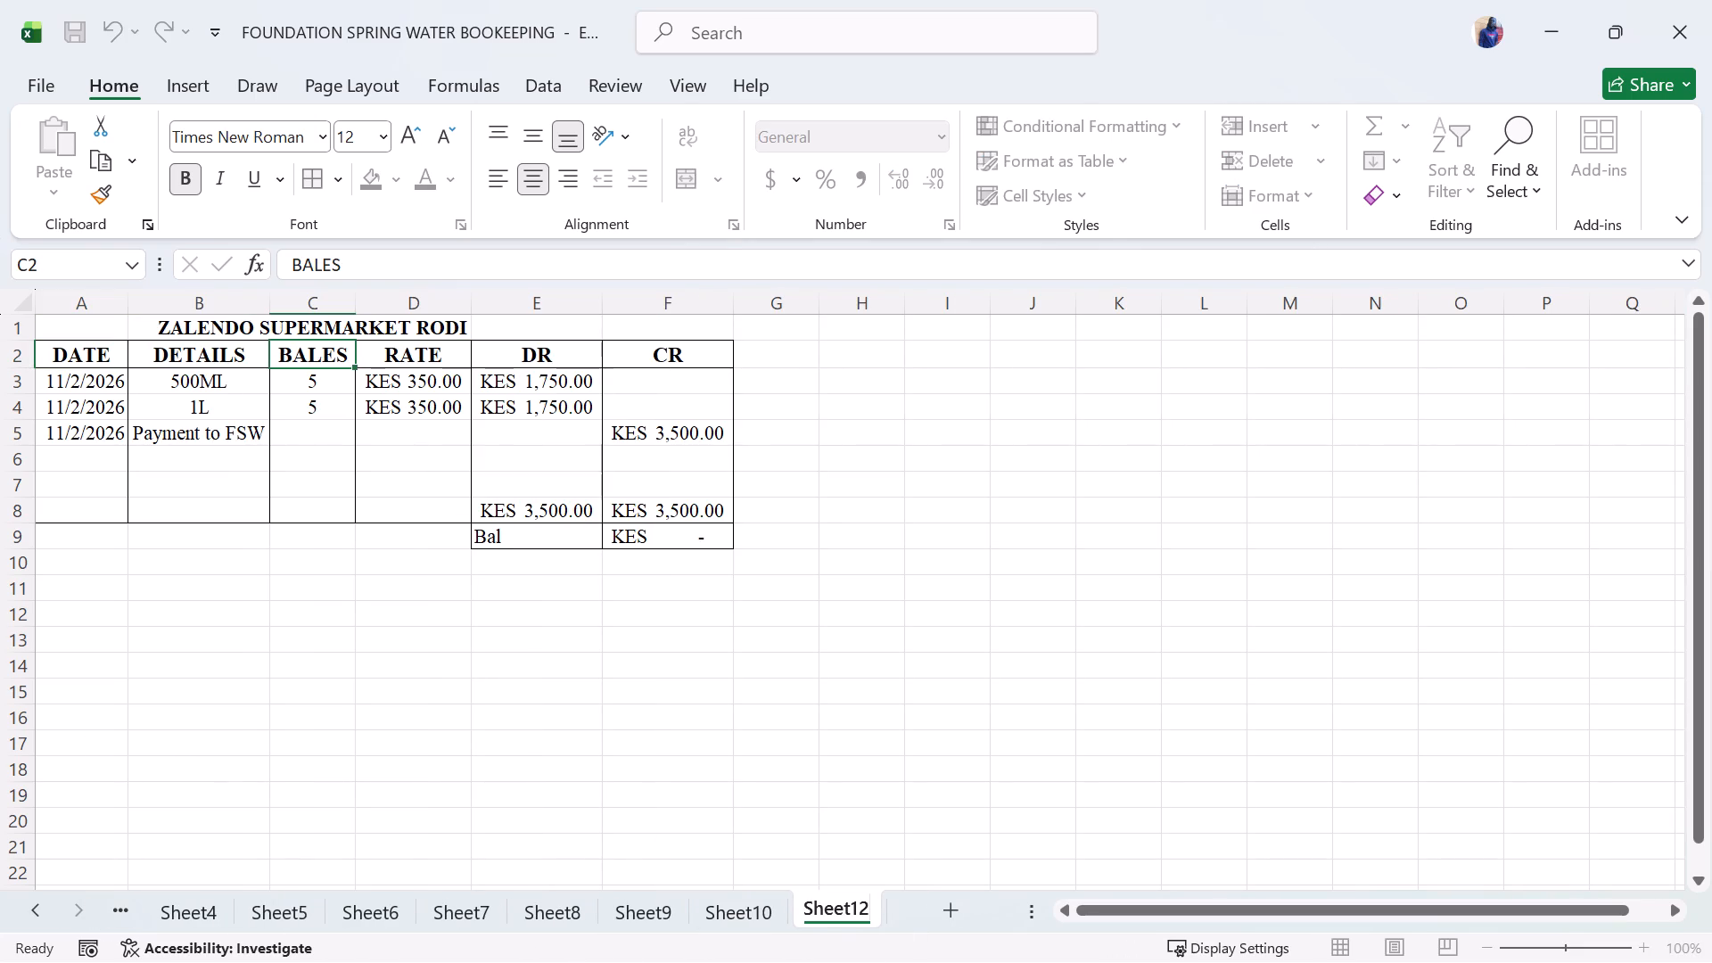
pyautogui.press('BackSpace')
pyautogui.click(987, 766)
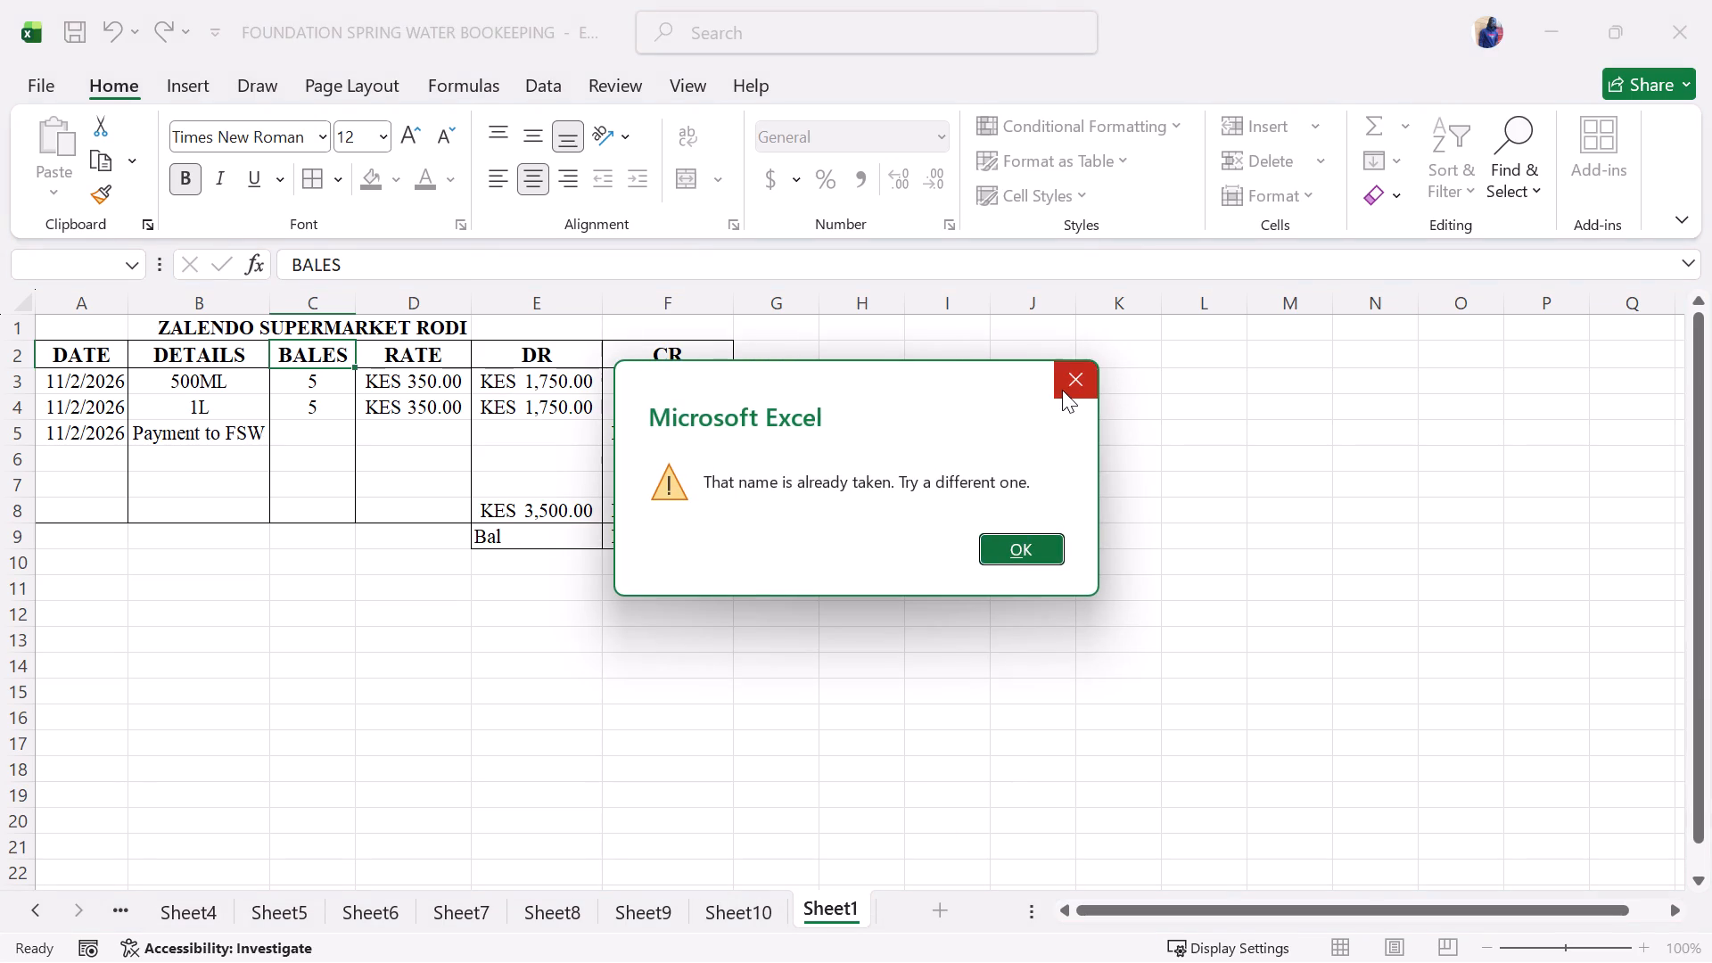
pyautogui.click(1062, 390)
pyautogui.click(853, 916)
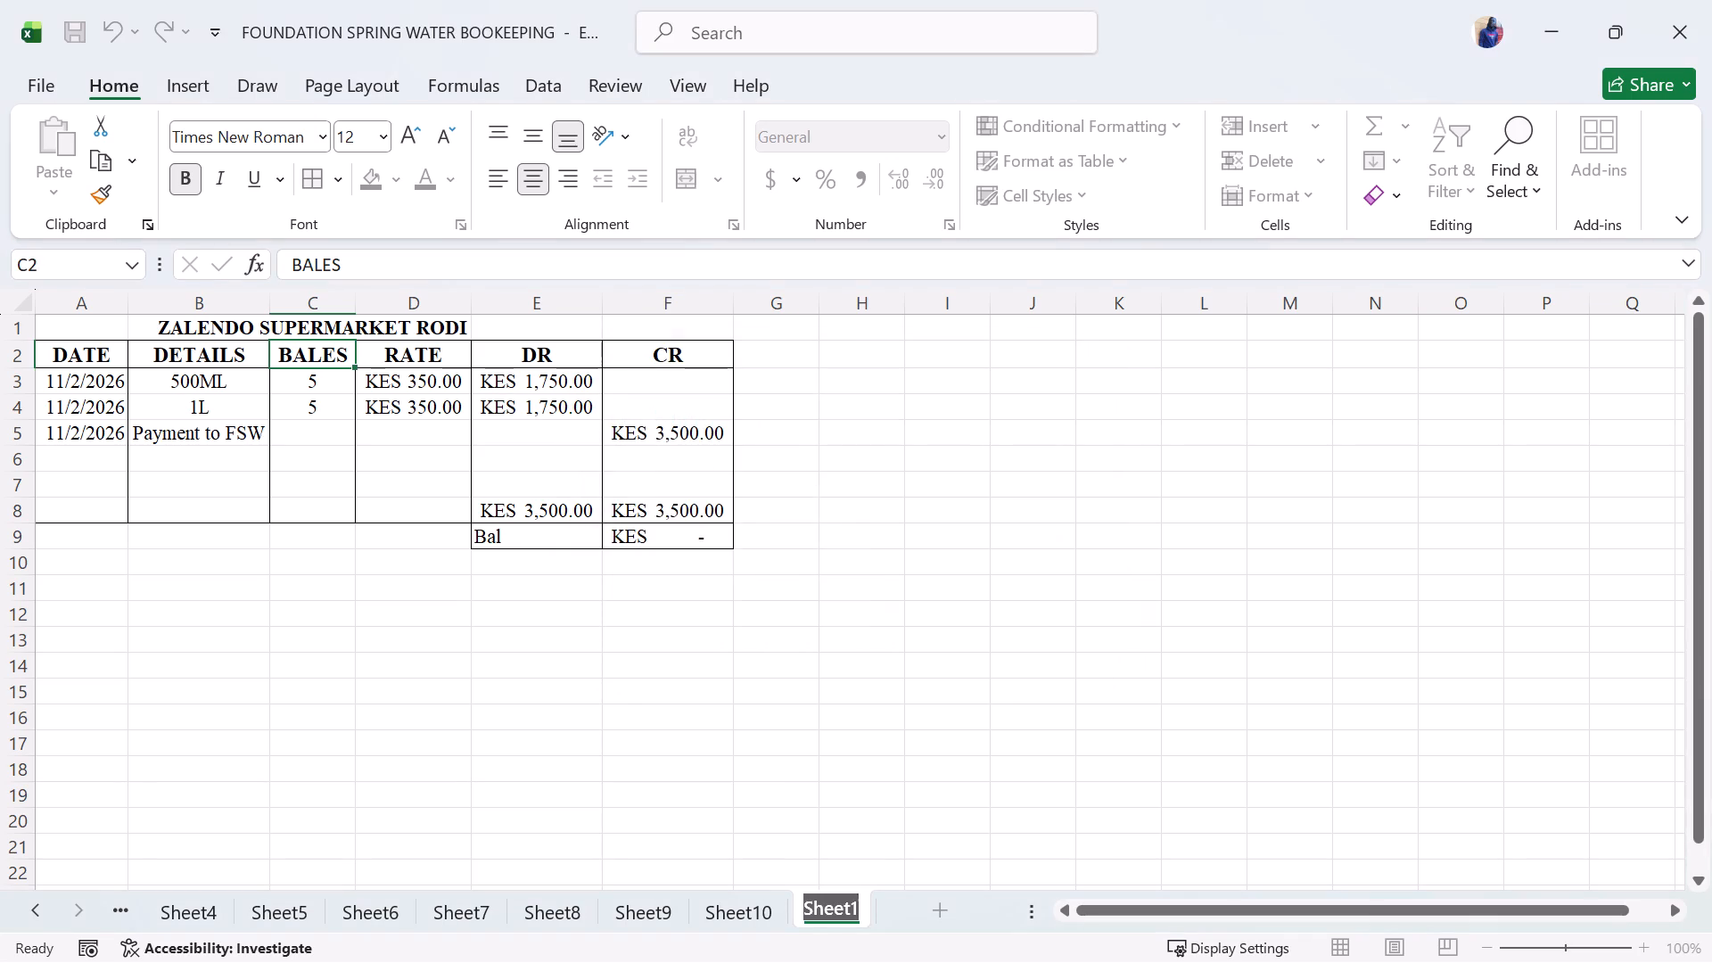
pyautogui.click(860, 905)
pyautogui.press('1')
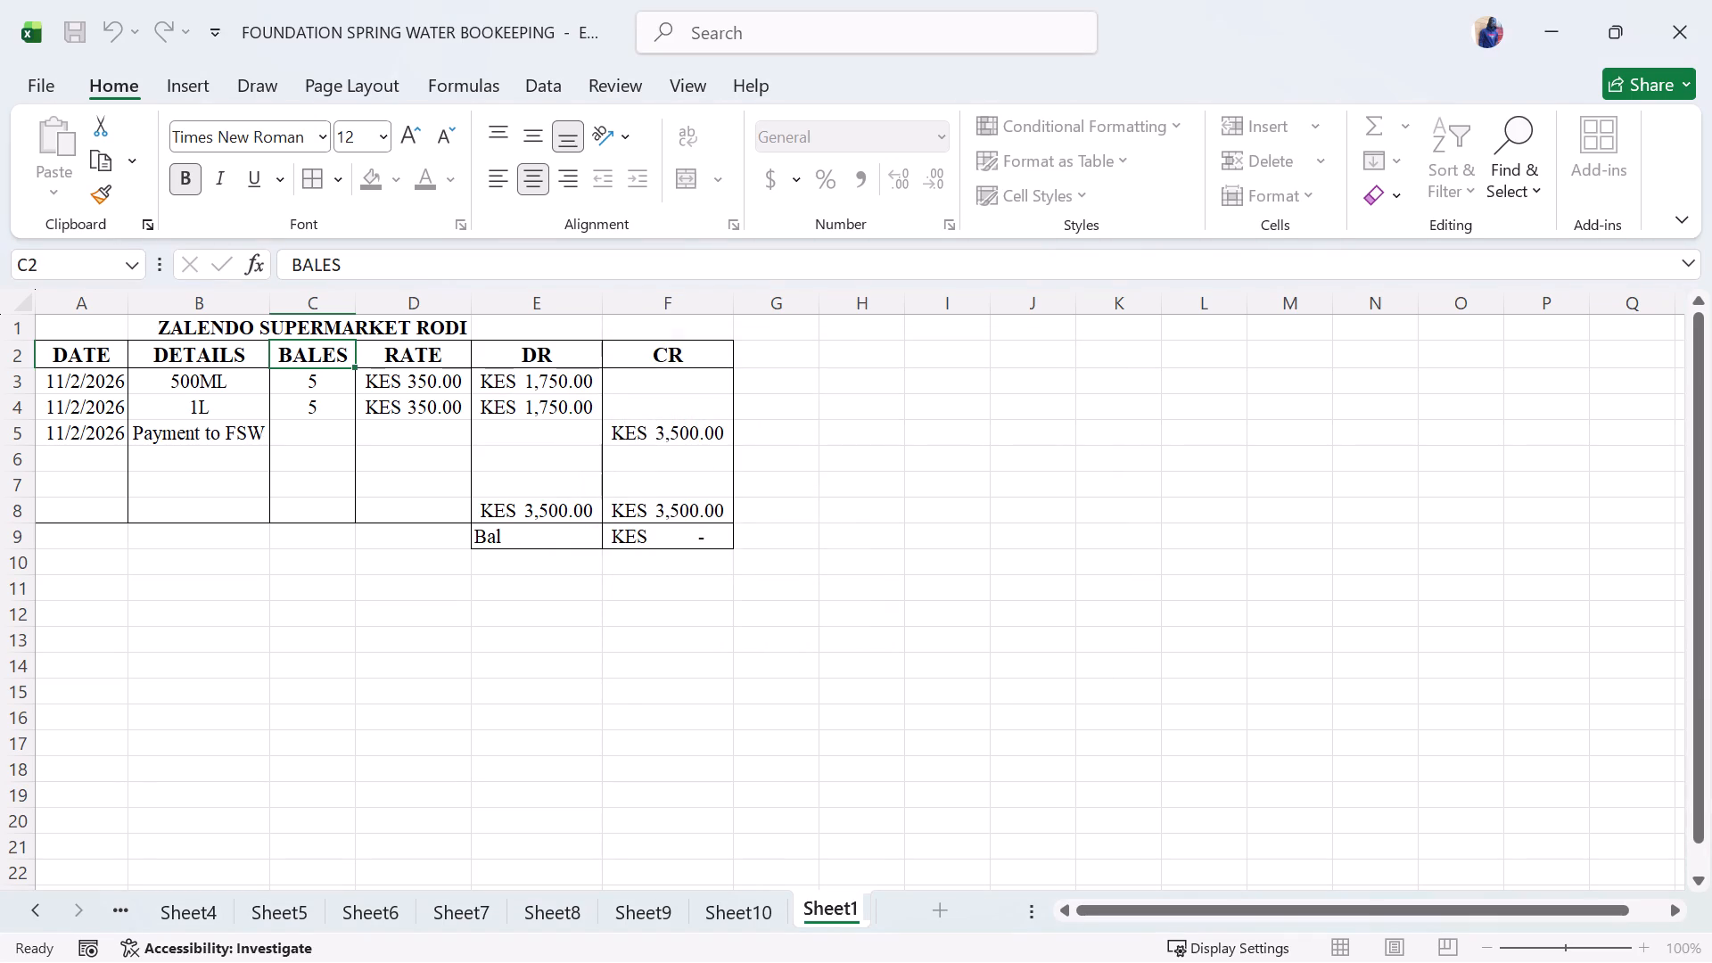
pyautogui.click(951, 814)
pyautogui.click(708, 805)
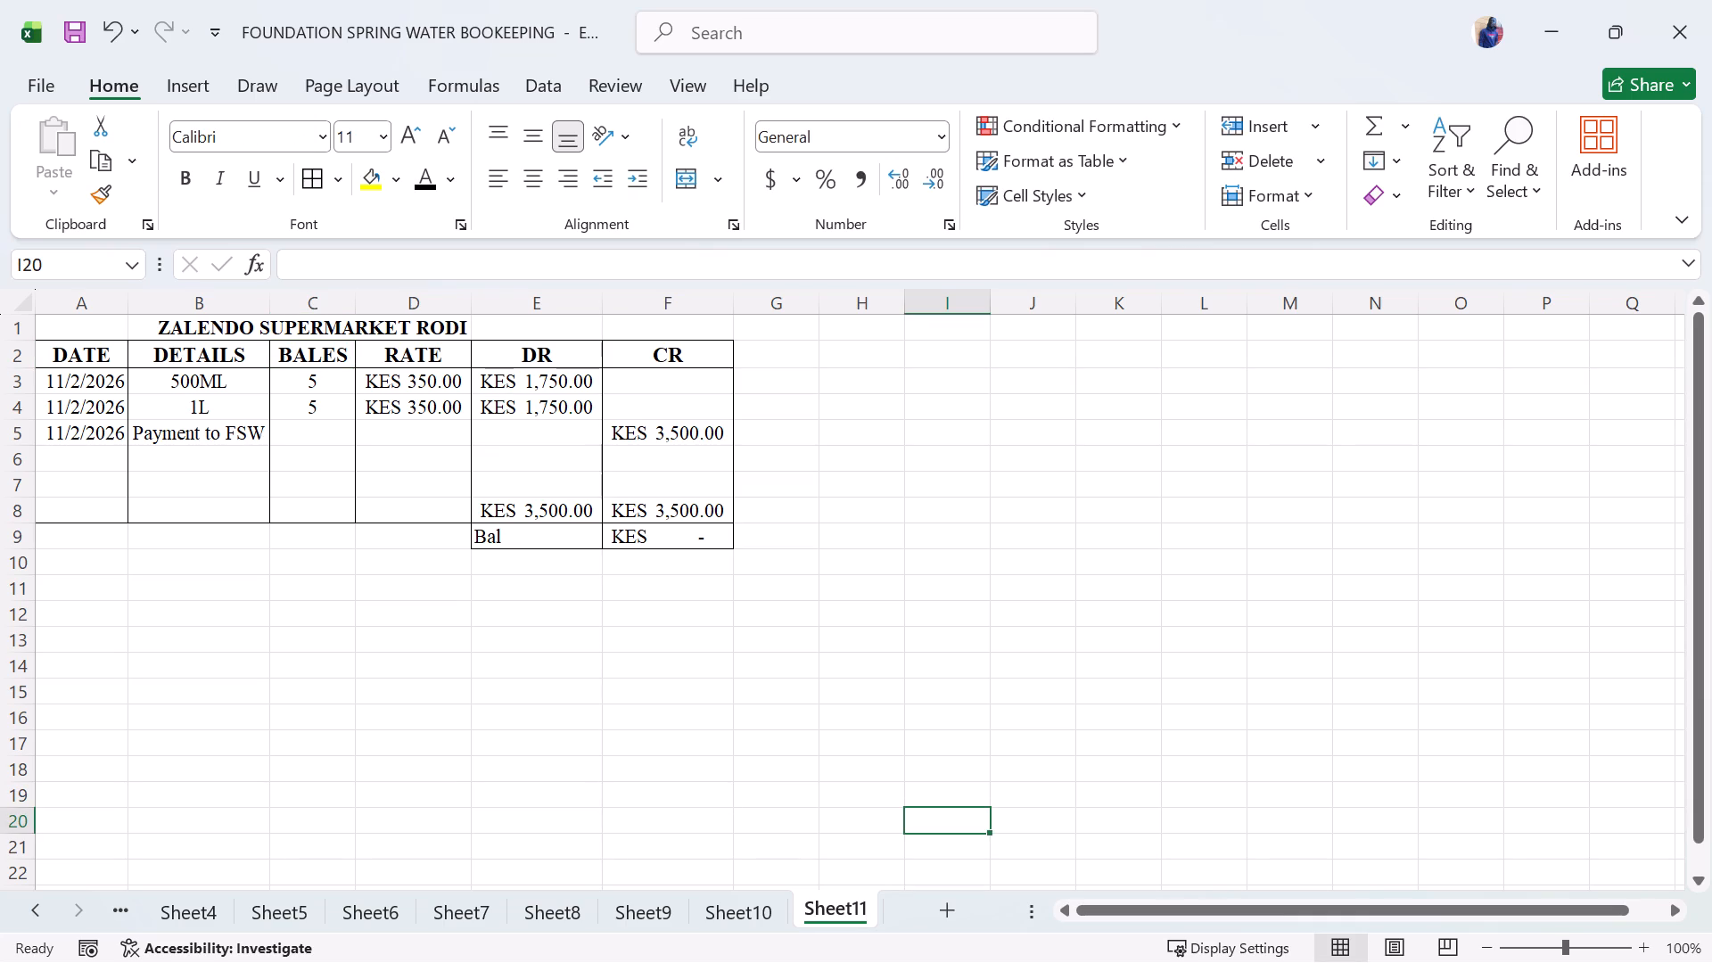
# Enter 11 as the SHEET NO for Zalendo Supermarket Rodi in cell D11 of the Debtors' Ledger on Sheet1.
pyautogui.hscroll(3, 654, 768)
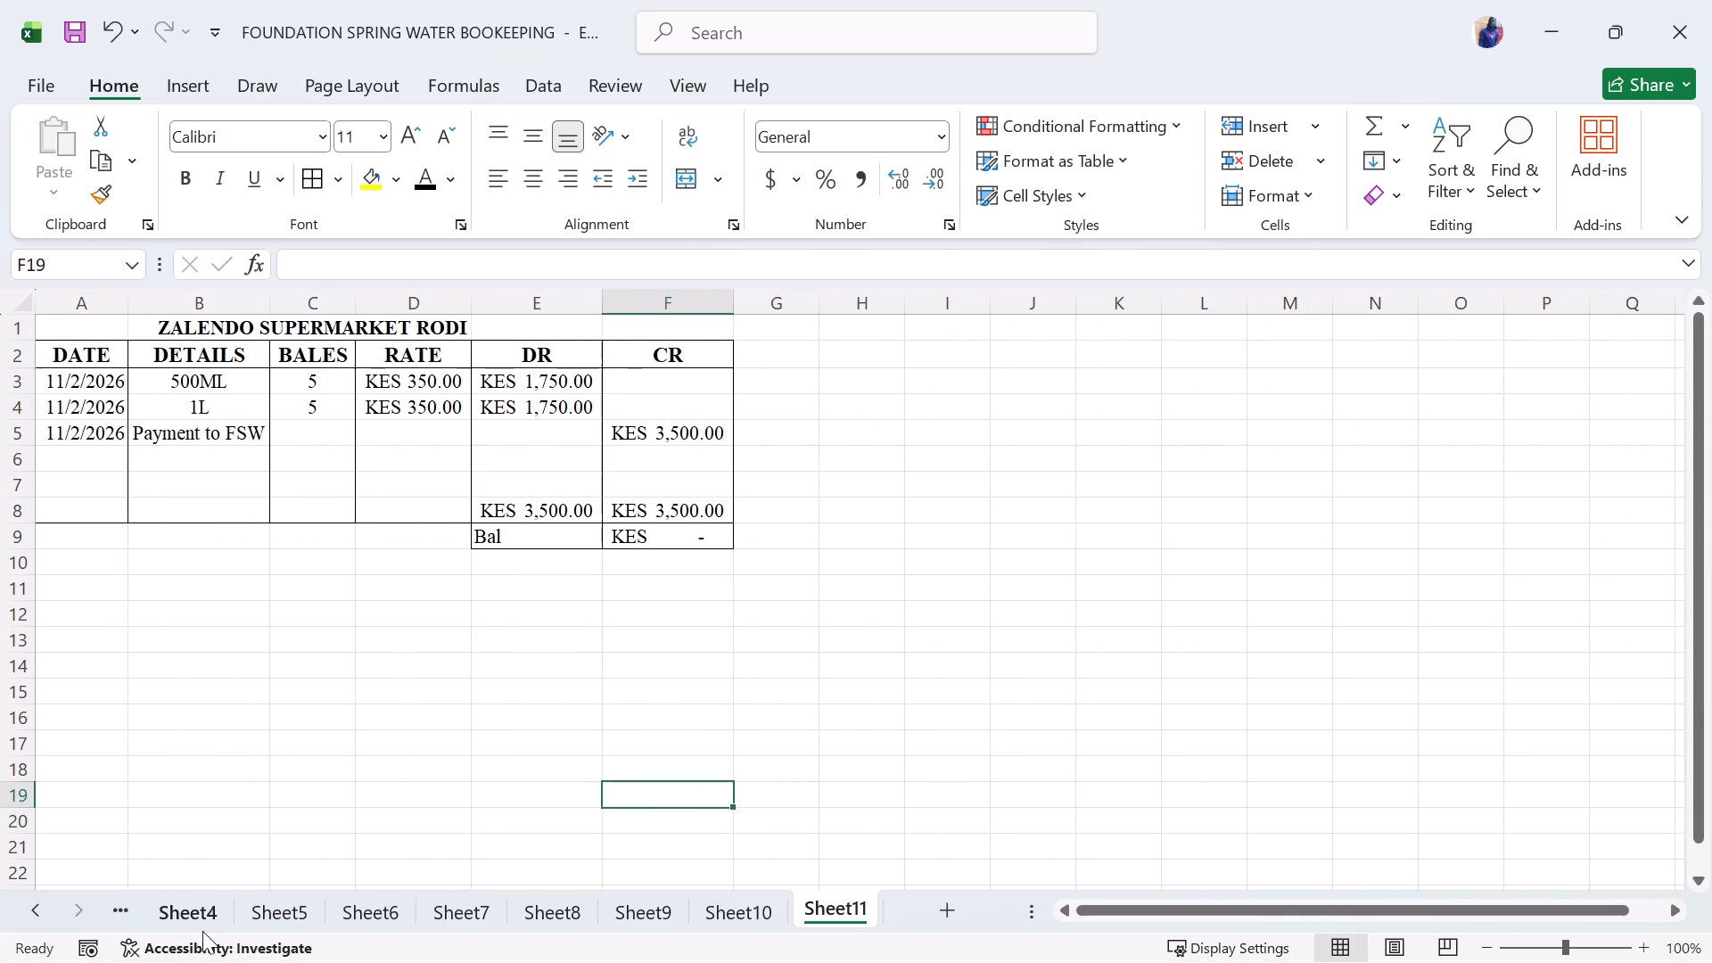
pyautogui.tripleClick(22, 908)
pyautogui.tripleClick(22, 908)
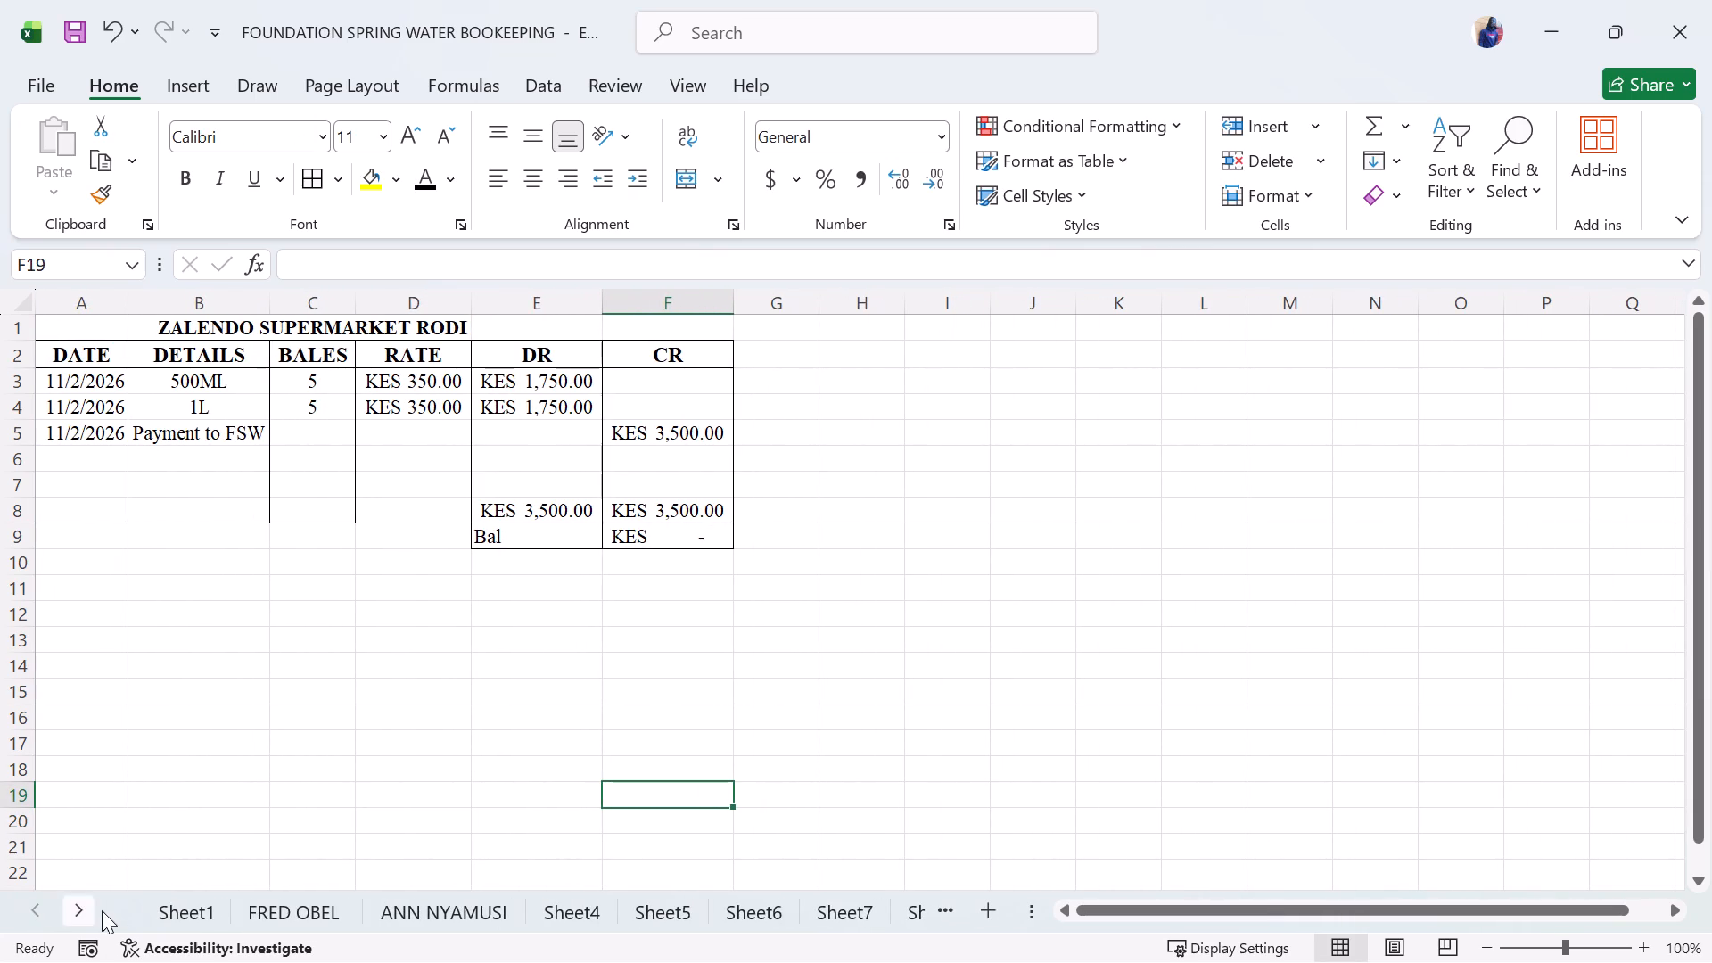
pyautogui.click(201, 909)
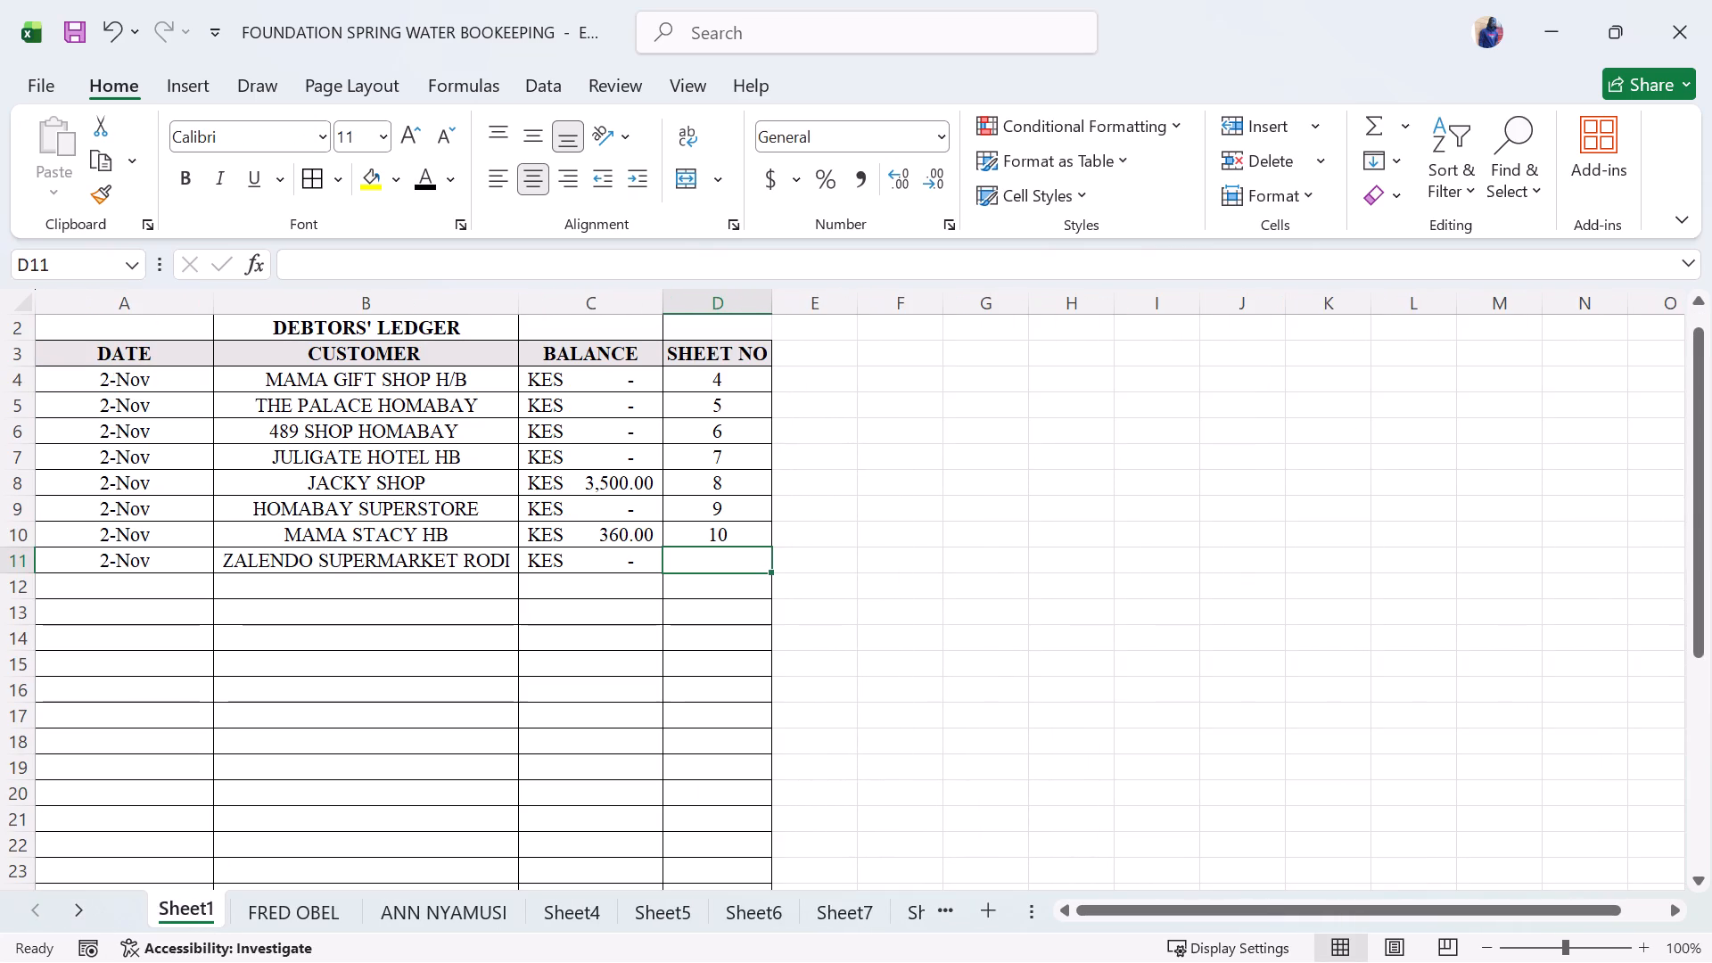
pyautogui.scroll(-1, 517, 597)
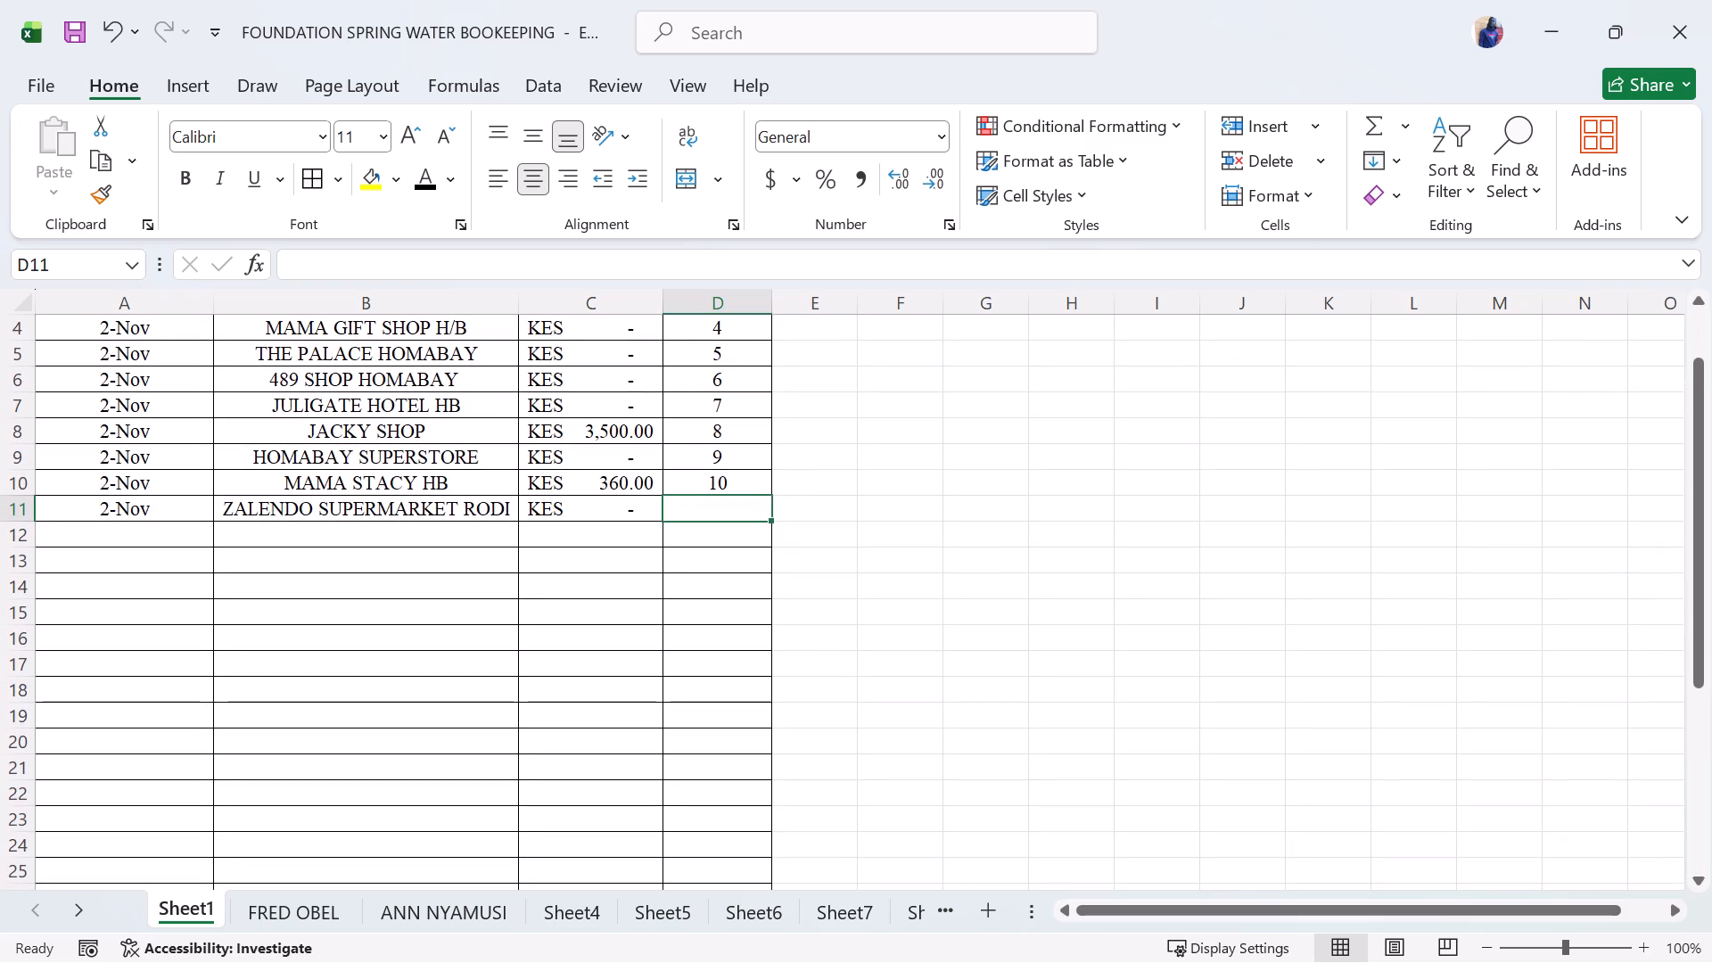
pyautogui.click(722, 514)
pyautogui.write('11')
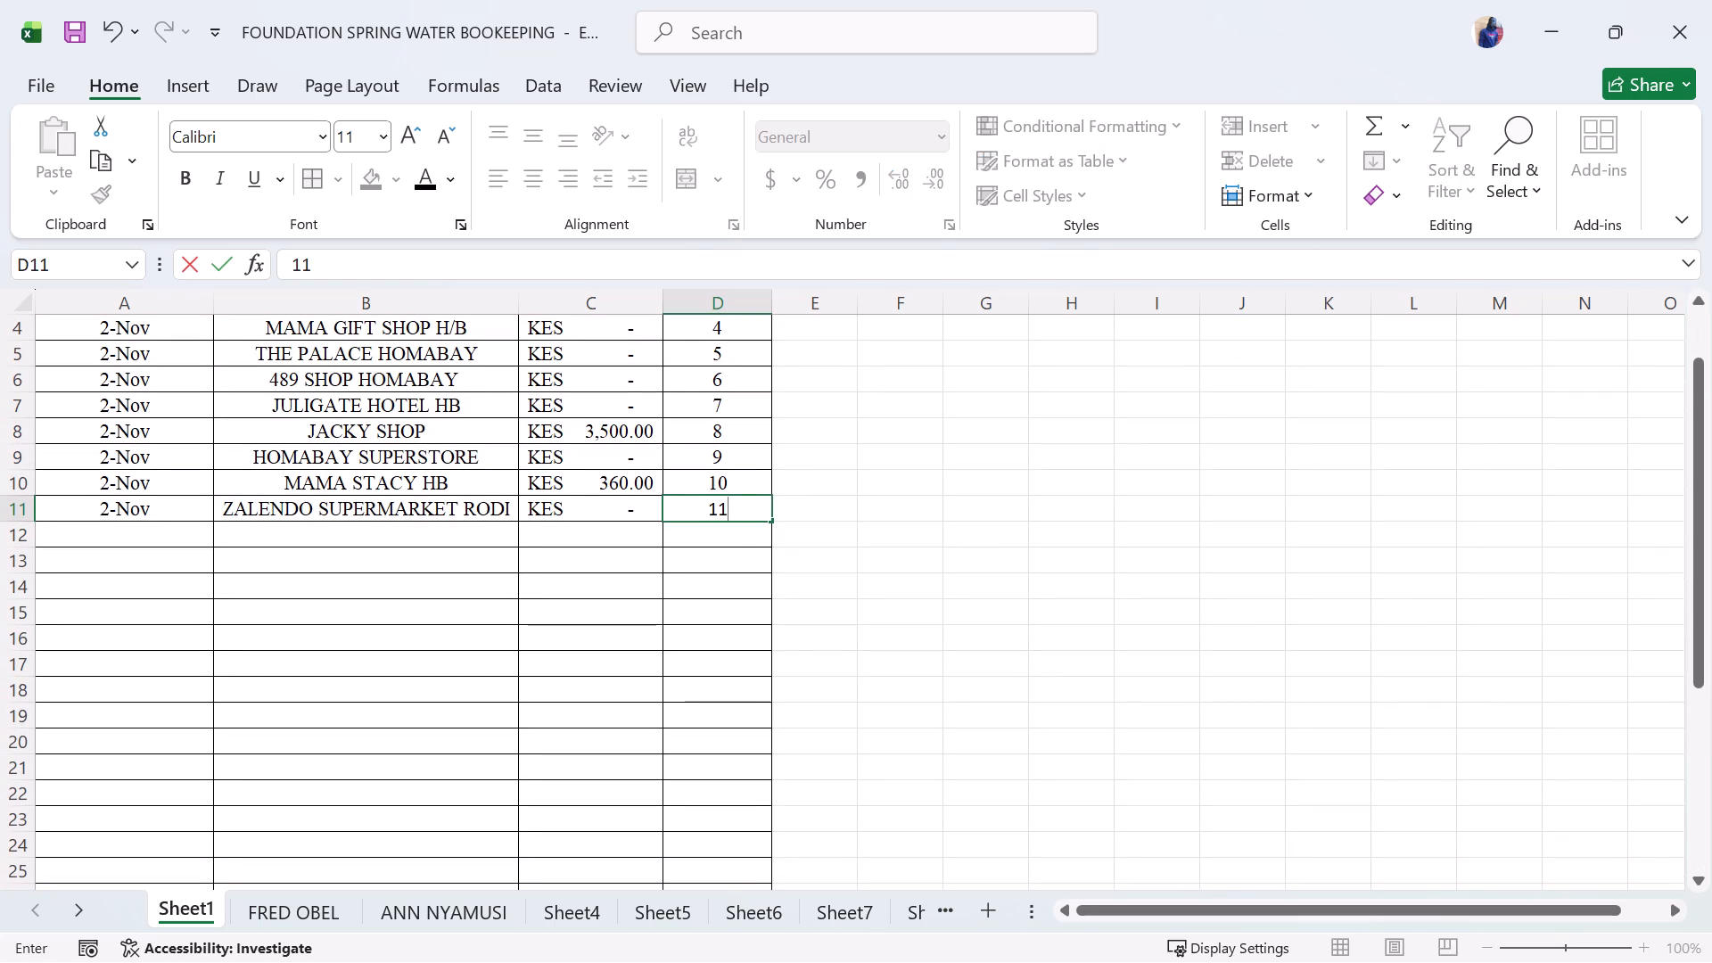
pyautogui.click(813, 543)
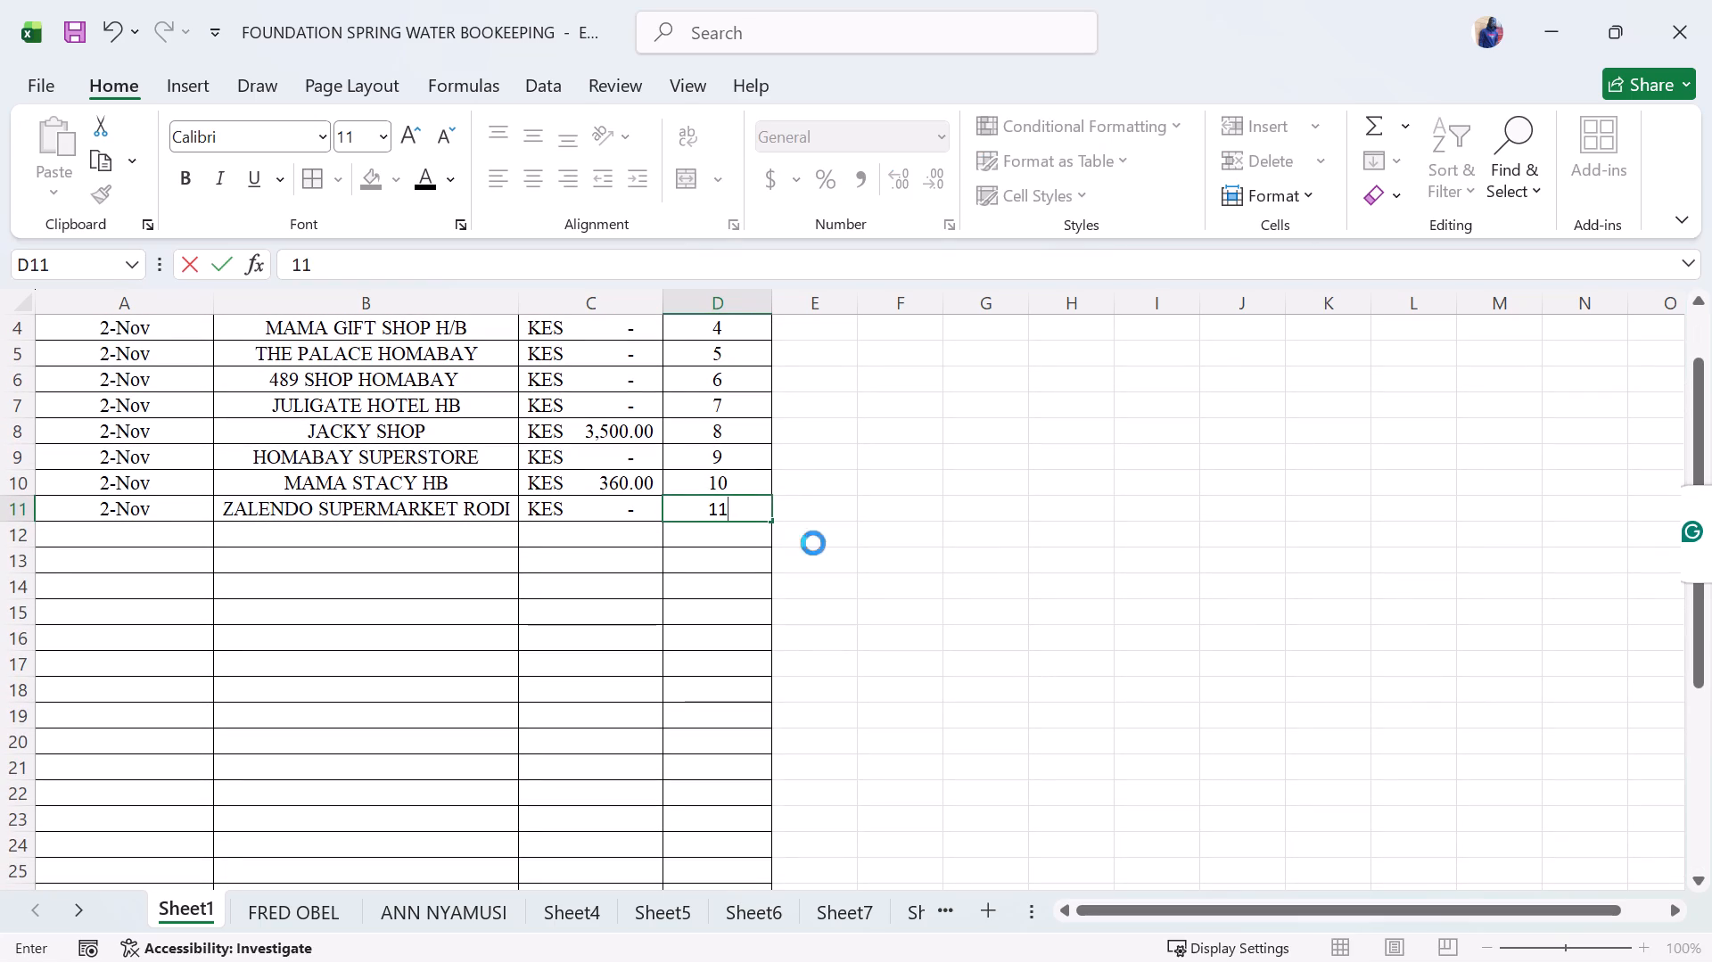
# Review the Debtors' Ledger balances for Jacky Shop, Homabay Superstore and Mama Stacy HB alongside the ledger total and the stock balance table.
pyautogui.scroll(-4, 779, 616)
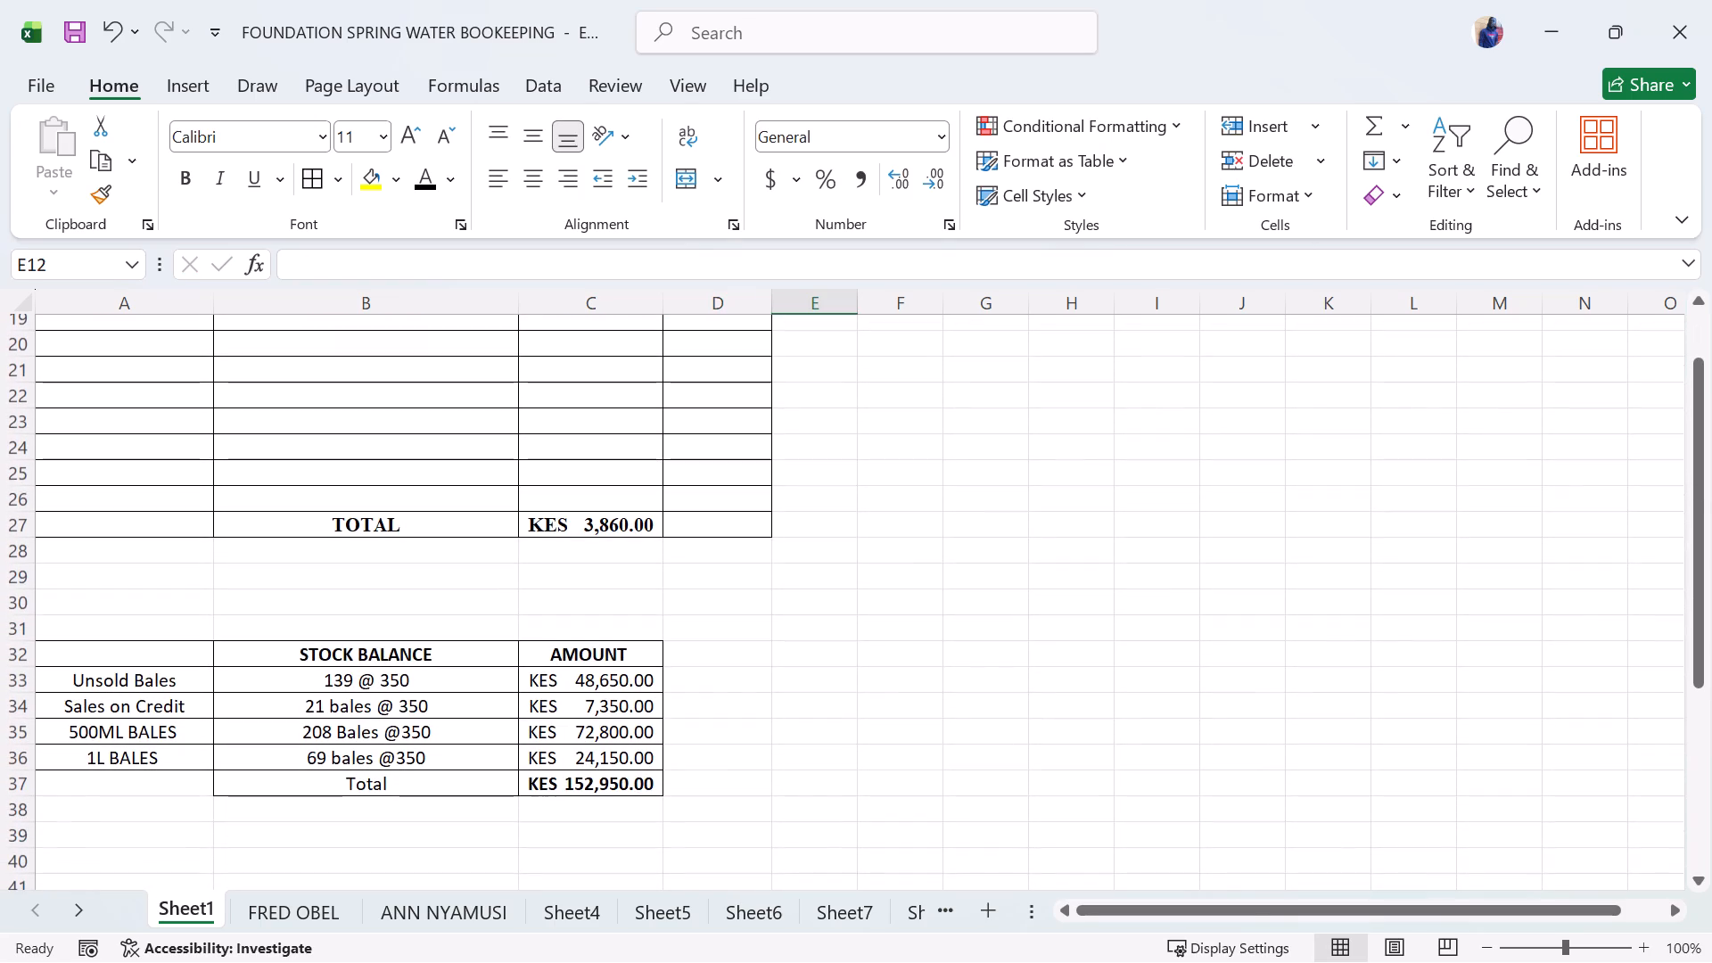
pyautogui.scroll(-1, 779, 616)
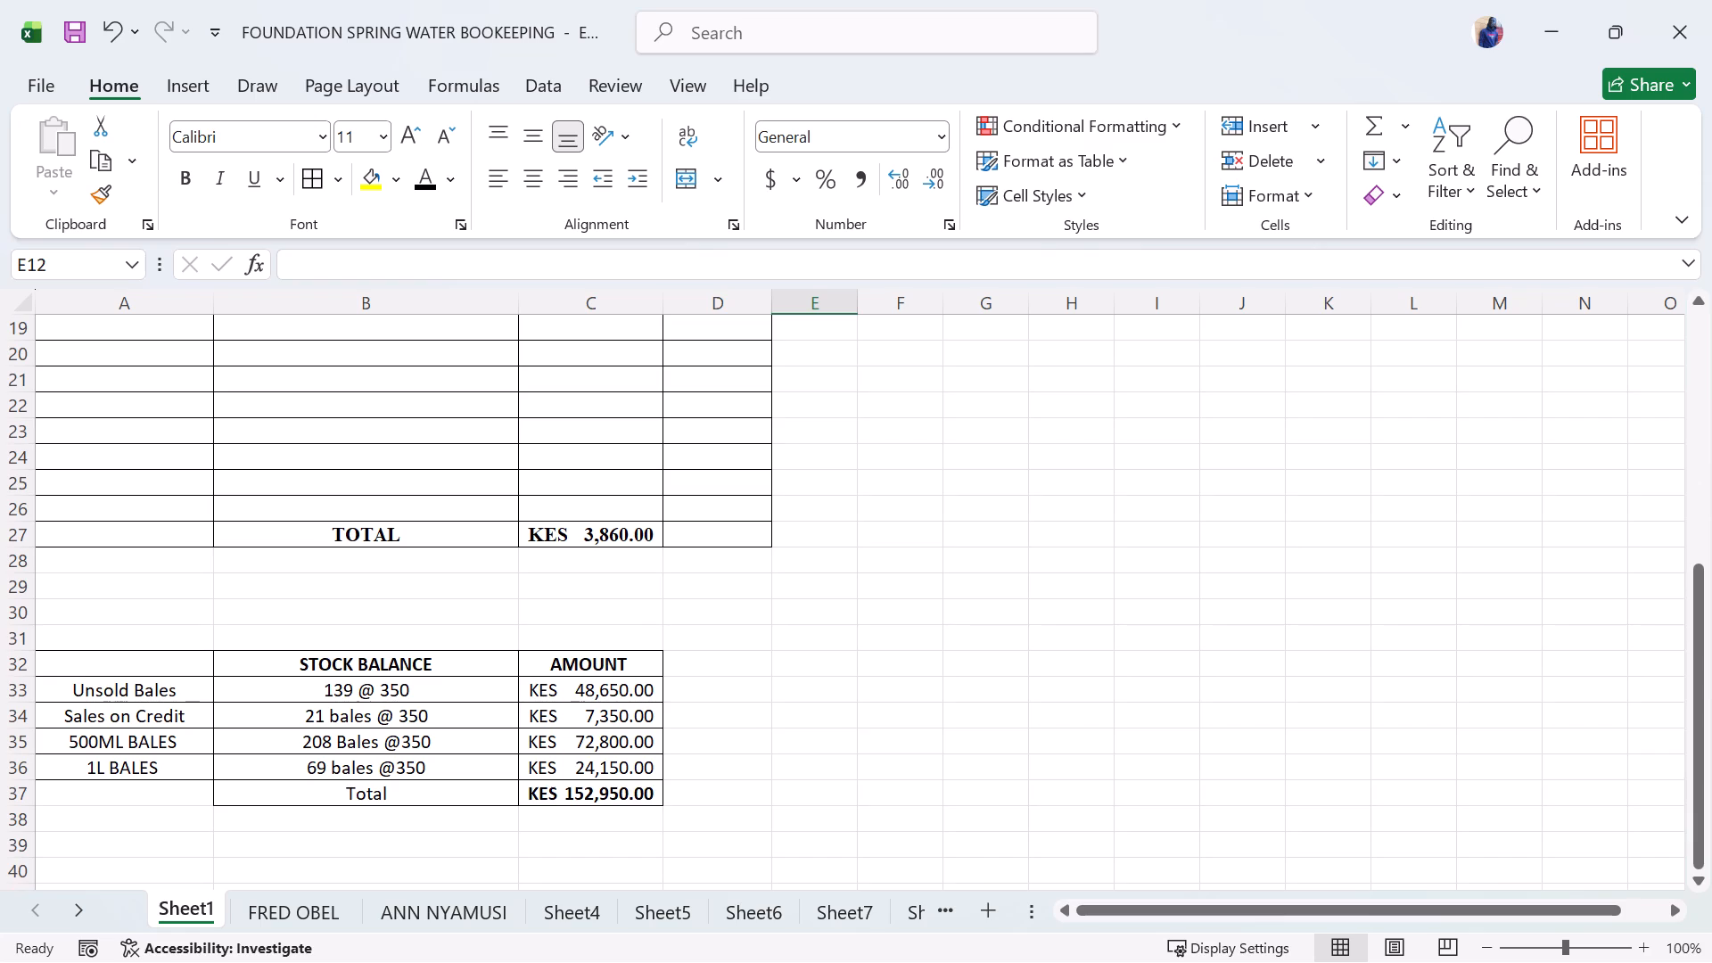
pyautogui.scroll(2, 570, 608)
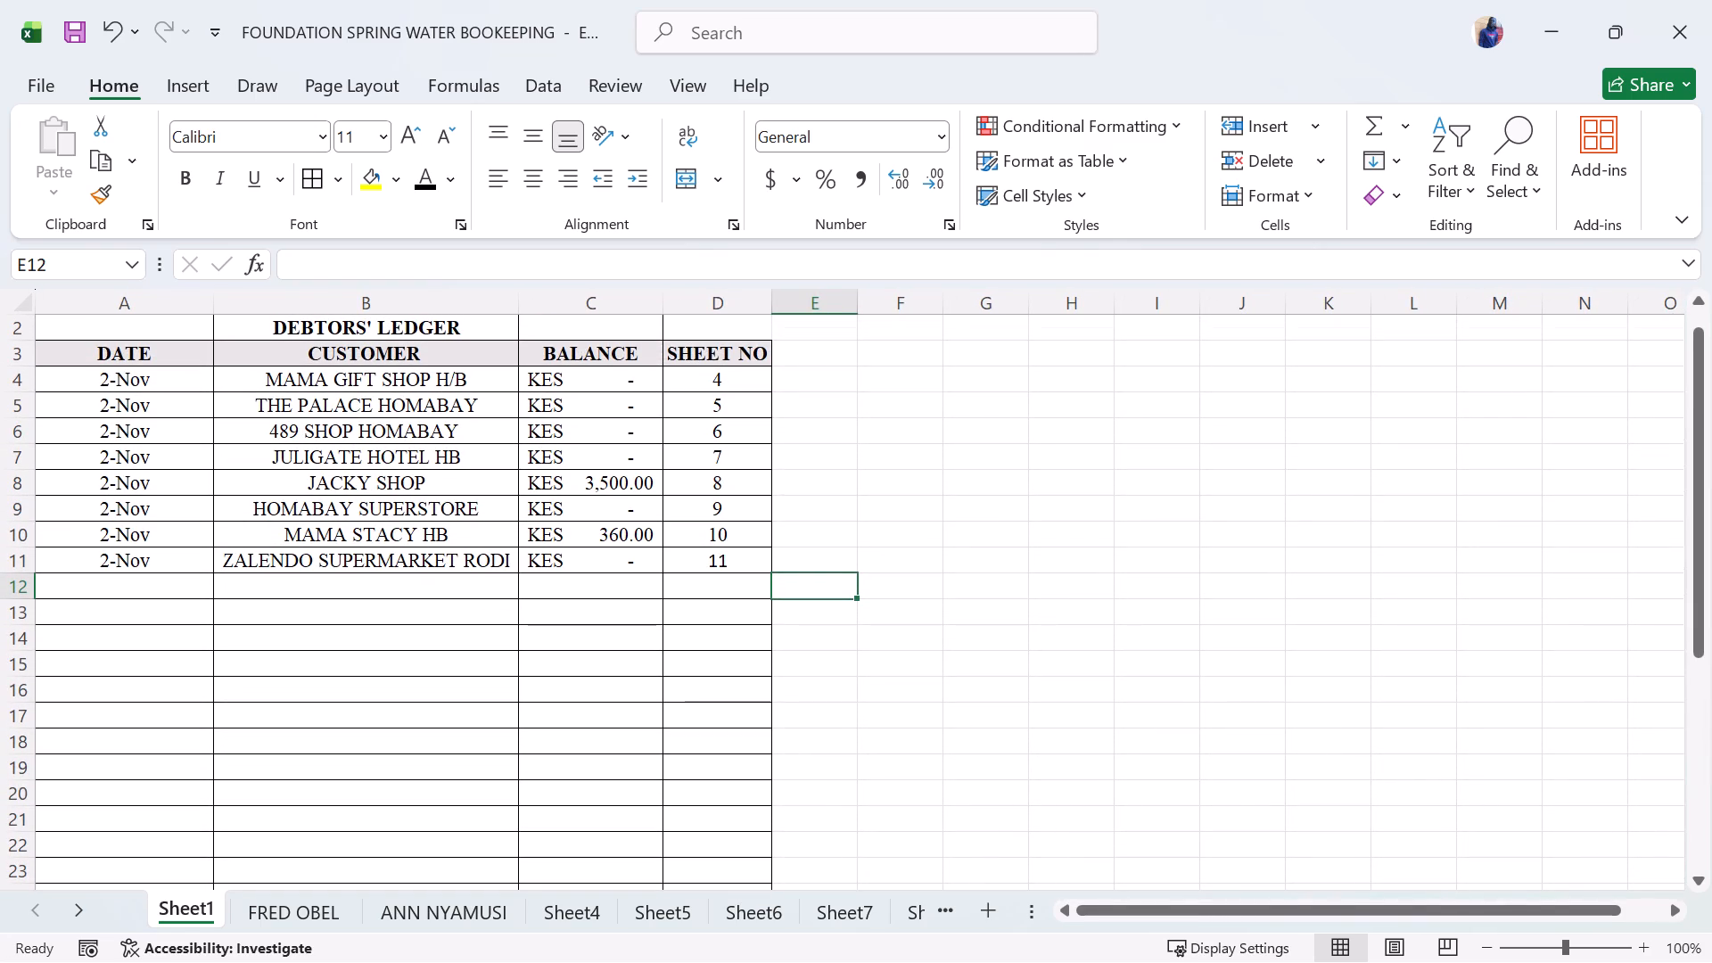
pyautogui.click(631, 491)
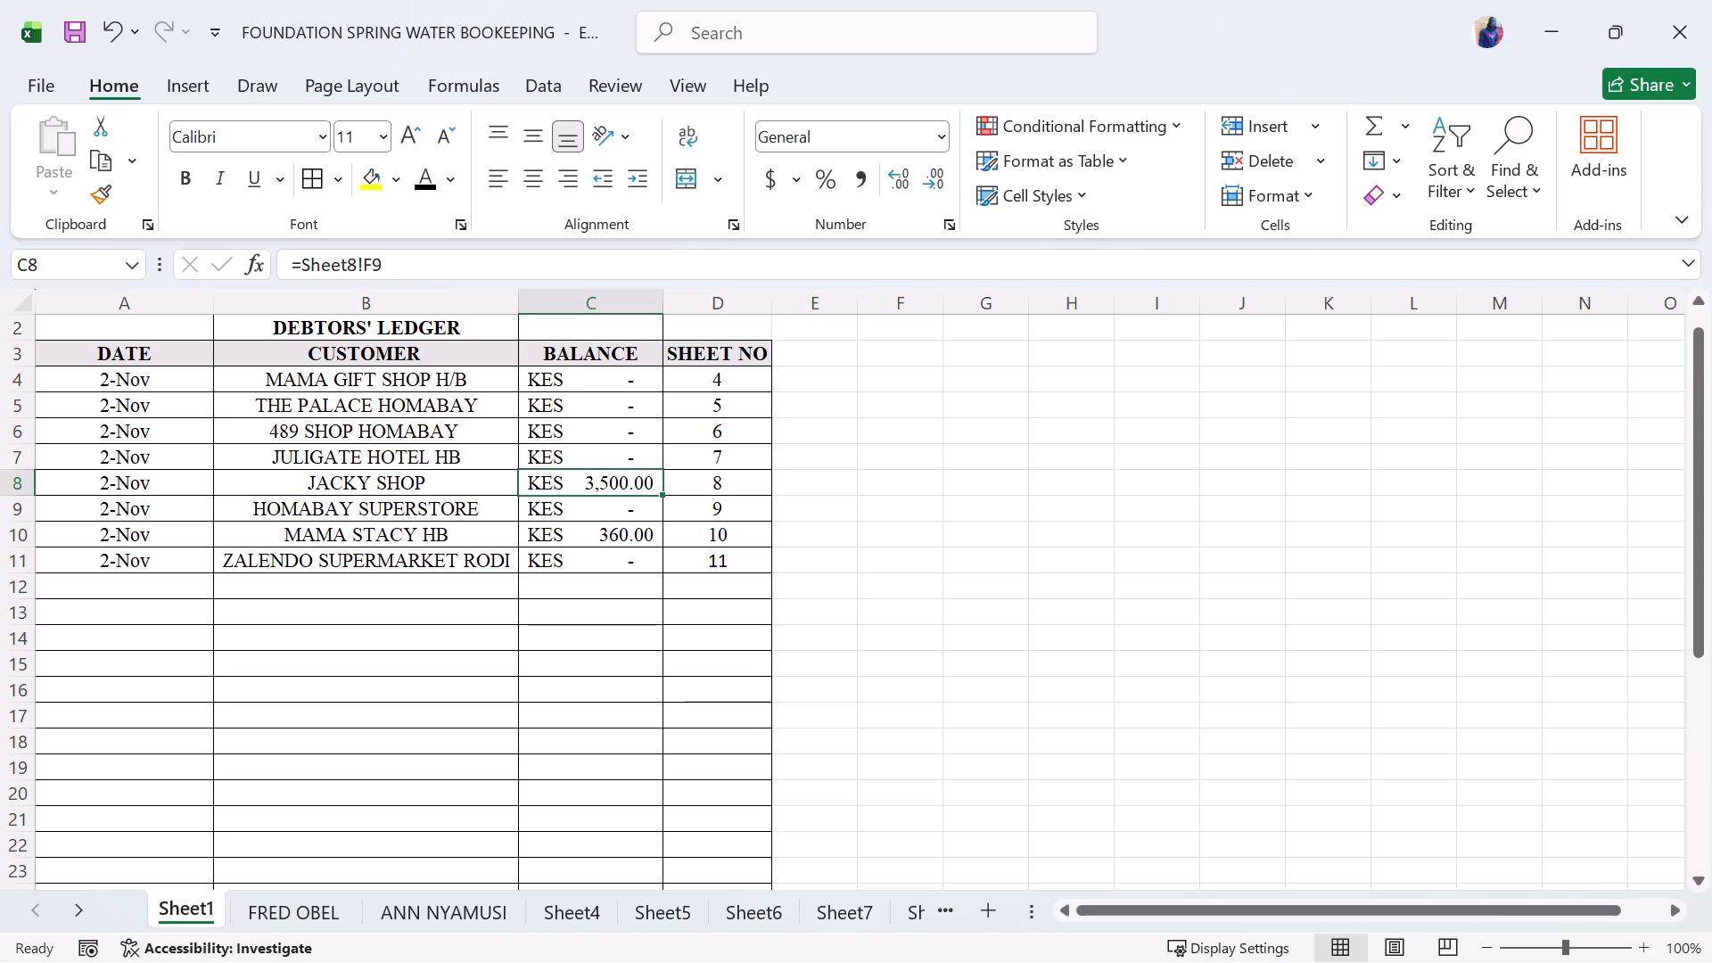
pyautogui.click(630, 545)
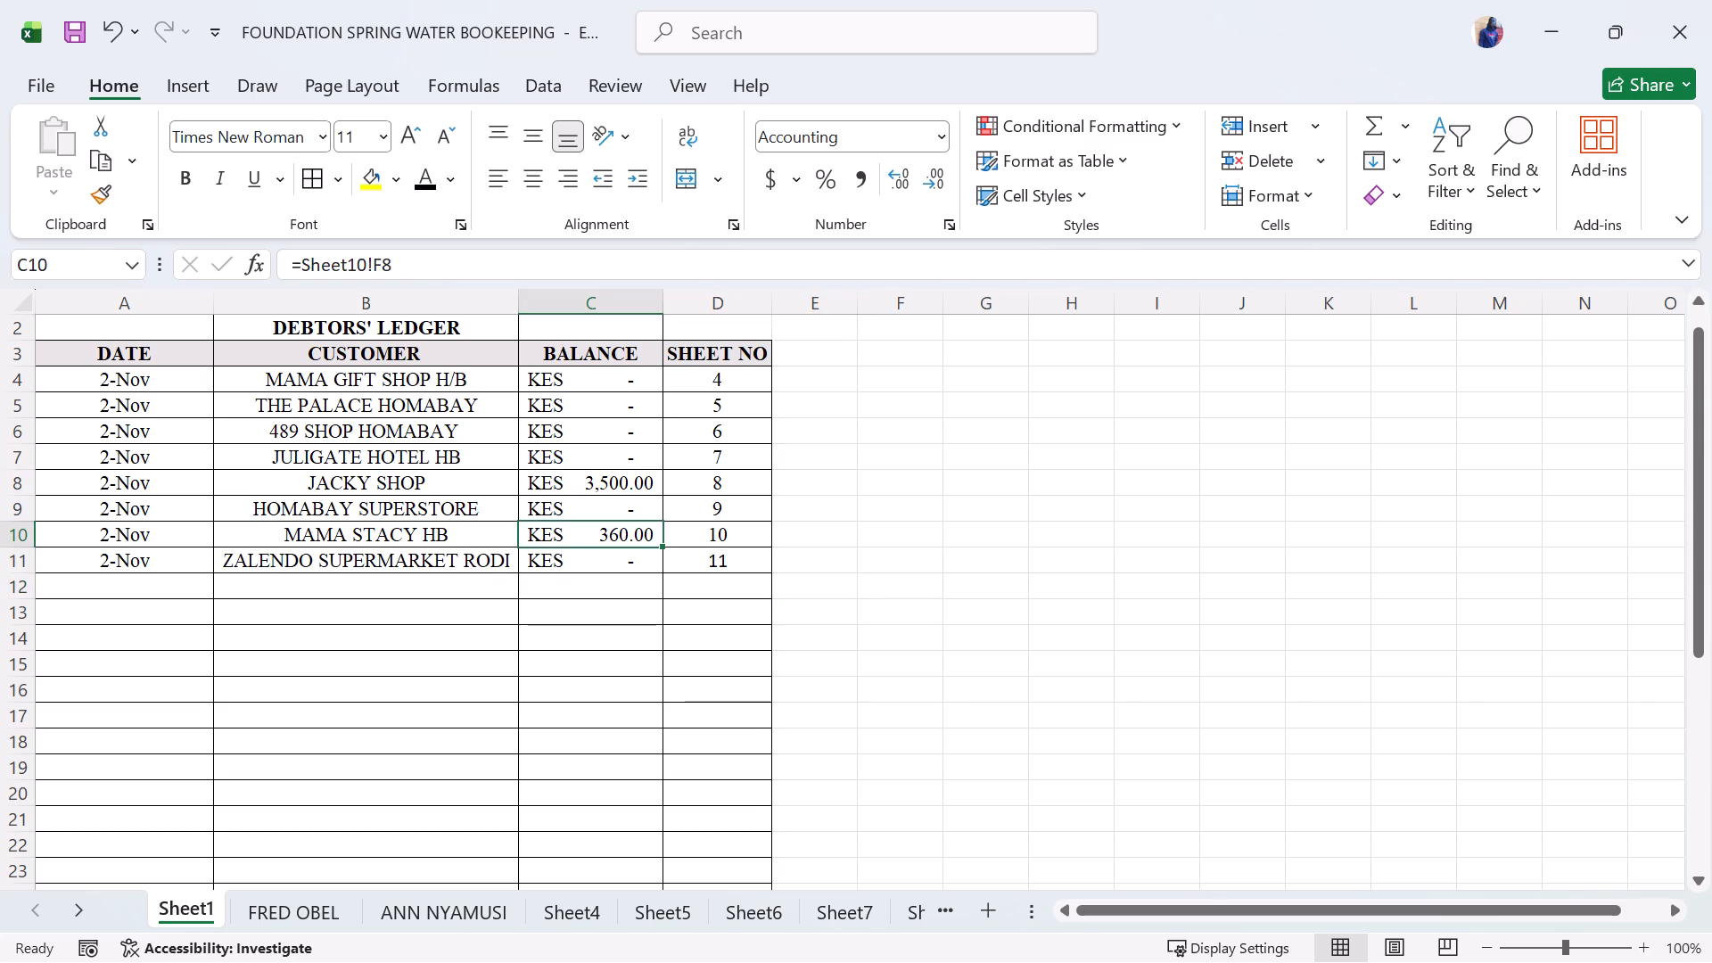
pyautogui.scroll(-3, 617, 706)
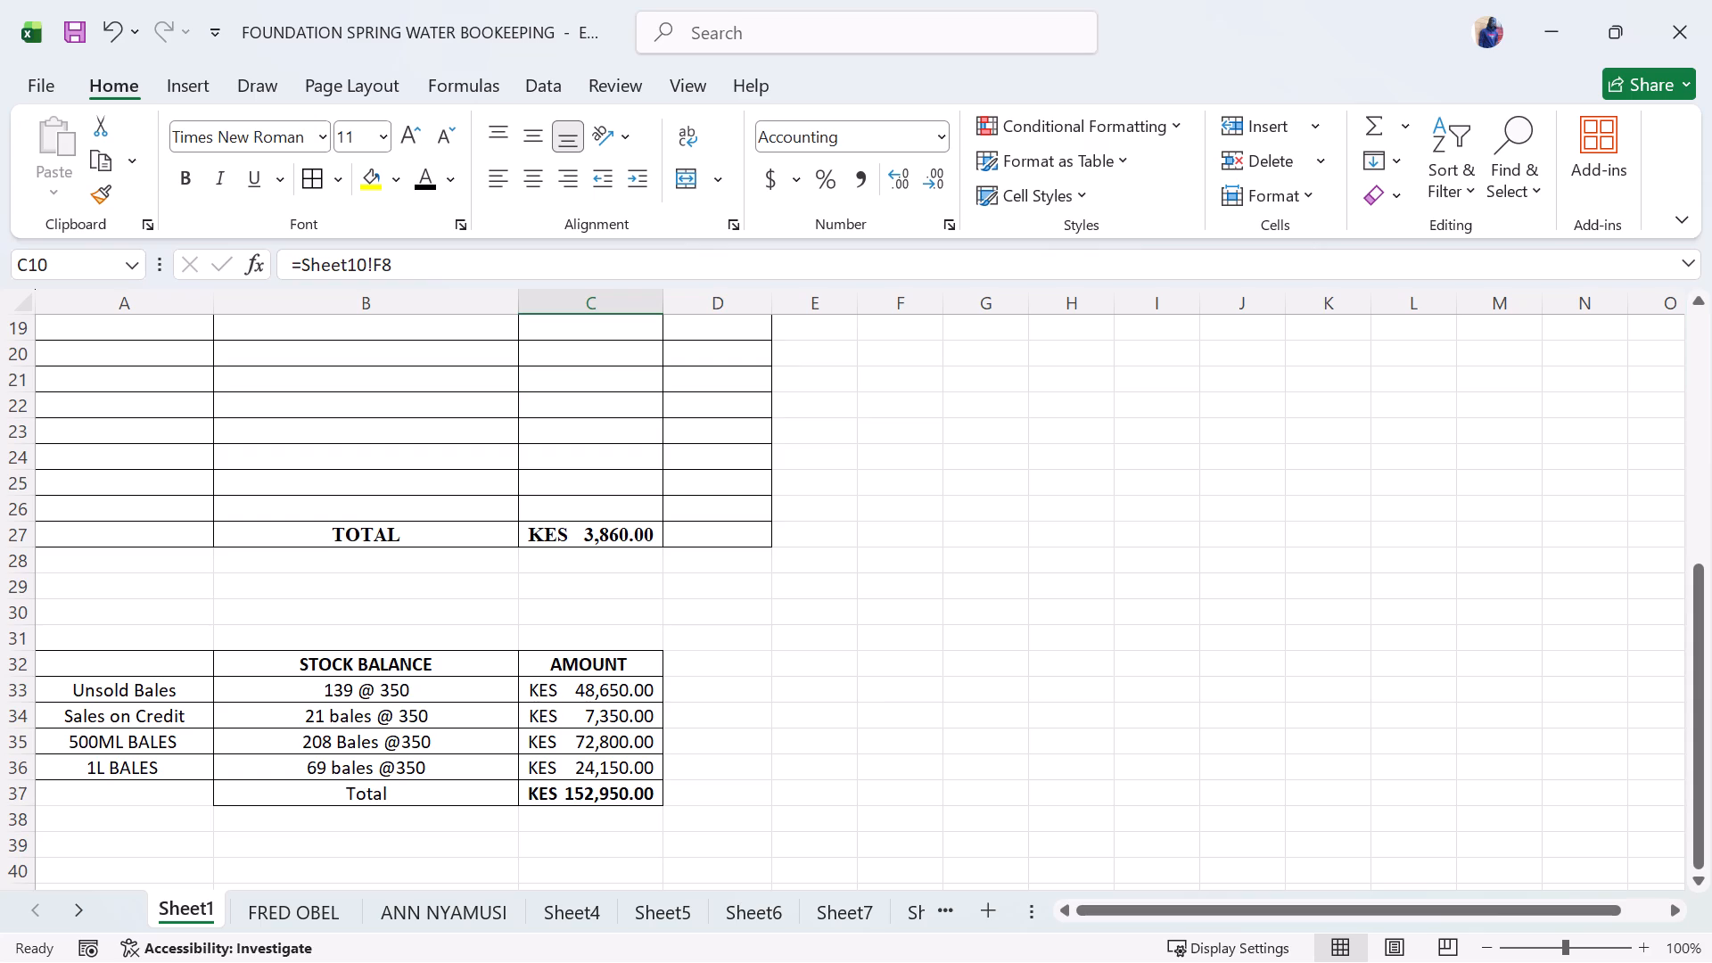
pyautogui.scroll(2, 615, 588)
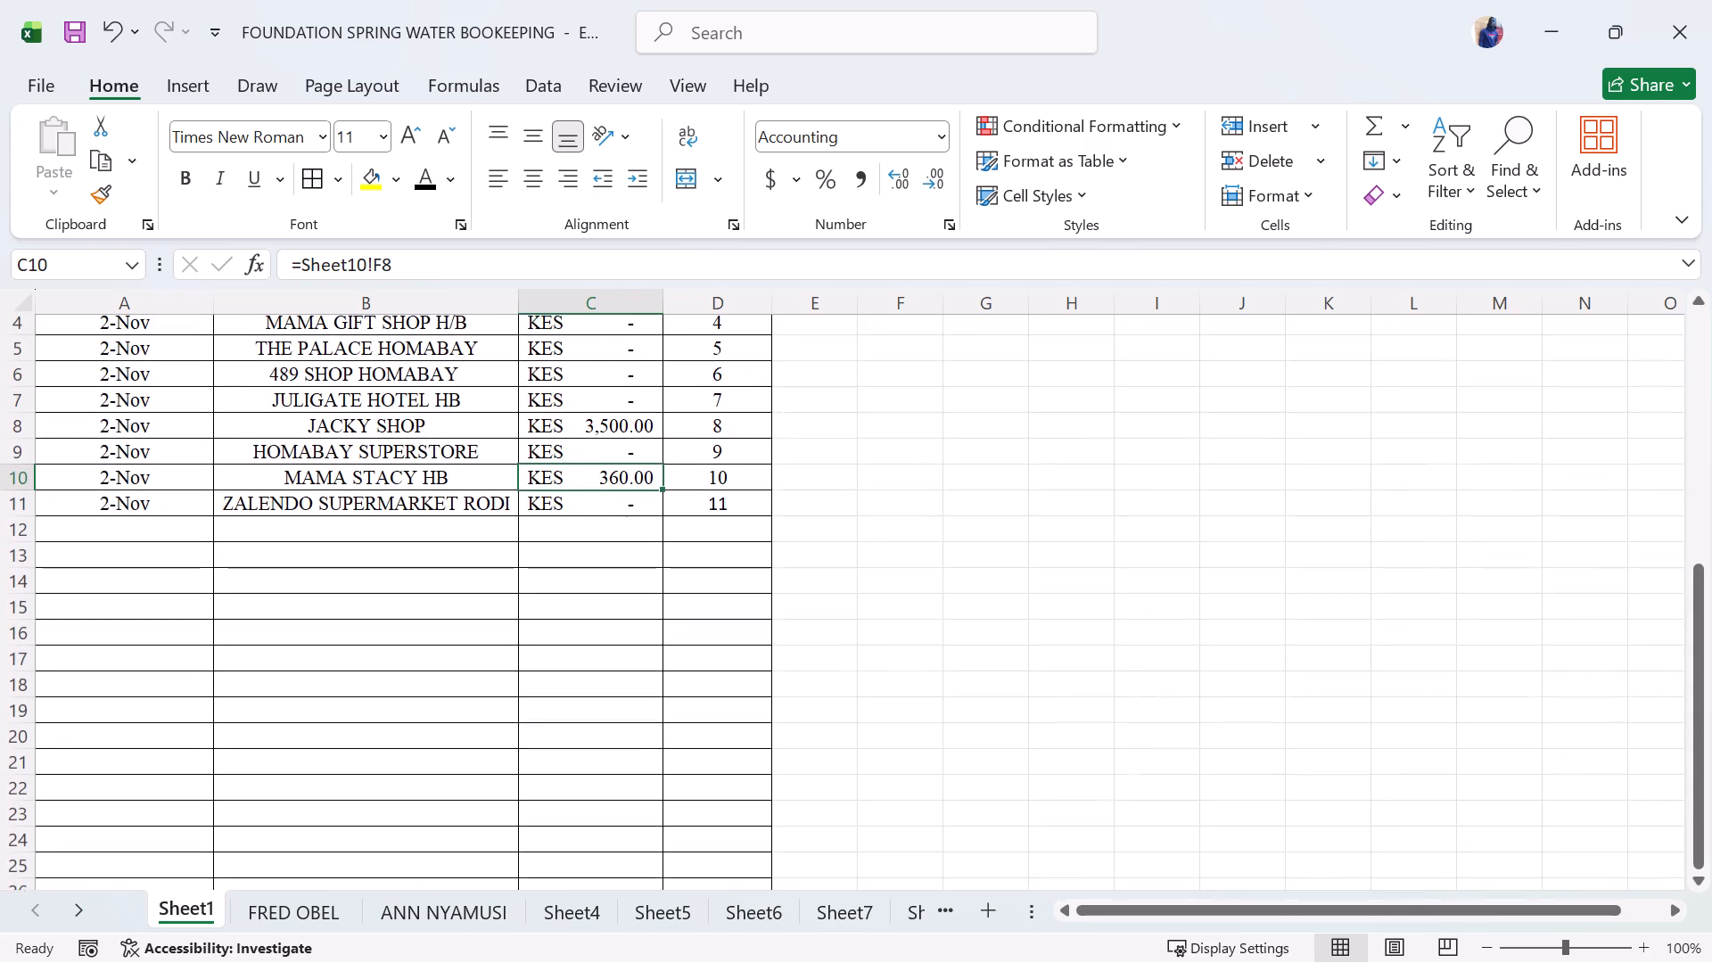
pyautogui.click(615, 454)
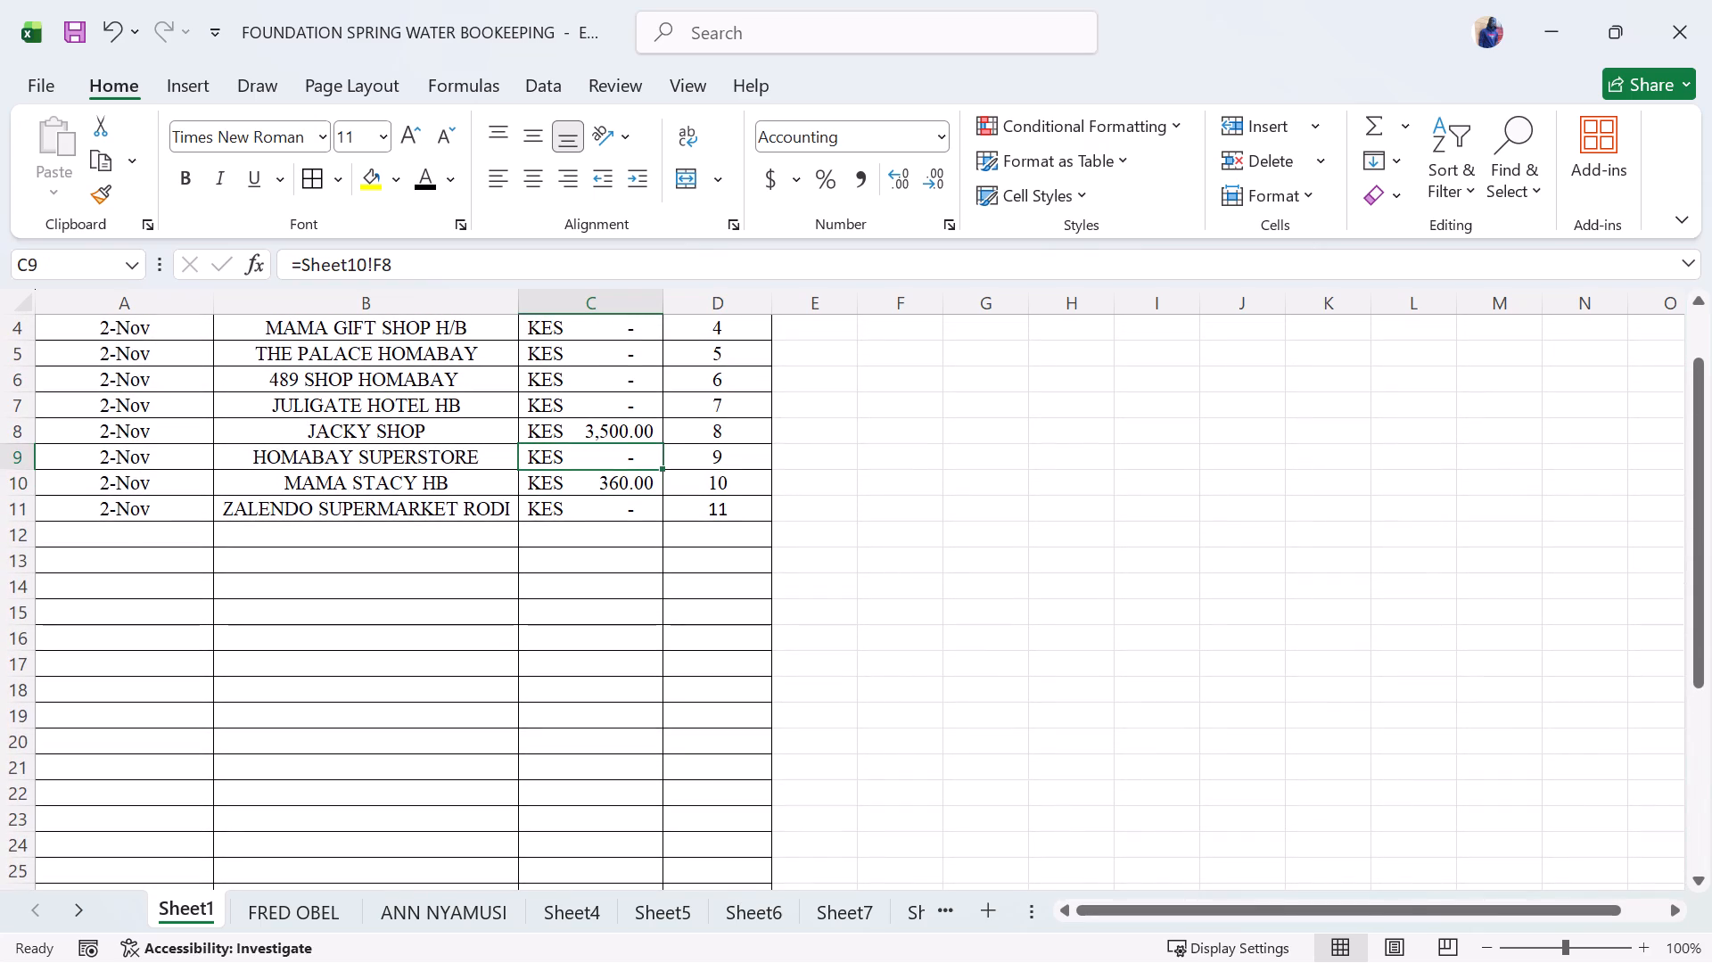
pyautogui.scroll(-2, 608, 639)
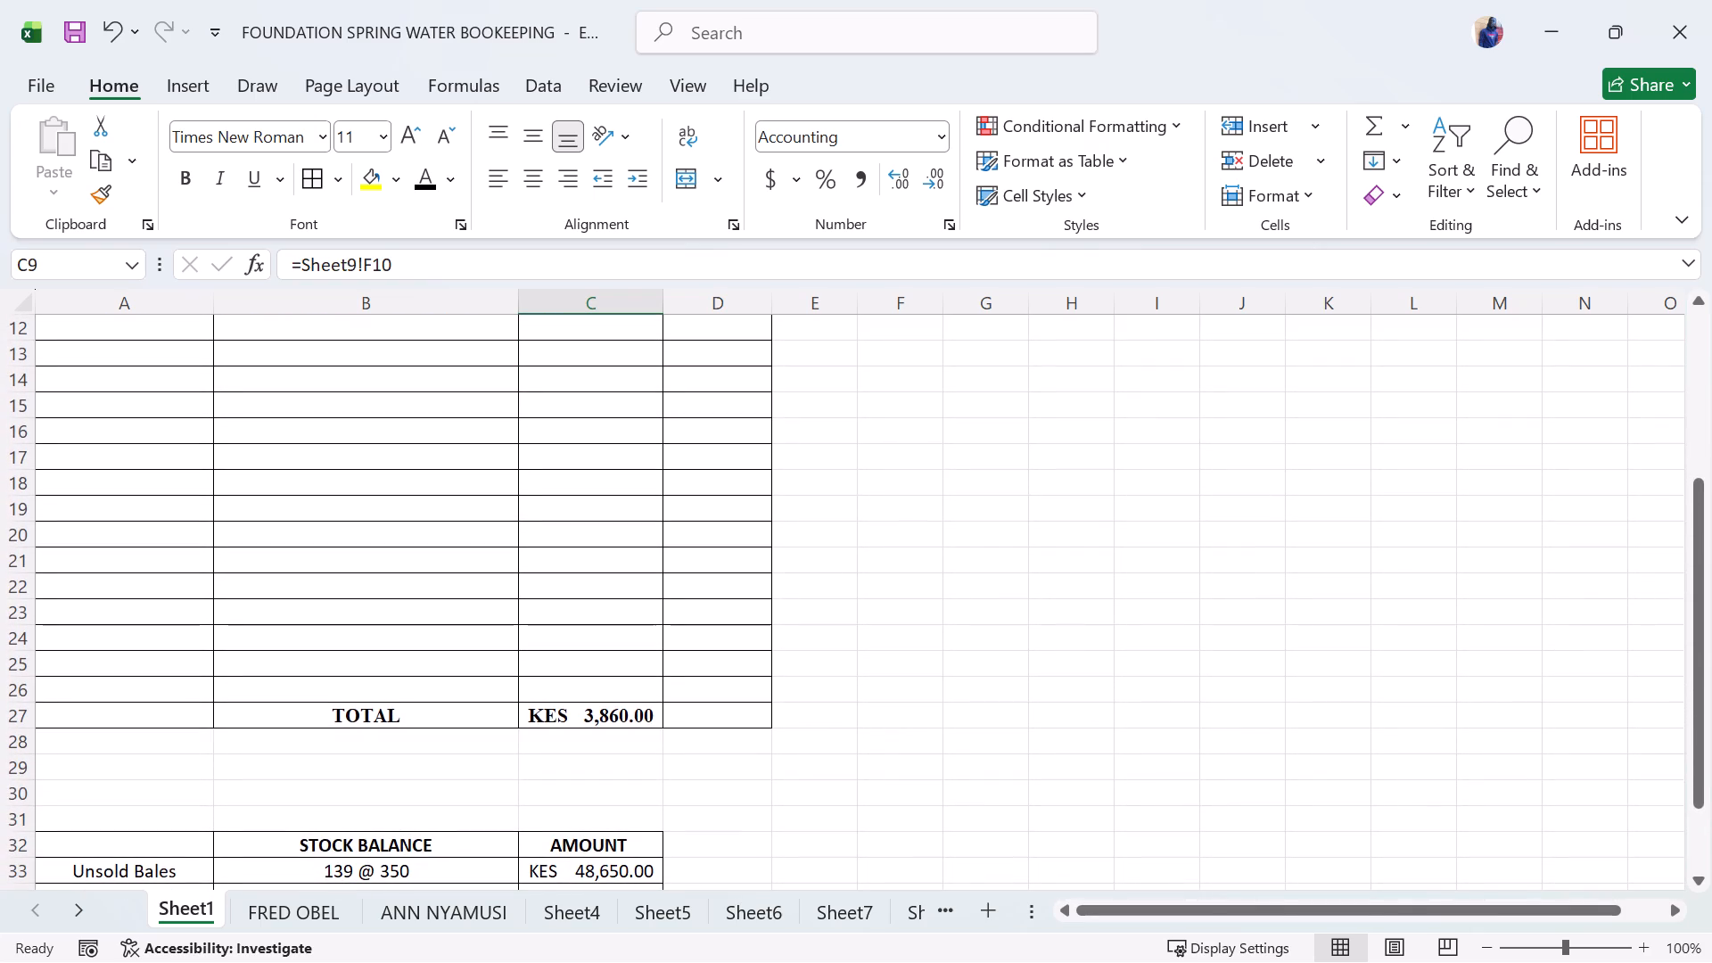
pyautogui.click(608, 639)
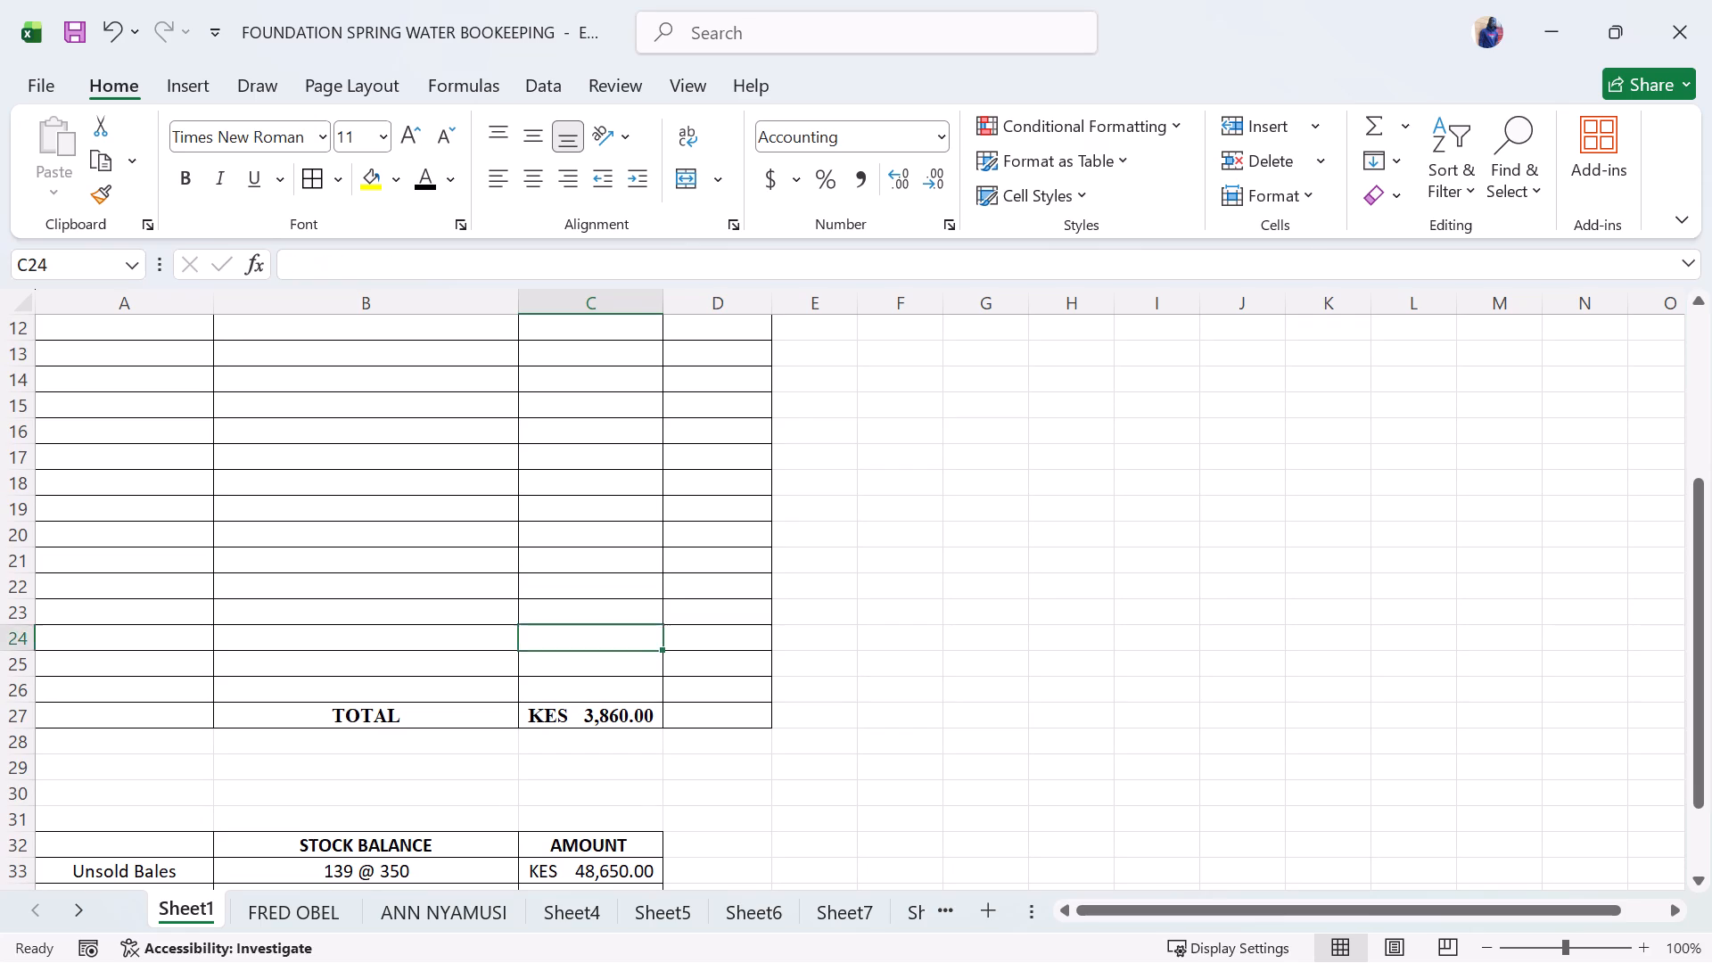
pyautogui.scroll(2, 608, 639)
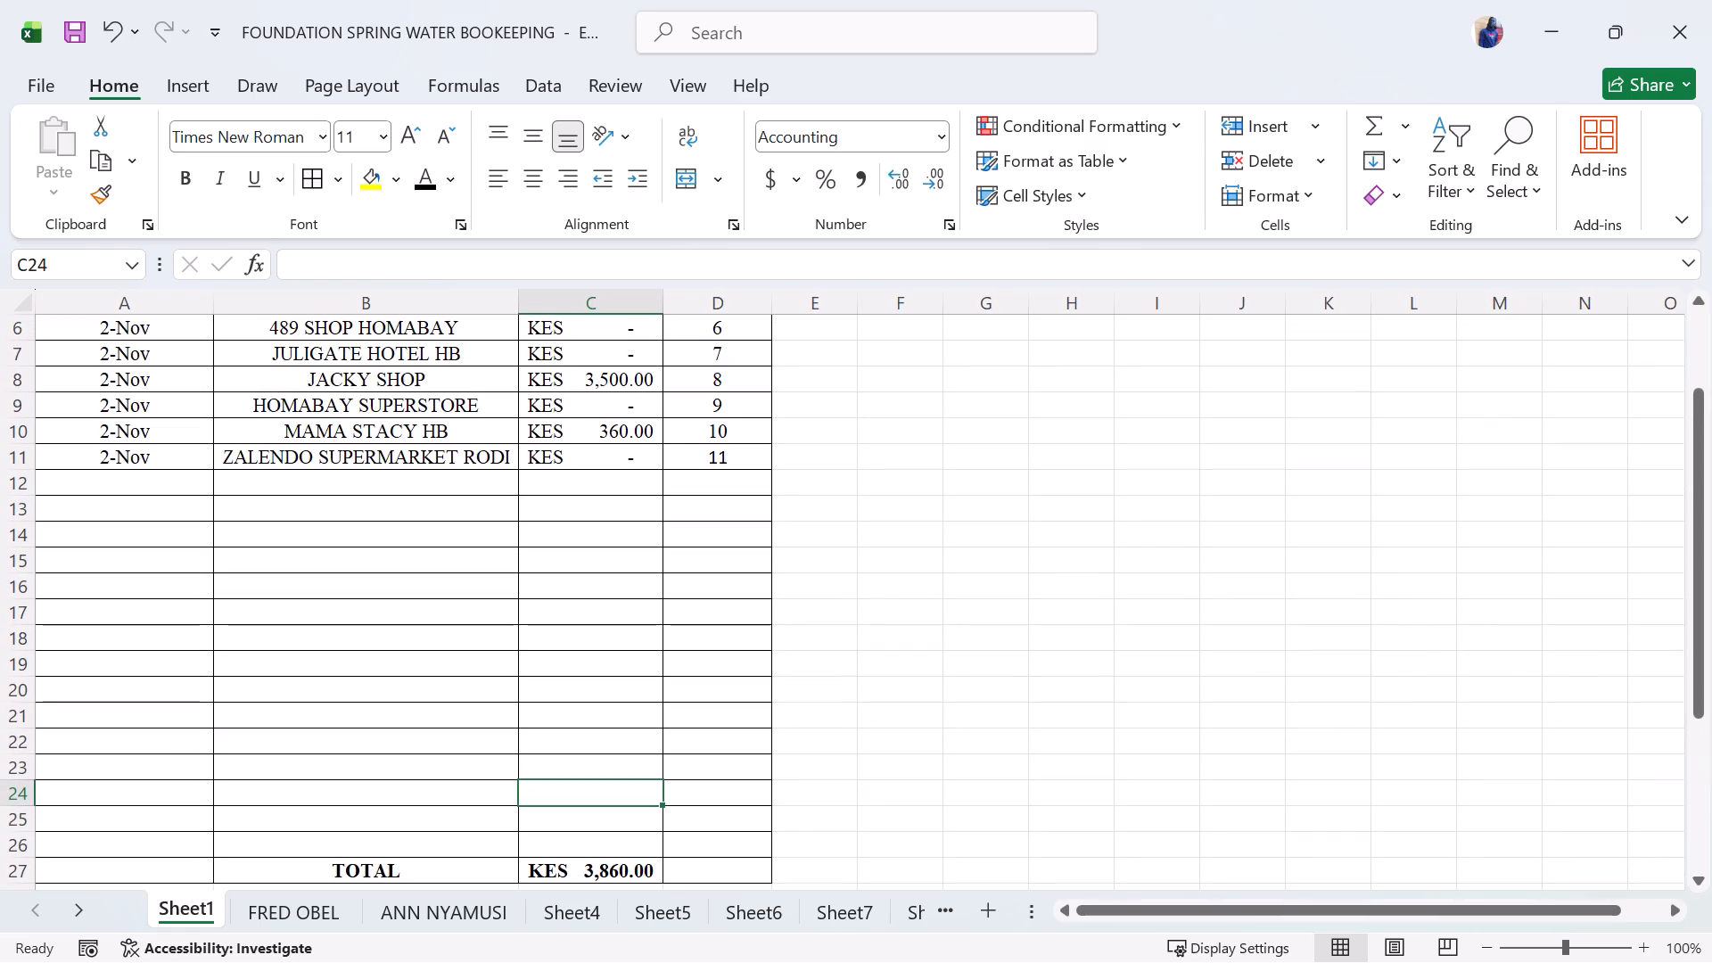
pyautogui.scroll(-2, 624, 669)
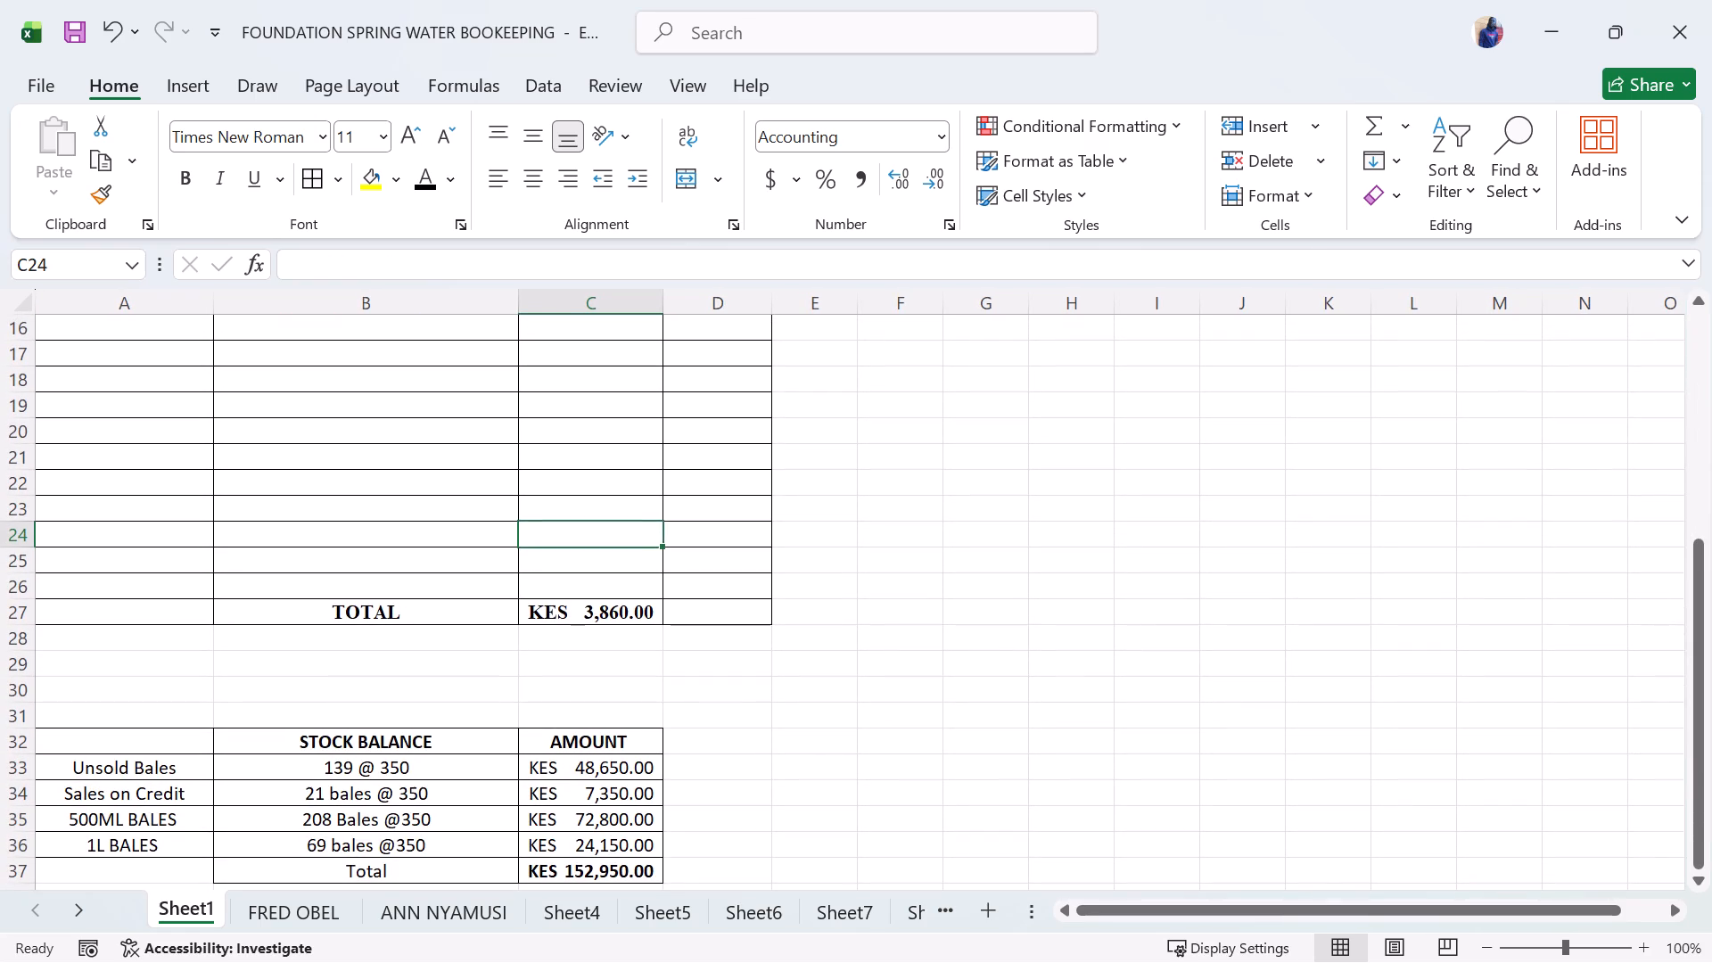
# Change the Sales on Credit entry in cell B34 of the stock balance table to 11 bales @ 350.
pyautogui.click(320, 794)
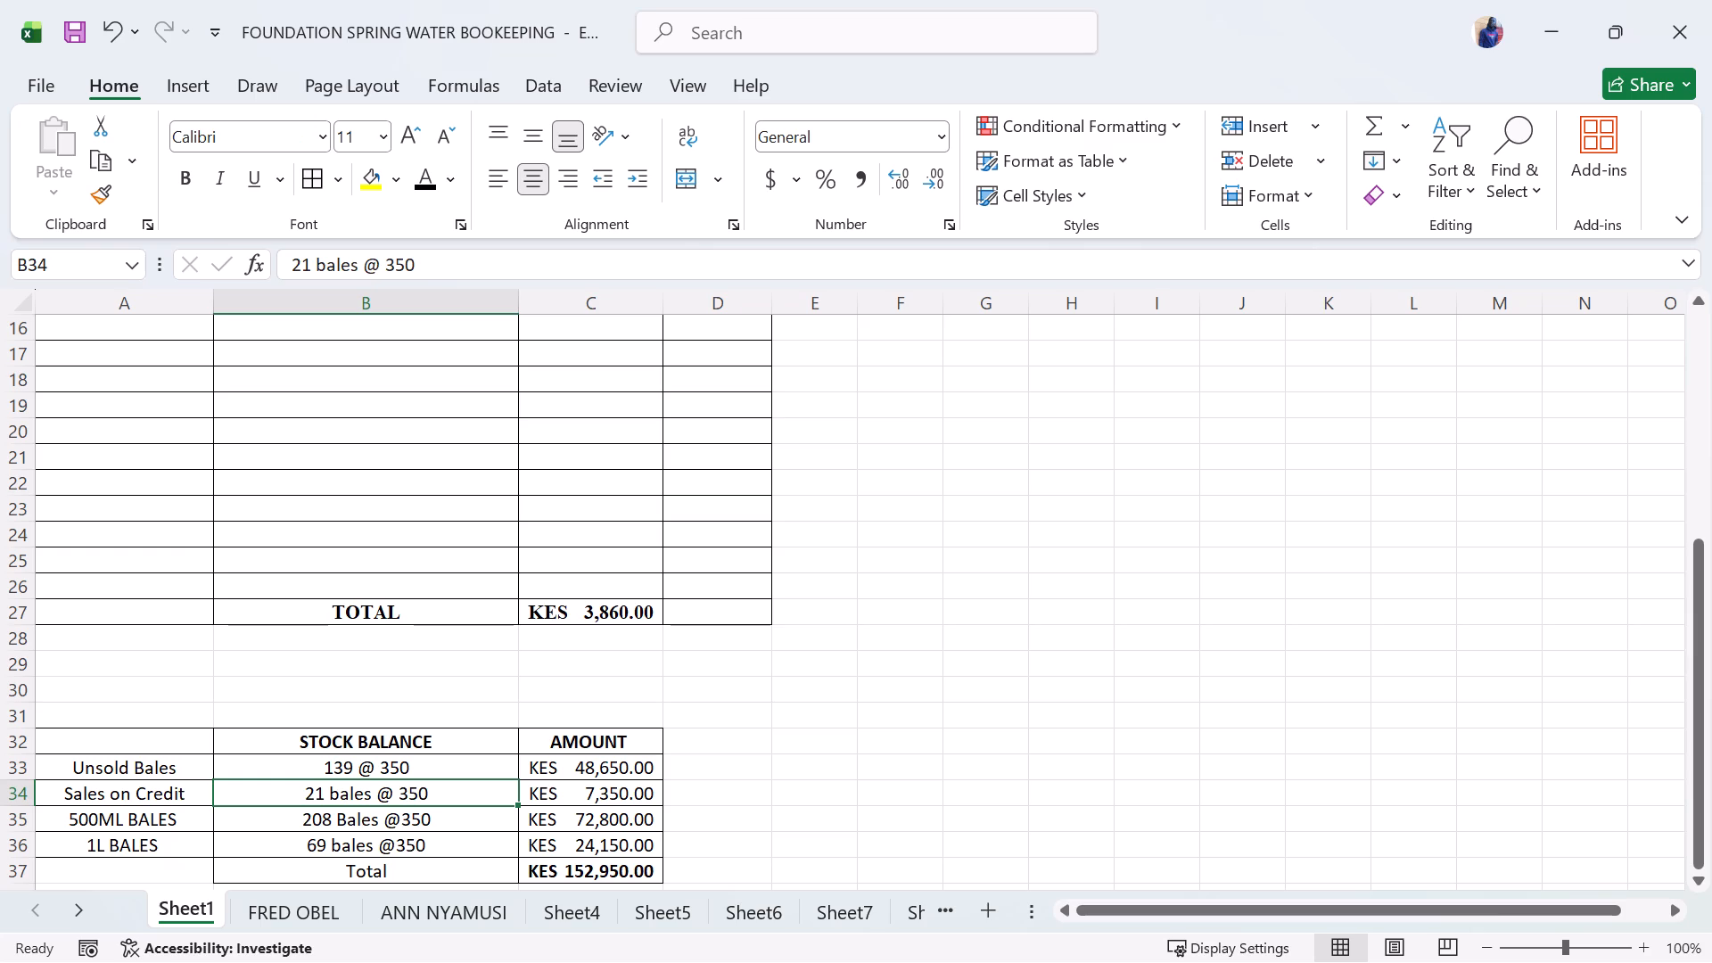
pyautogui.doubleClick(322, 800)
pyautogui.press('BackSpace')
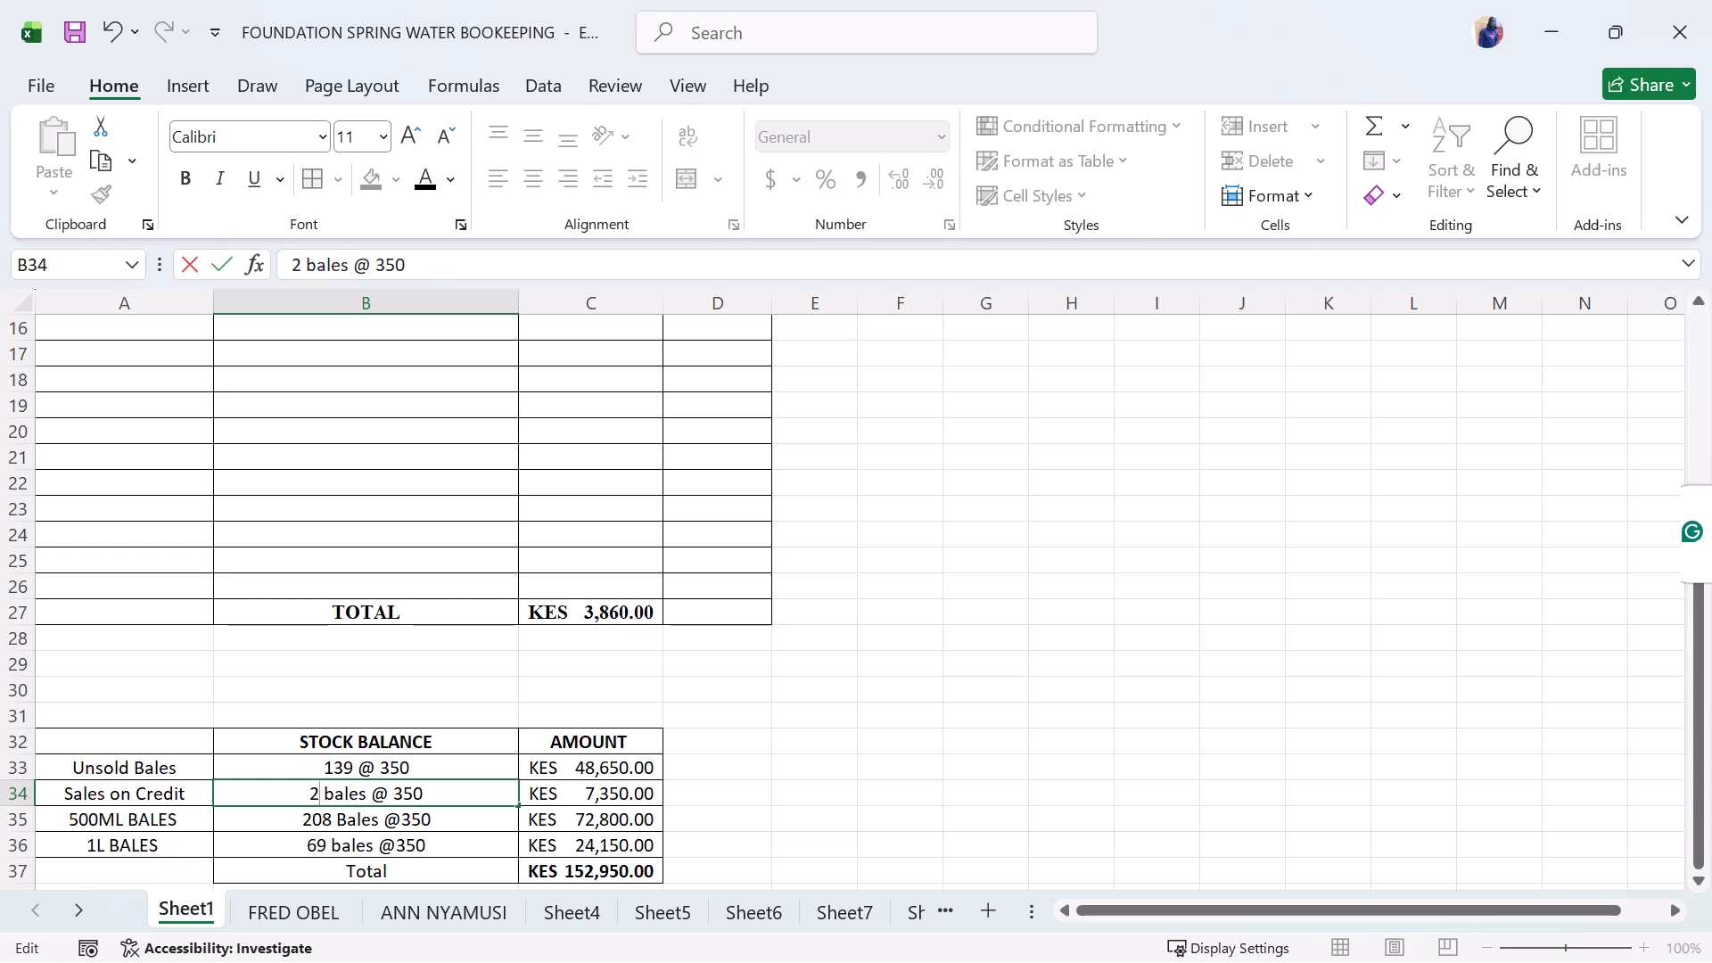
pyautogui.press('BackSpace')
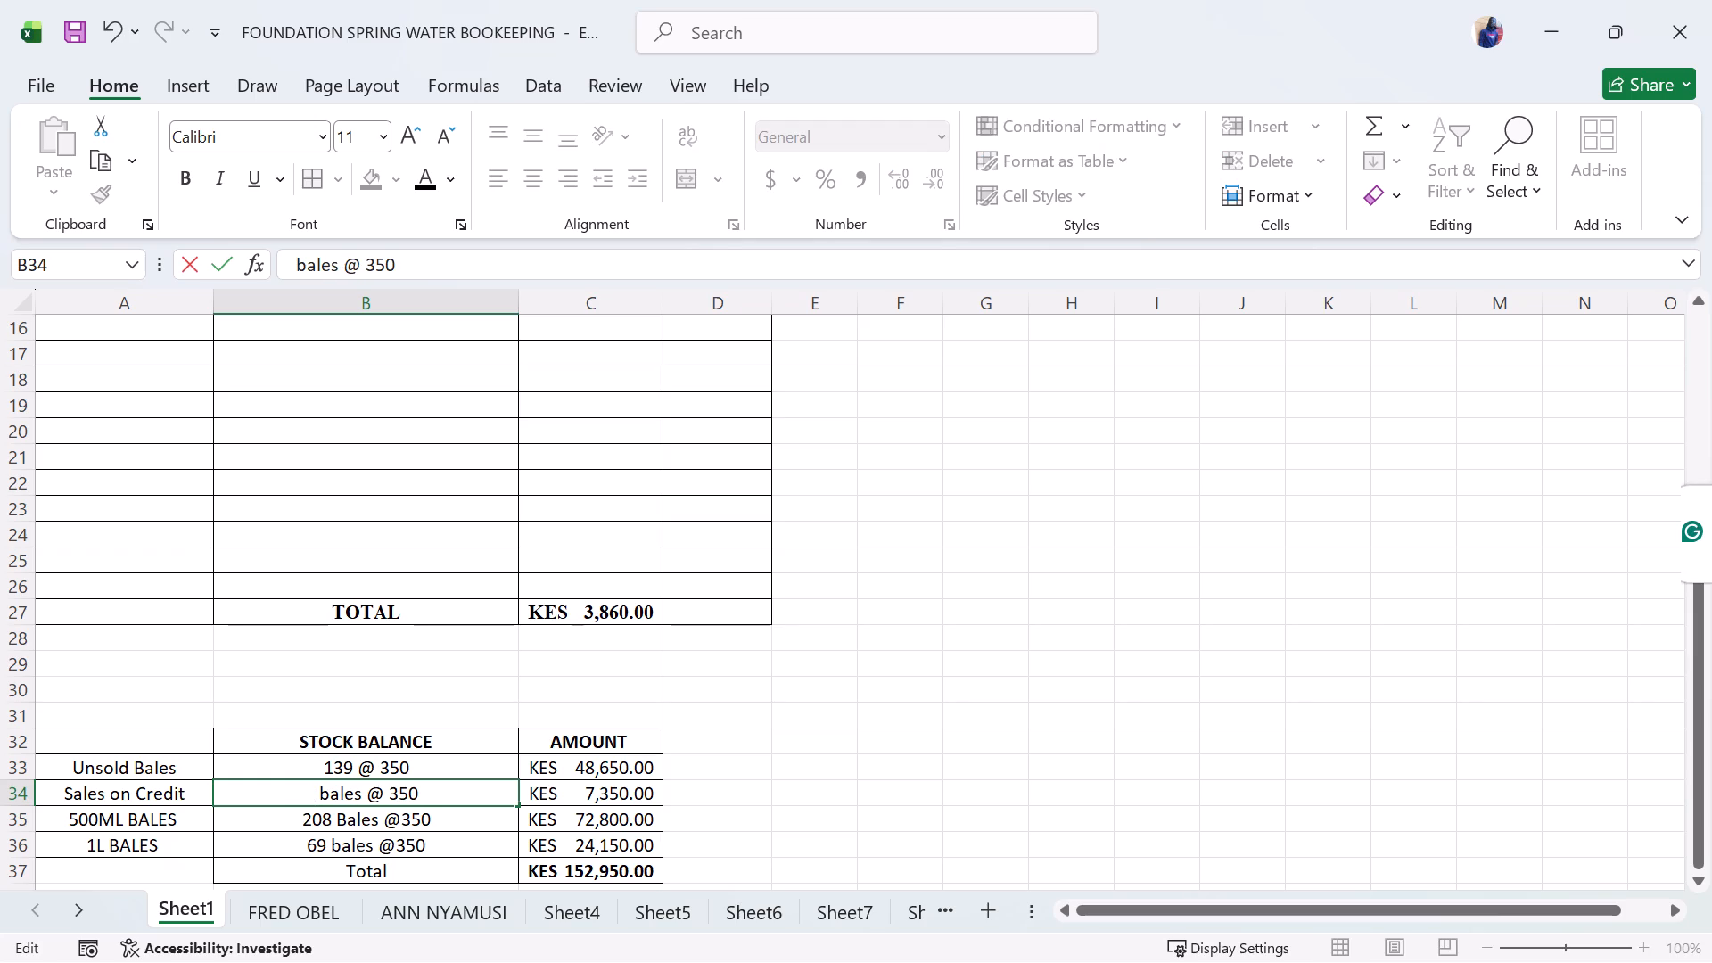
pyautogui.write('11')
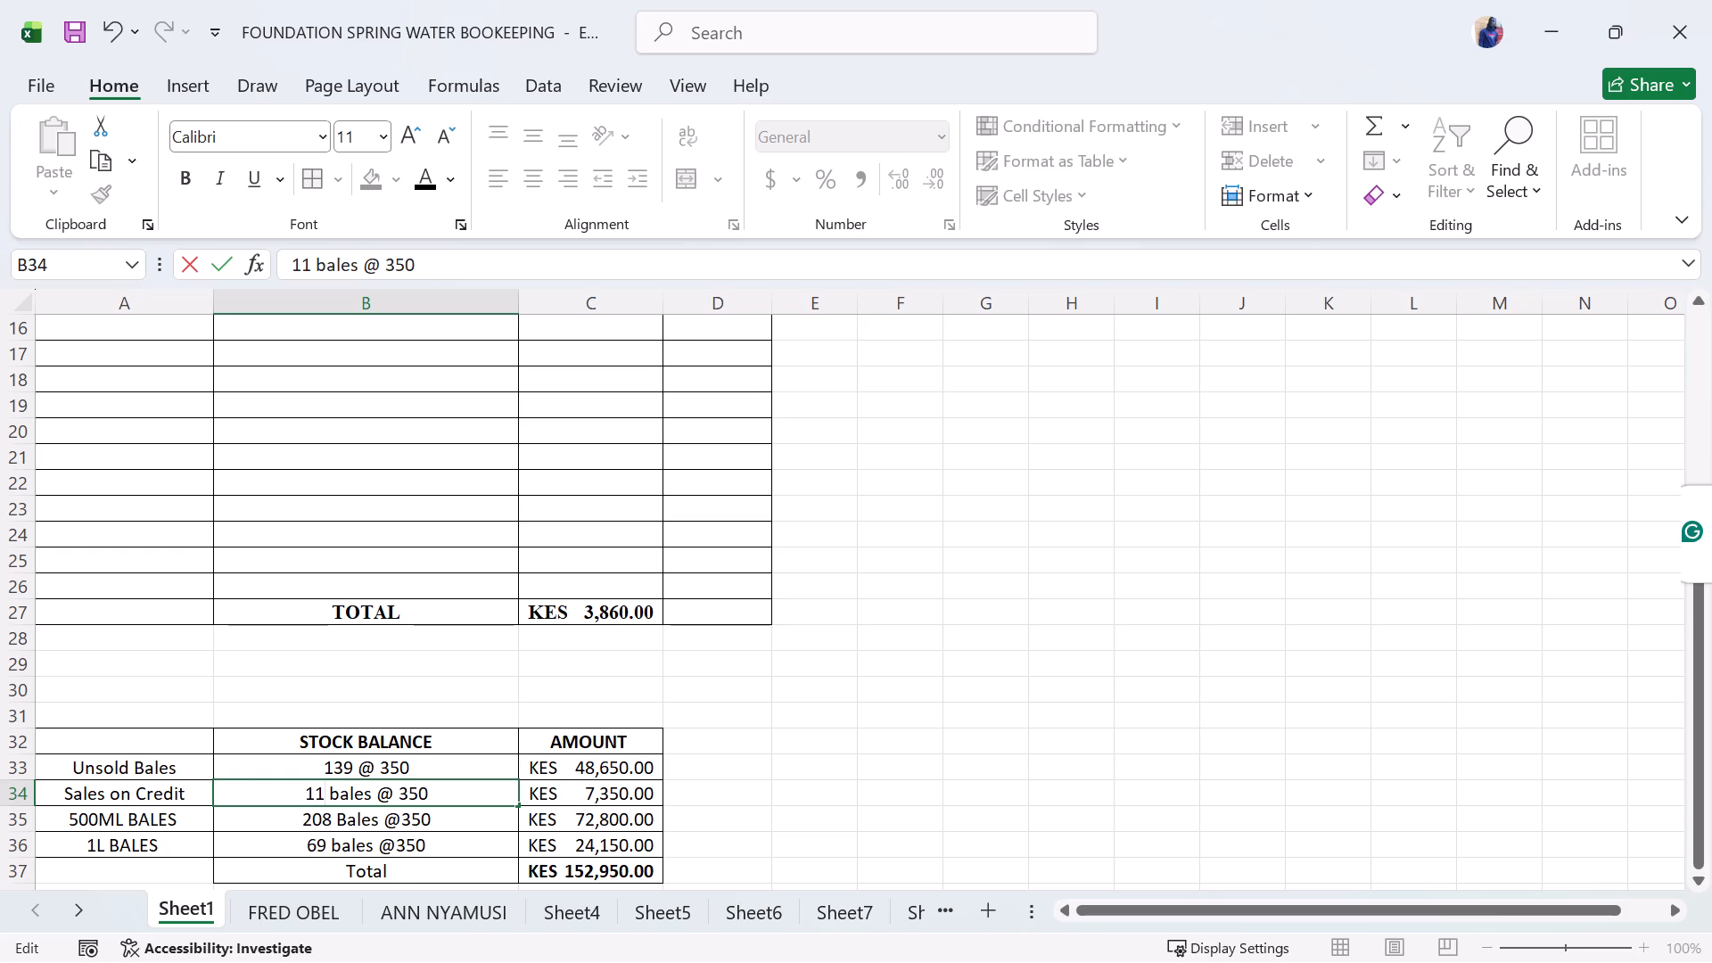
pyautogui.click(548, 798)
pyautogui.click(583, 795)
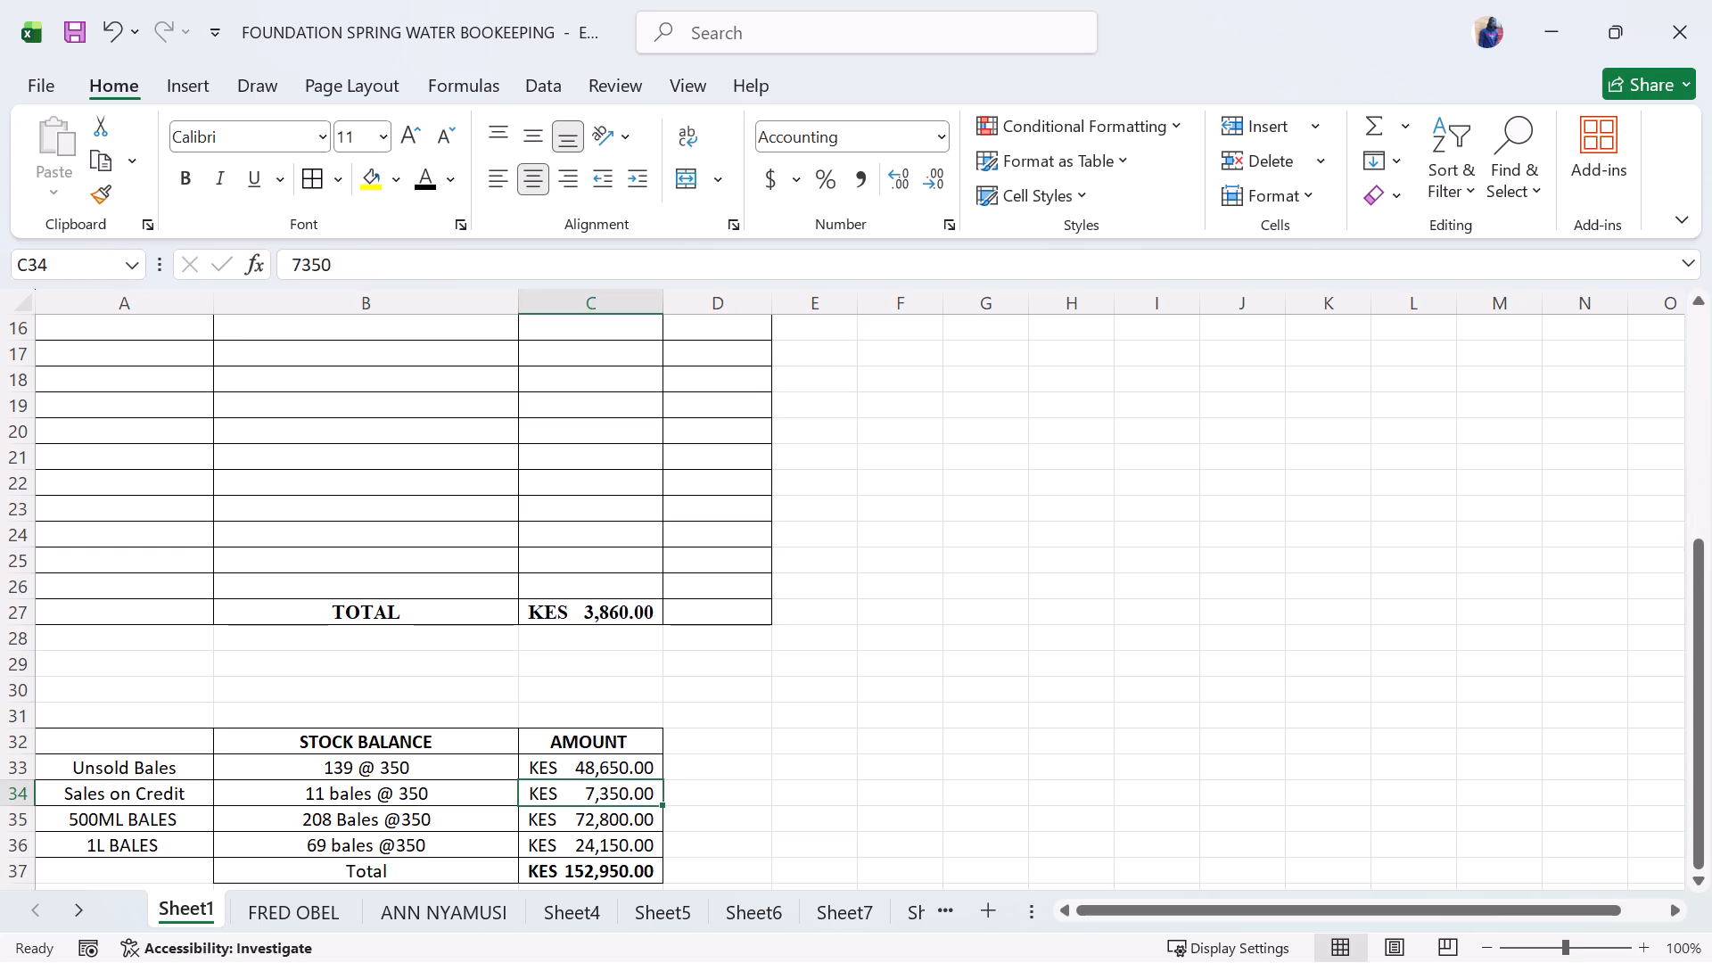
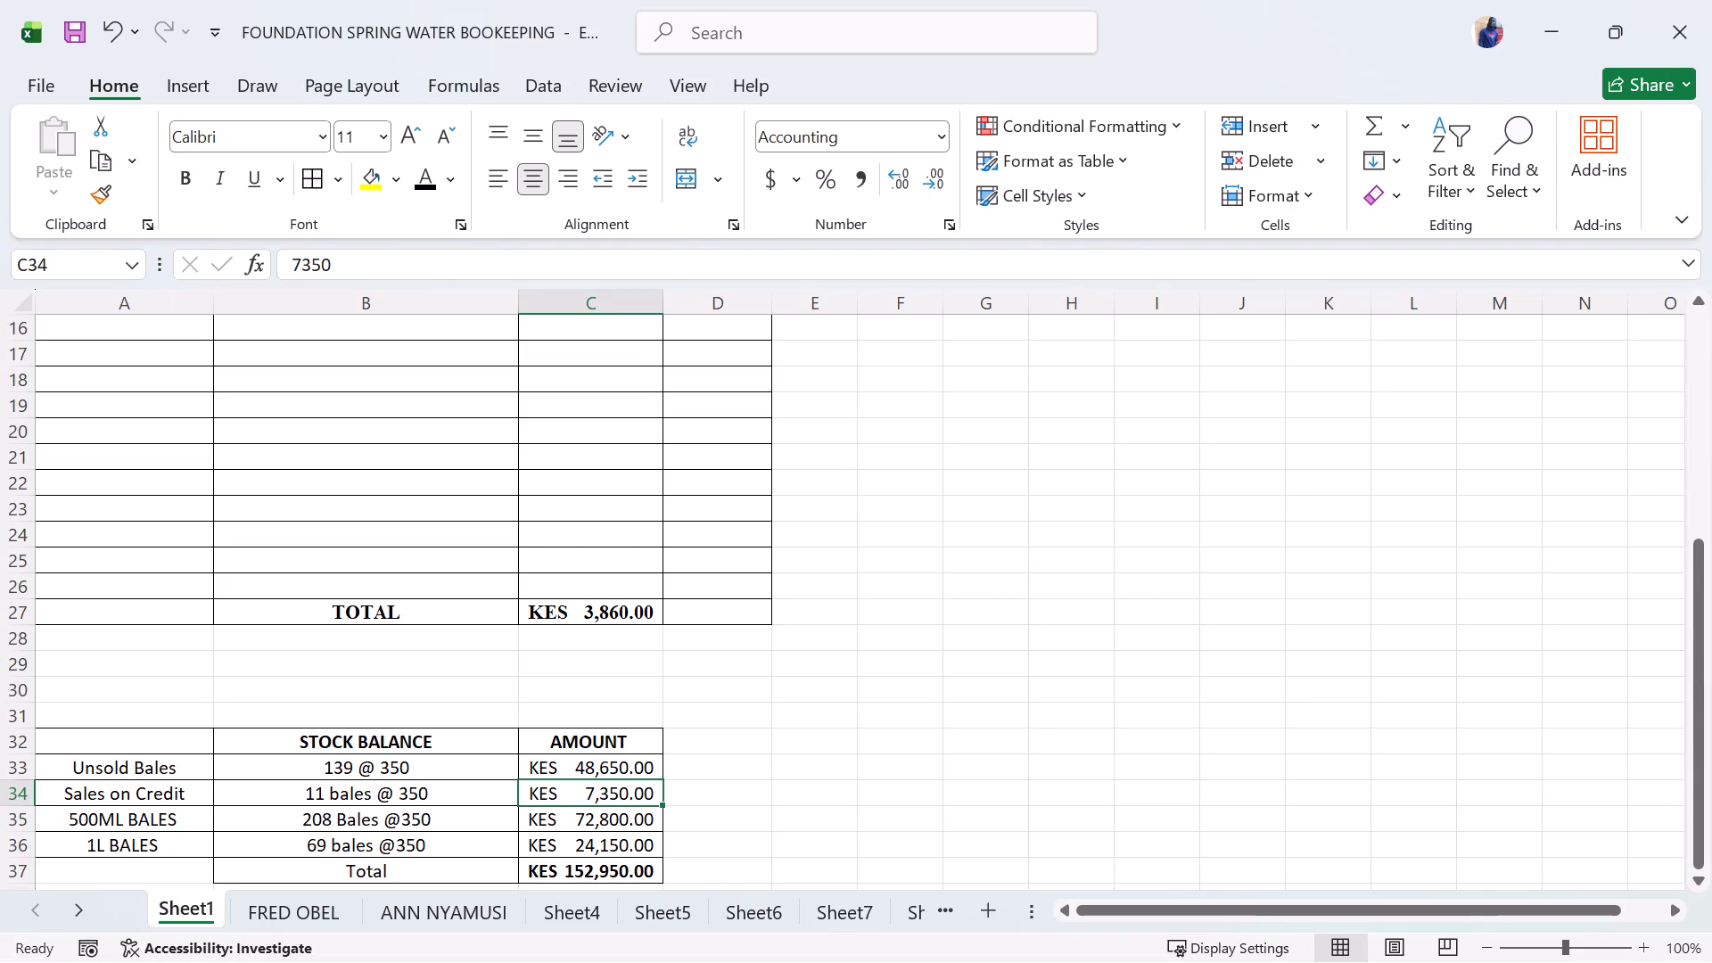
# Set the Sales on Credit amount in cell C34 of the stock balance table to 3850.
pyautogui.click(631, 789)
pyautogui.write('385')
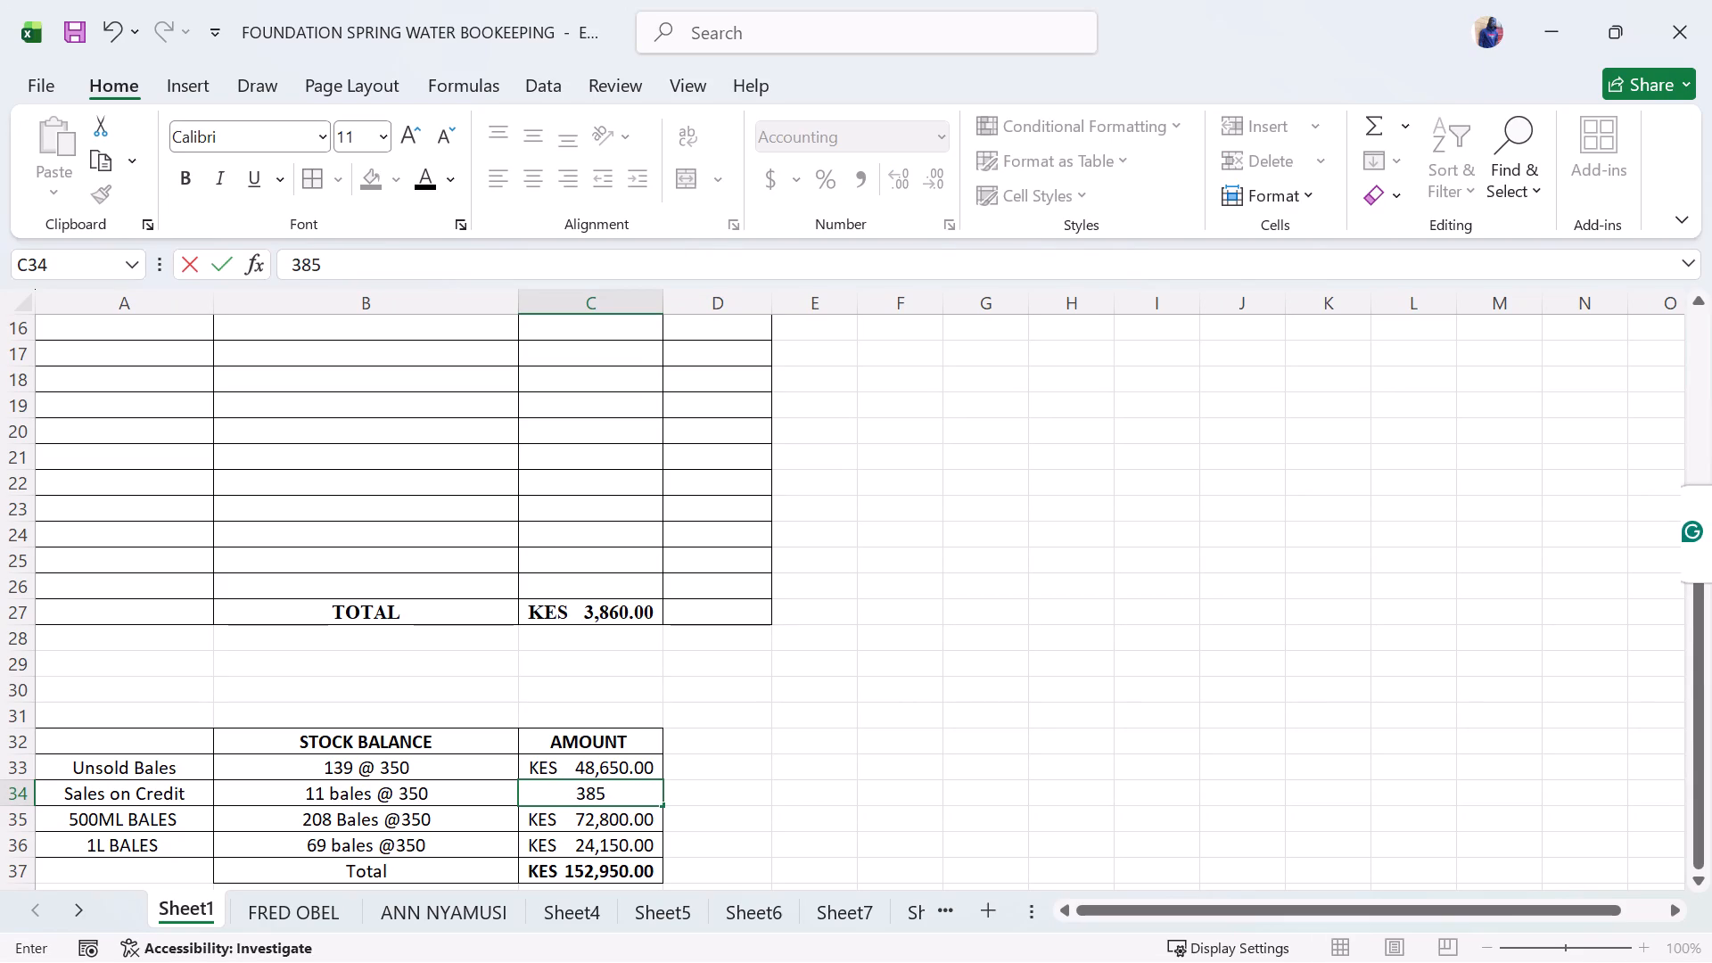
pyautogui.press('0')
pyautogui.click(795, 581)
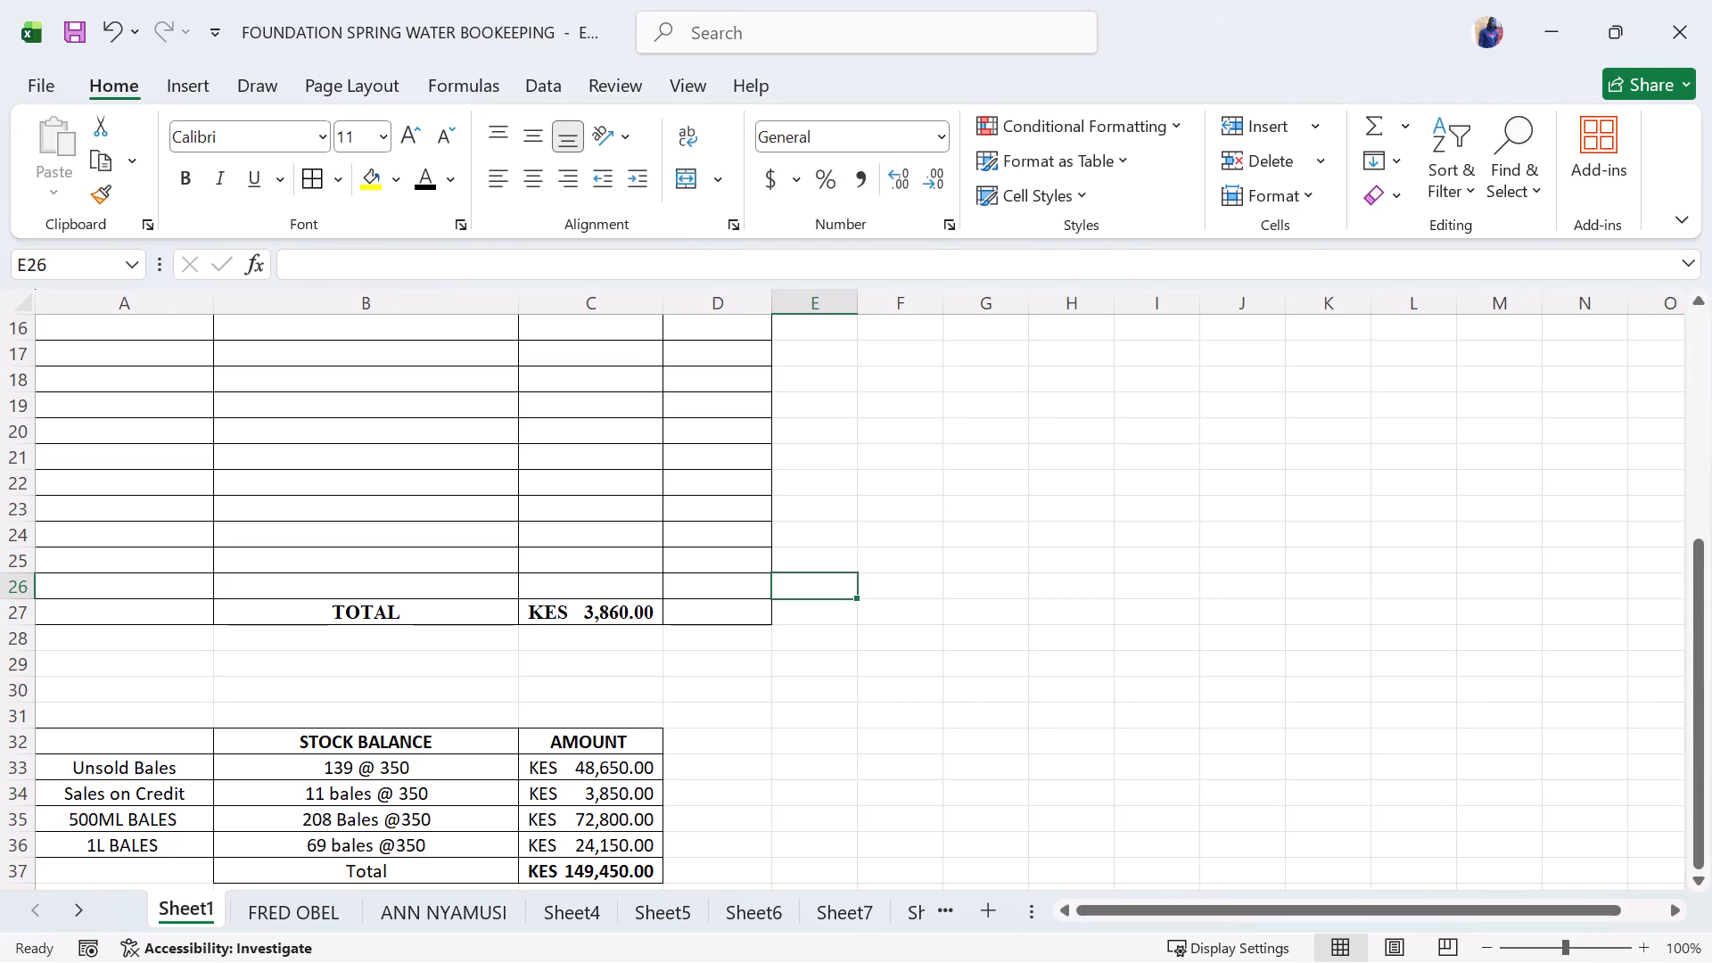
# On the account sheet directly after Sheet1, set the 12/4/2026 Cash Sales bales in C4 to 40 and fit column F to its contents.
pyautogui.scroll(1, 728, 673)
pyautogui.scroll(-1, 728, 673)
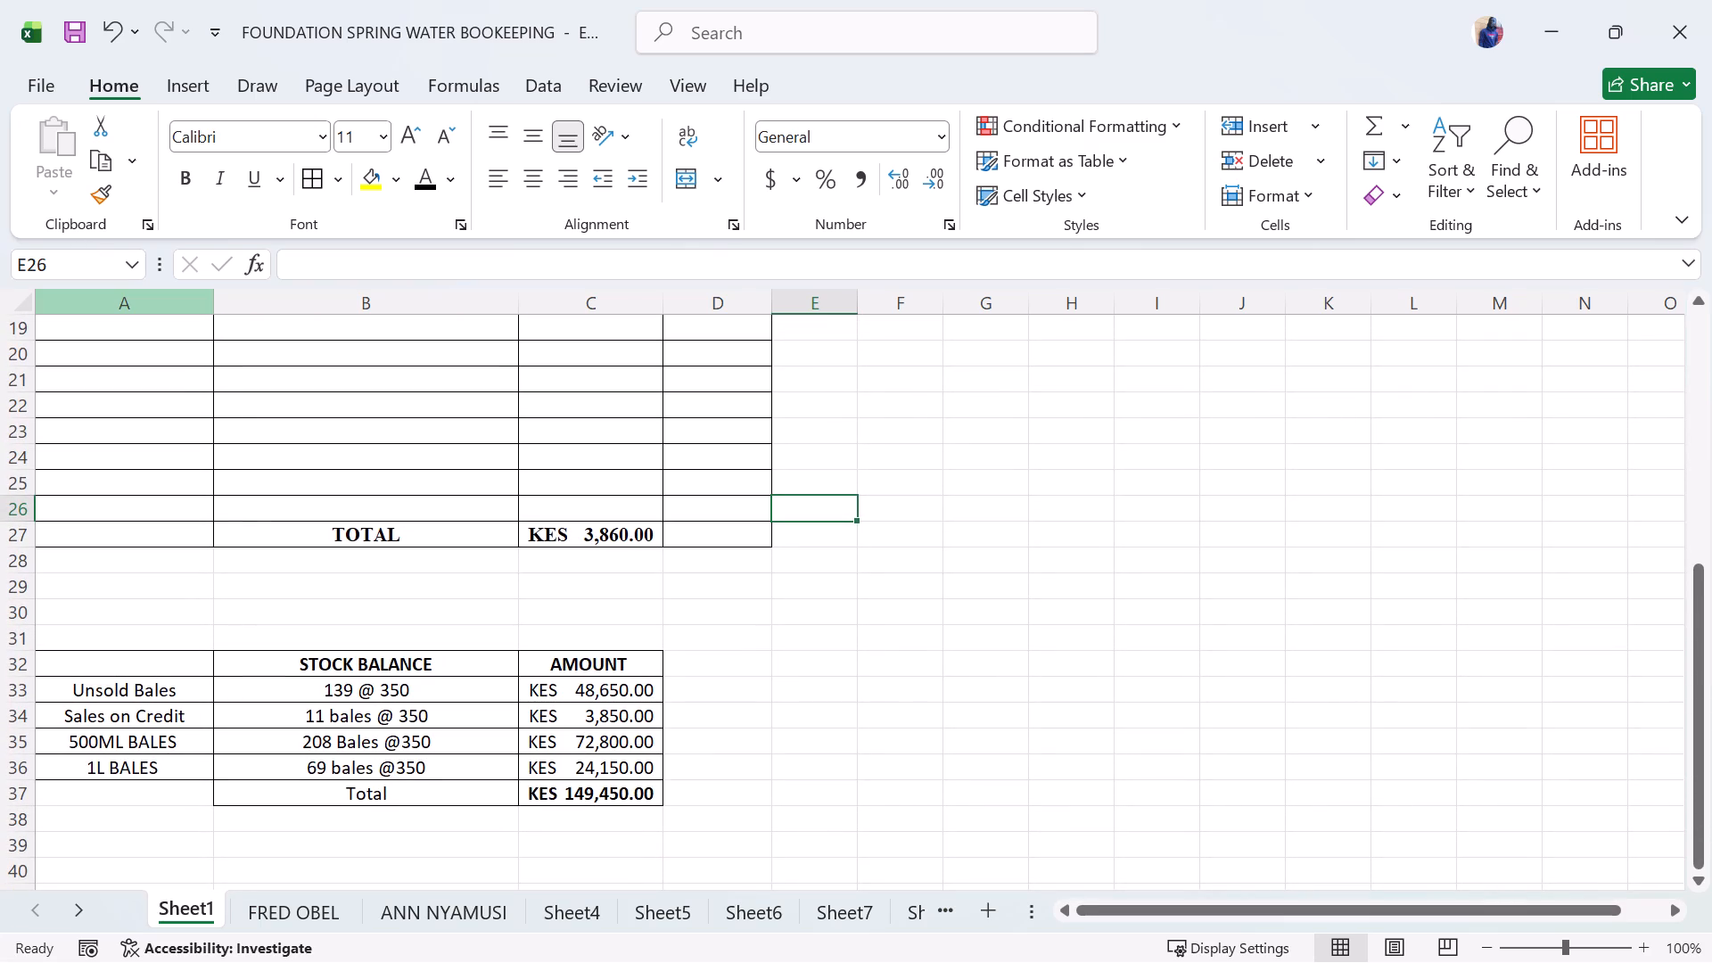
pyautogui.click(359, 723)
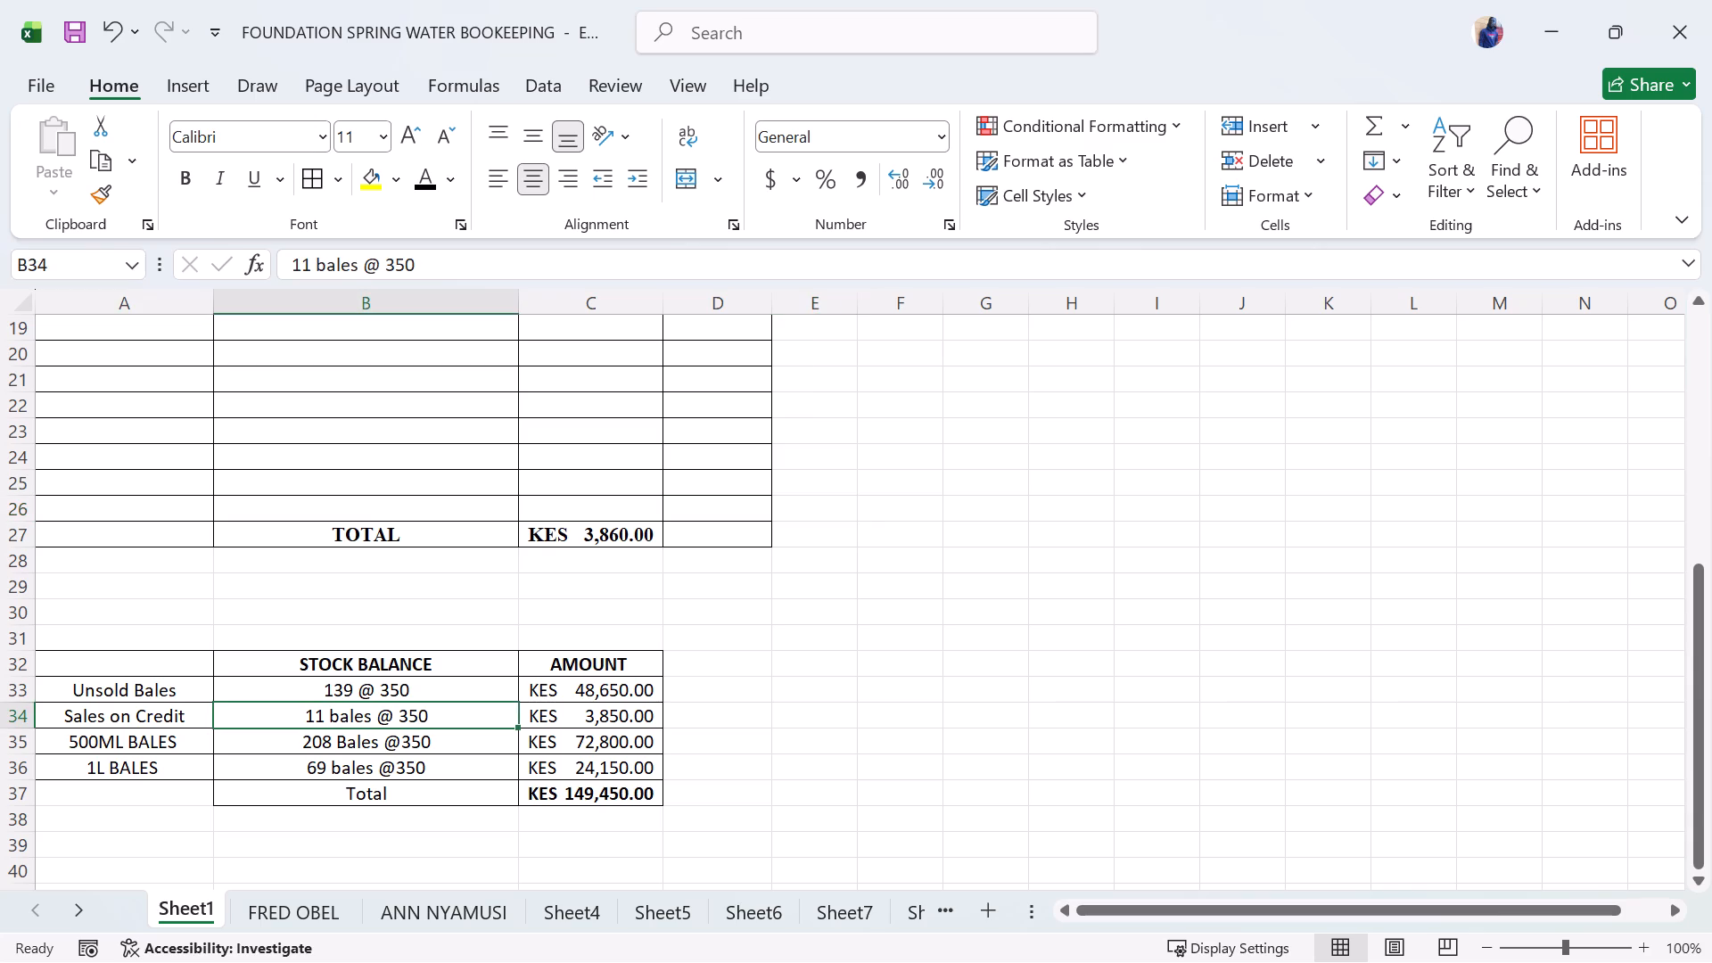
pyautogui.click(406, 721)
pyautogui.click(336, 687)
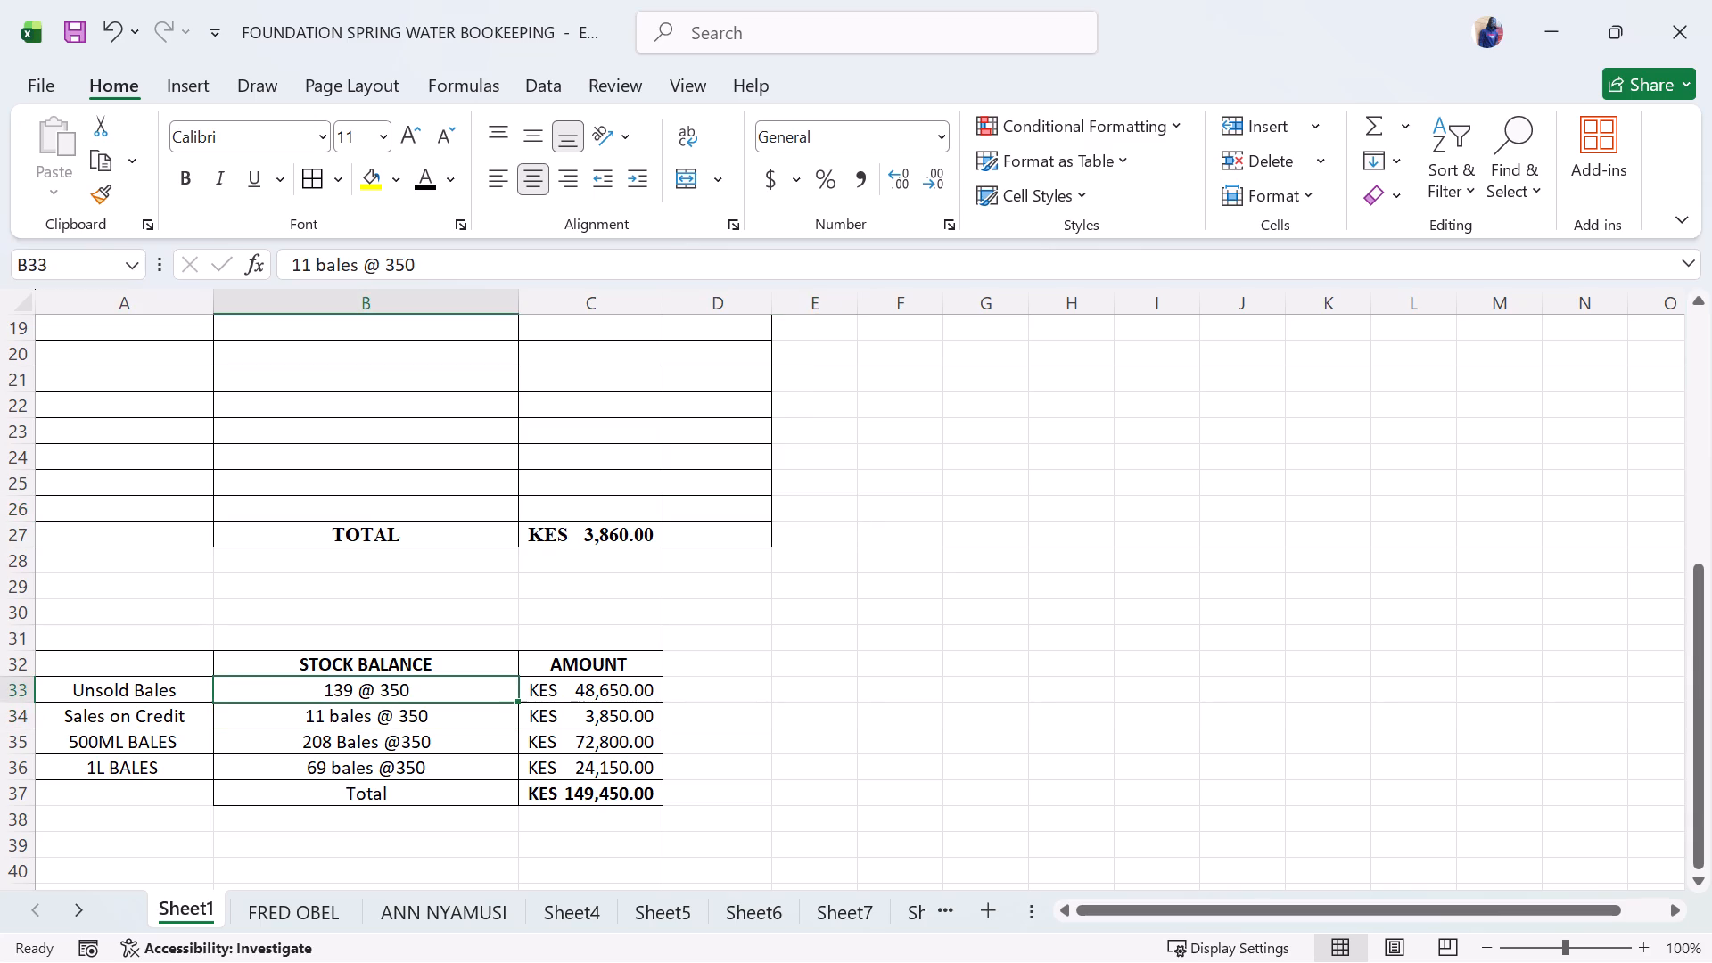
pyautogui.click(301, 903)
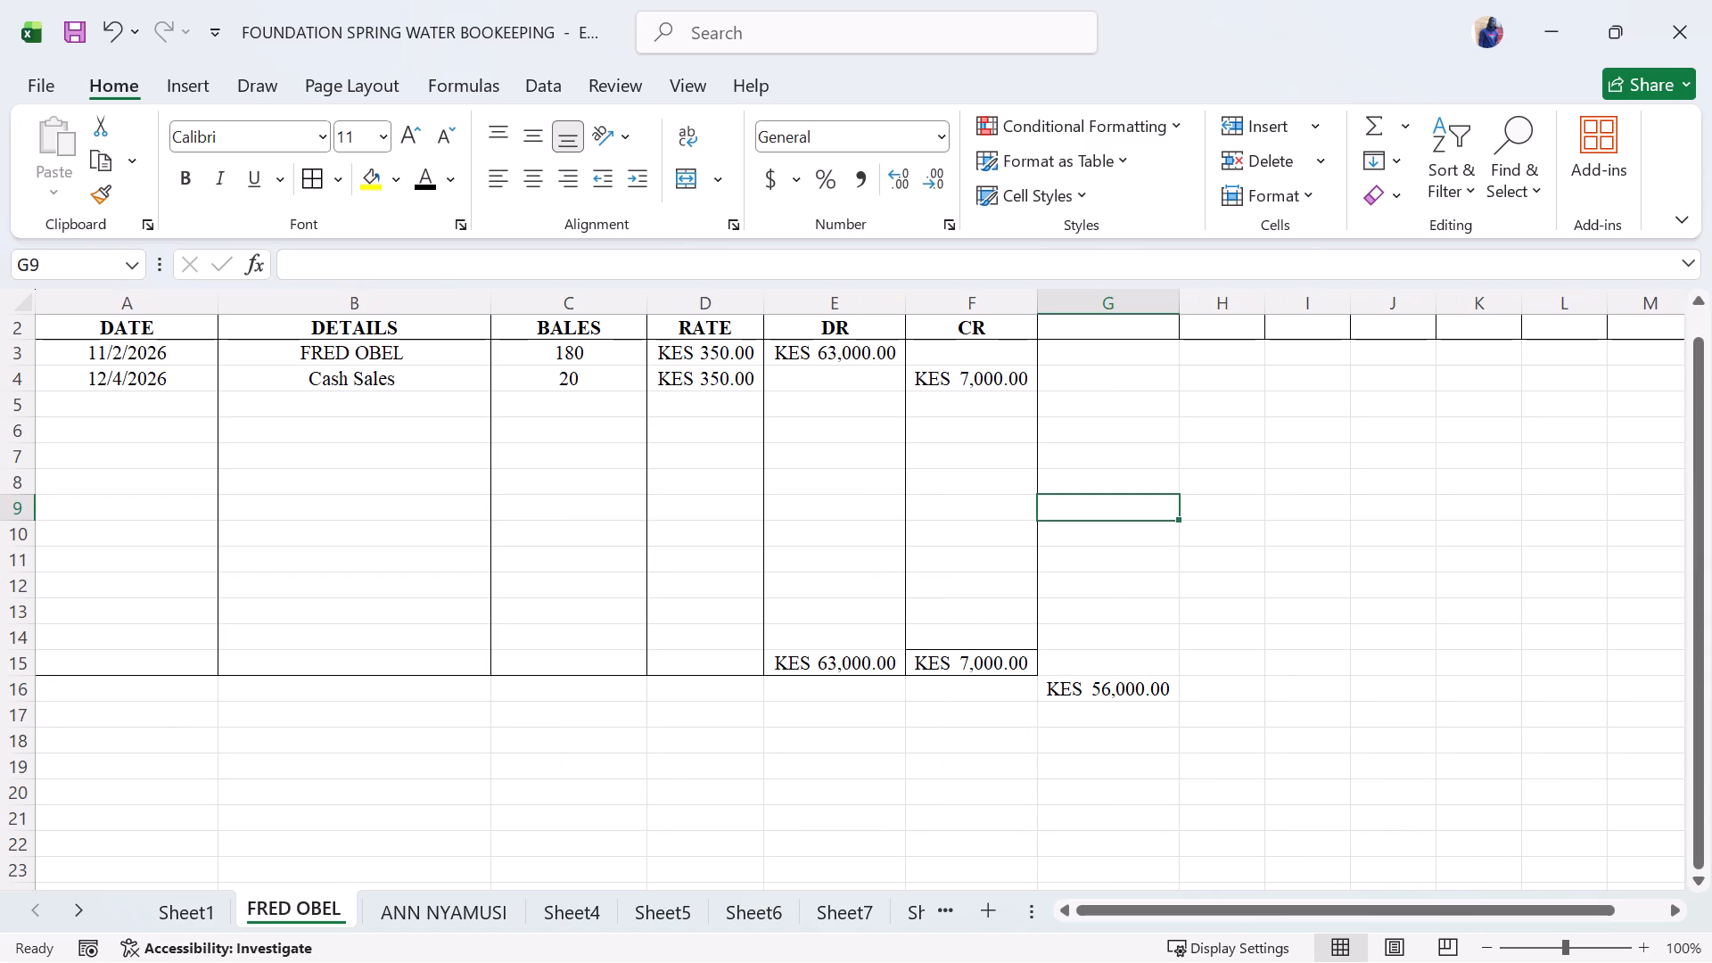
pyautogui.click(184, 909)
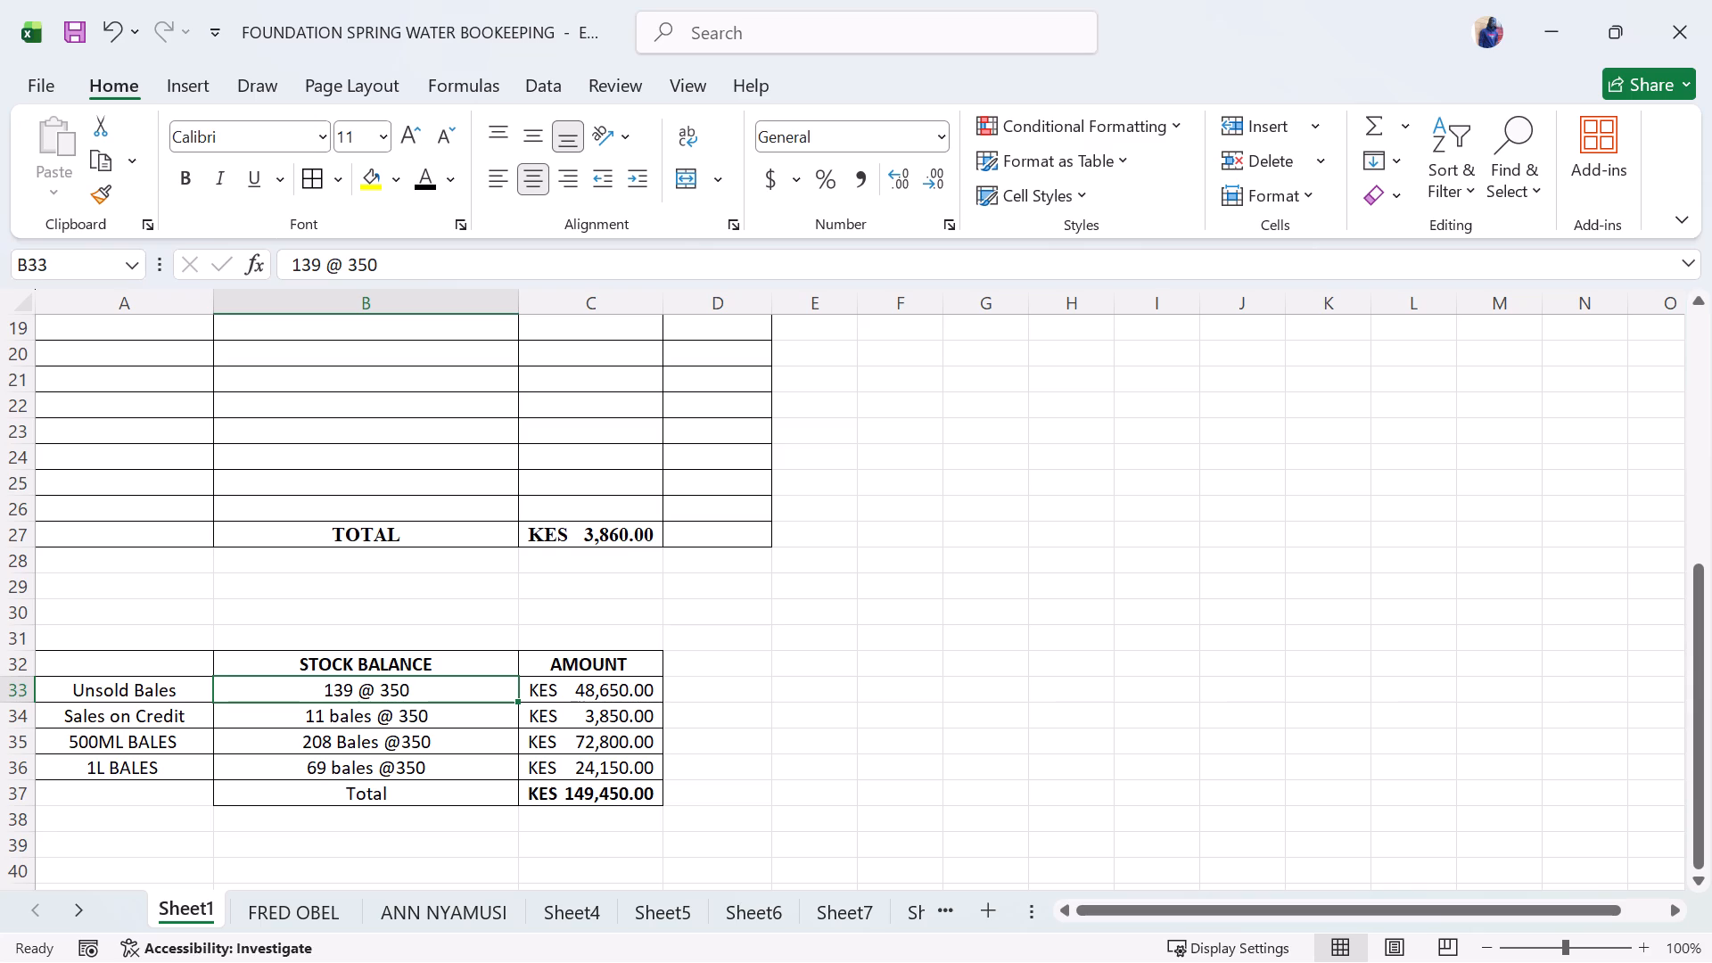
pyautogui.click(342, 912)
pyautogui.scroll(1, 685, 590)
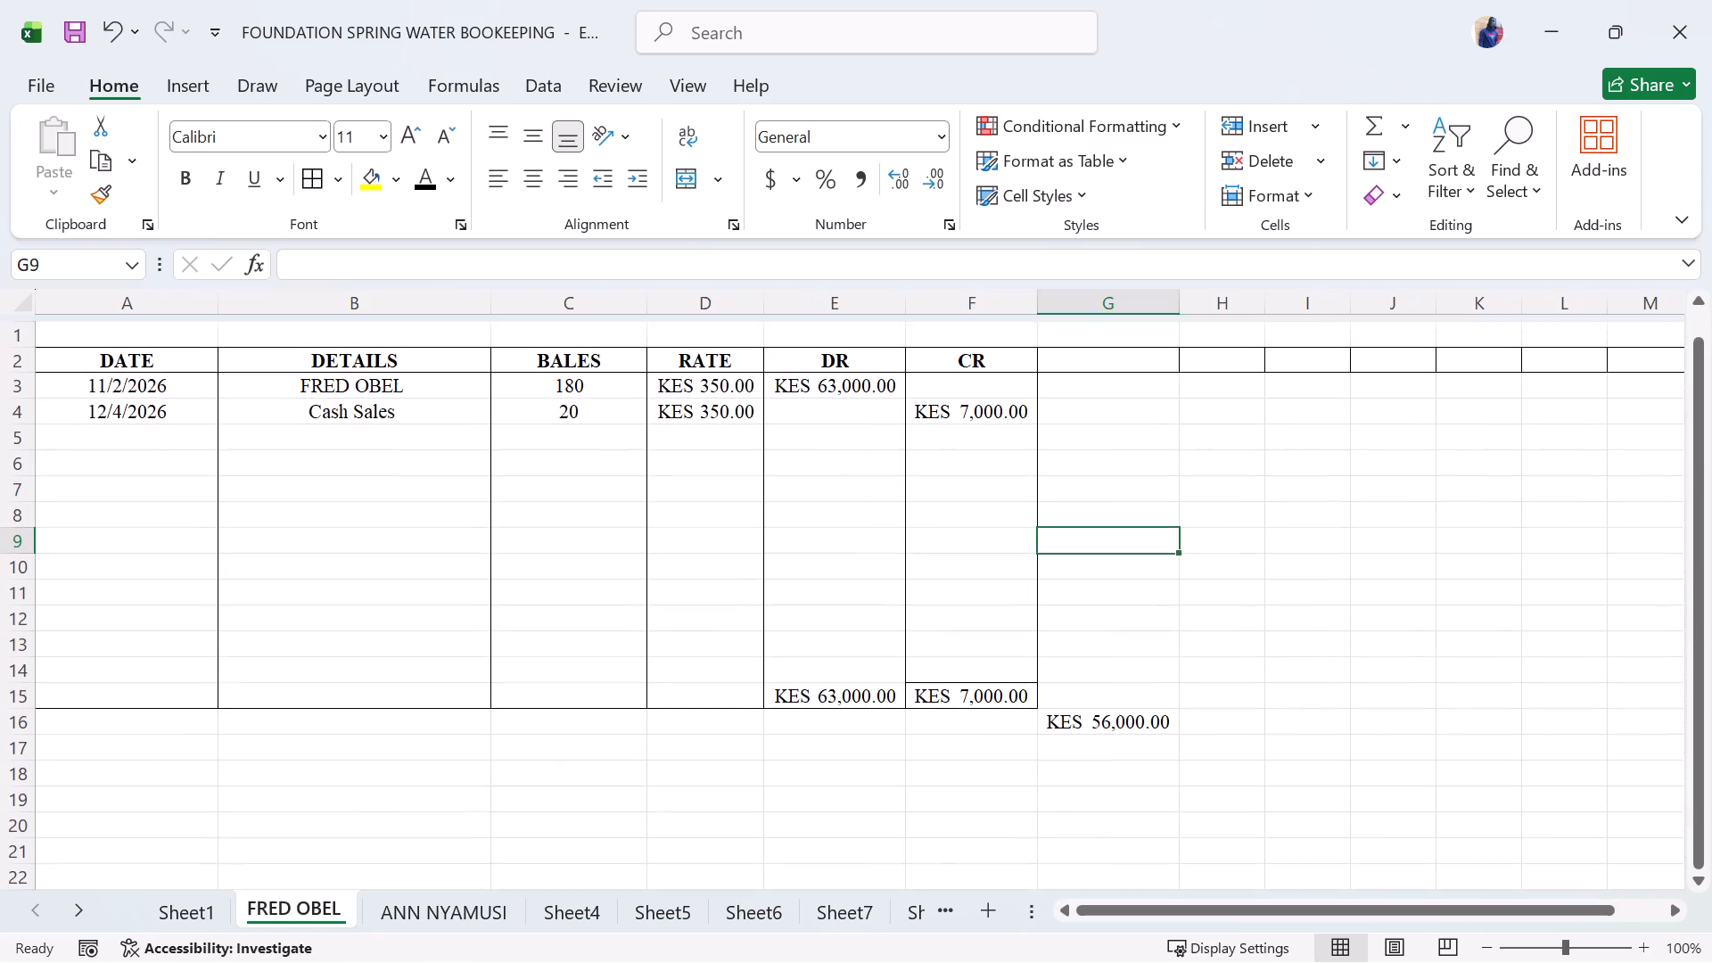
pyautogui.click(599, 416)
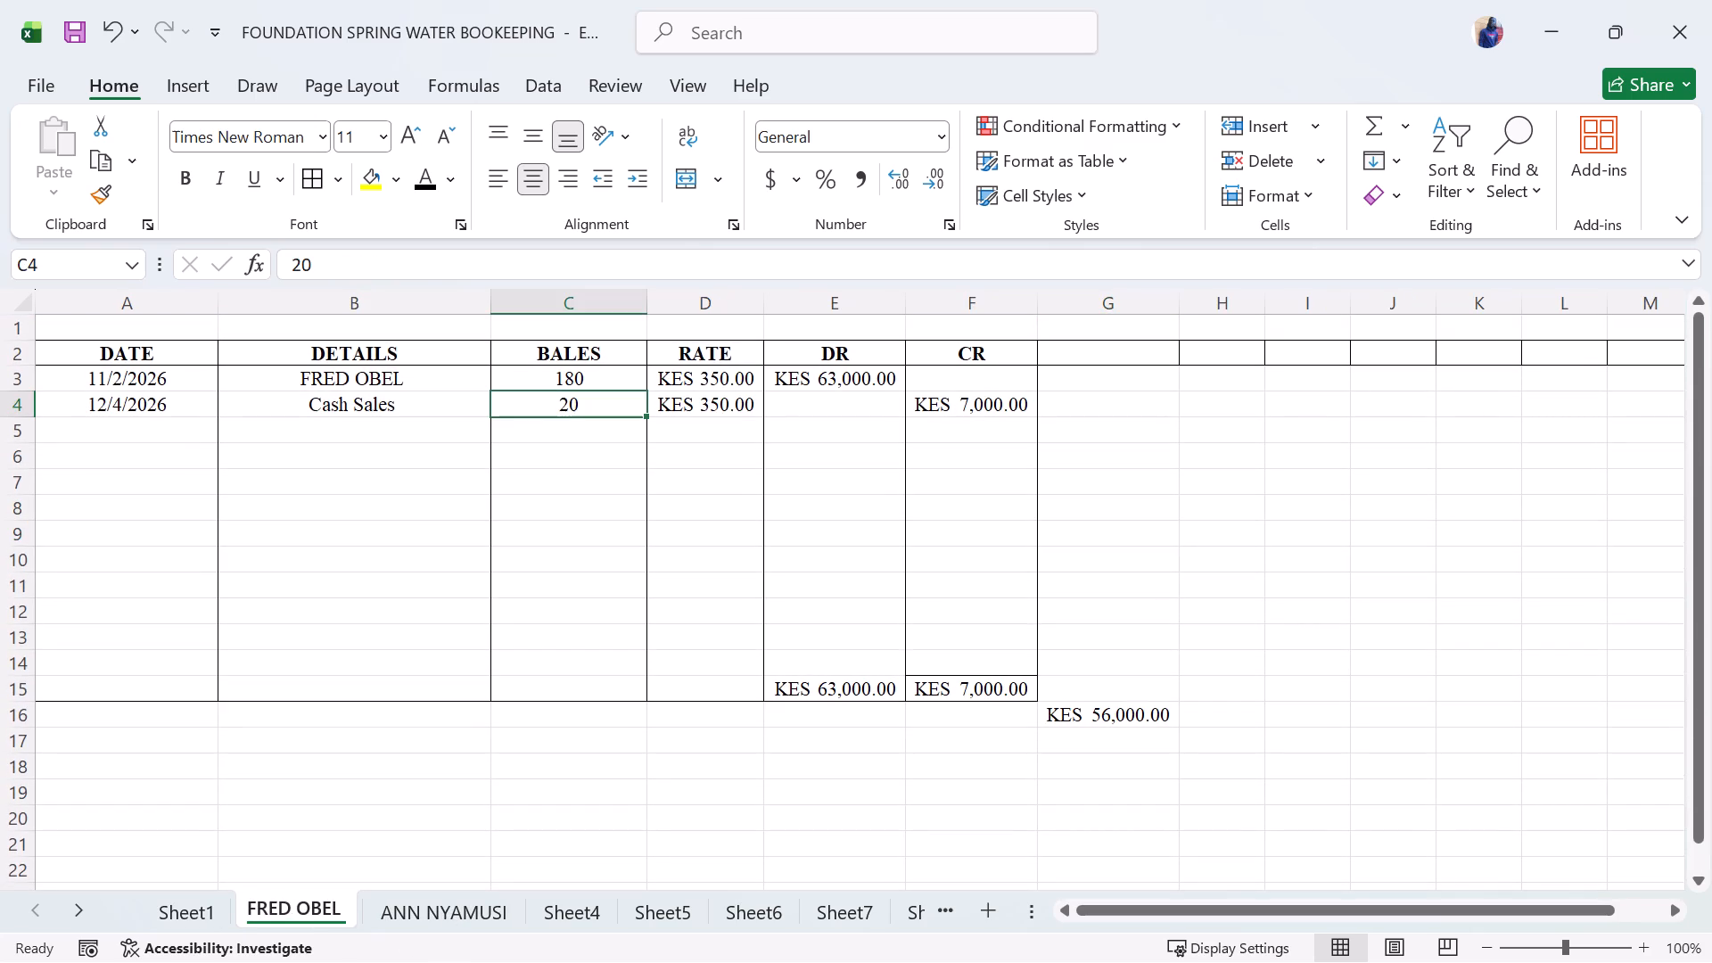
pyautogui.click(603, 401)
pyautogui.write('40')
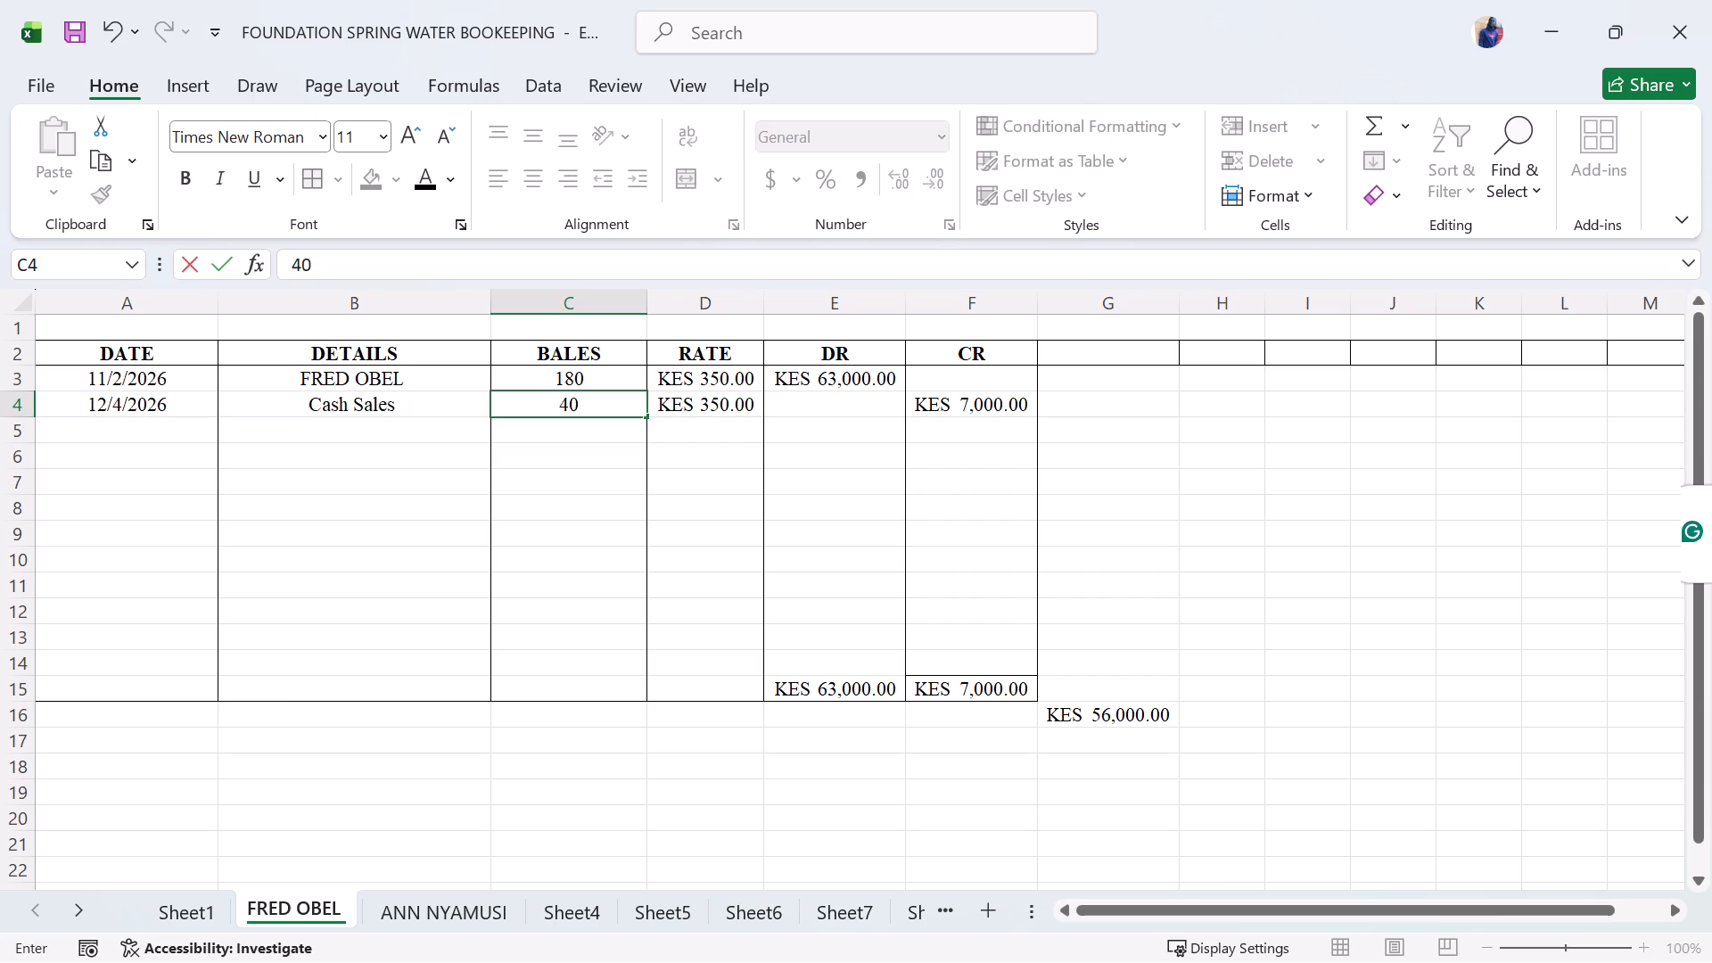
pyautogui.click(942, 415)
pyautogui.doubleClick(1035, 307)
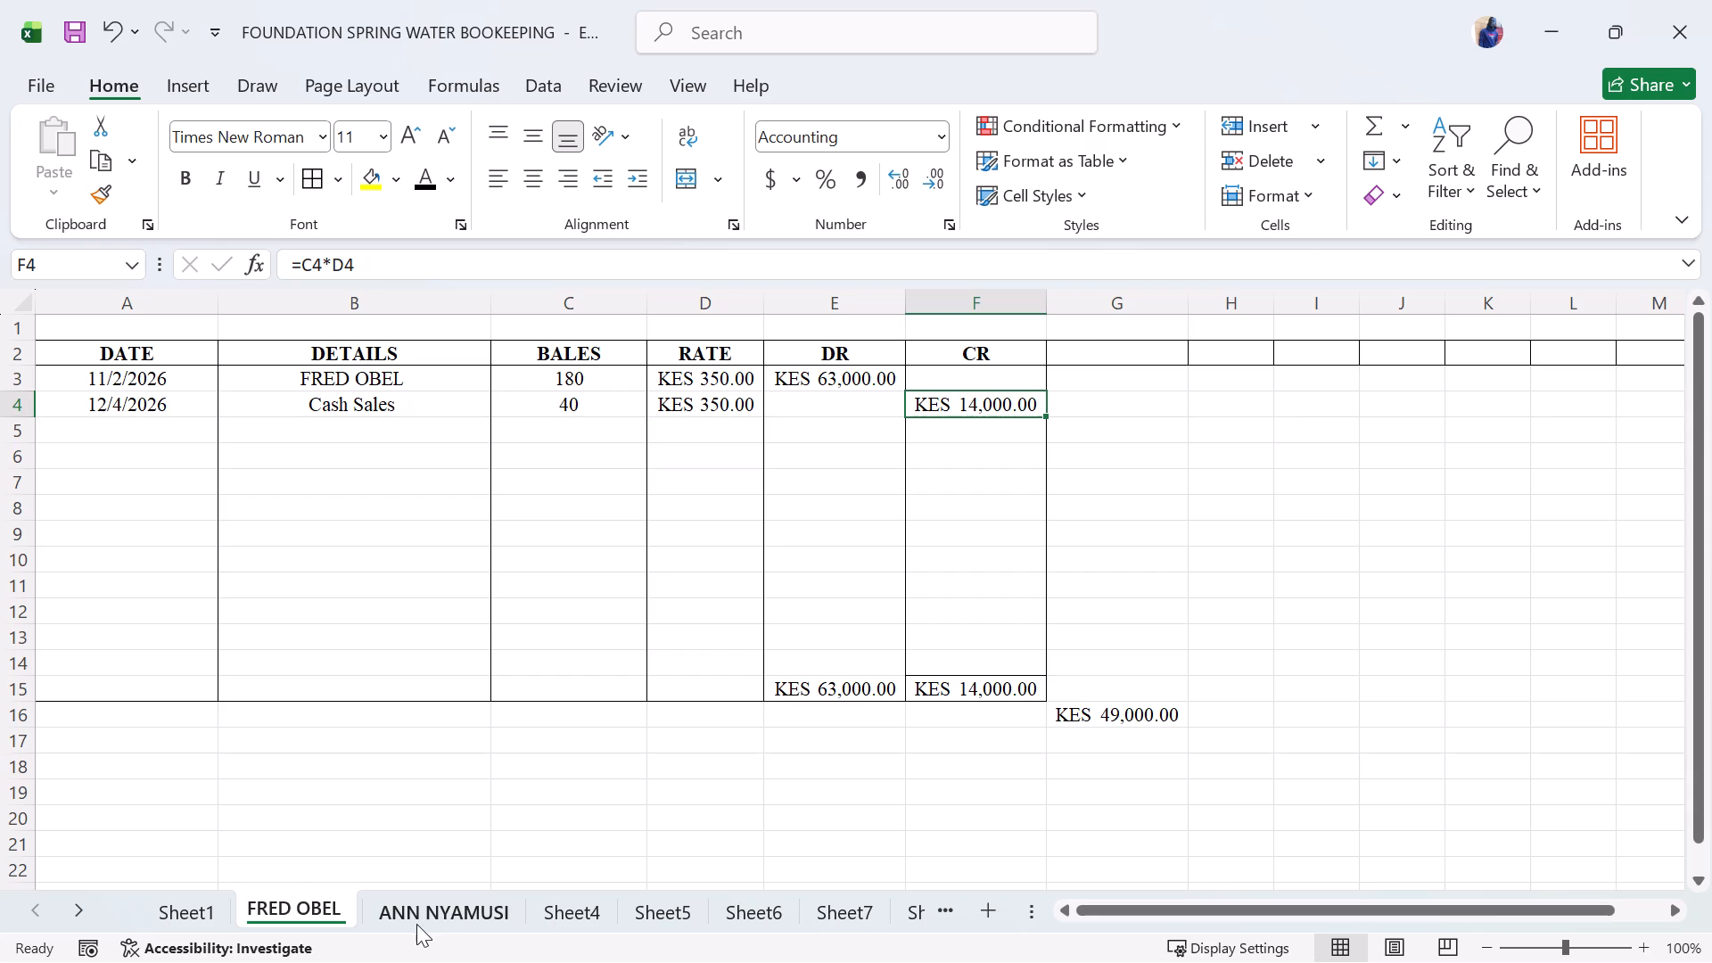
# Change the Unsold Bales entry in cell B33 of Sheet1's stock balance table to 129 @ 350.
pyautogui.click(176, 907)
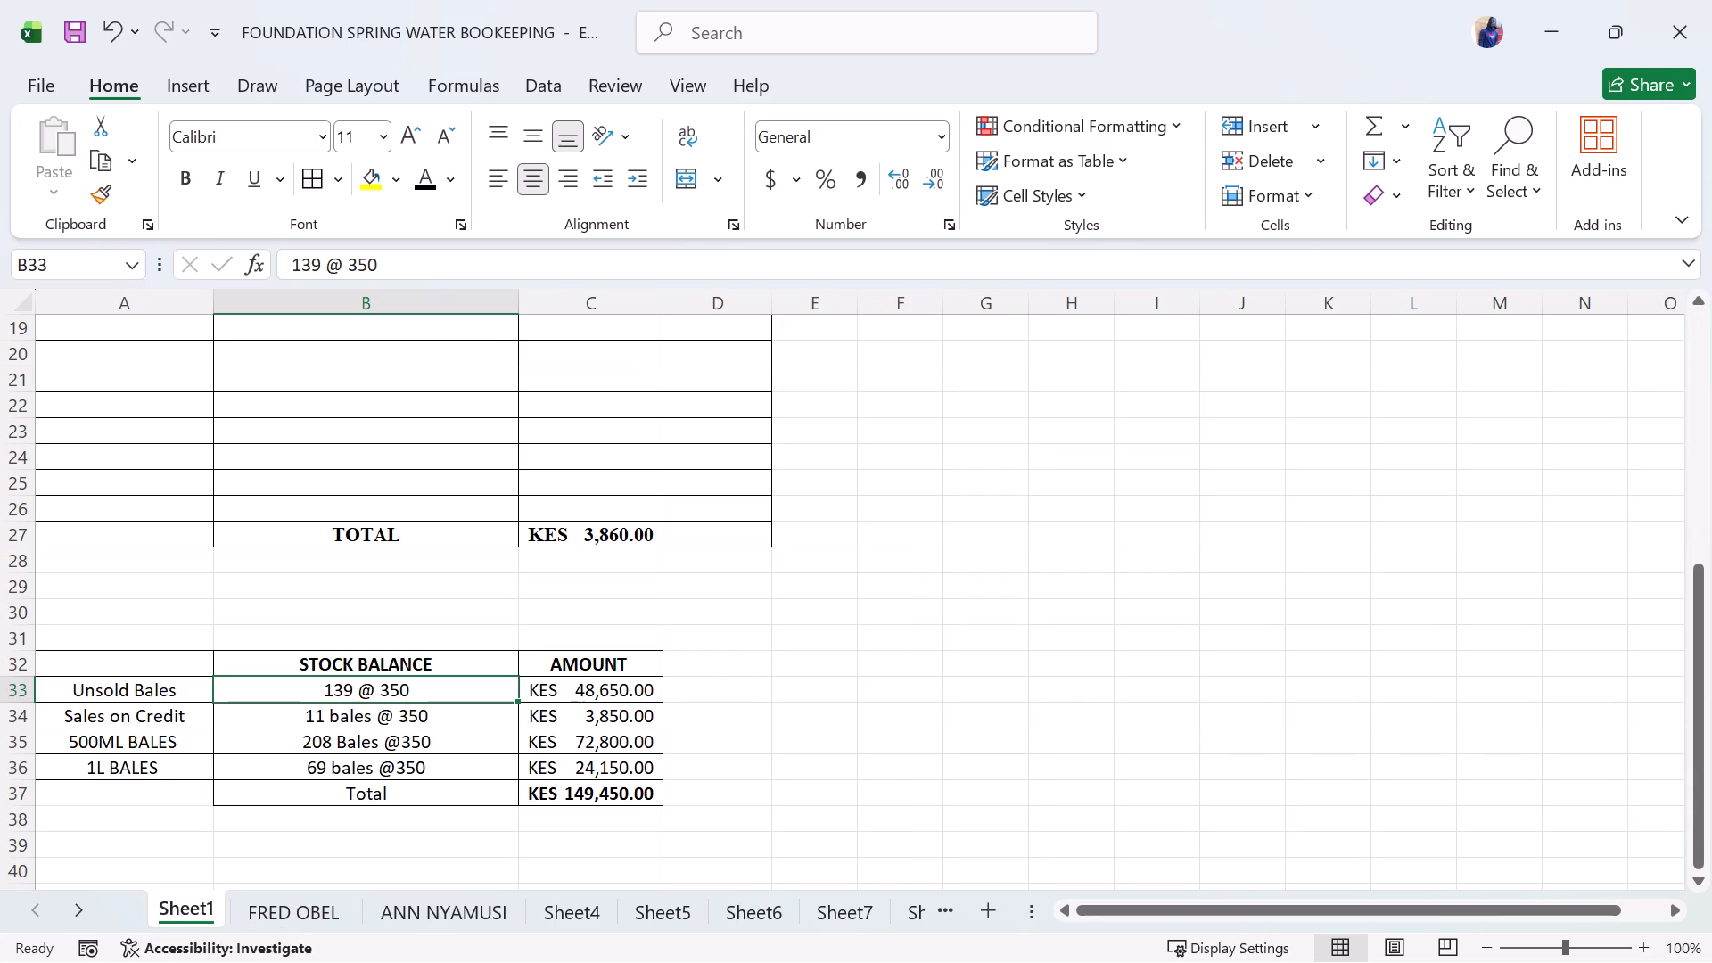
pyautogui.doubleClick(347, 691)
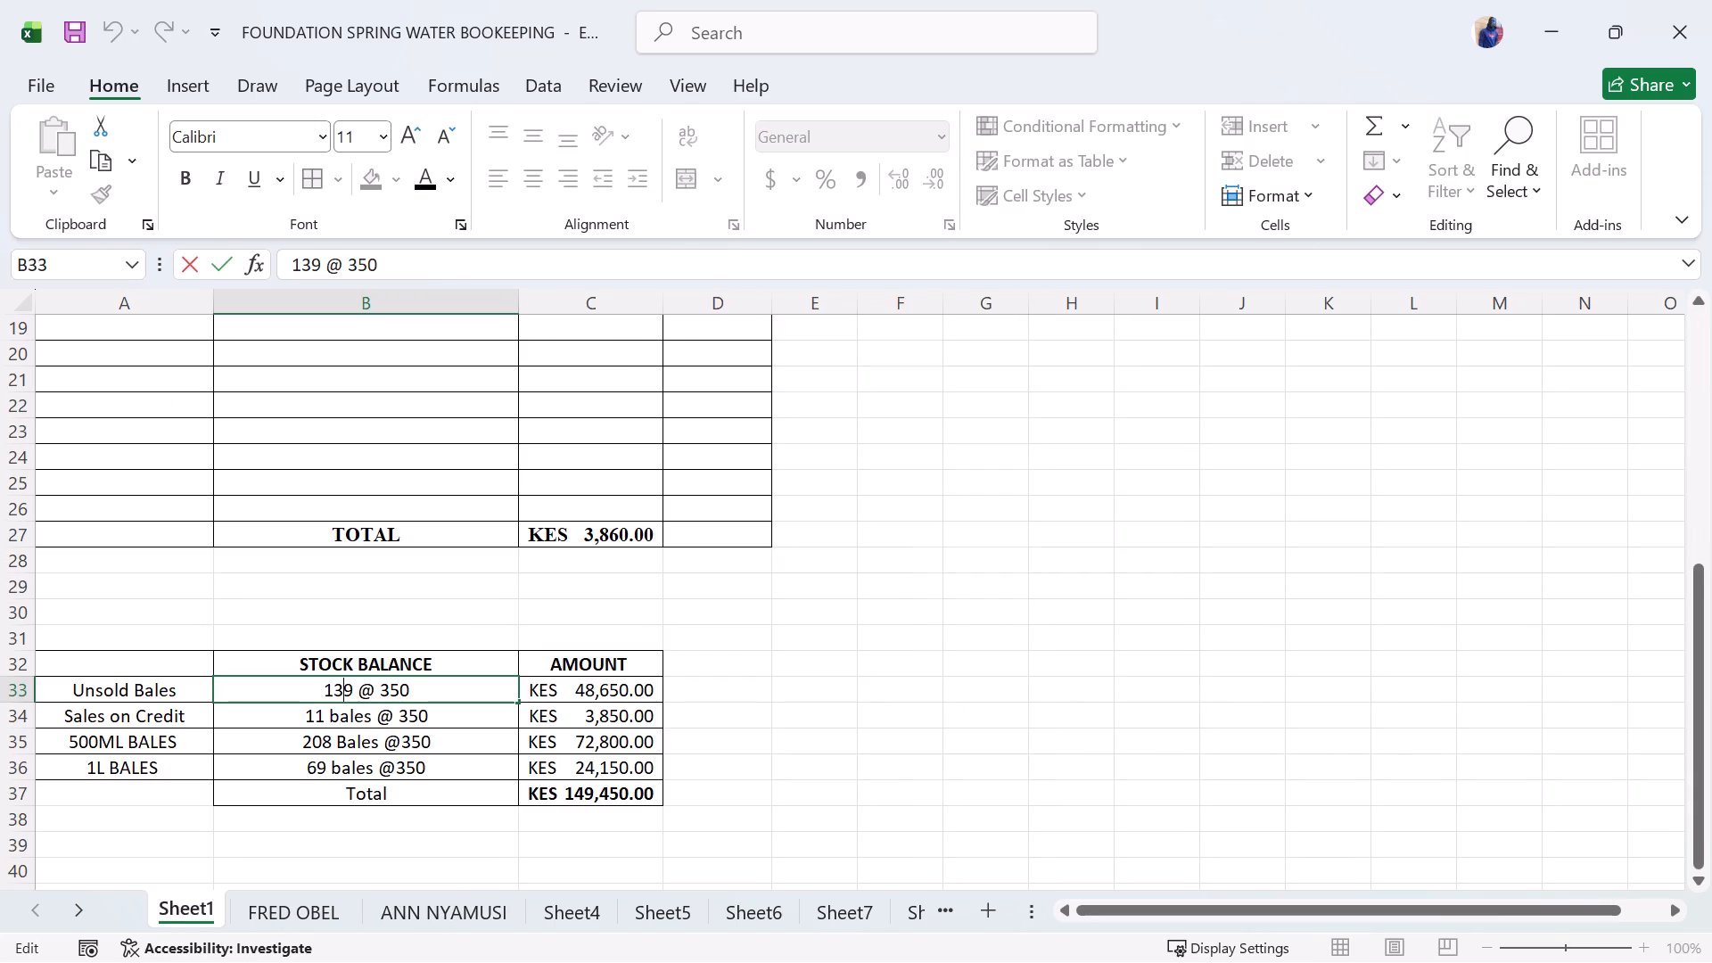
pyautogui.press('BackSpace')
pyautogui.press('2')
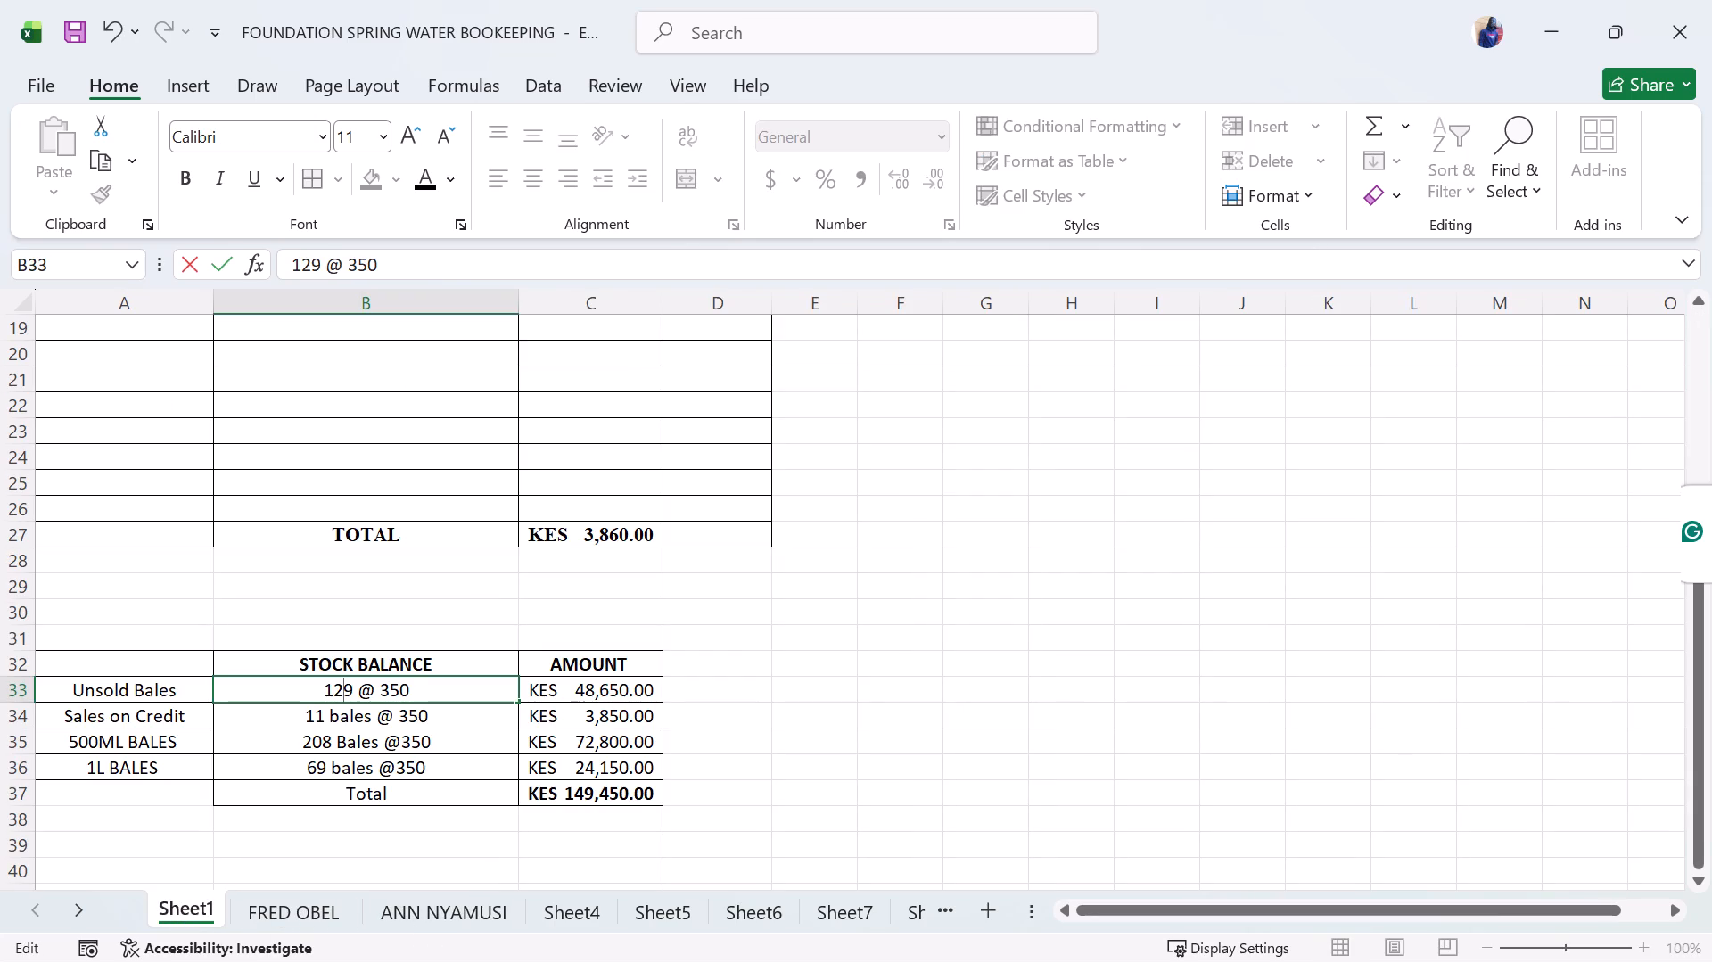
pyautogui.click(568, 693)
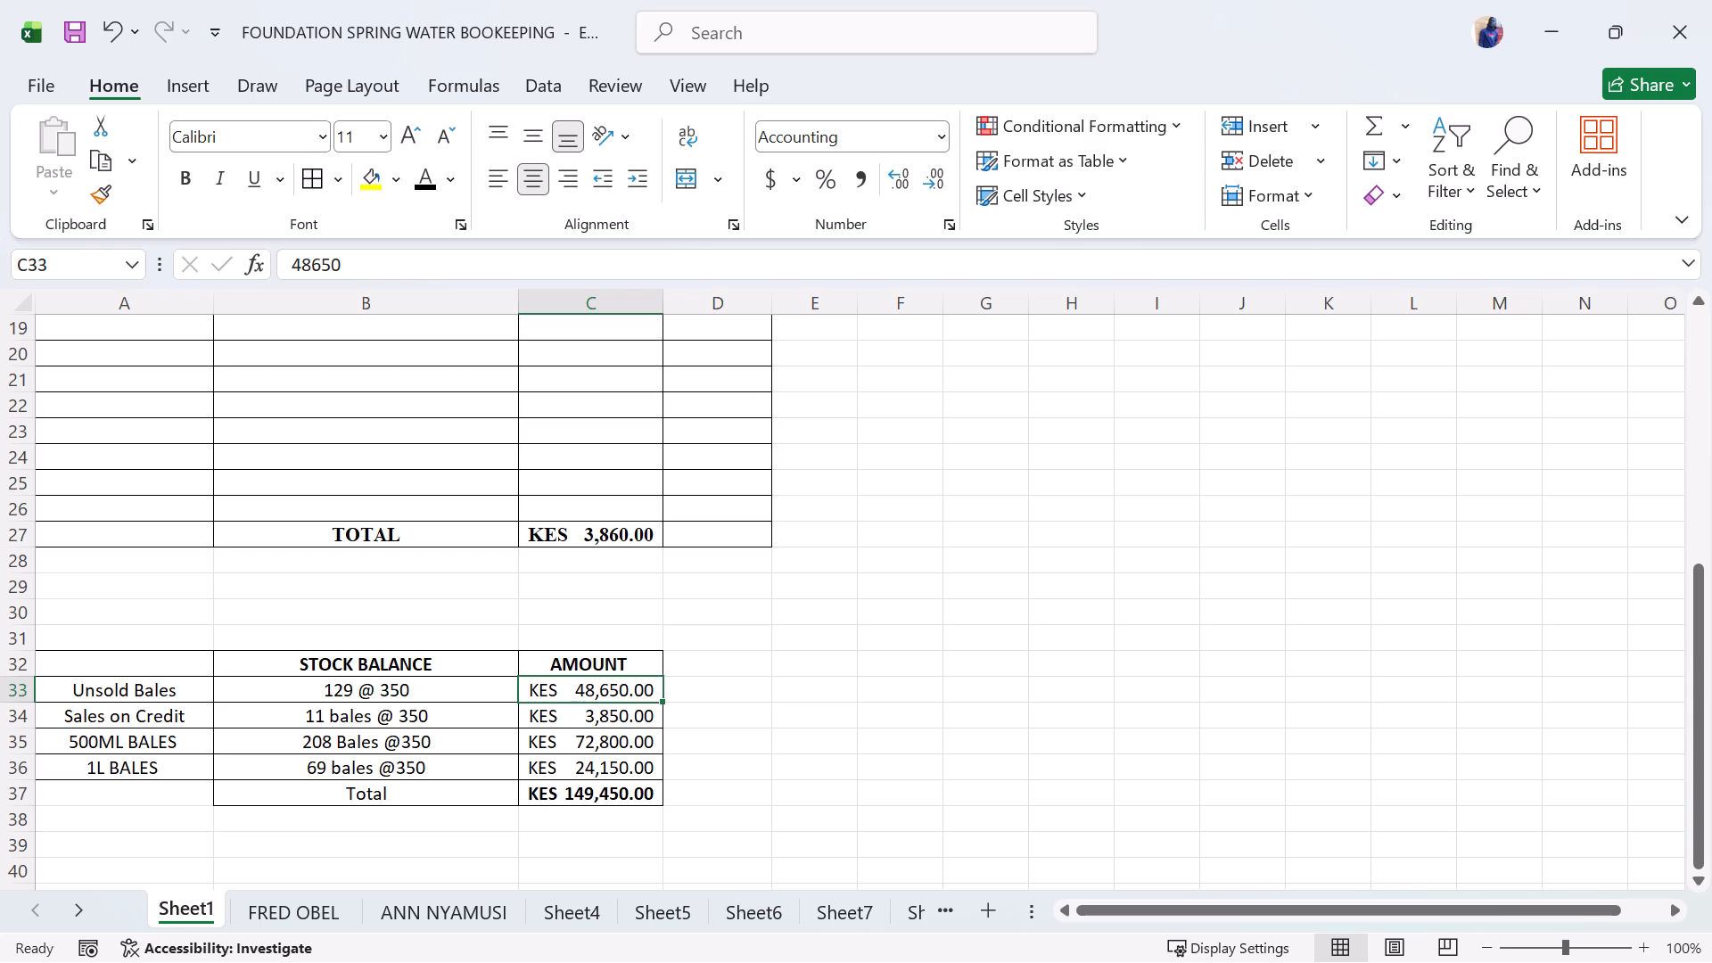
# Set the Unsold Bales amount in cell C33 of the stock balance table to 45150.
pyautogui.scroll(2, 663, 539)
pyautogui.scroll(-2, 663, 539)
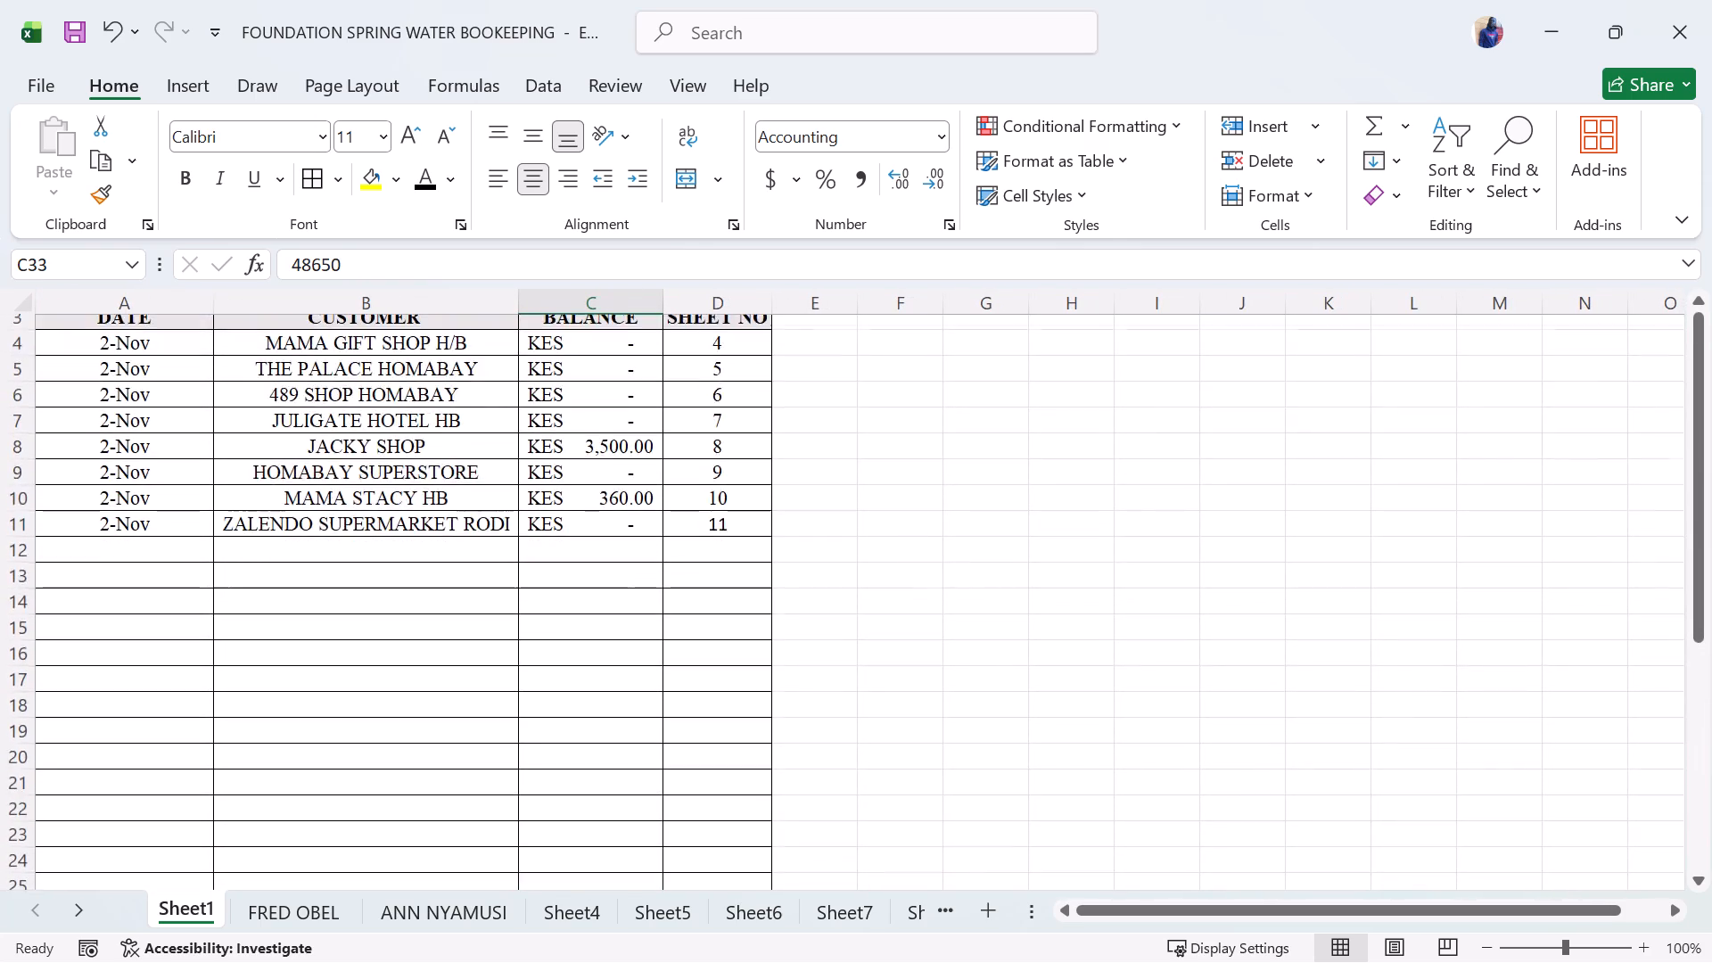
pyautogui.scroll(-1, 663, 539)
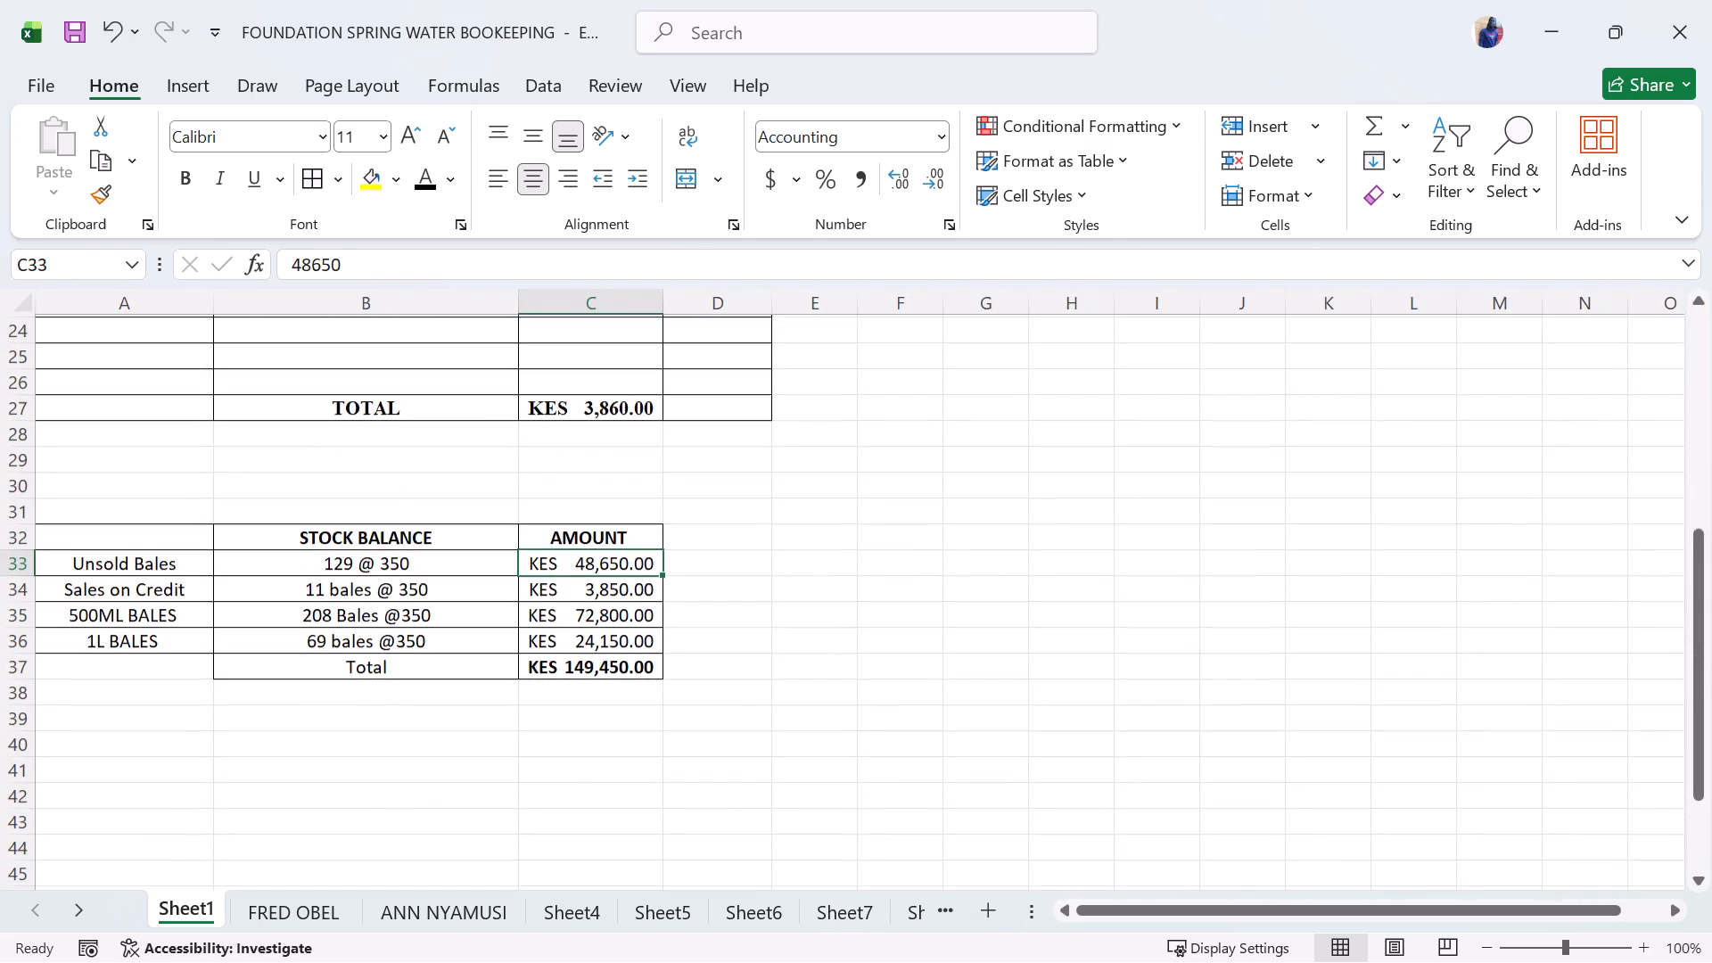
pyautogui.scroll(1, 601, 540)
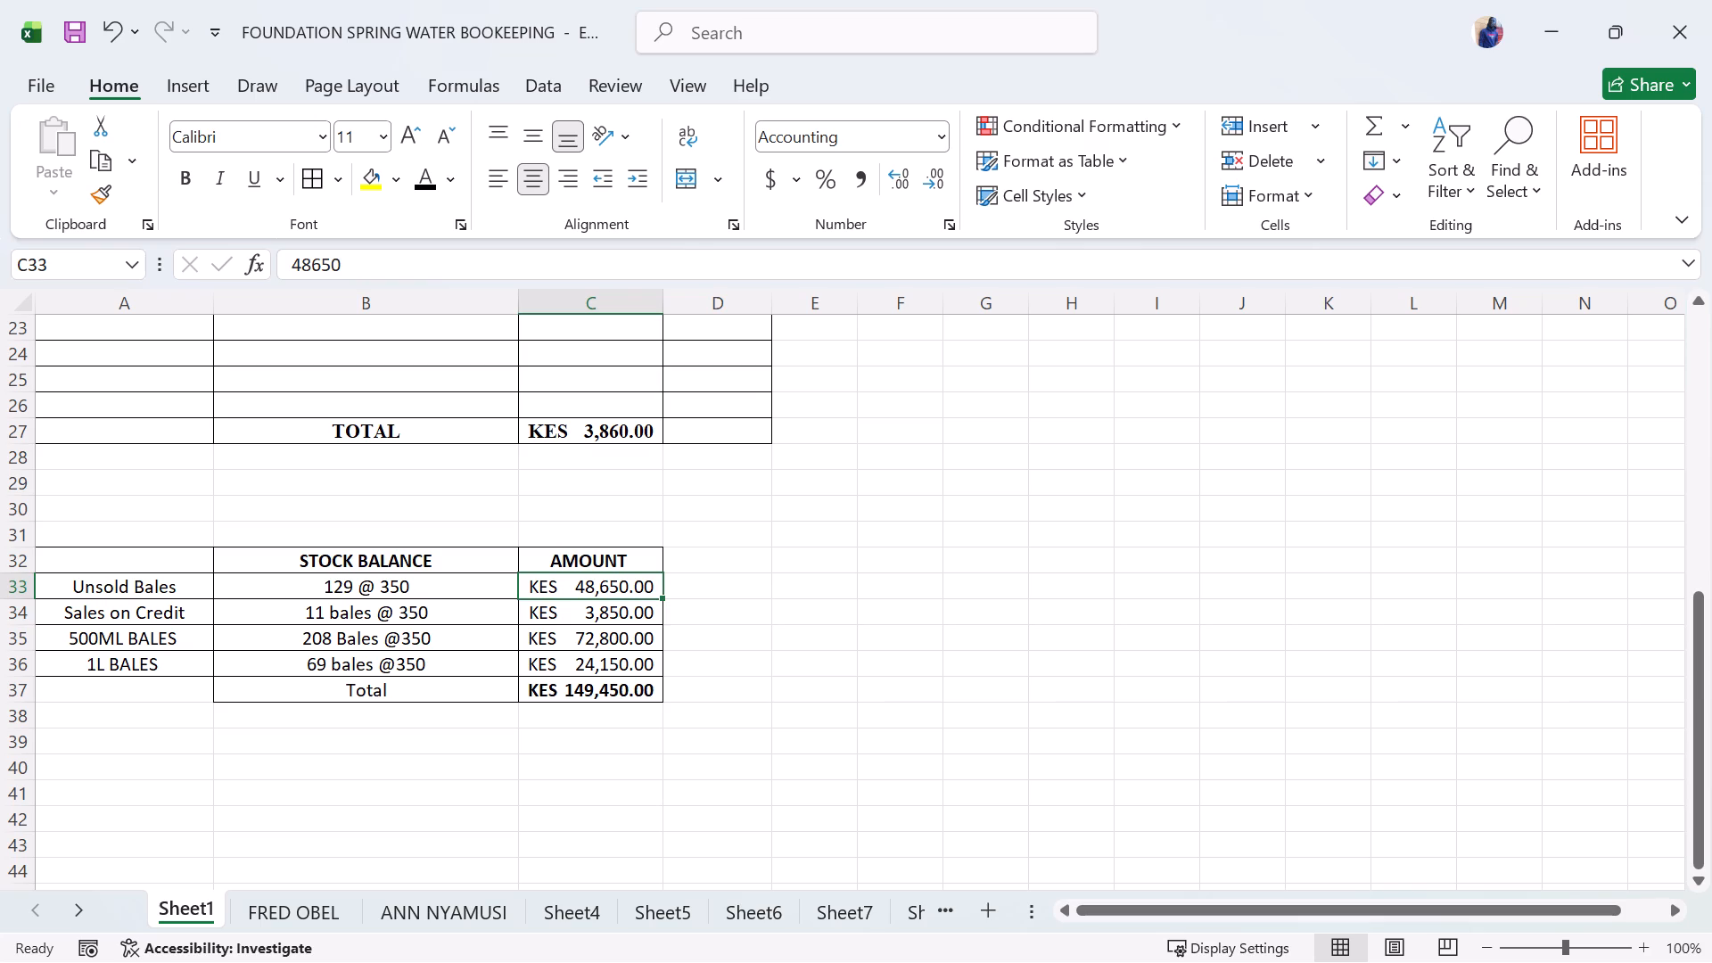
pyautogui.click(598, 580)
pyautogui.write('45')
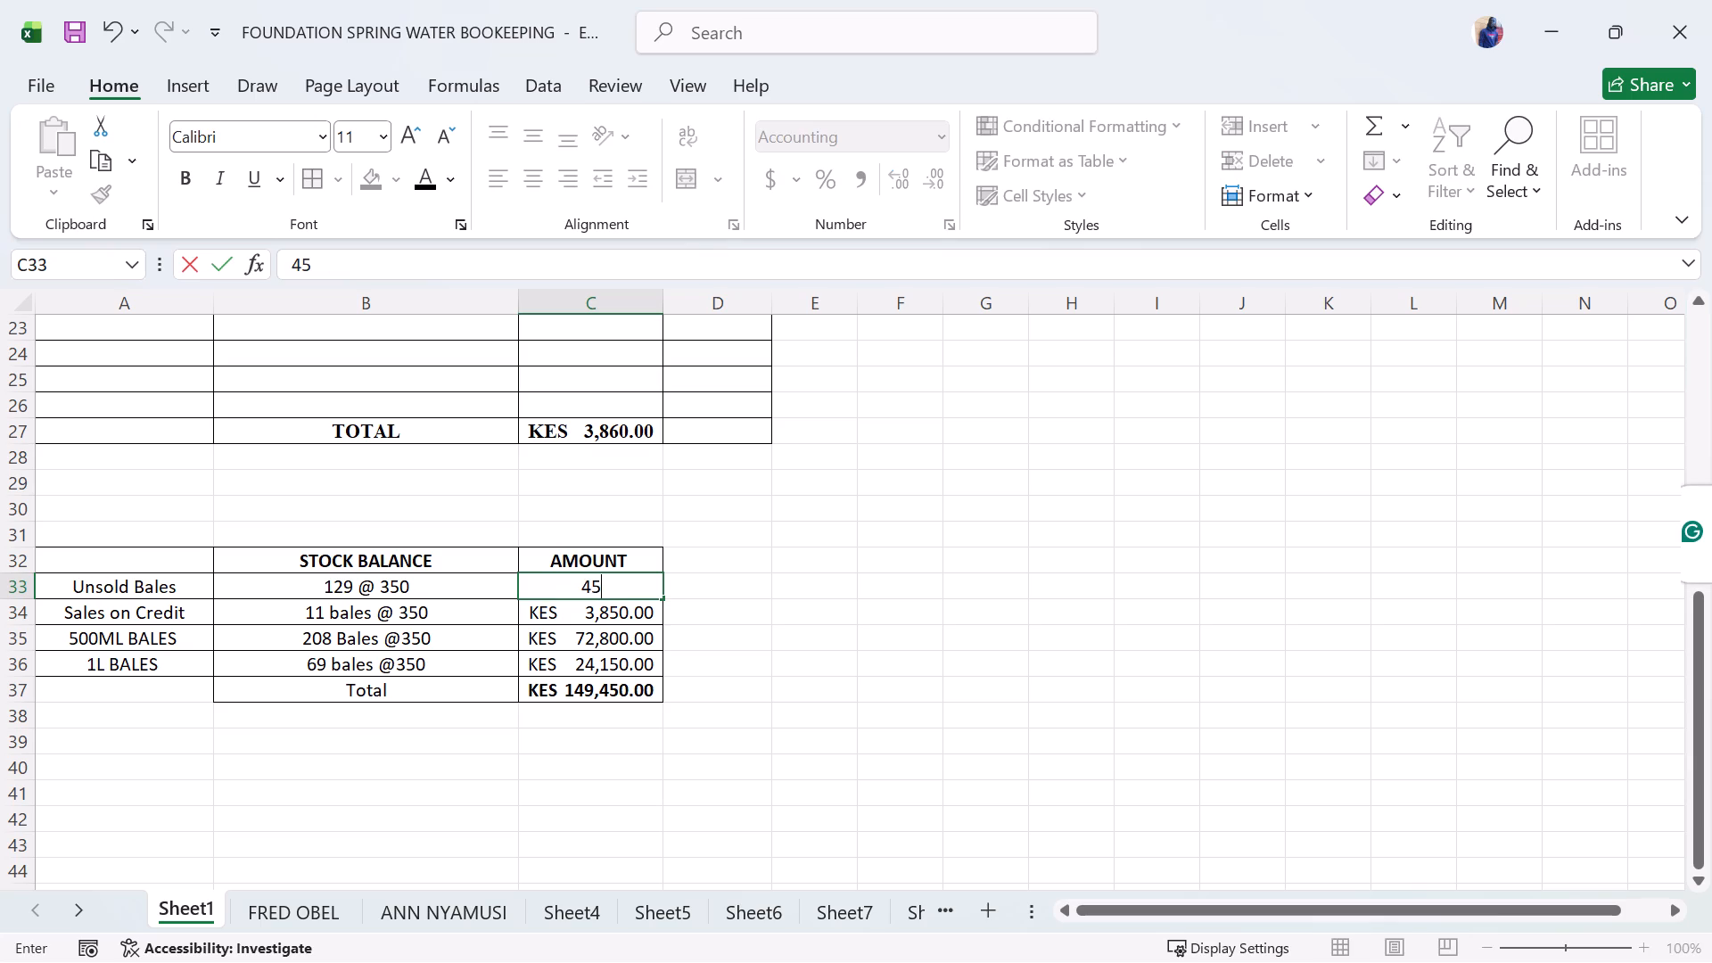
pyautogui.write('150')
pyautogui.click(770, 578)
pyautogui.click(699, 655)
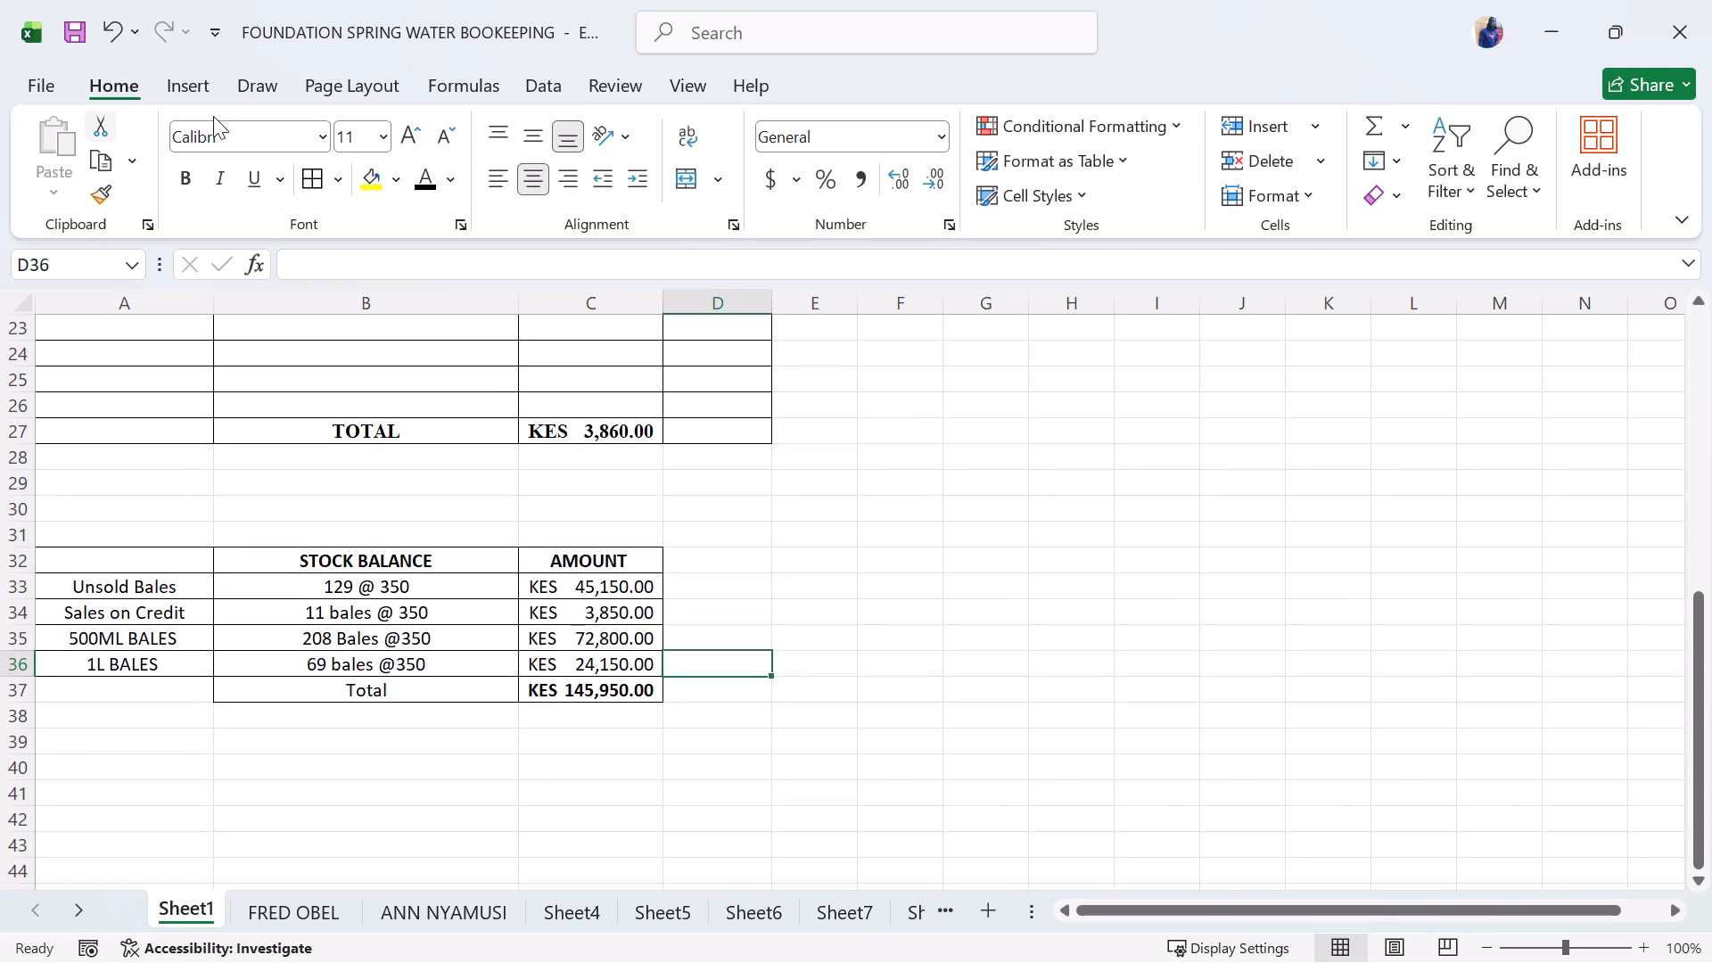
# Save the workbook with the updated stock balance figures.
pyautogui.click(77, 29)
pyautogui.click(408, 486)
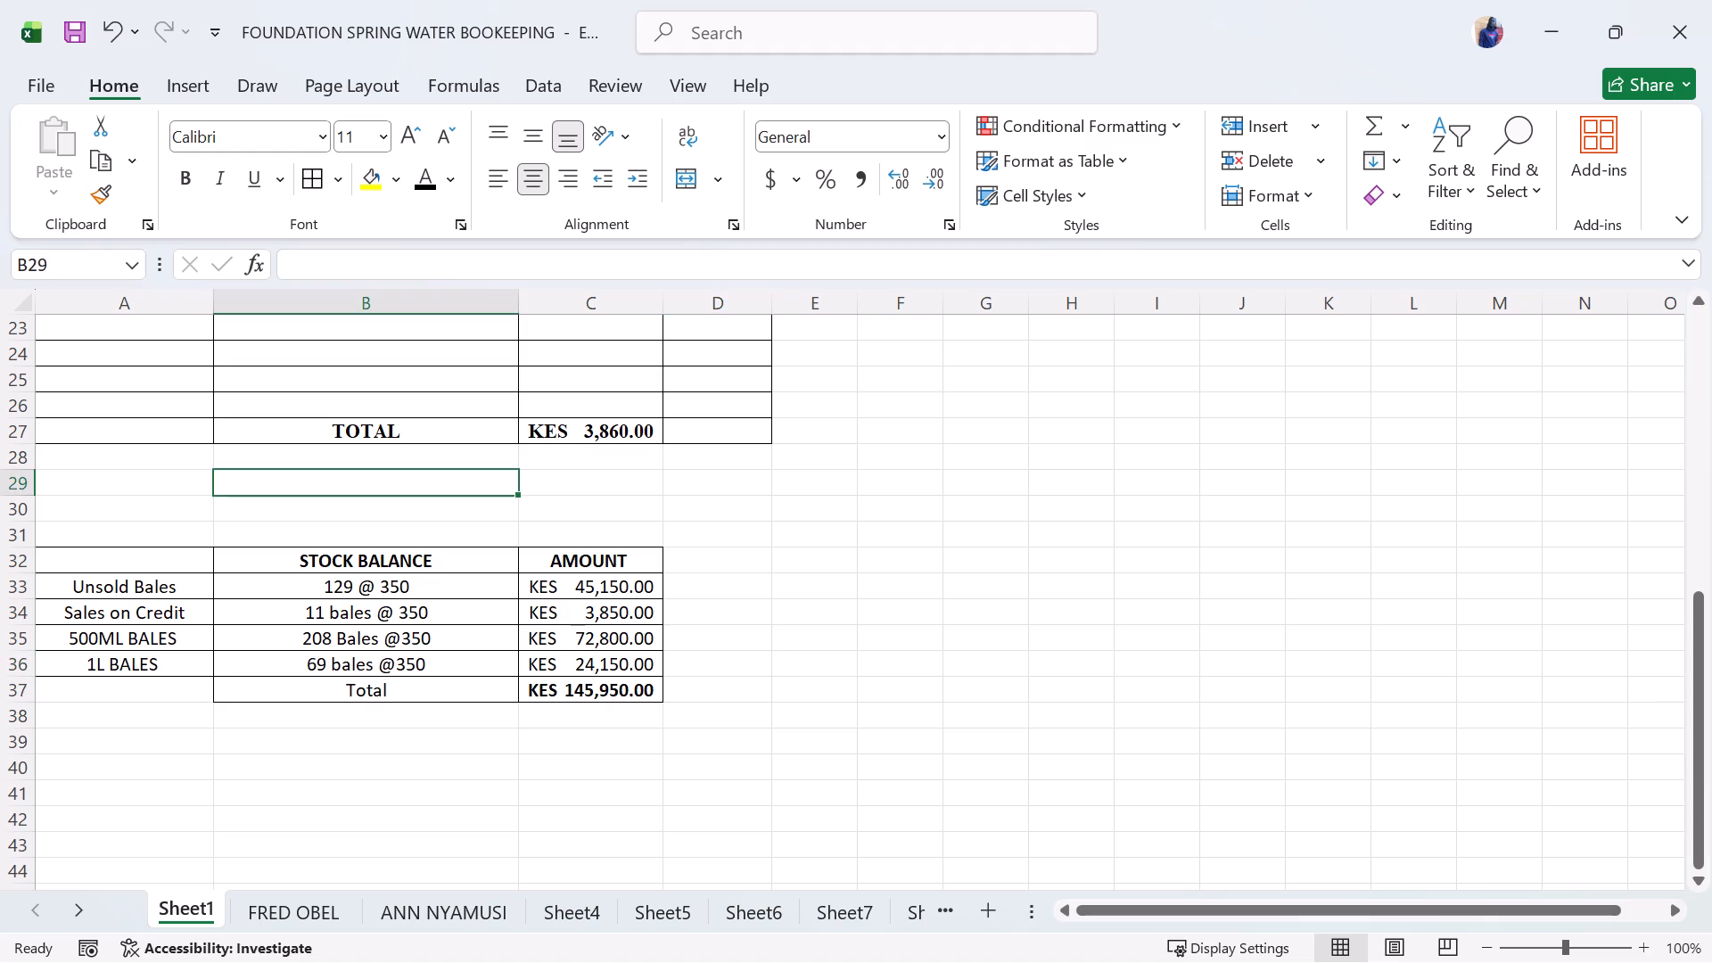
# Review the Debtors' Ledger customer balances and total against the stock balance entries and amounts on Sheet1.
pyautogui.click(338, 582)
pyautogui.scroll(1, 634, 592)
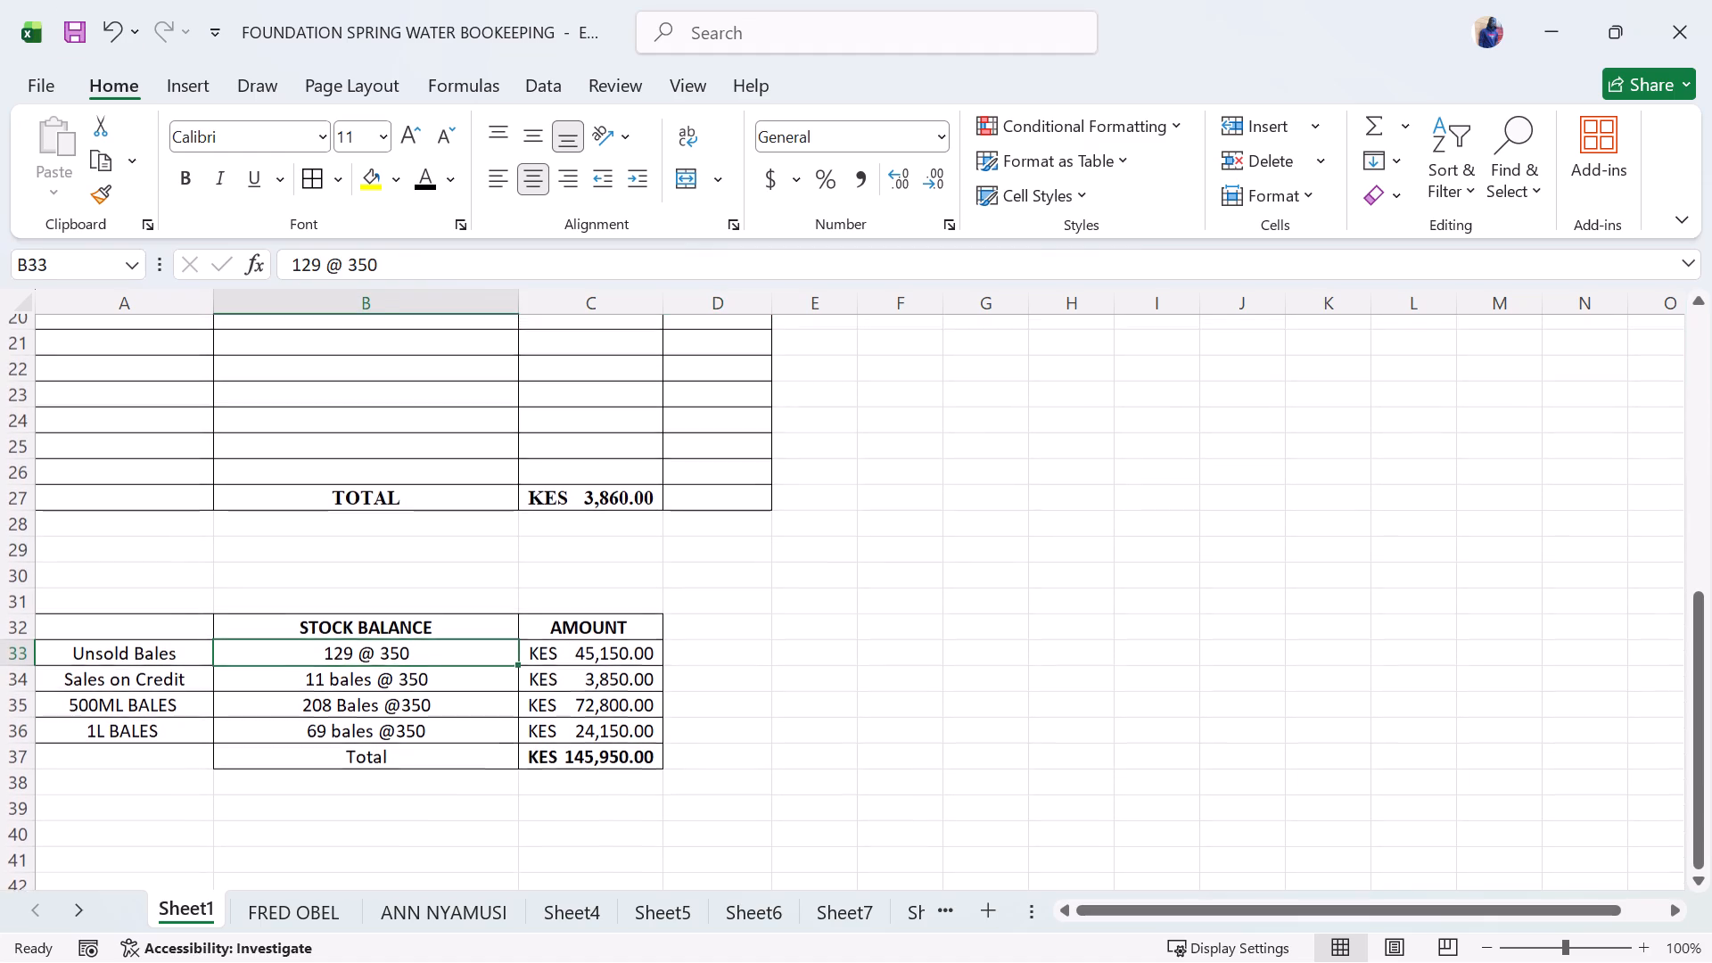
pyautogui.scroll(1, 417, 625)
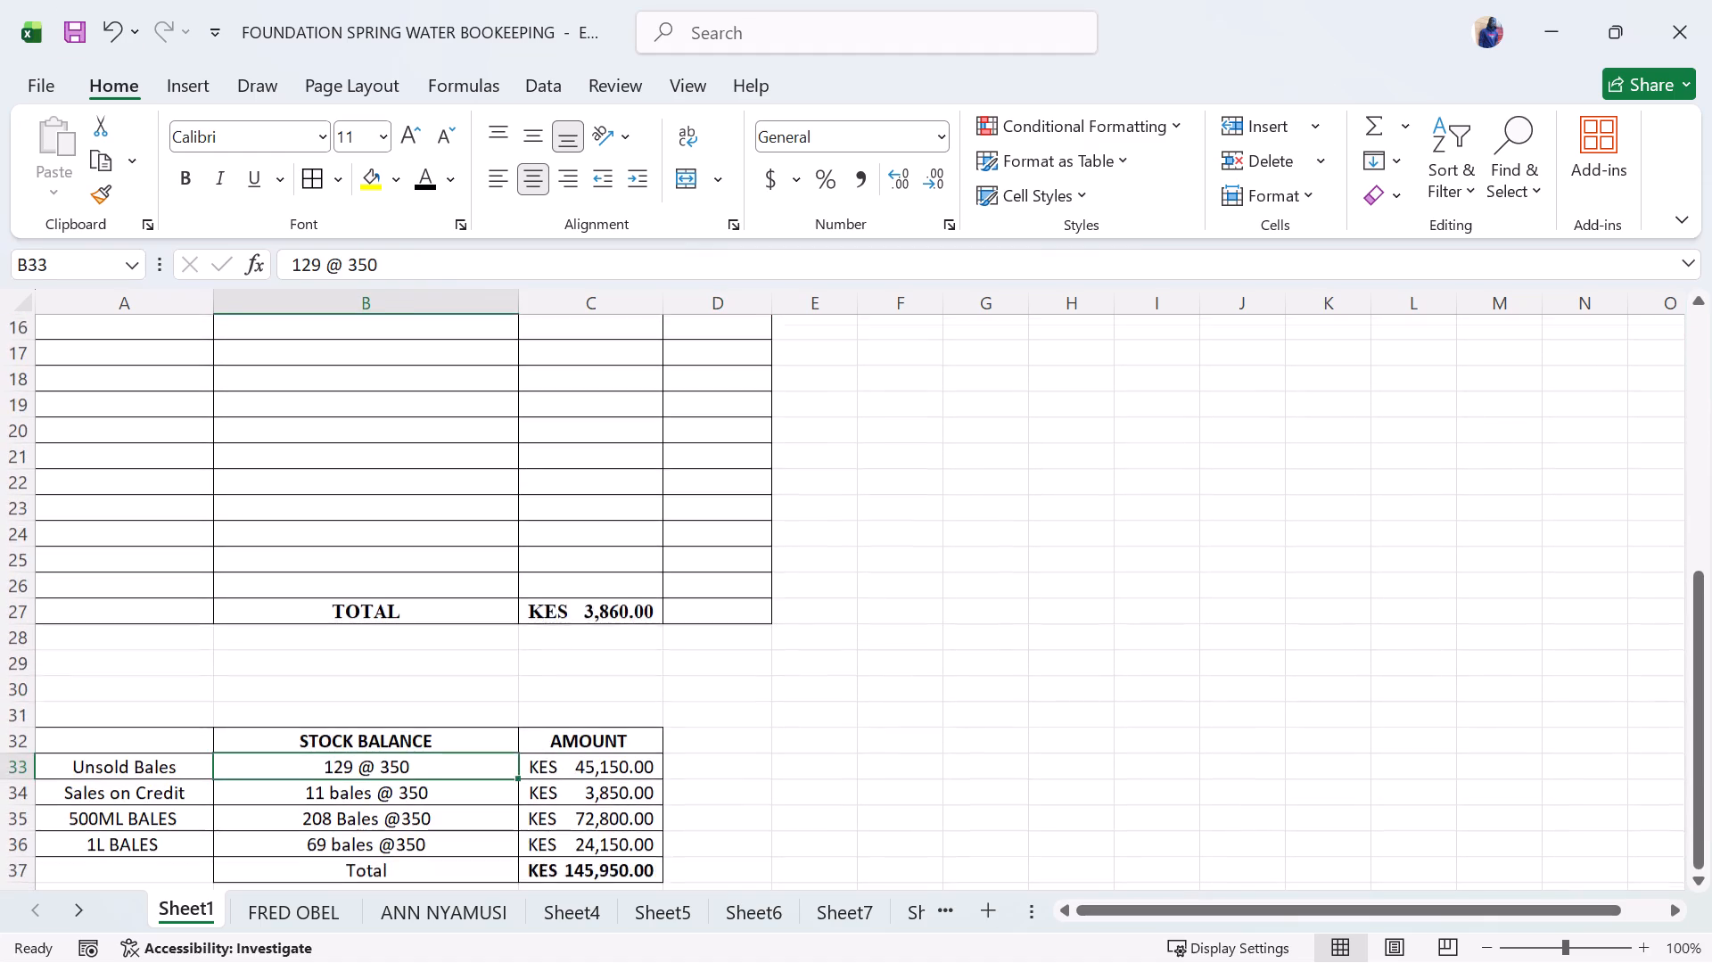
pyautogui.scroll(2, 417, 625)
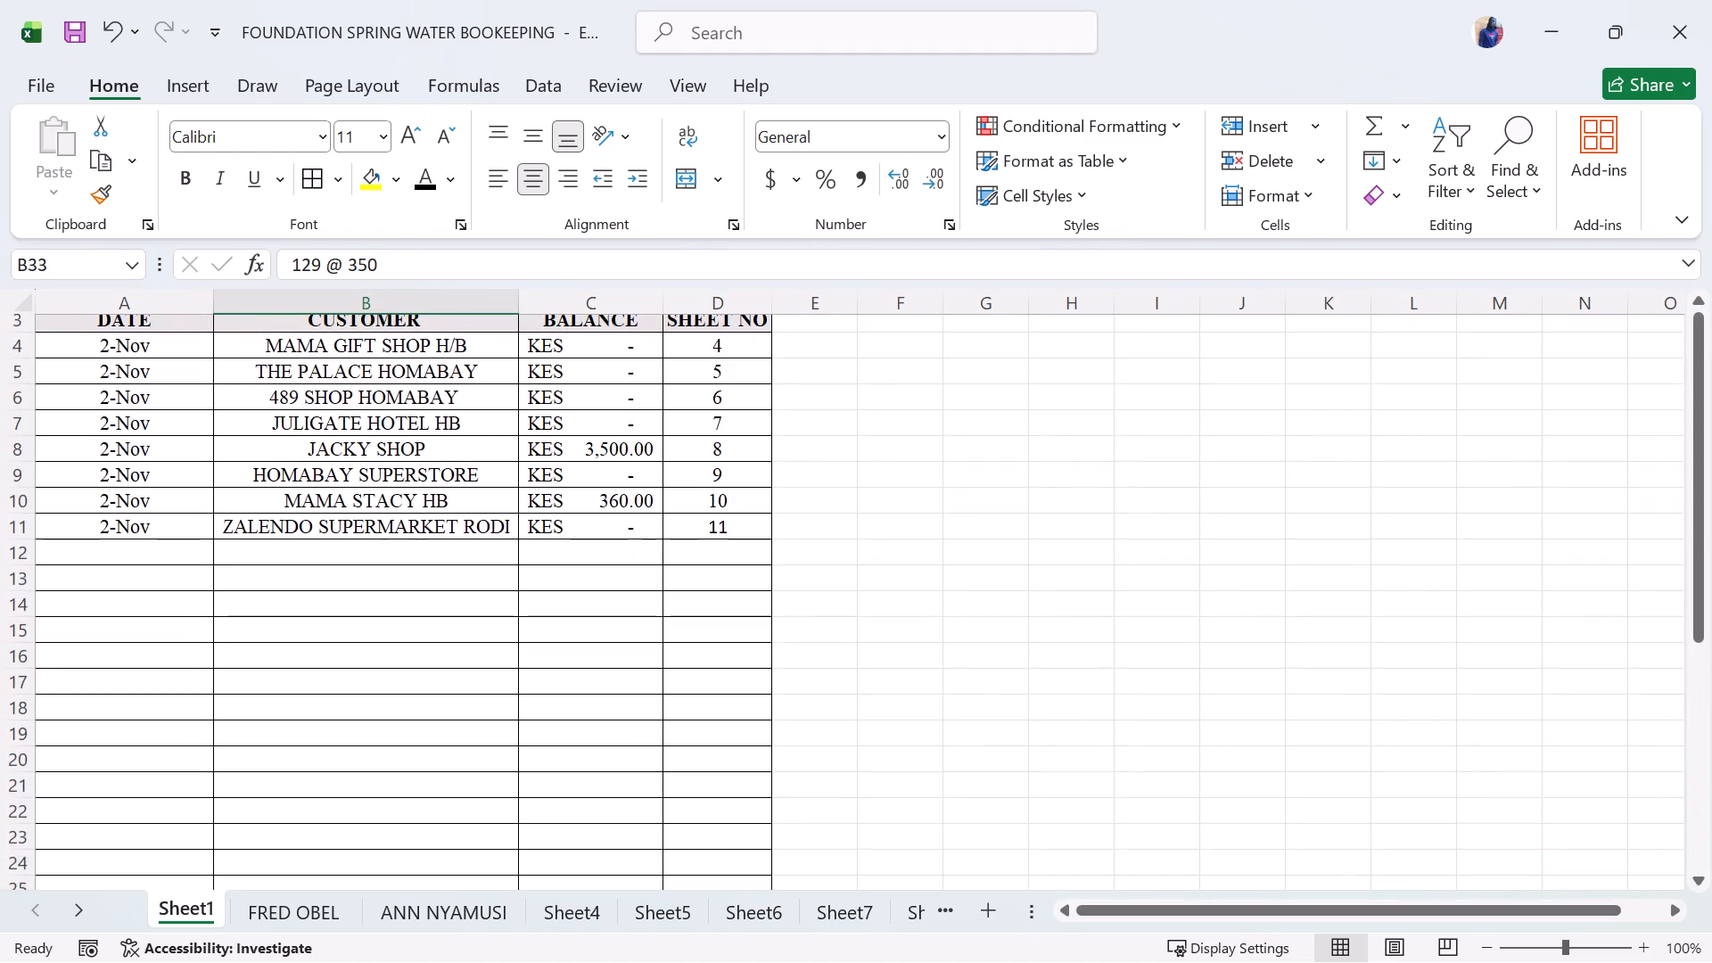
pyautogui.scroll(-1, 417, 625)
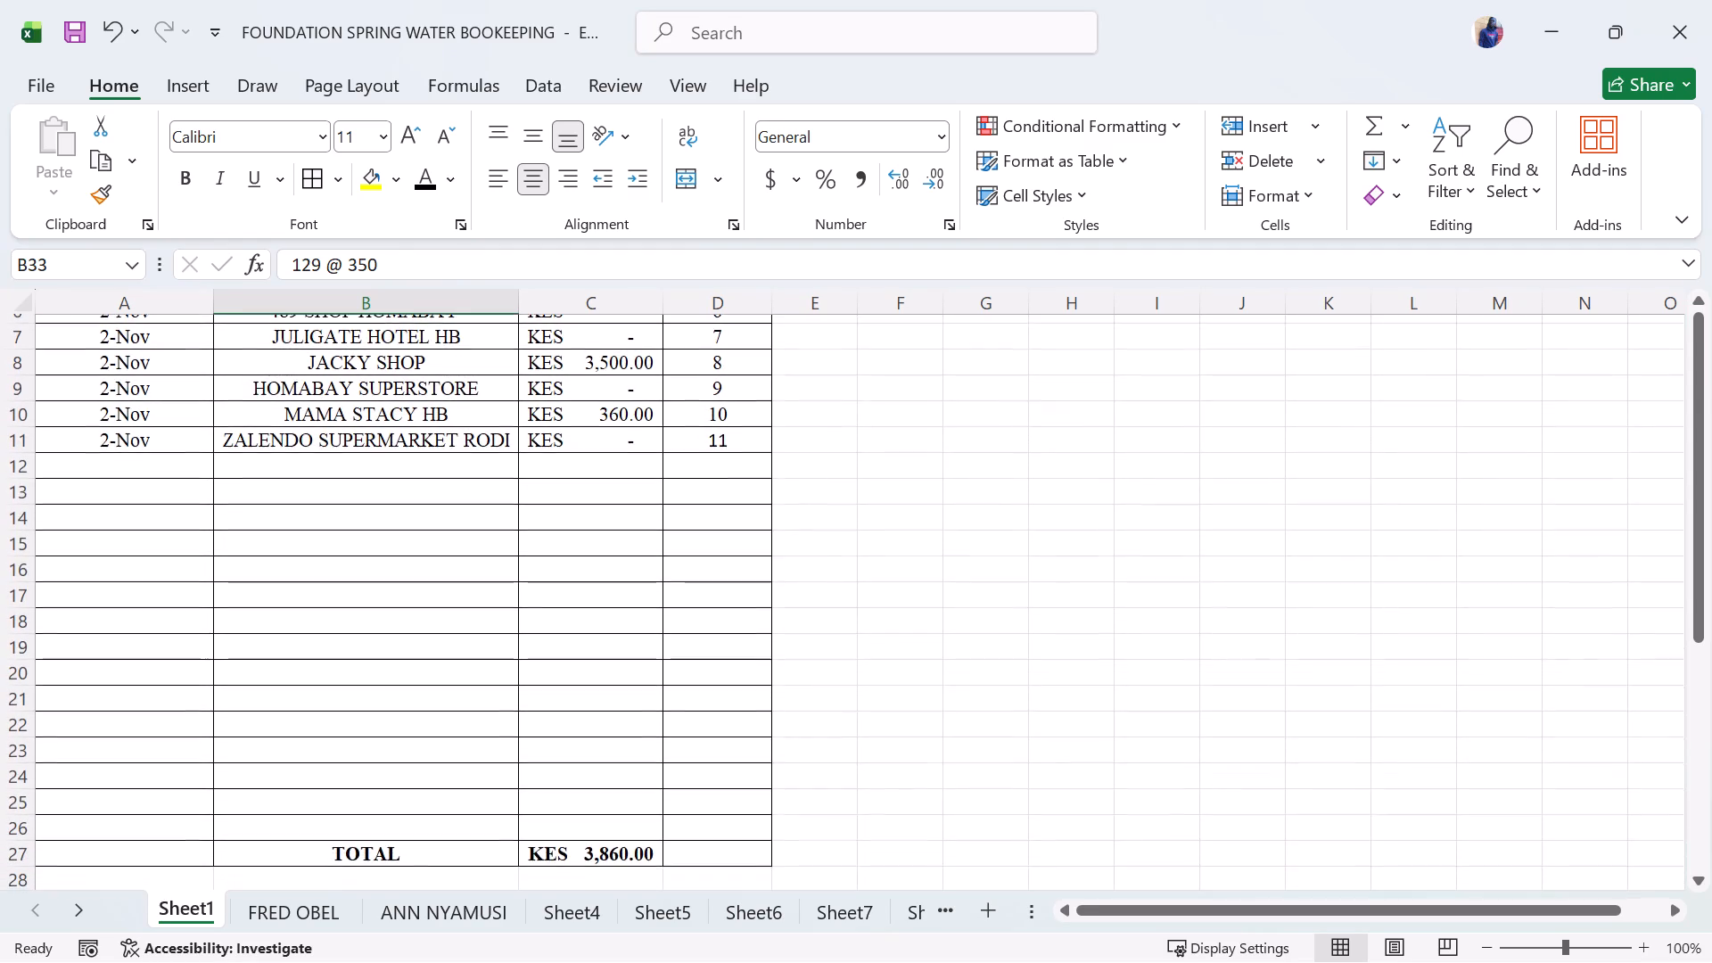
pyautogui.scroll(-3, 417, 625)
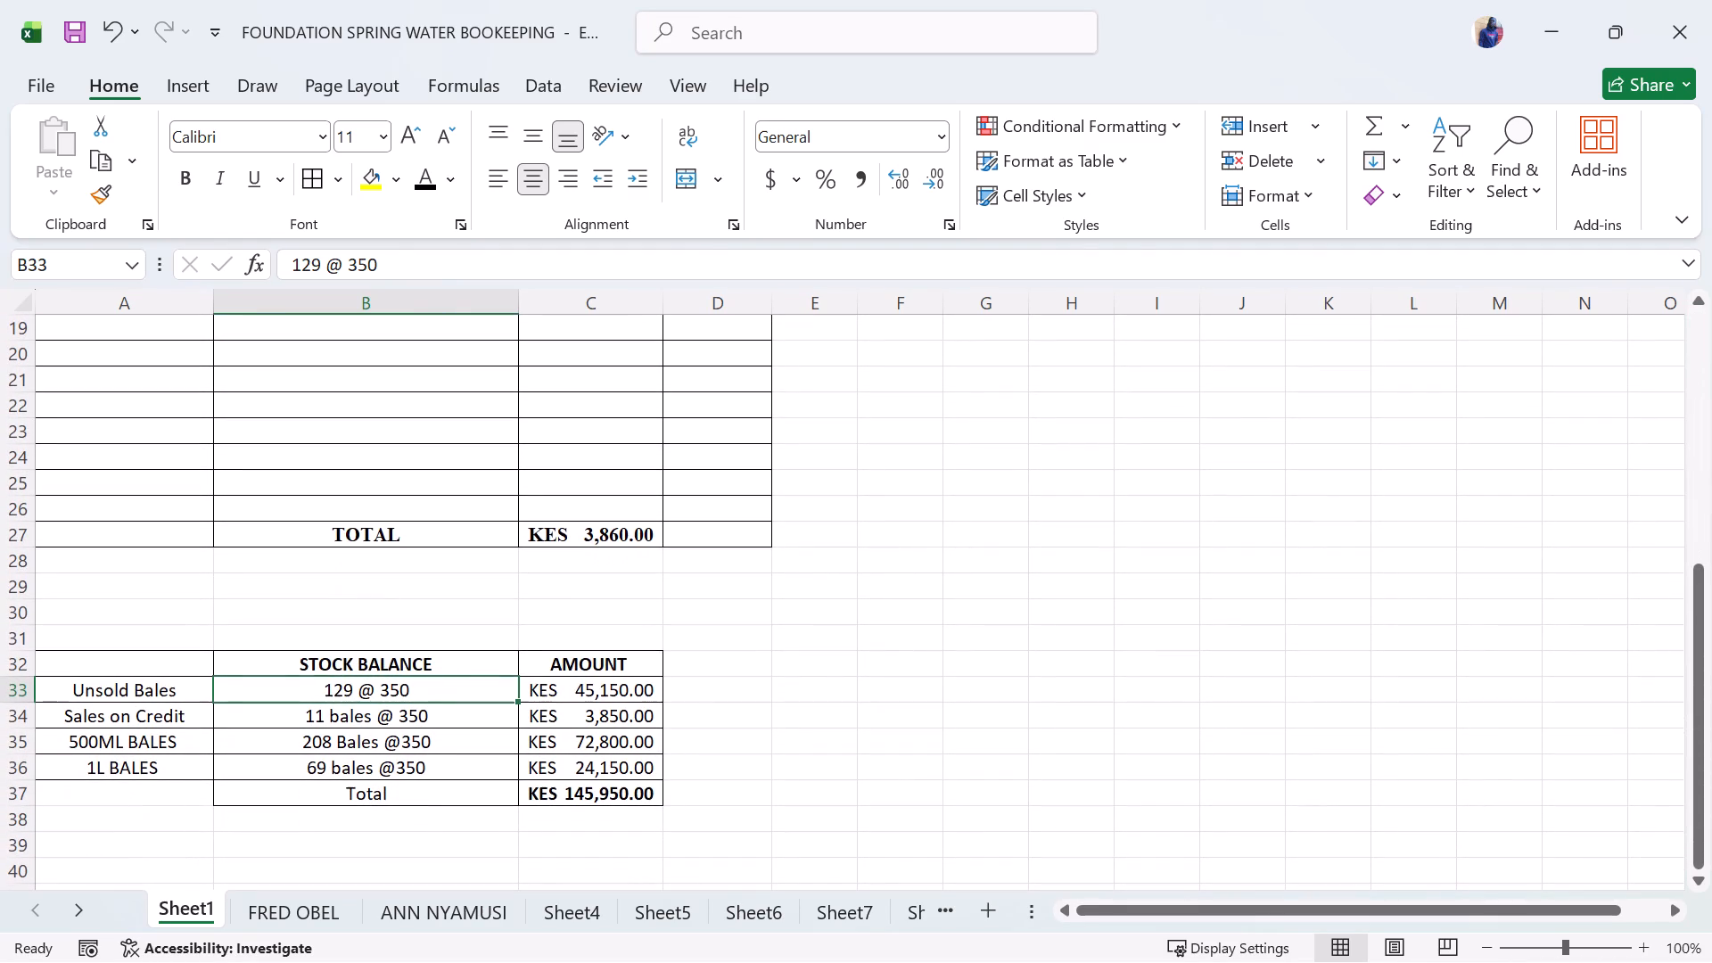
pyautogui.click(462, 667)
pyautogui.click(592, 664)
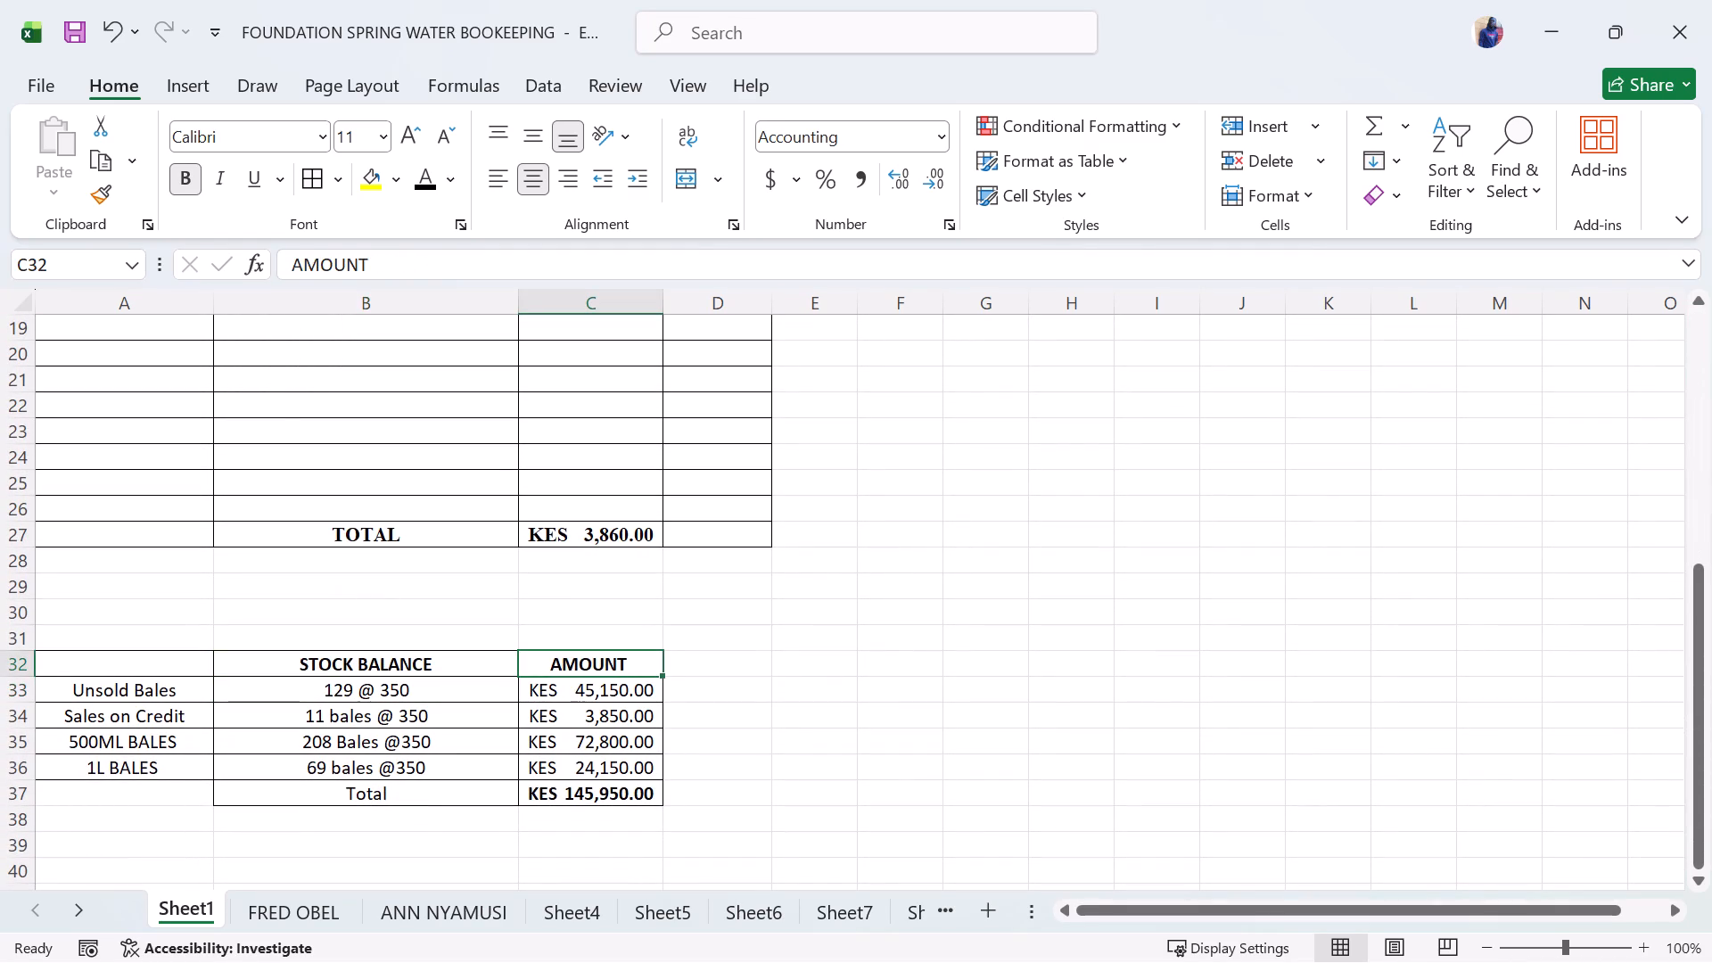
pyautogui.click(434, 657)
pyautogui.click(446, 687)
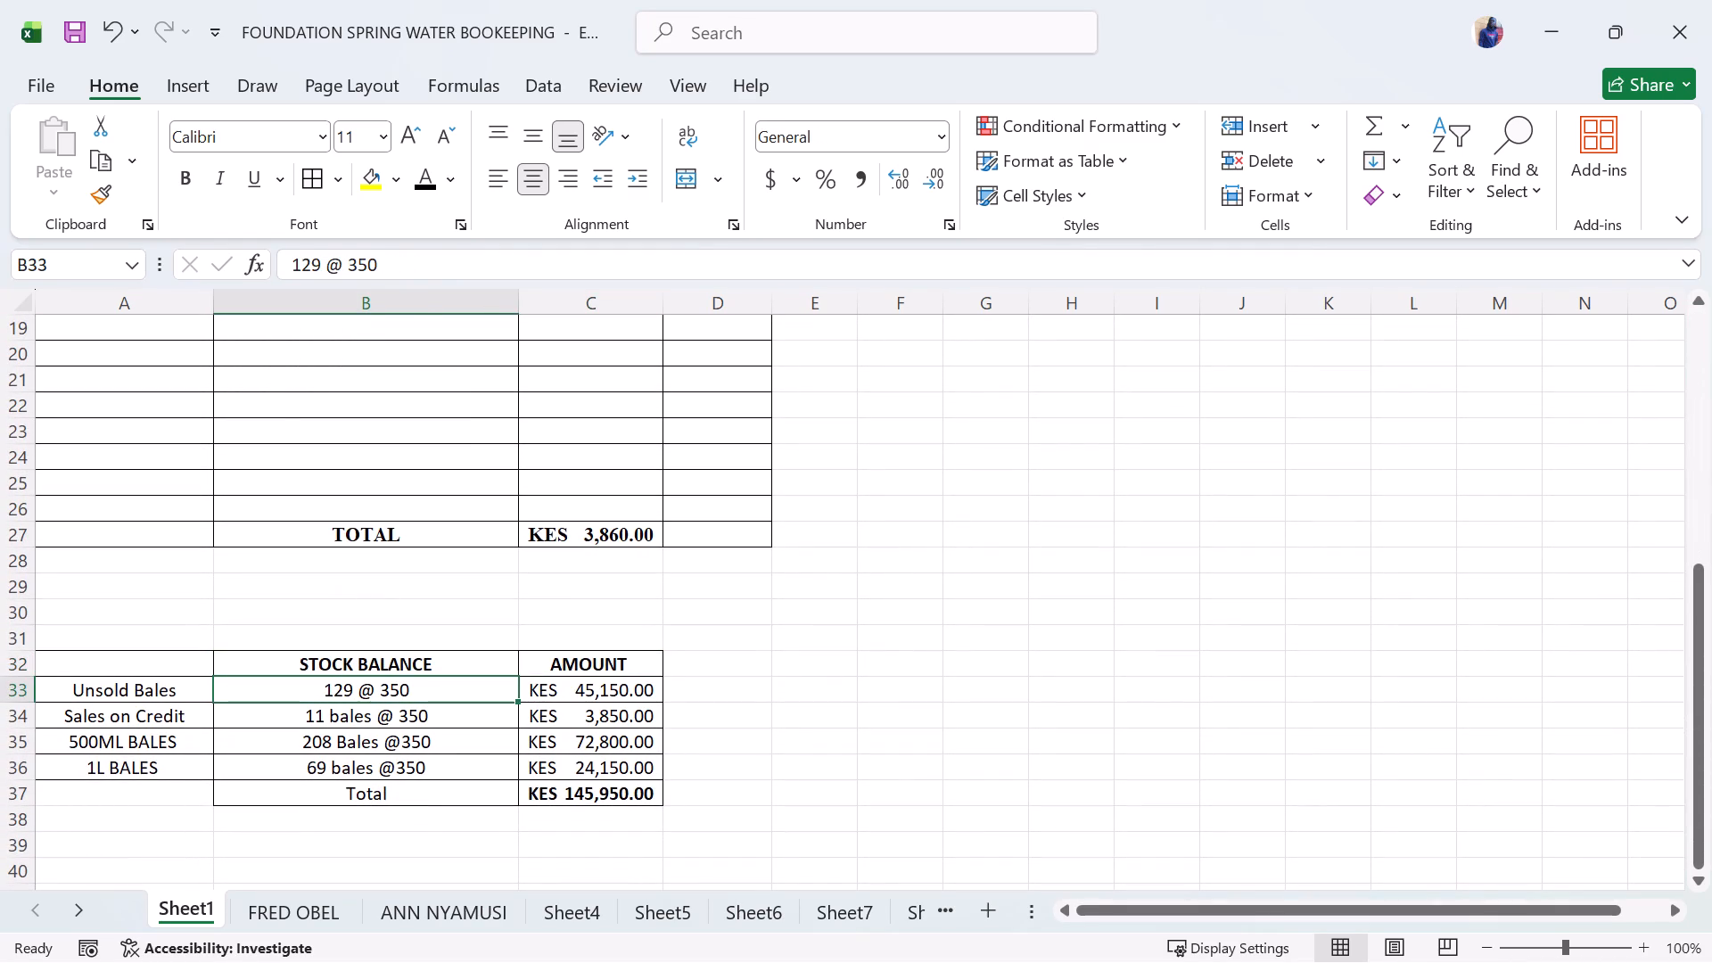
pyautogui.click(574, 669)
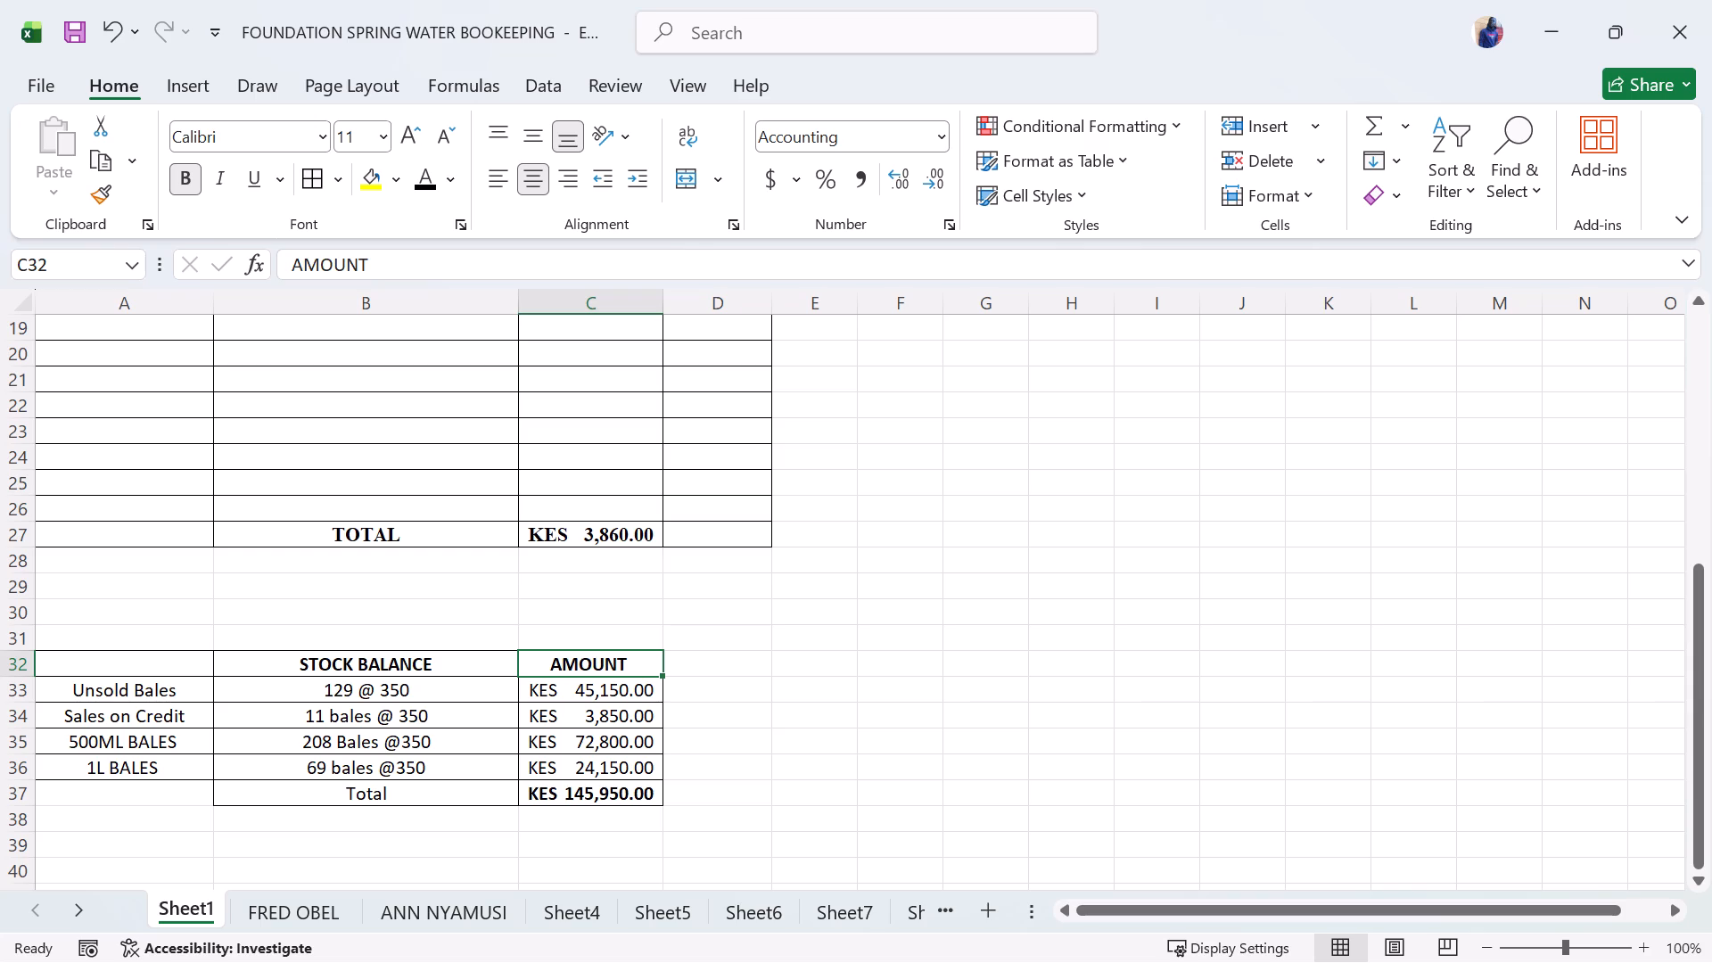
# Save the bookkeeping workbook again.
pyautogui.click(66, 21)
pyautogui.click(498, 513)
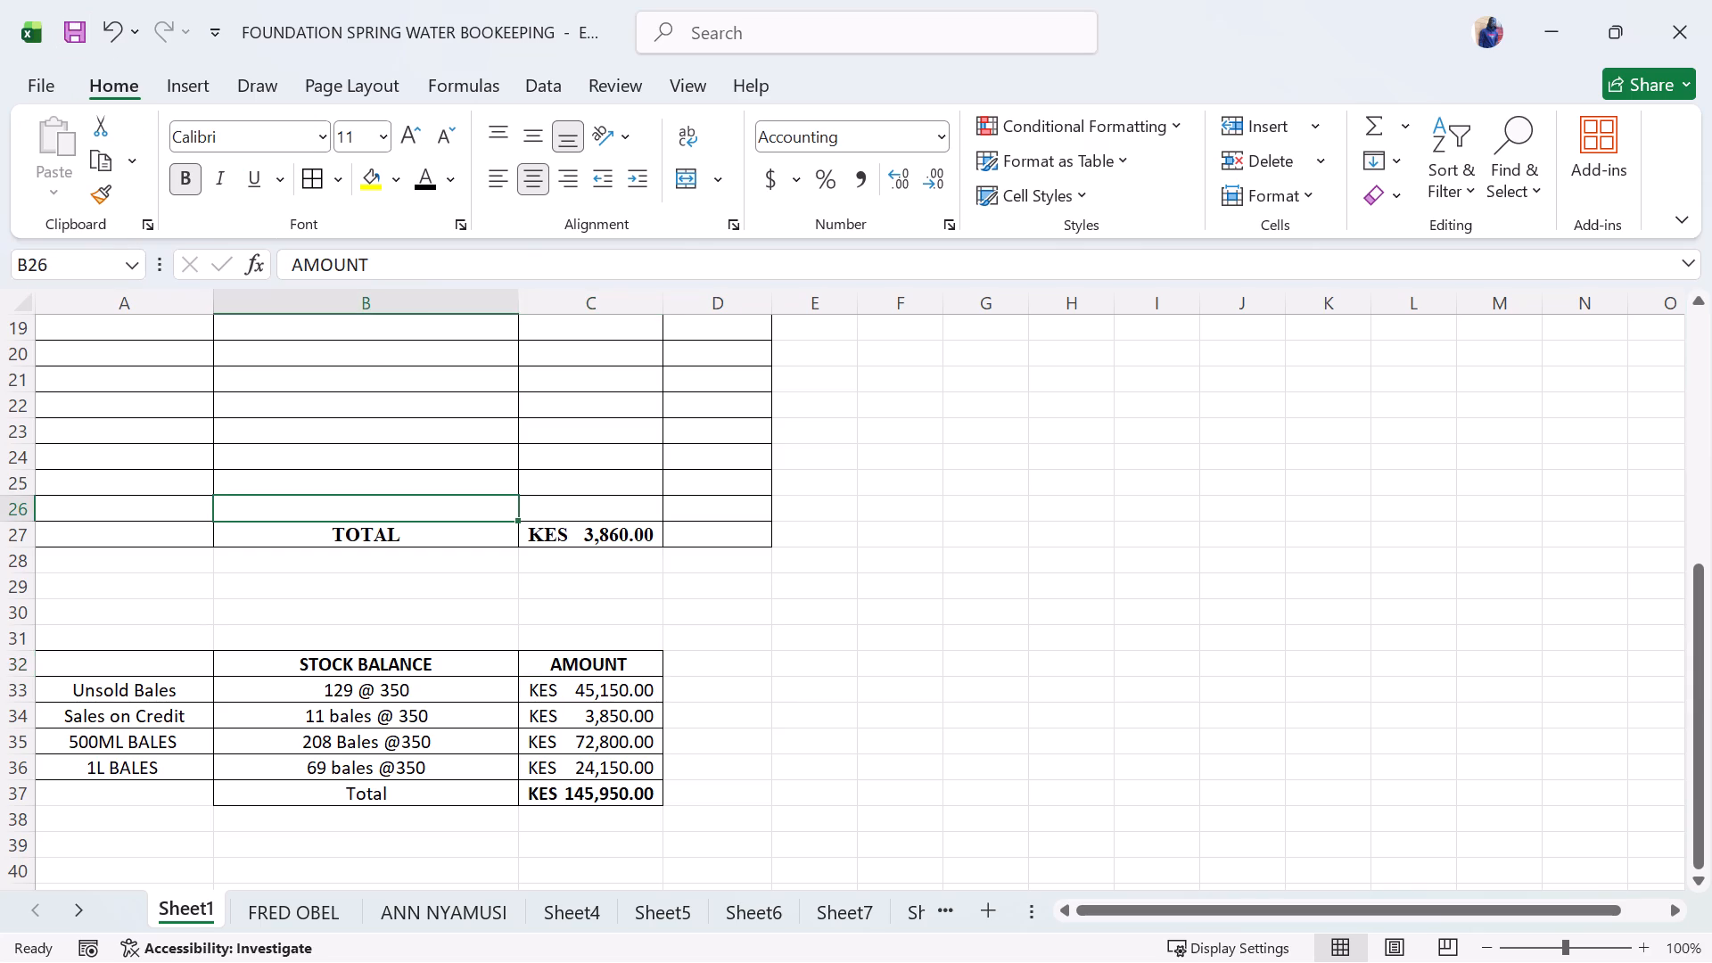
# Review the payments and stock balance tables on Sheet1, and the debit and credit entries on the adjacent customer's ledger sheet.
pyautogui.click(693, 602)
pyautogui.scroll(1, 693, 602)
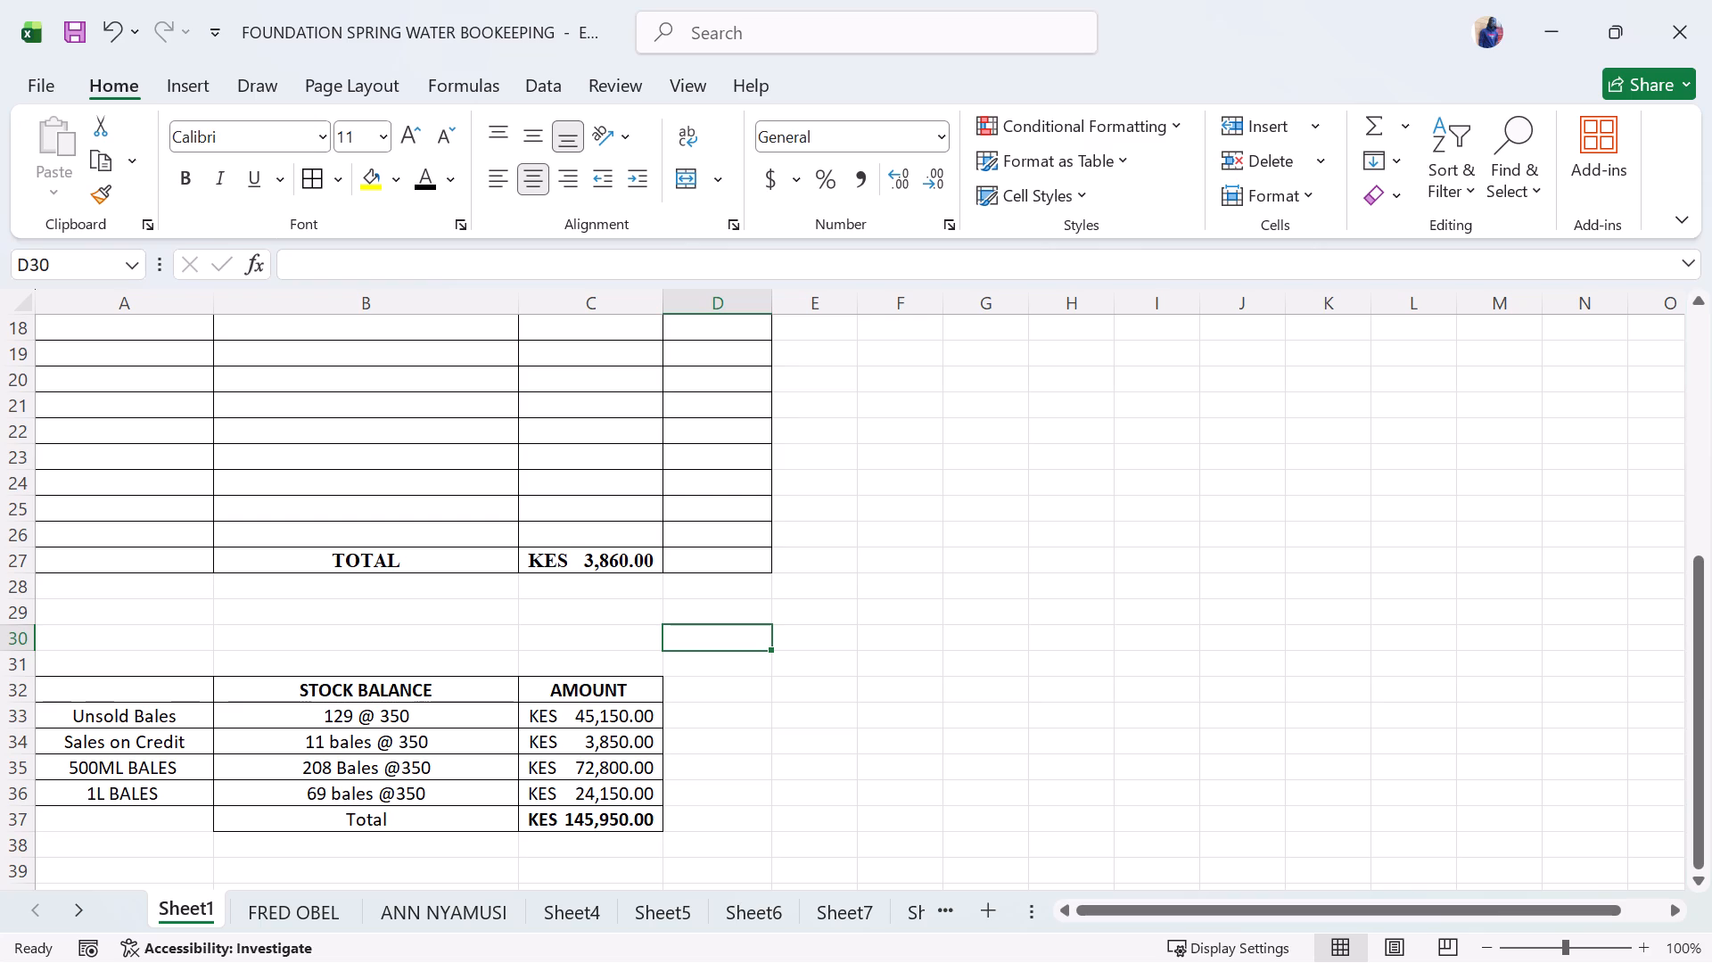
pyautogui.scroll(1, 713, 534)
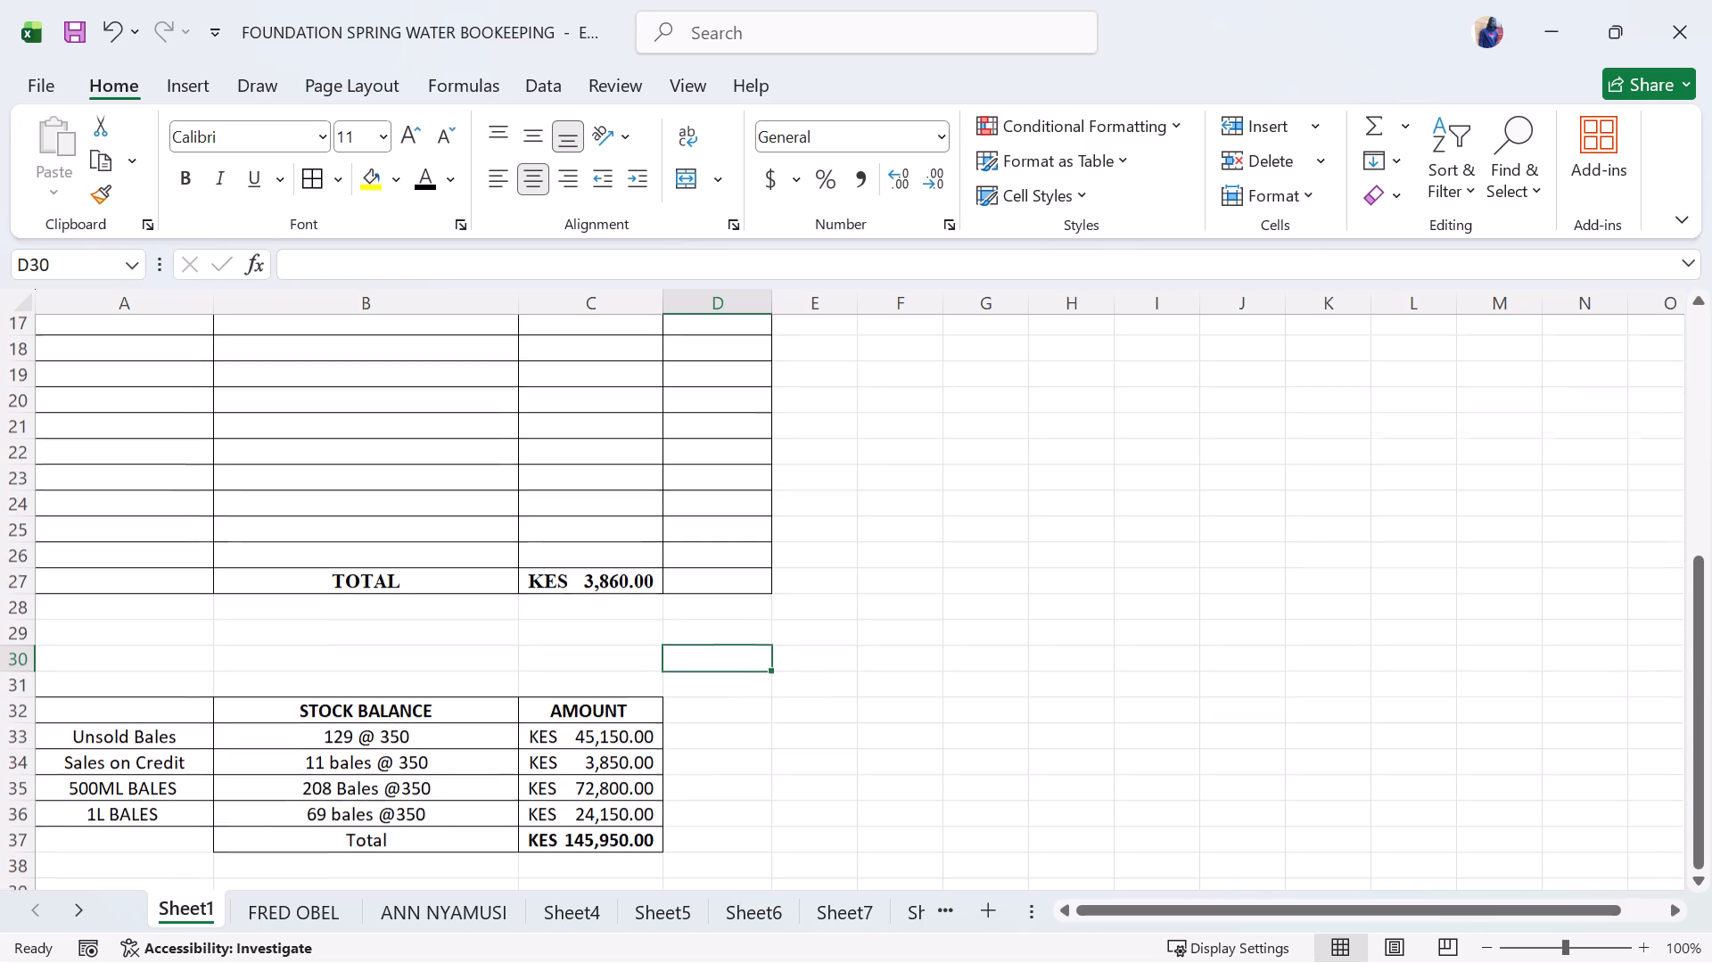
pyautogui.scroll(1, 713, 534)
pyautogui.scroll(-1, 713, 534)
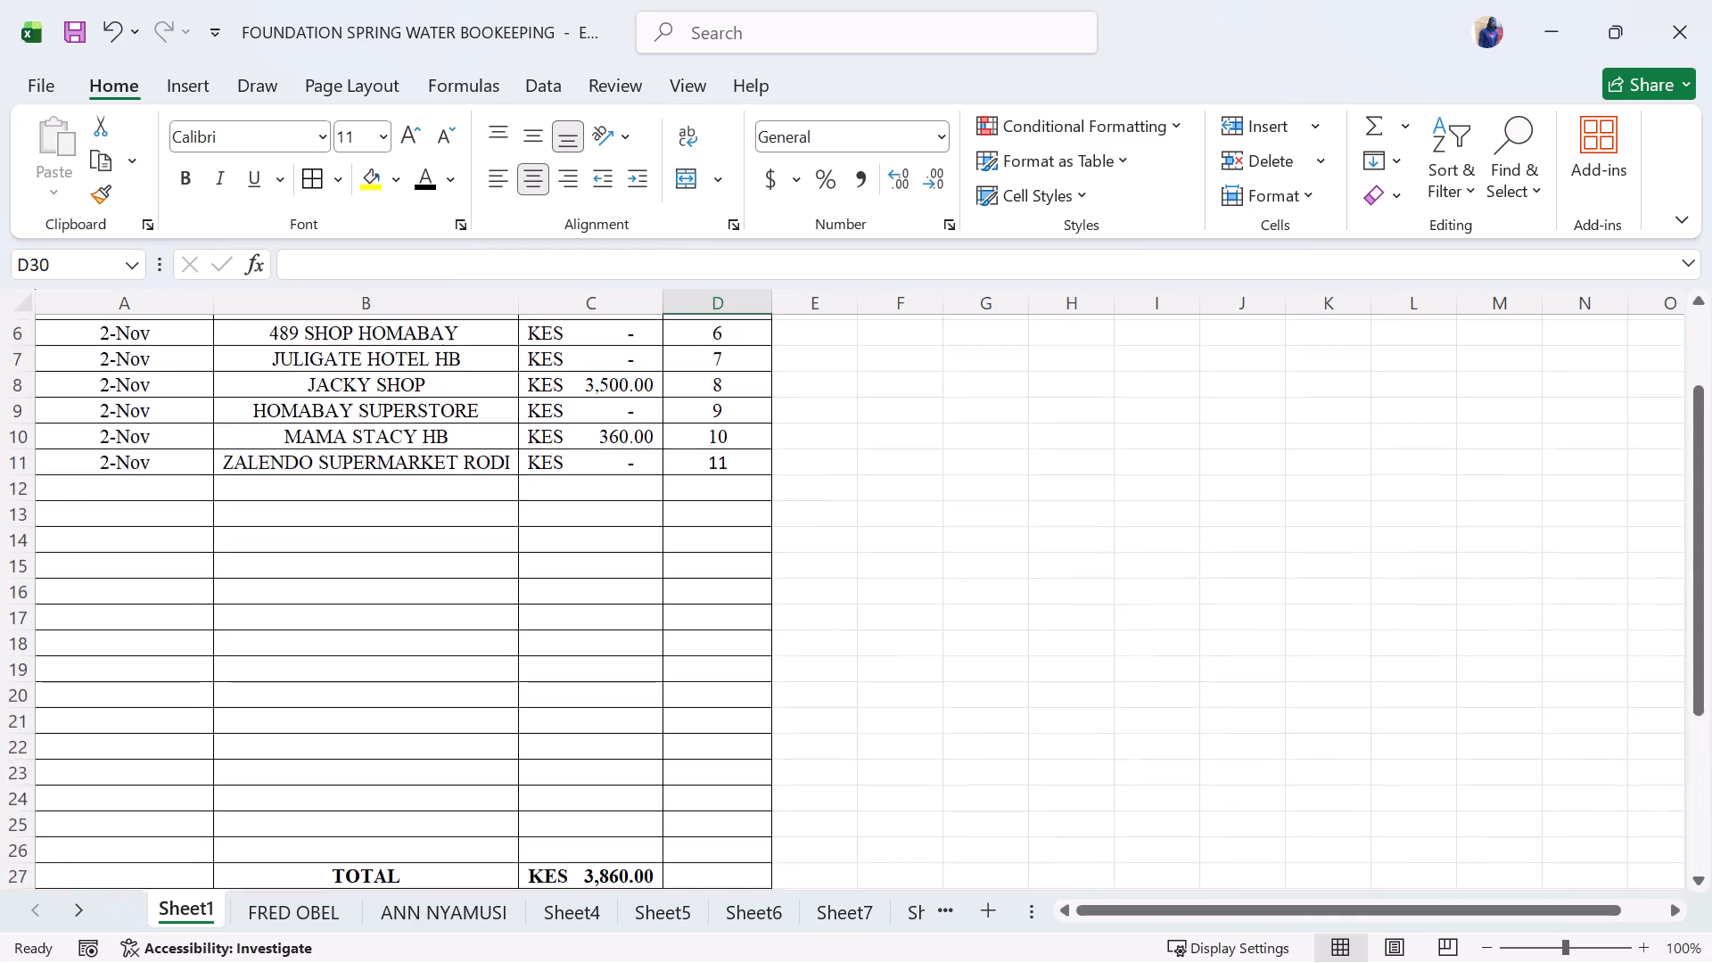
pyautogui.scroll(-1, 713, 534)
pyautogui.click(314, 896)
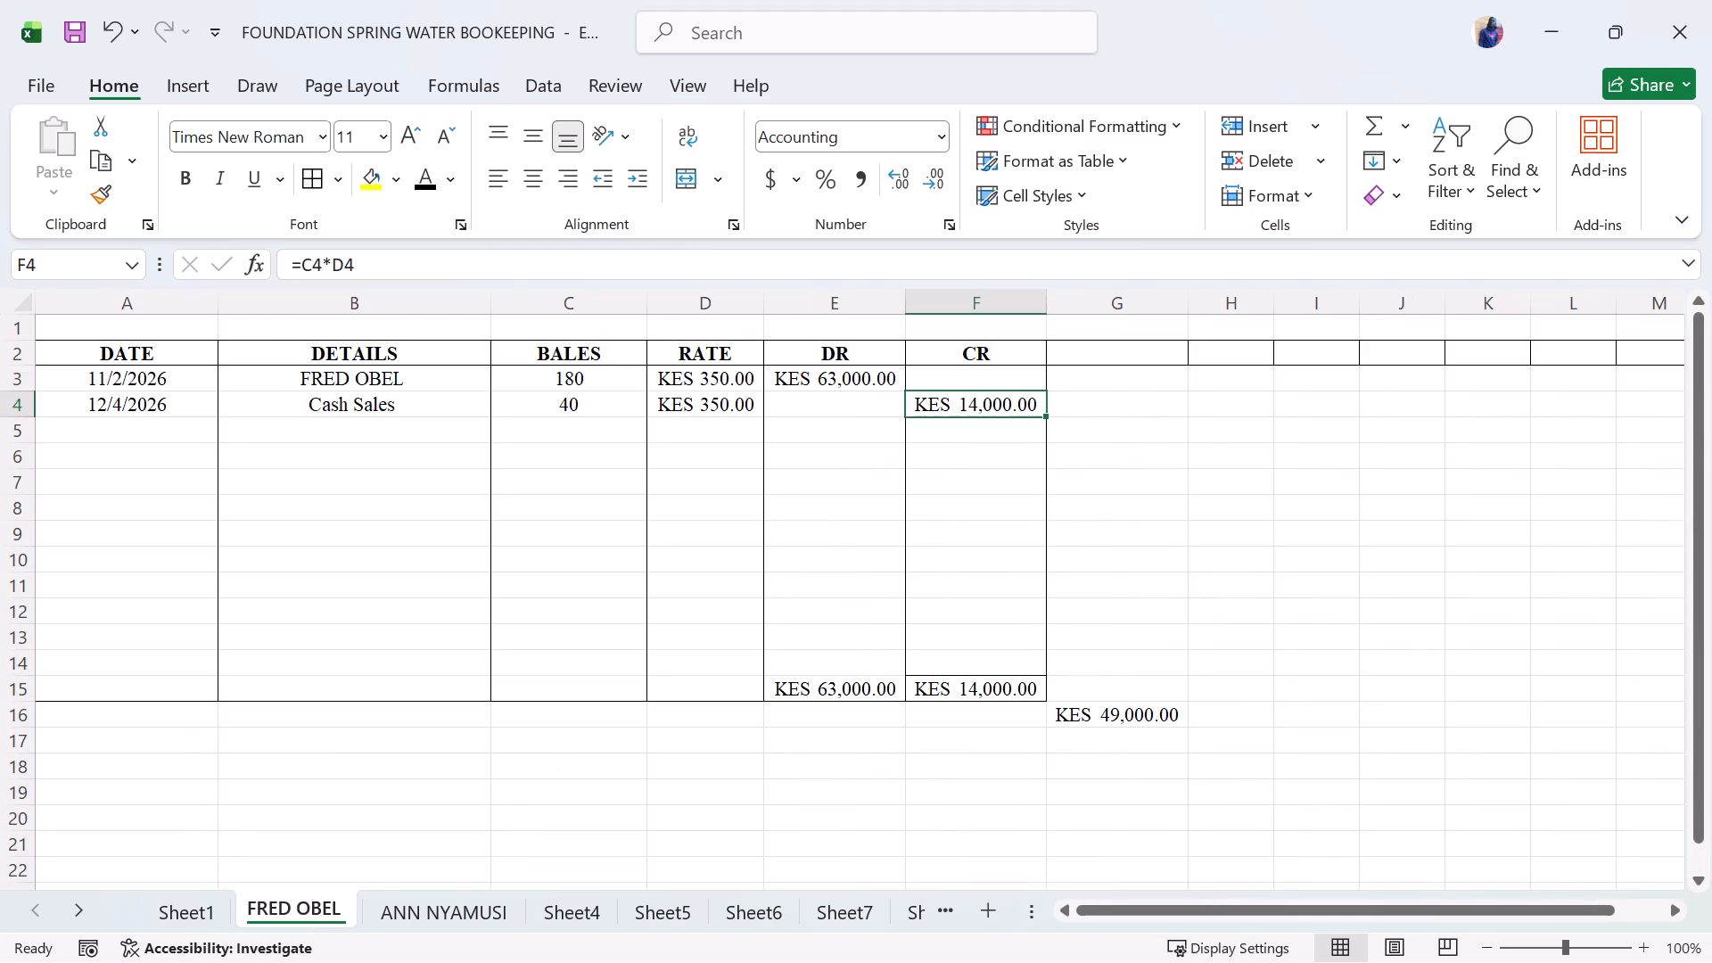
pyautogui.click(1089, 636)
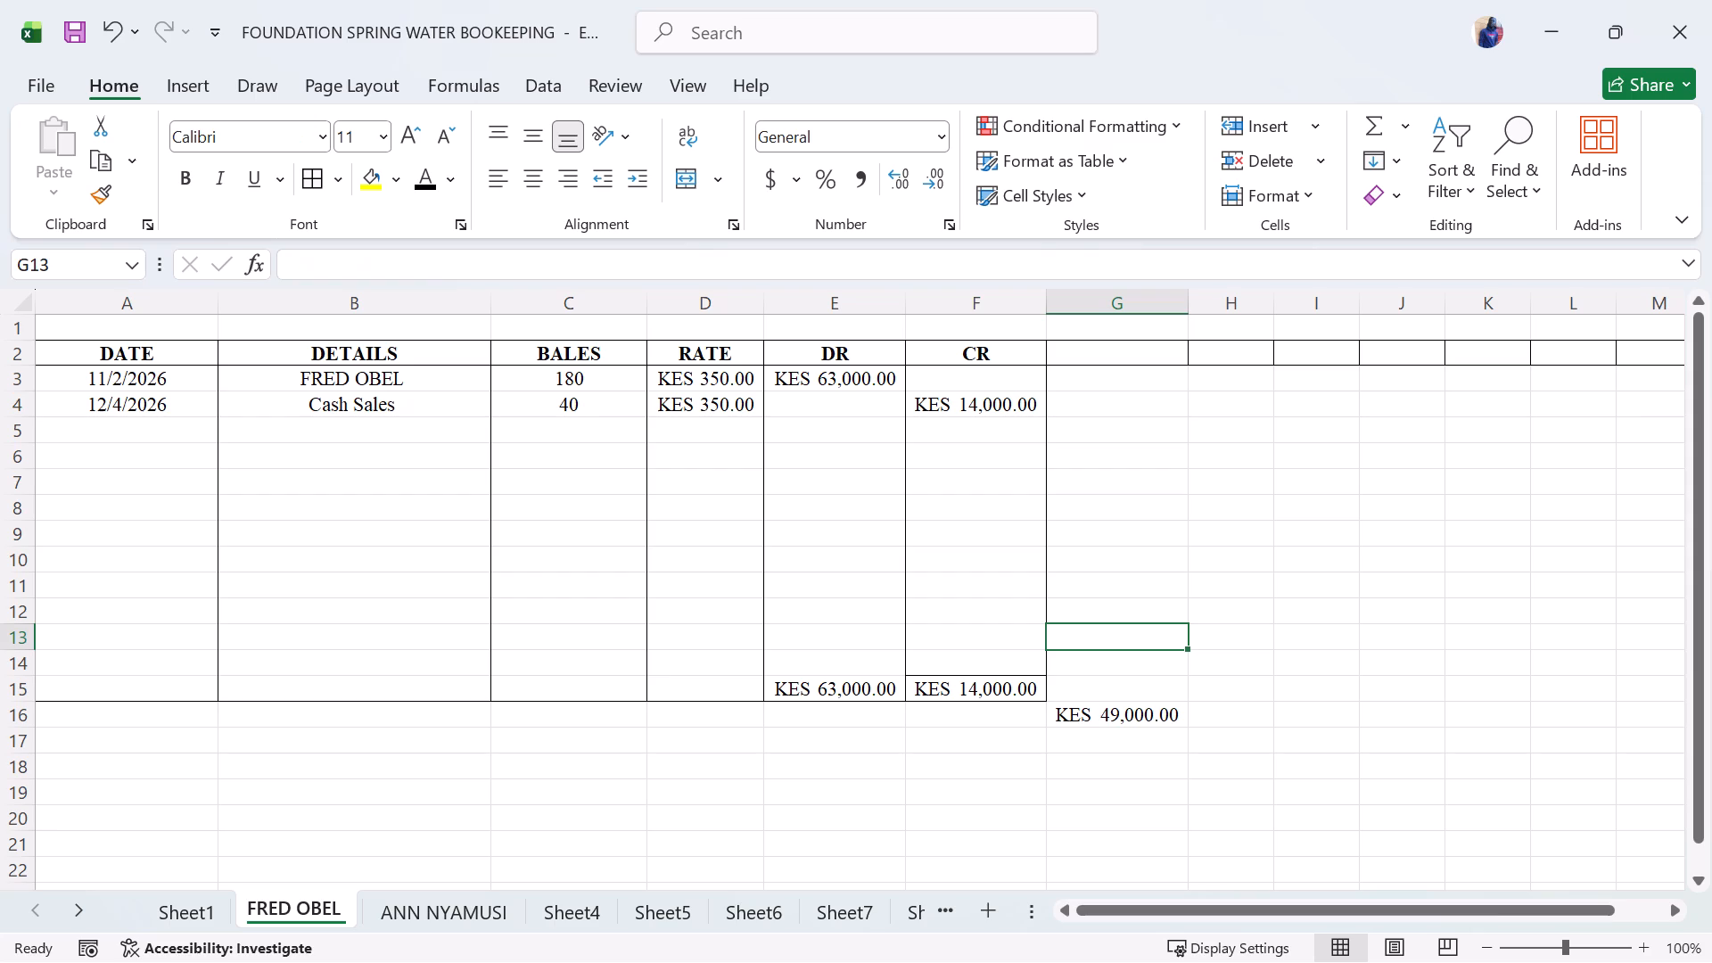
pyautogui.click(887, 400)
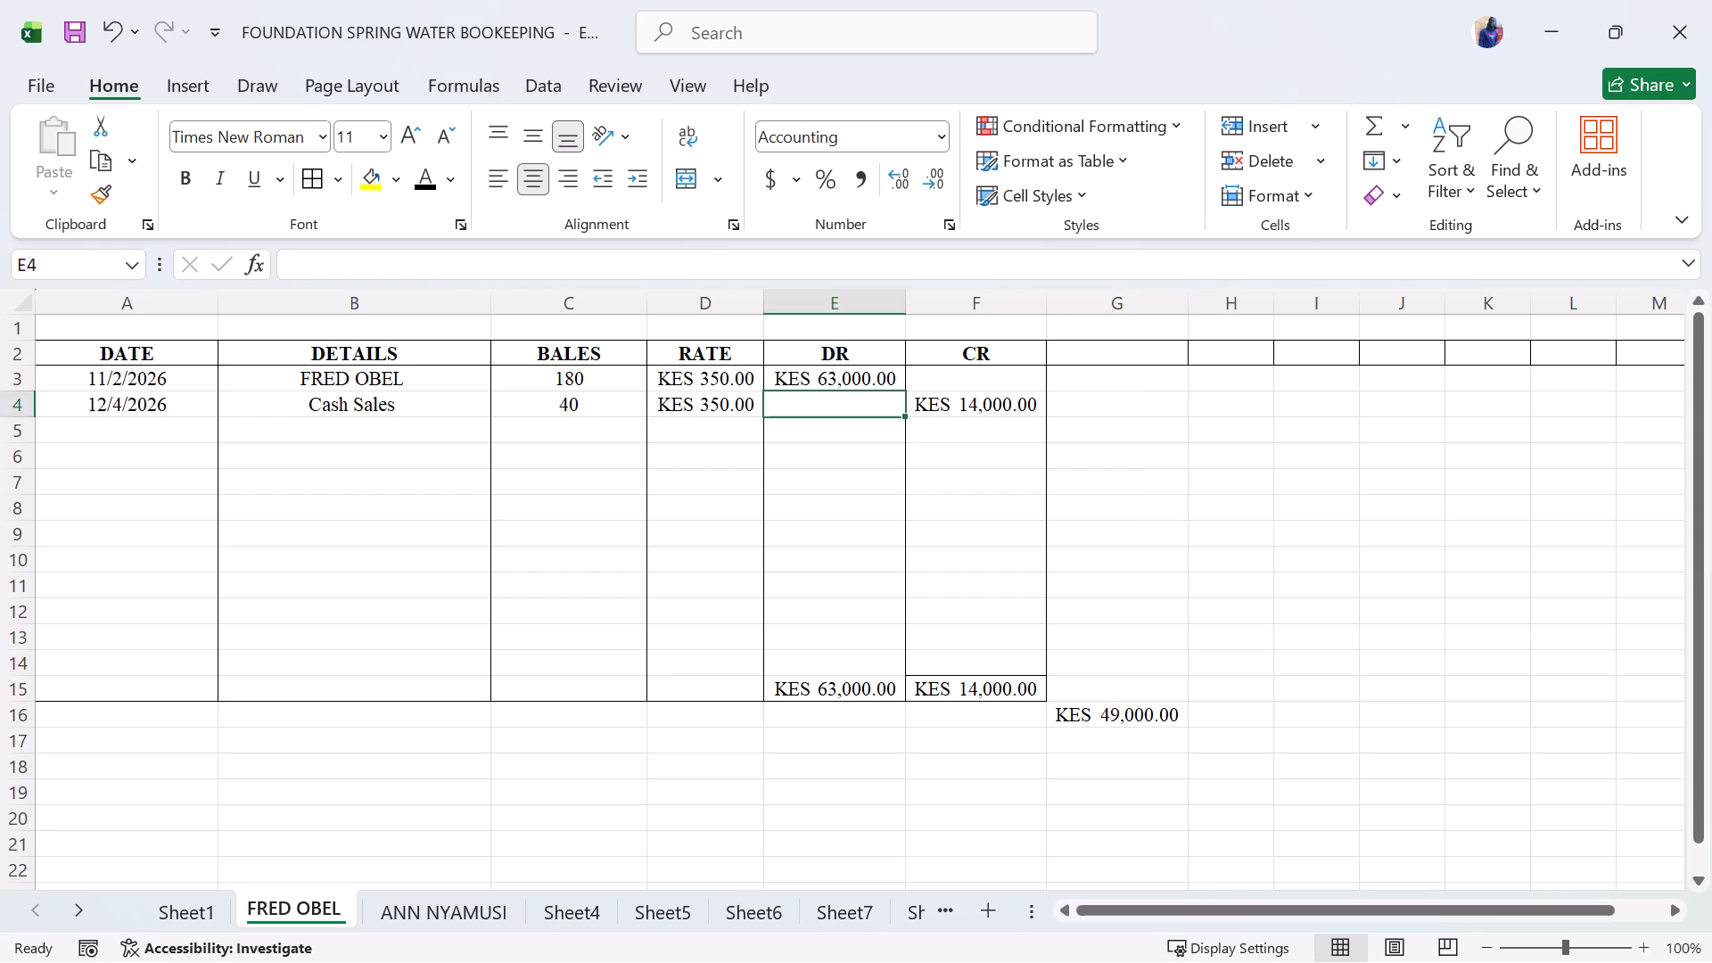
pyautogui.click(867, 368)
pyautogui.click(940, 405)
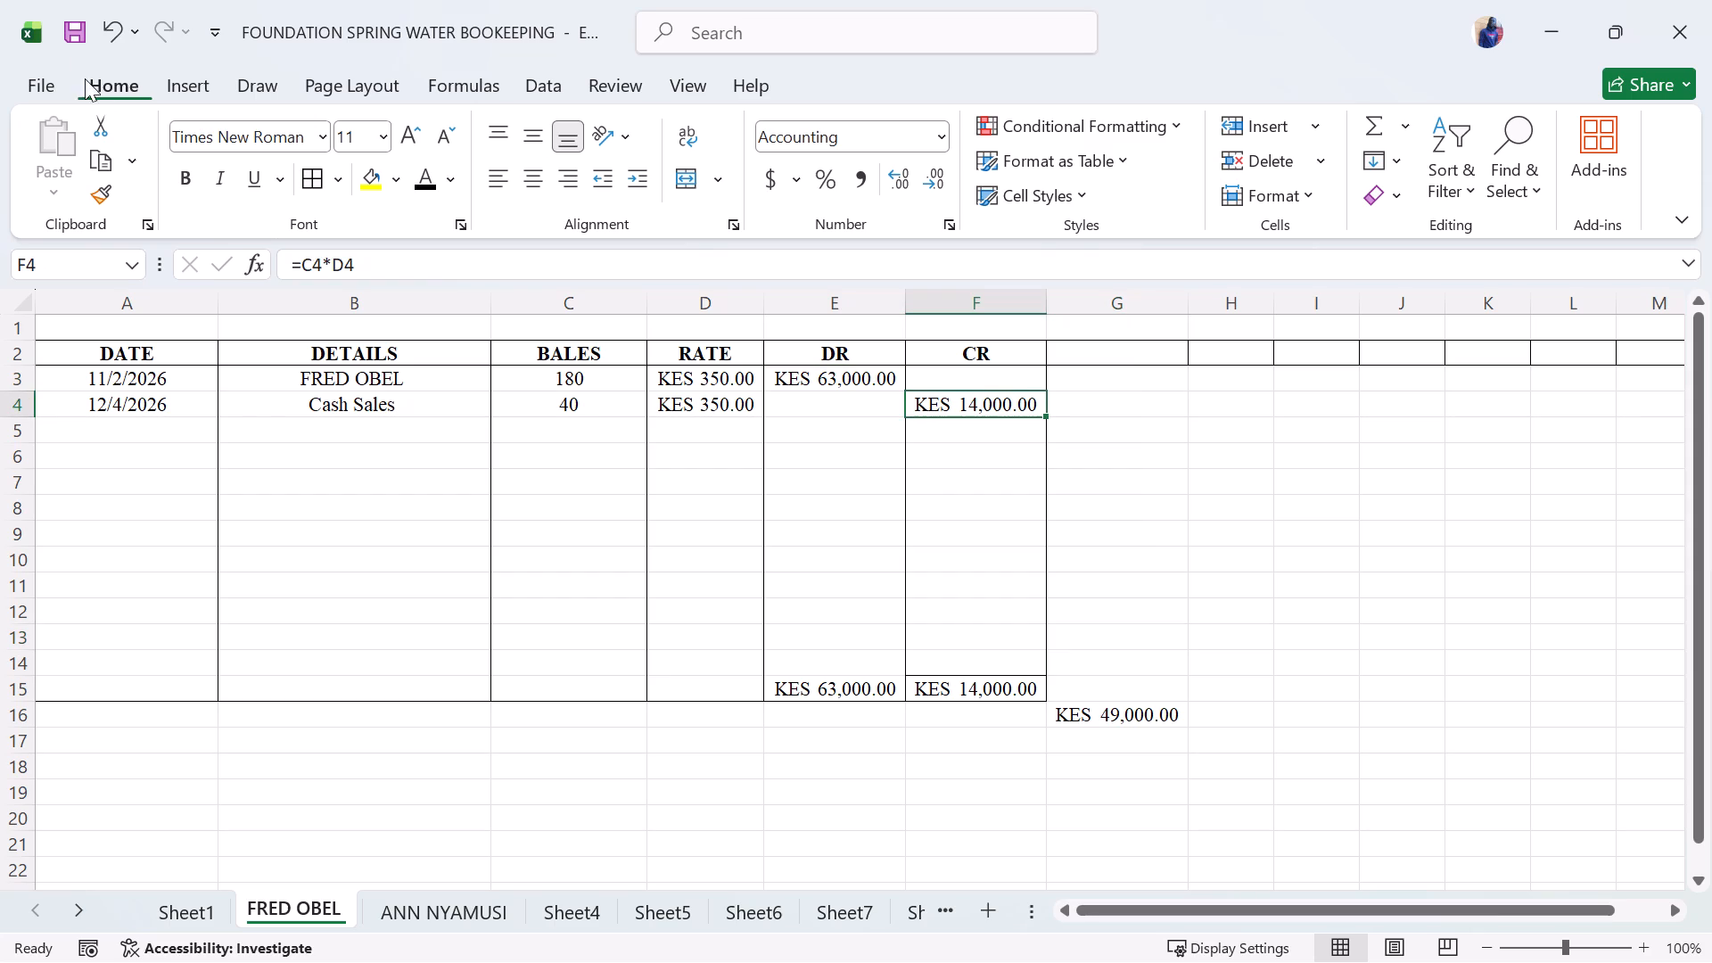
# Save the bookkeeping workbook from the customer's ledger sheet.
pyautogui.click(76, 34)
# Examine the details, bales and rate of the Cash Sales entry in row 4 of the customer's ledger.
pyautogui.click(392, 402)
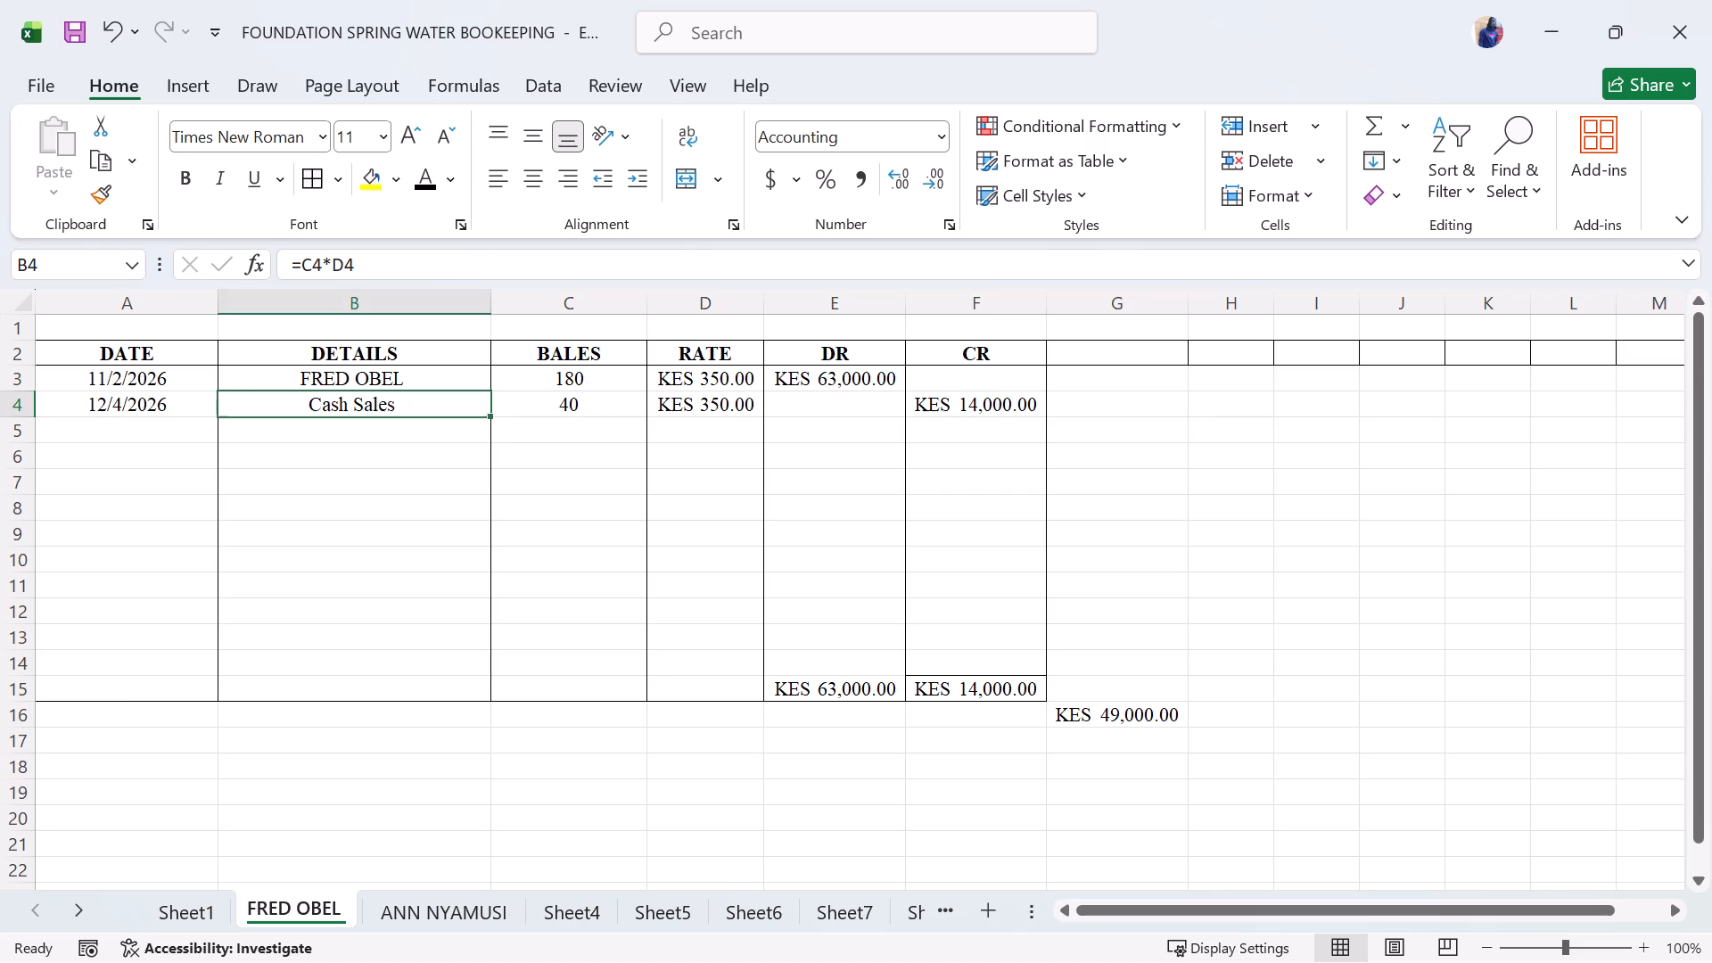
pyautogui.click(582, 413)
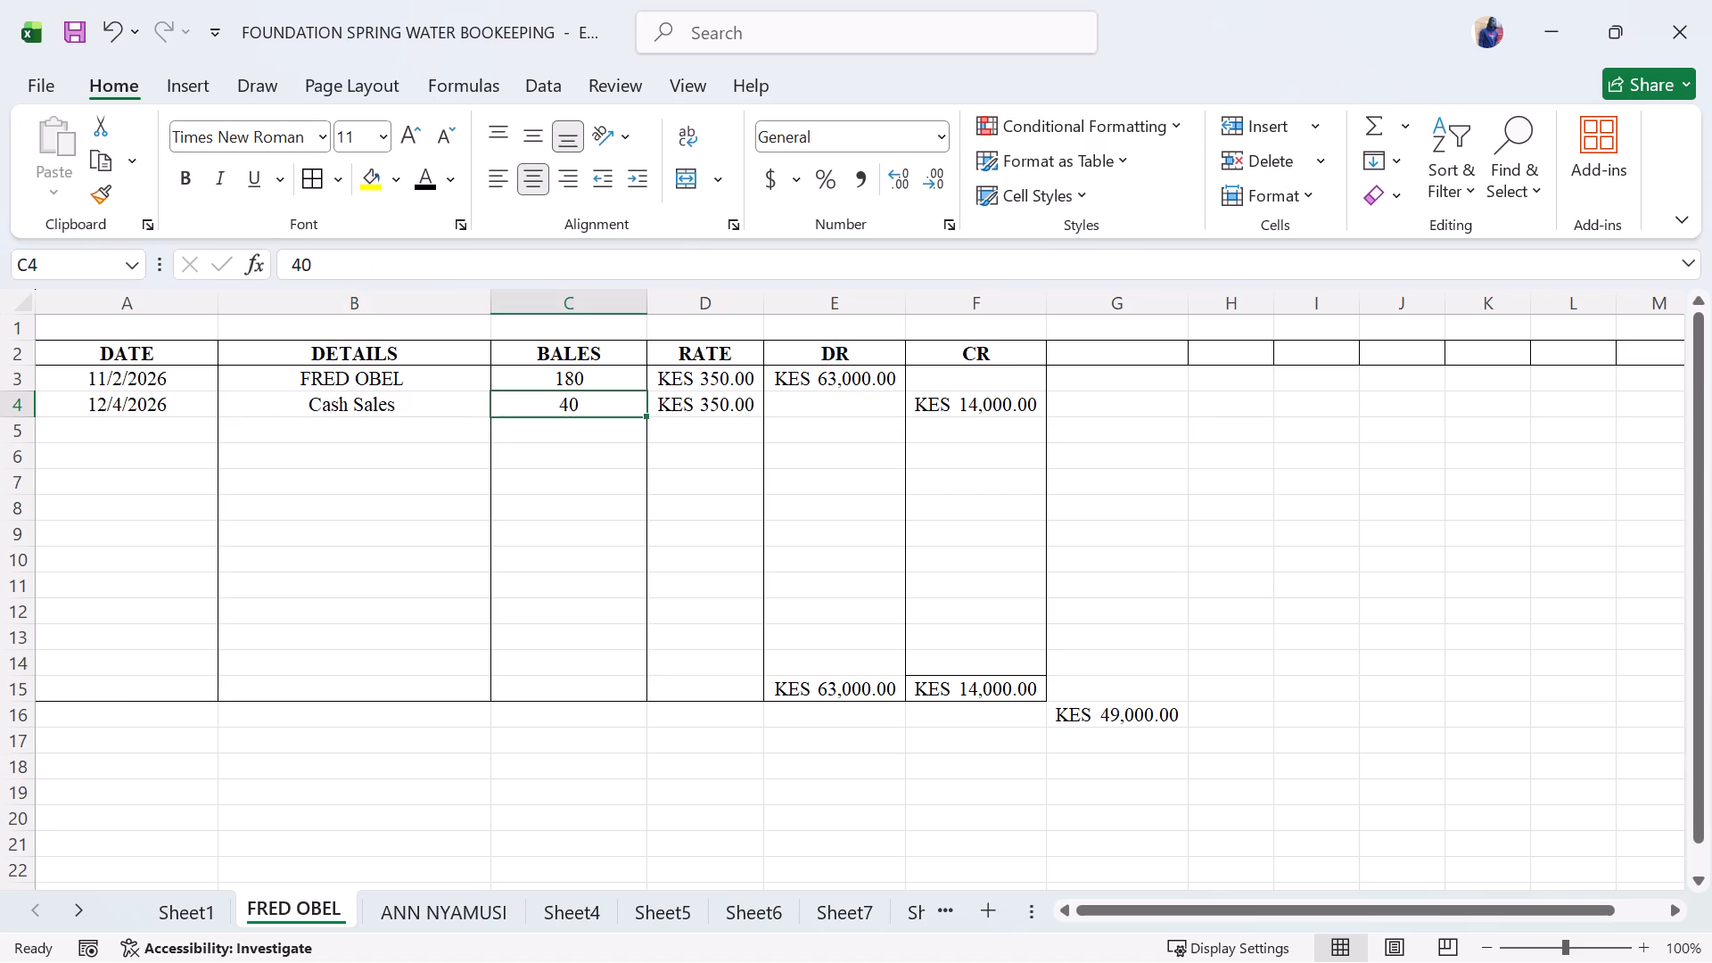
pyautogui.click(676, 413)
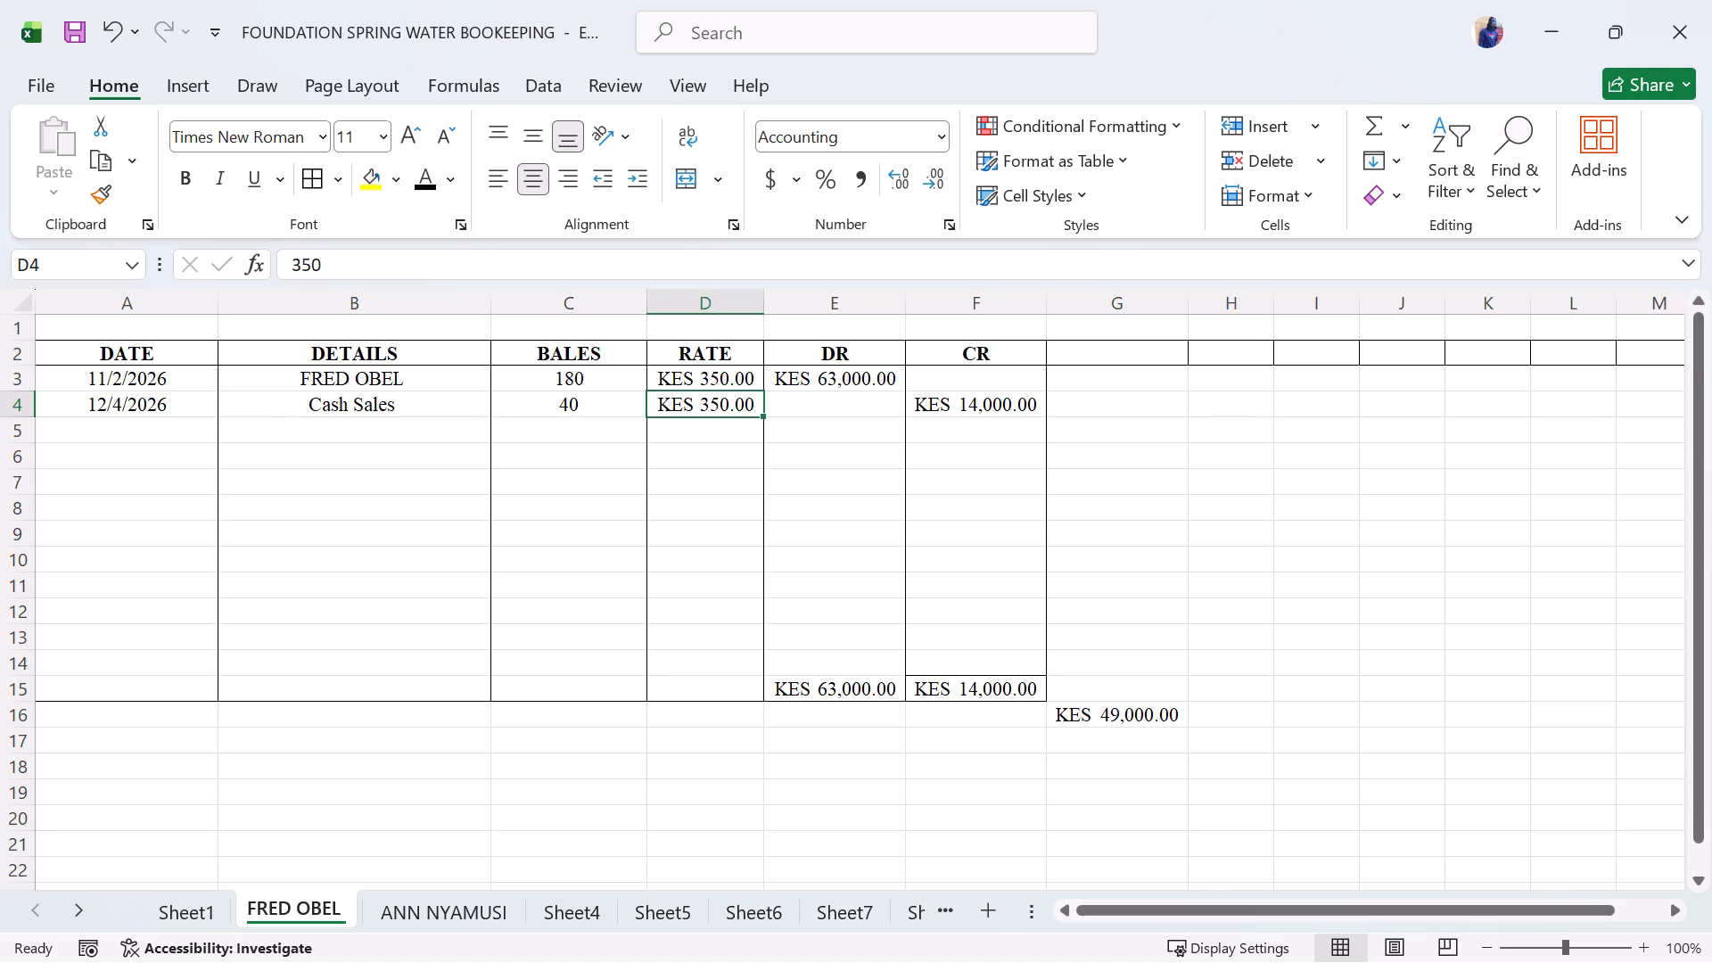
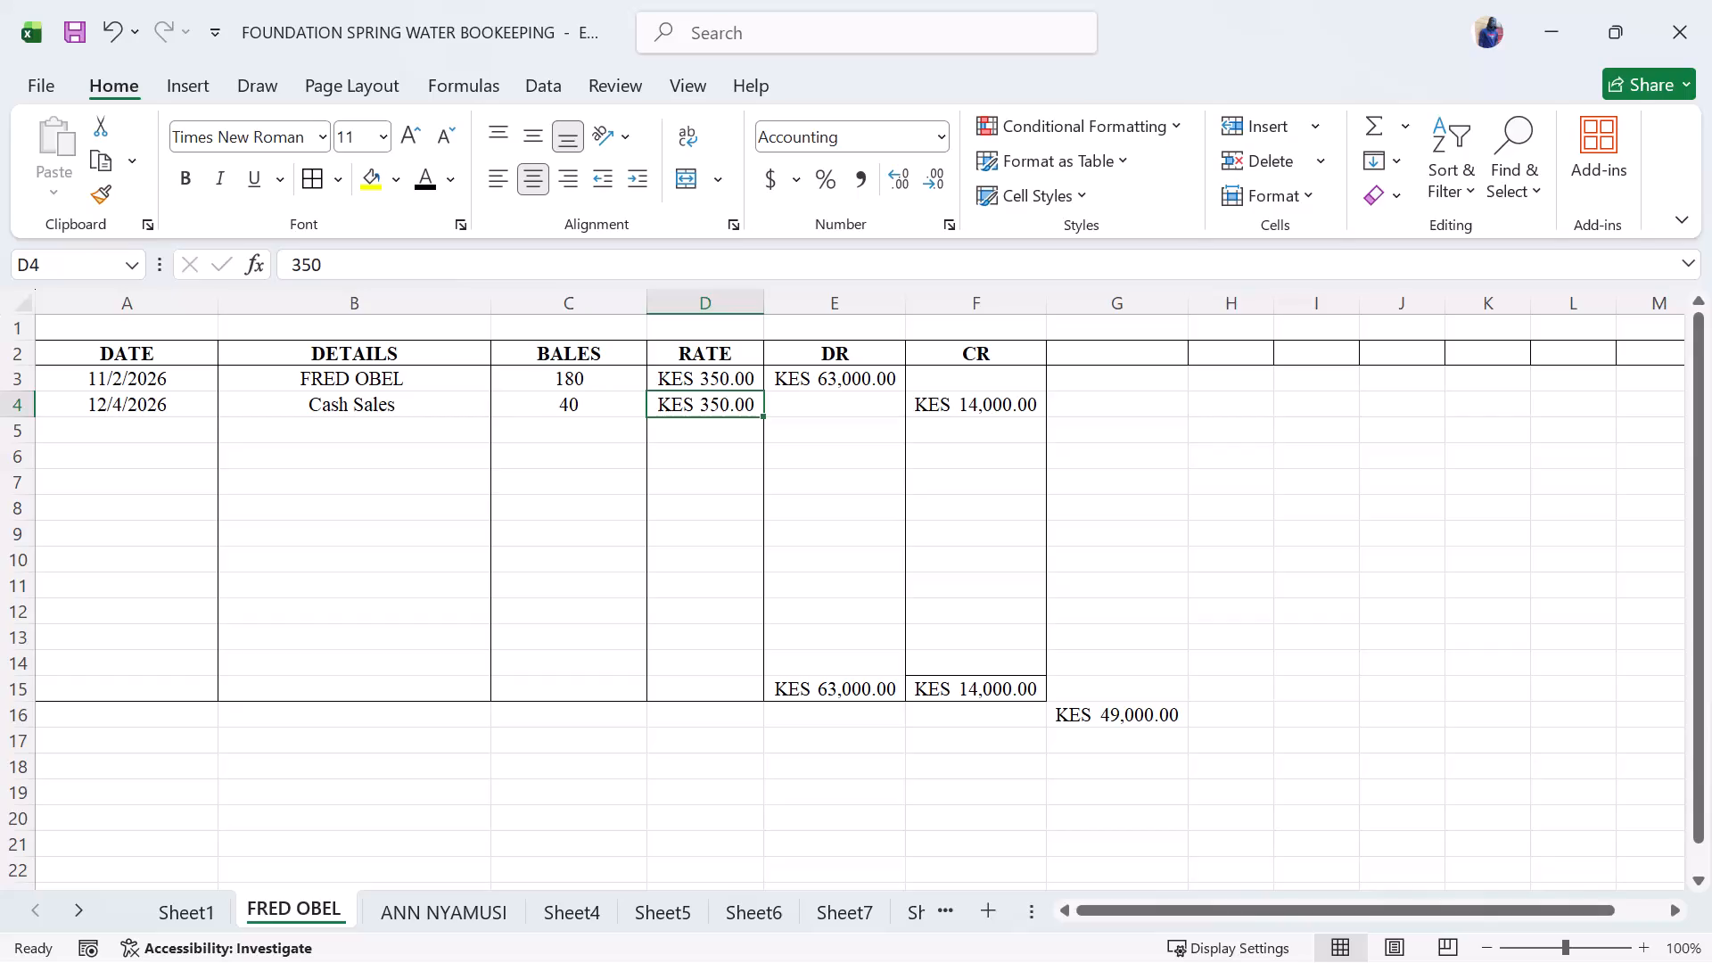
# Review the debit, credit and balance entries on the individual customer ledger sheets, through Sheet4 to Sheet11.
pyautogui.click(437, 909)
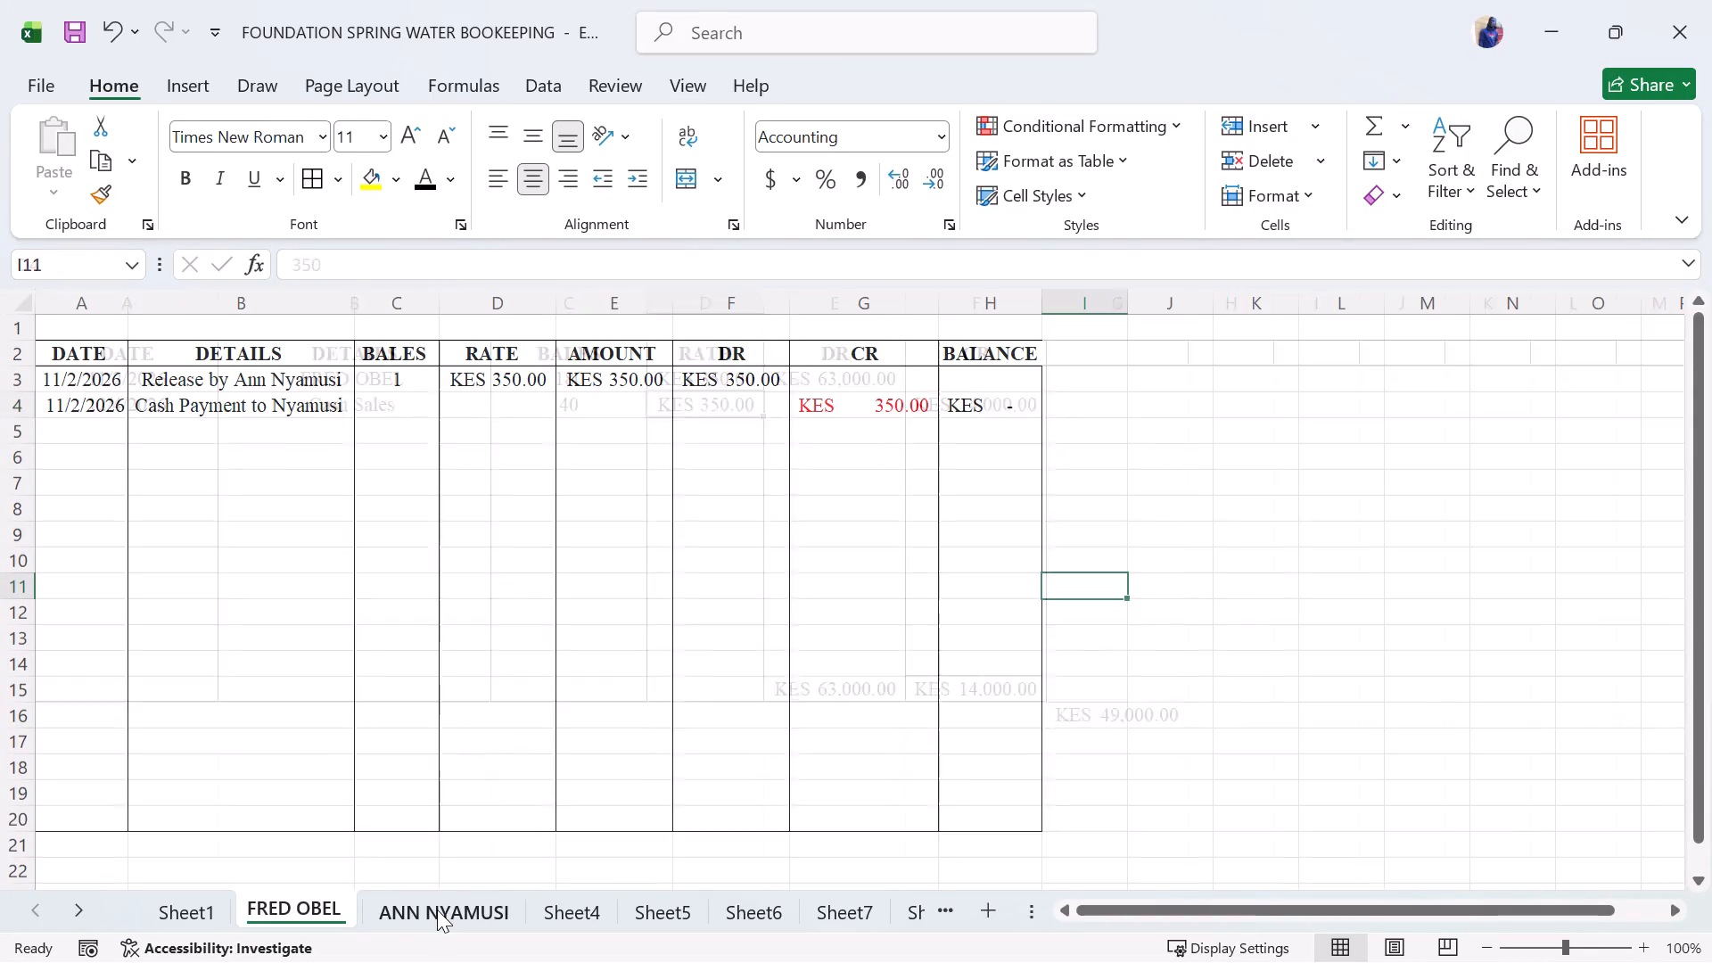
pyautogui.click(572, 912)
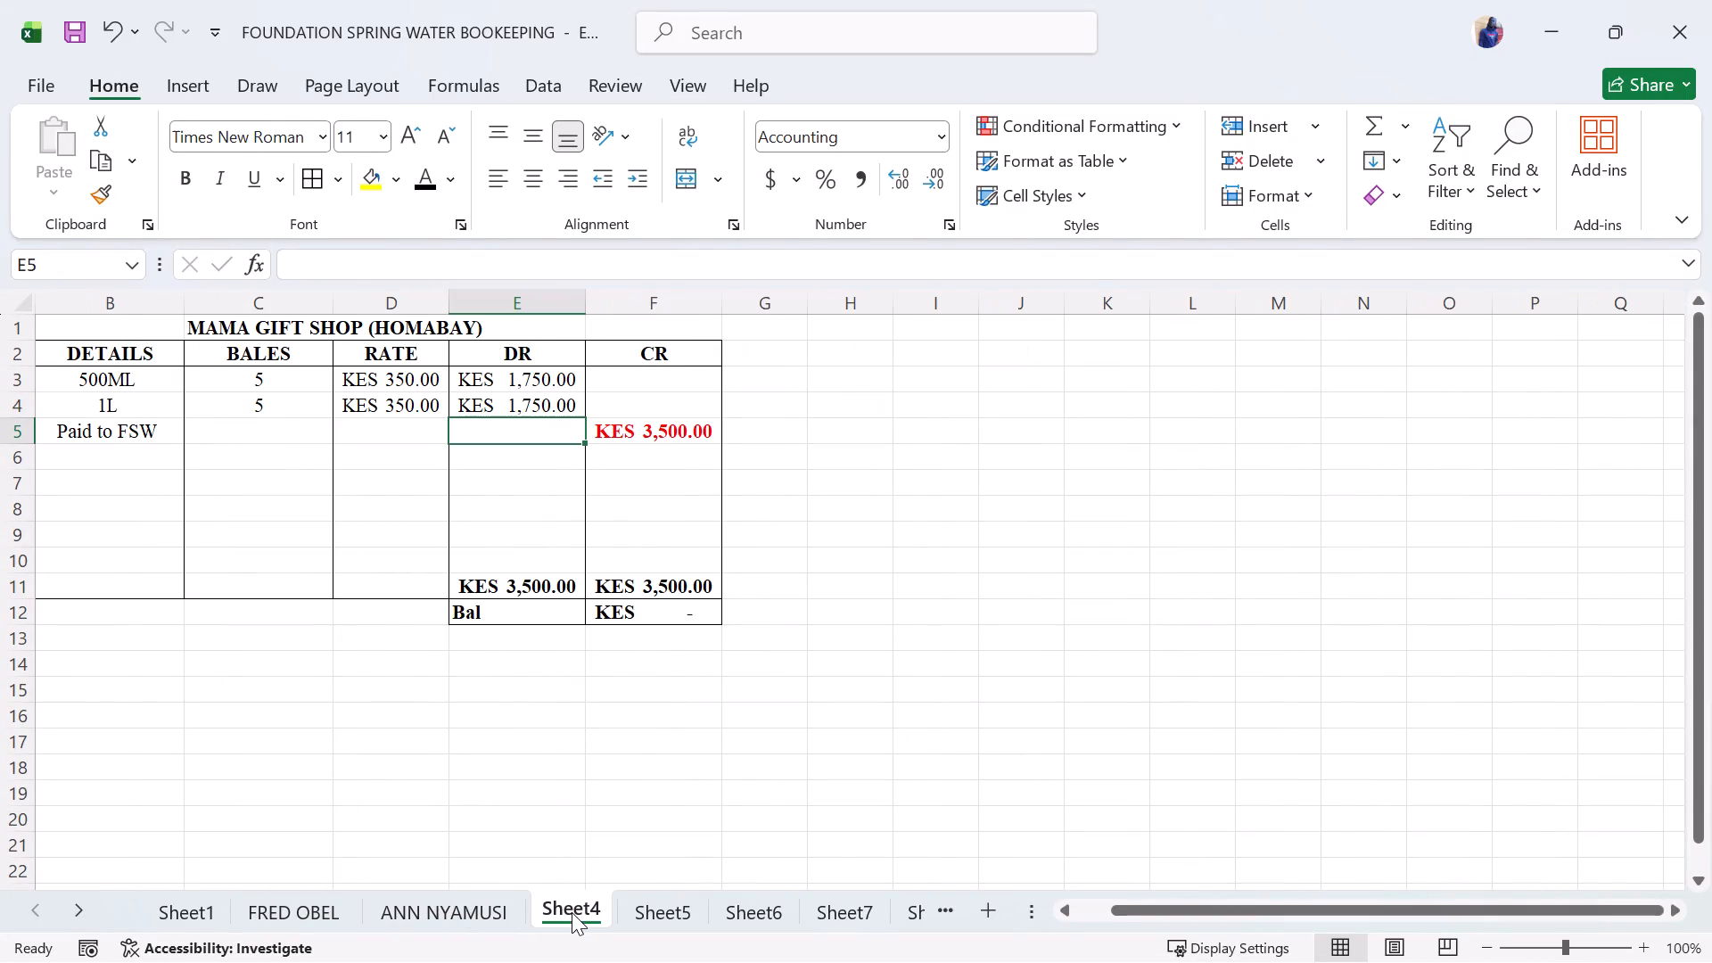
pyautogui.click(460, 897)
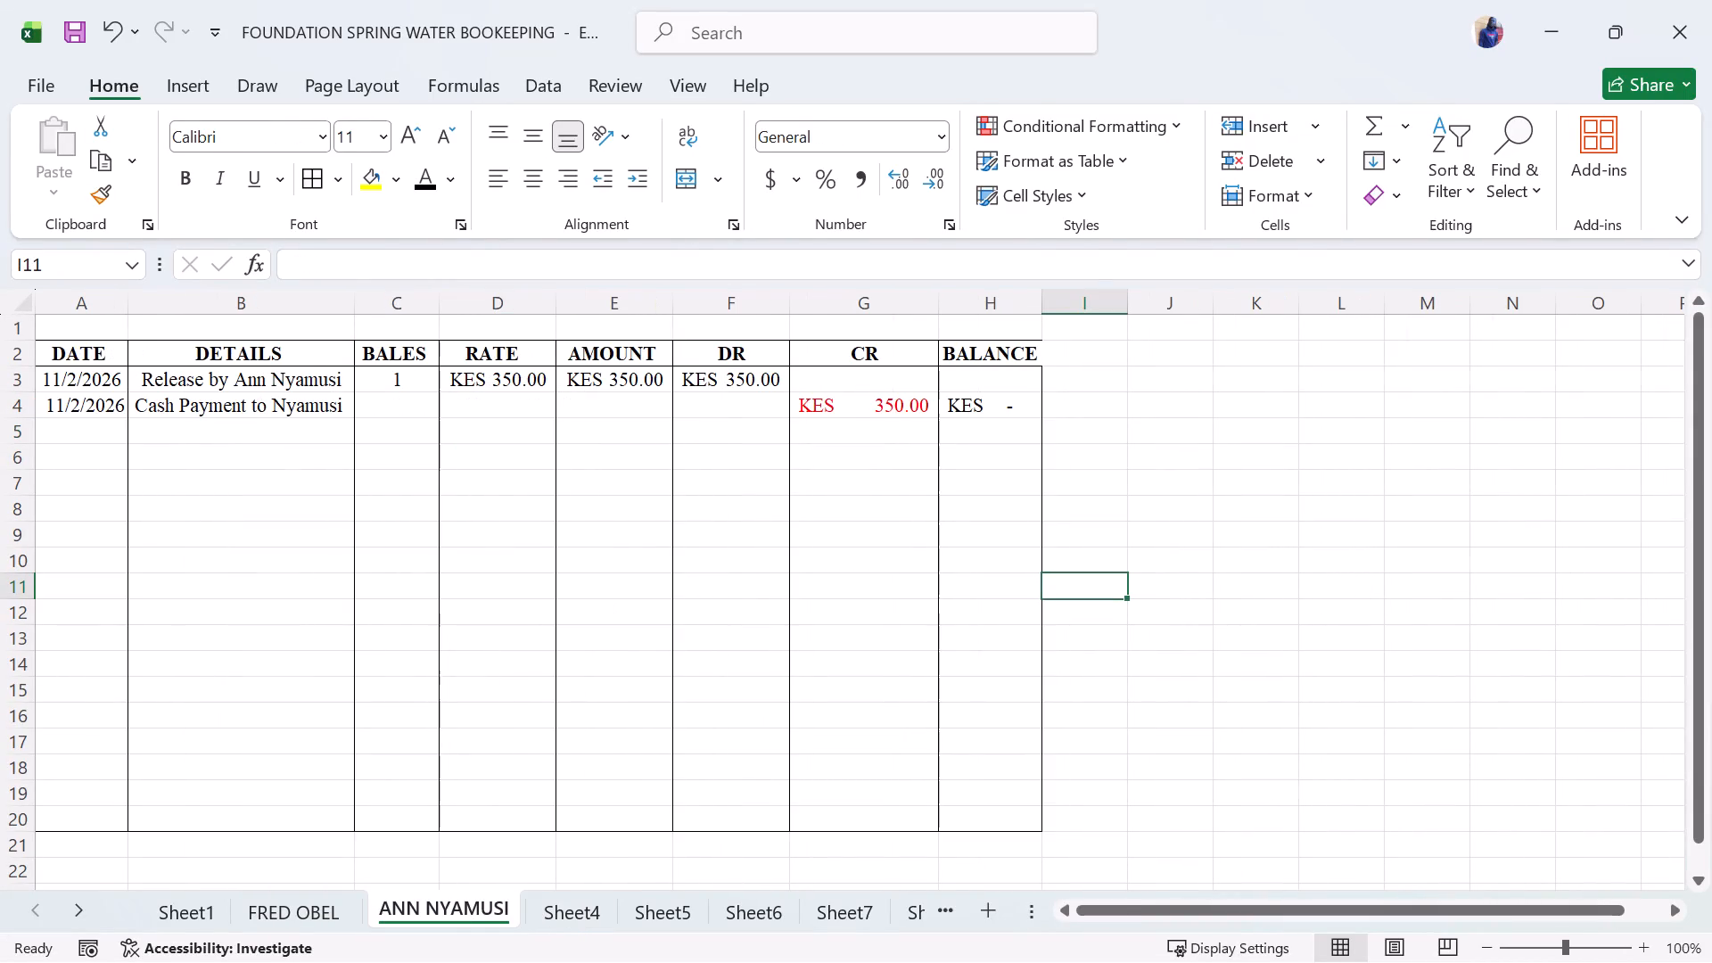
pyautogui.click(567, 923)
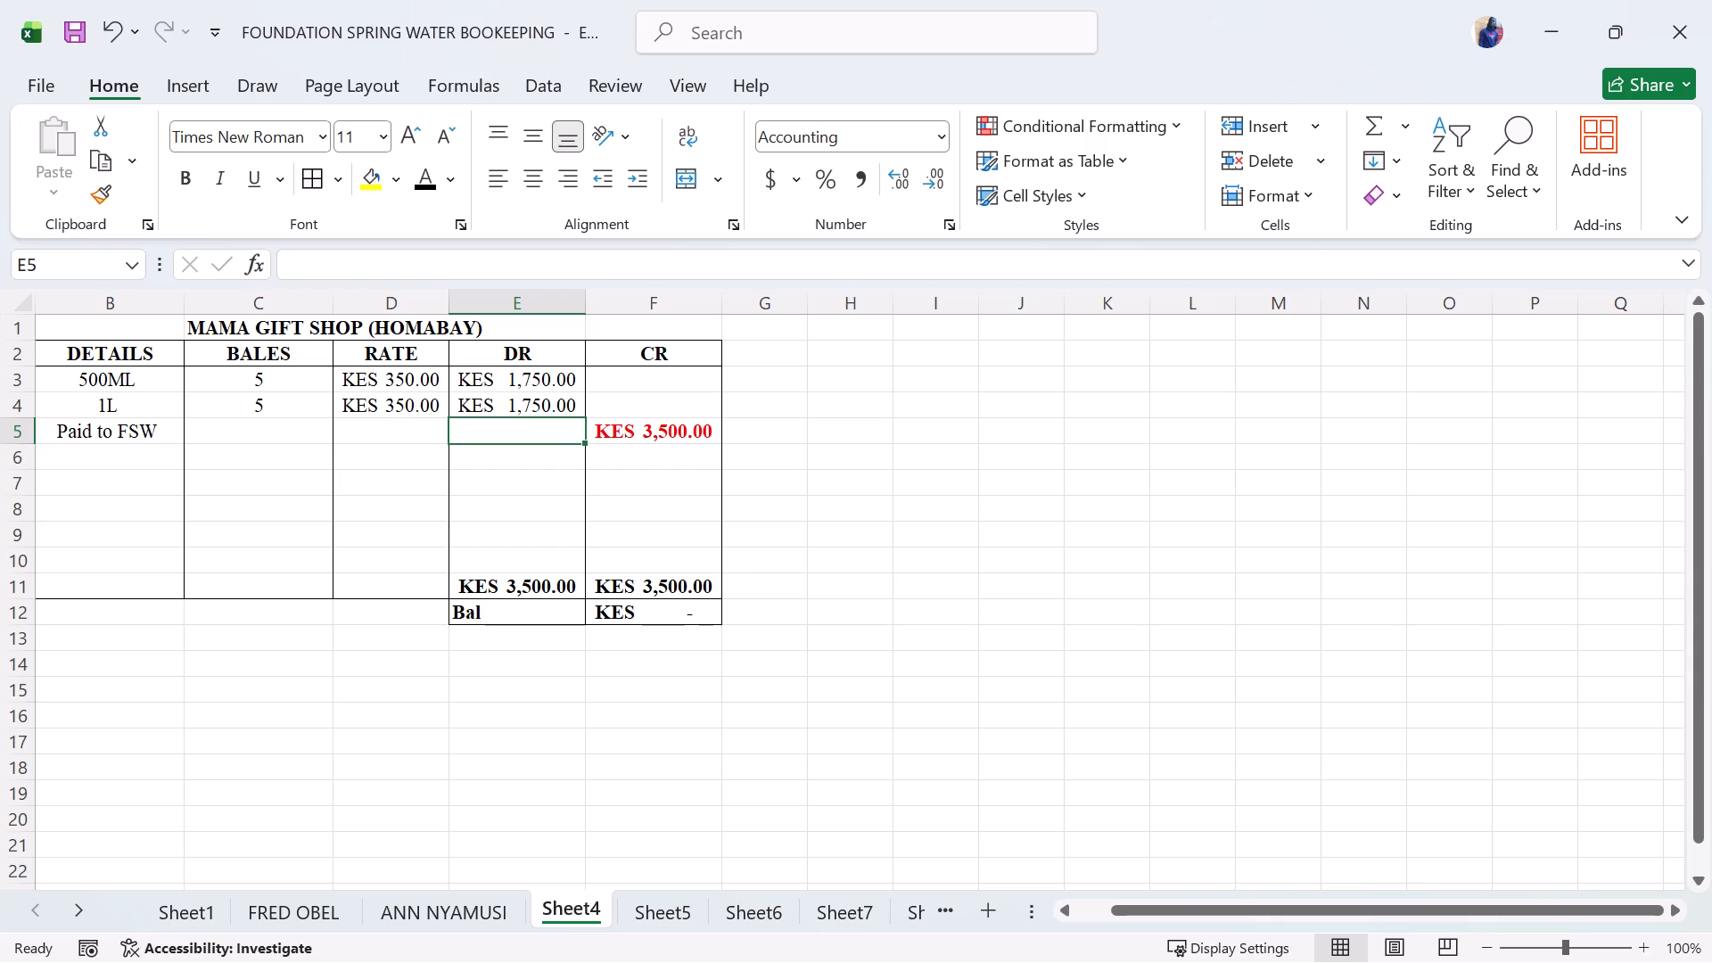
pyautogui.click(755, 770)
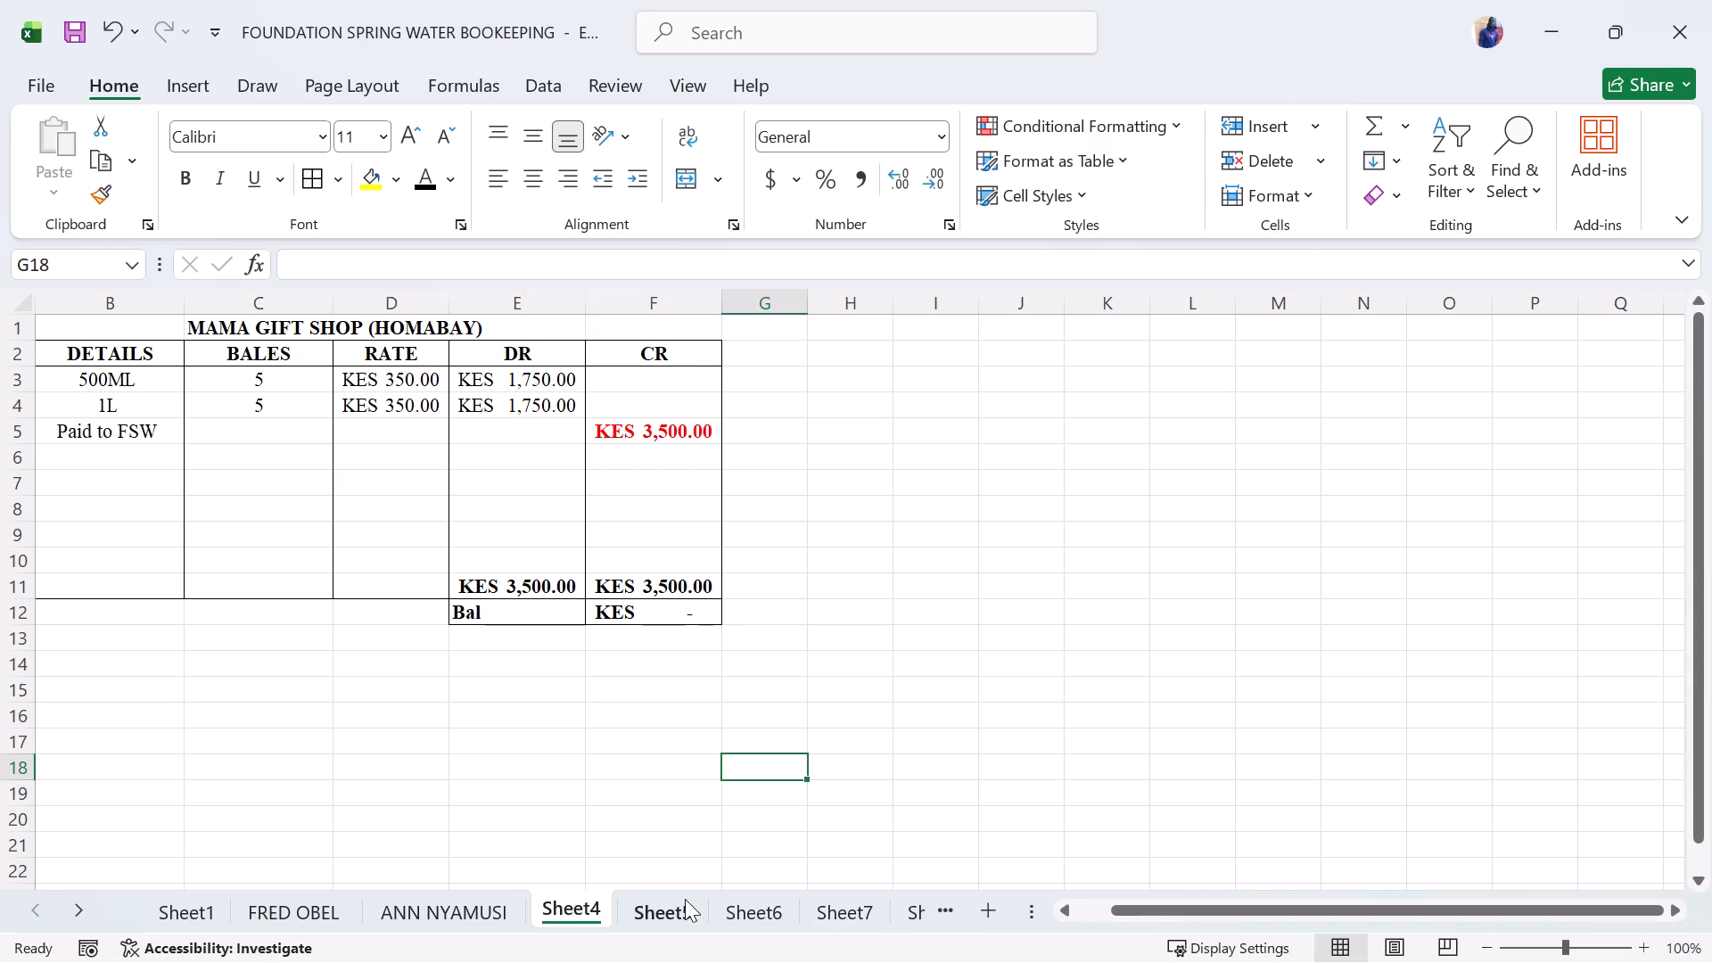
pyautogui.click(679, 908)
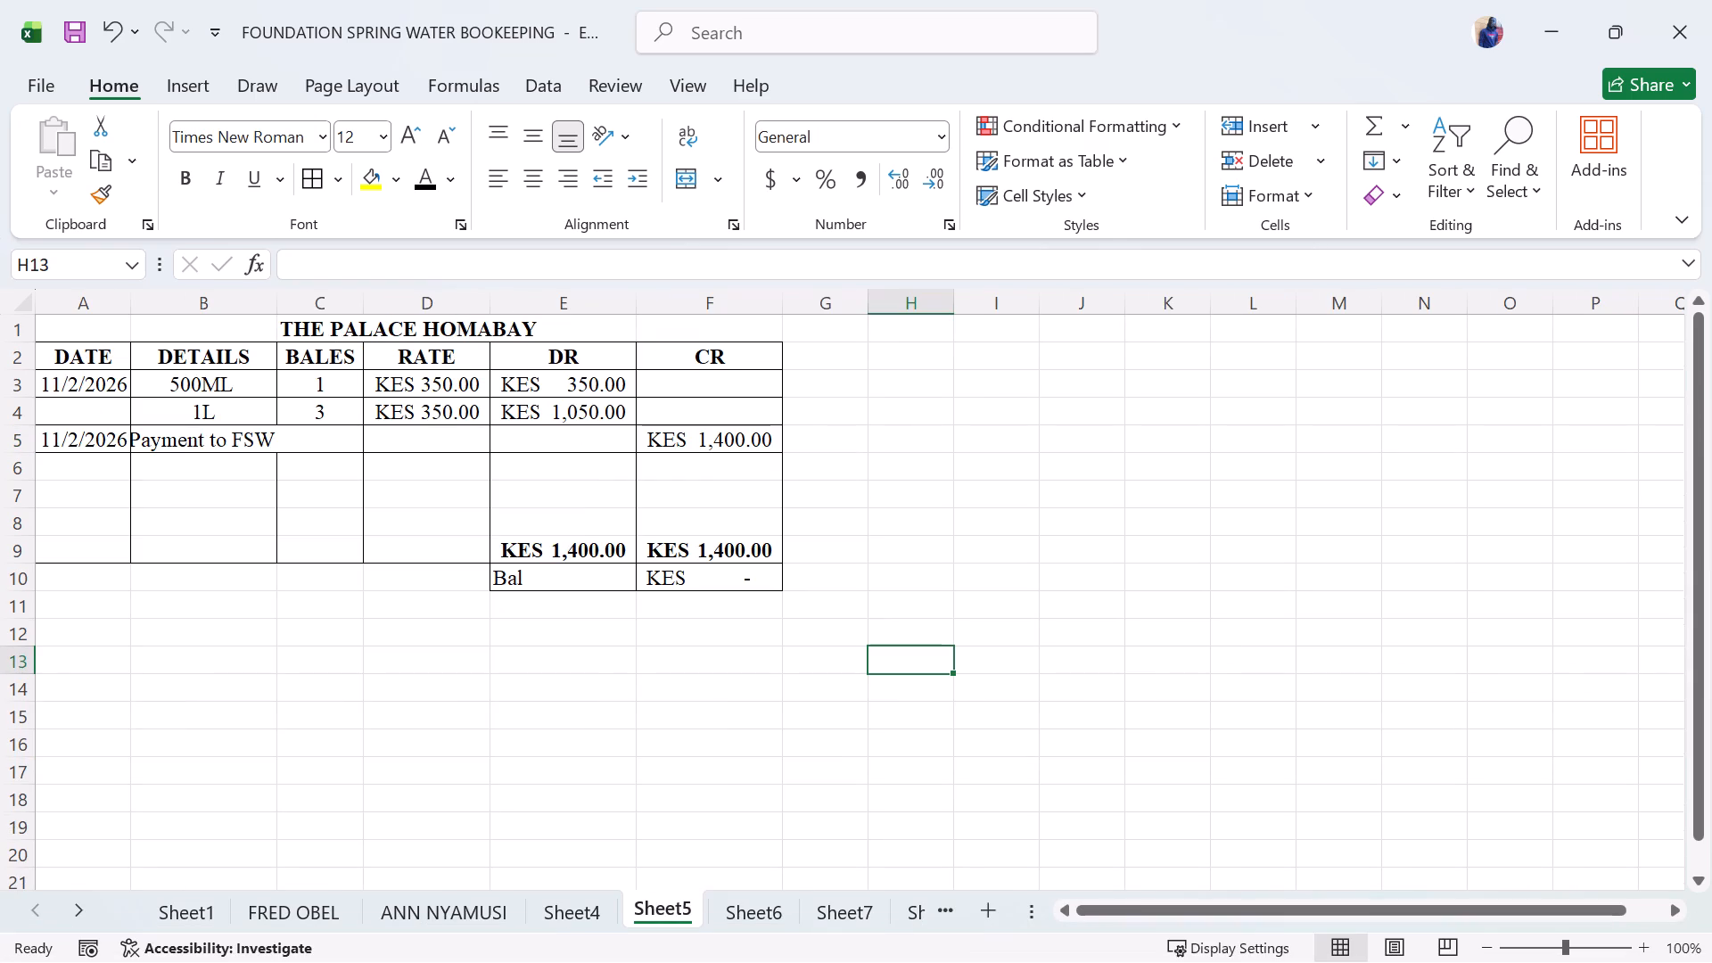
pyautogui.click(766, 914)
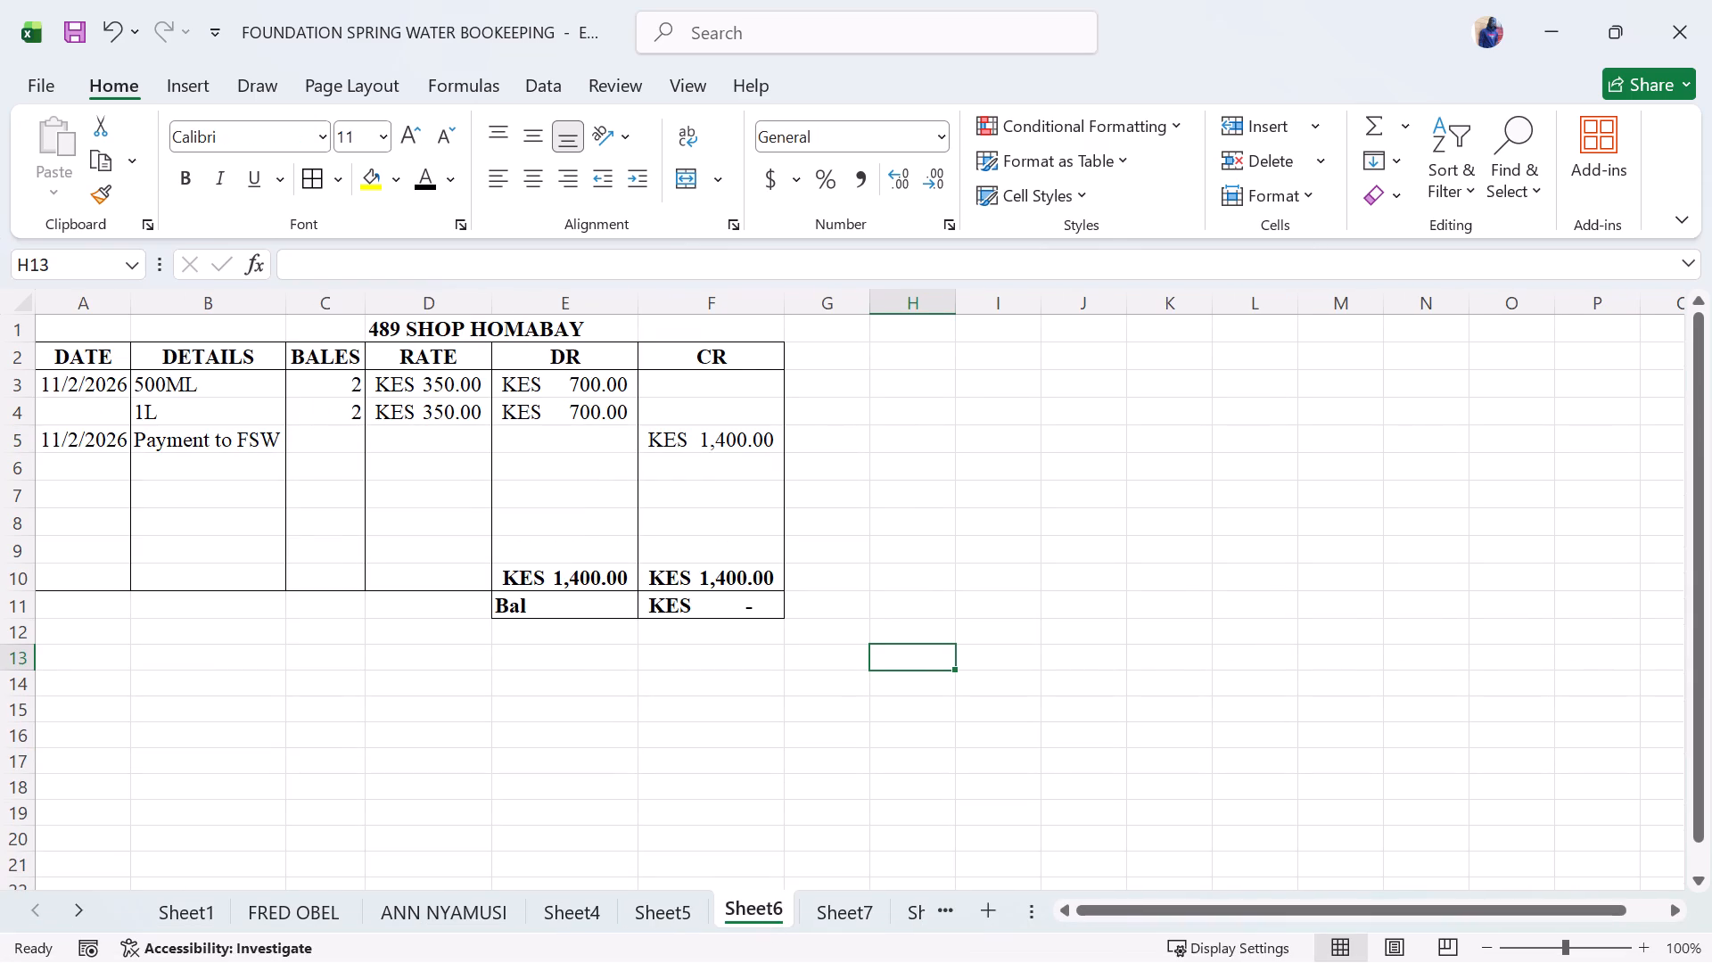
pyautogui.click(830, 913)
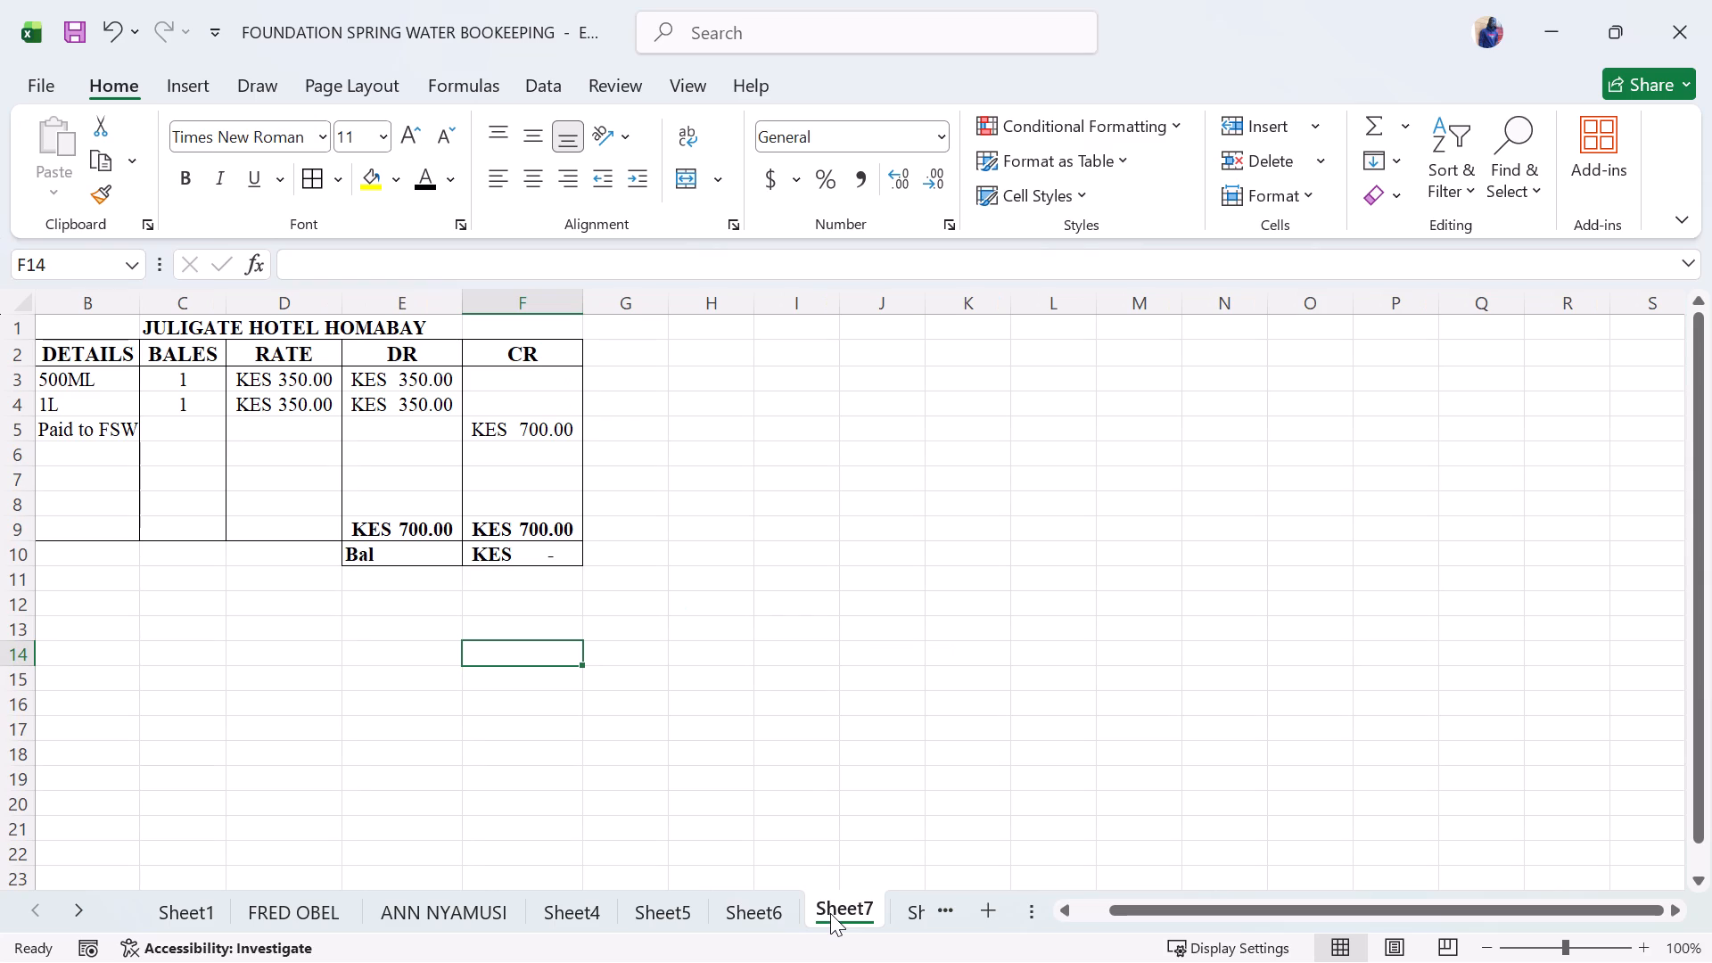
pyautogui.click(907, 901)
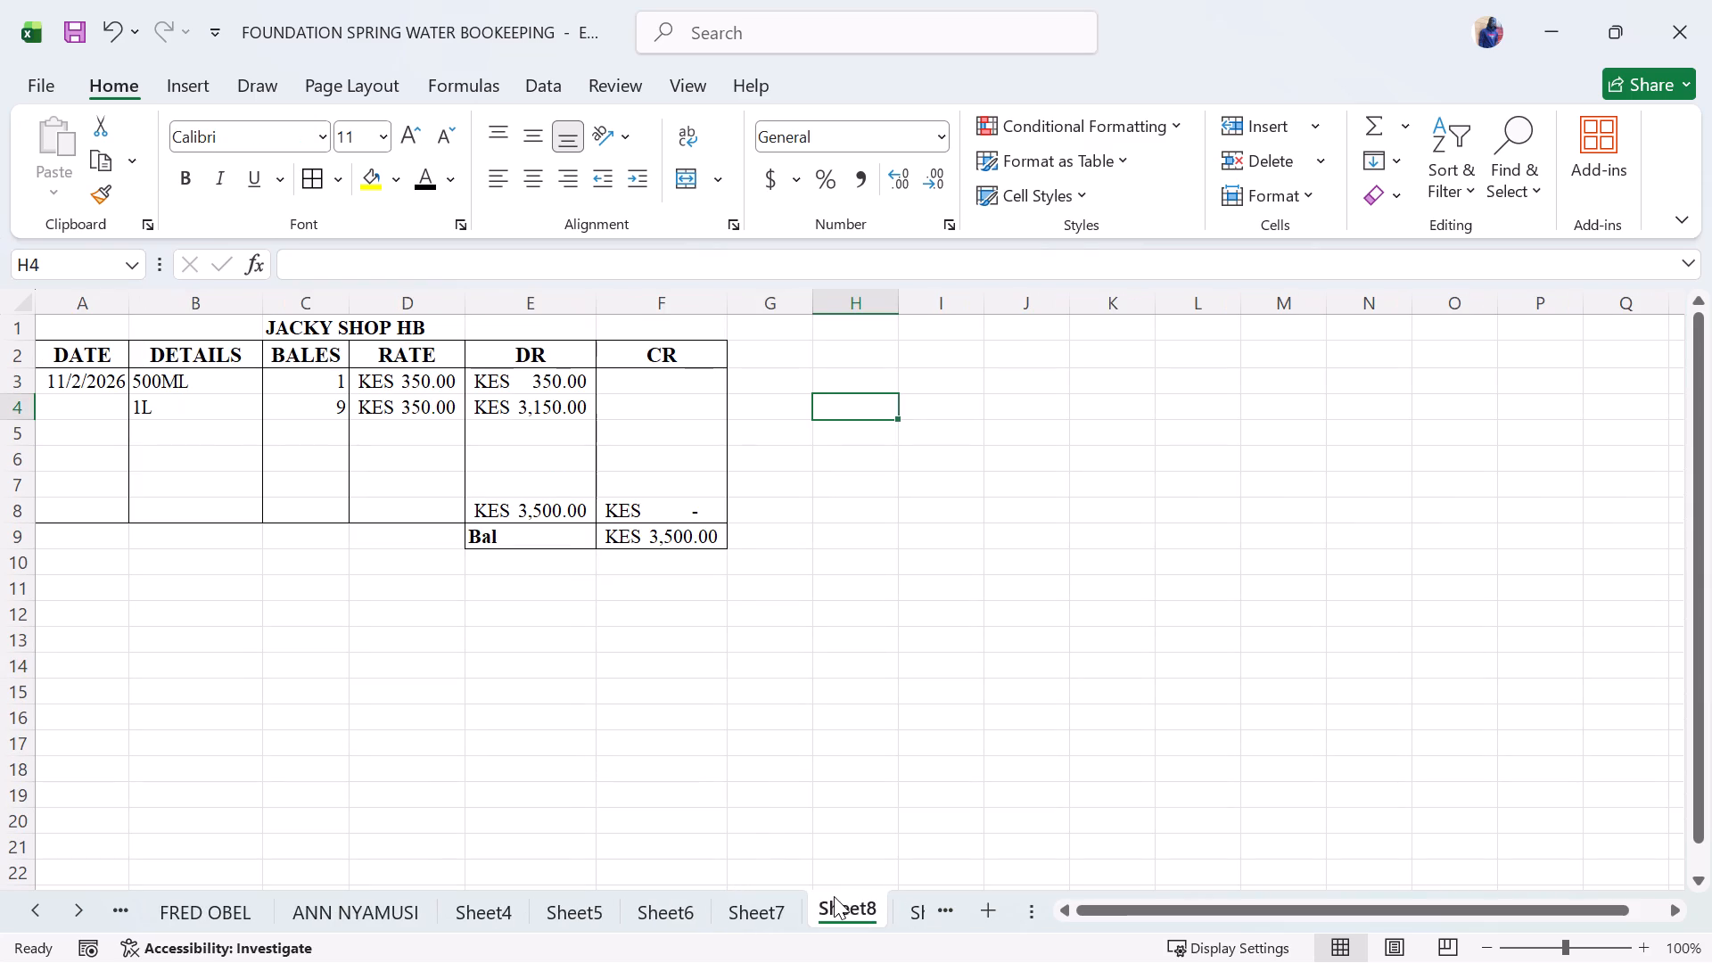
pyautogui.click(900, 899)
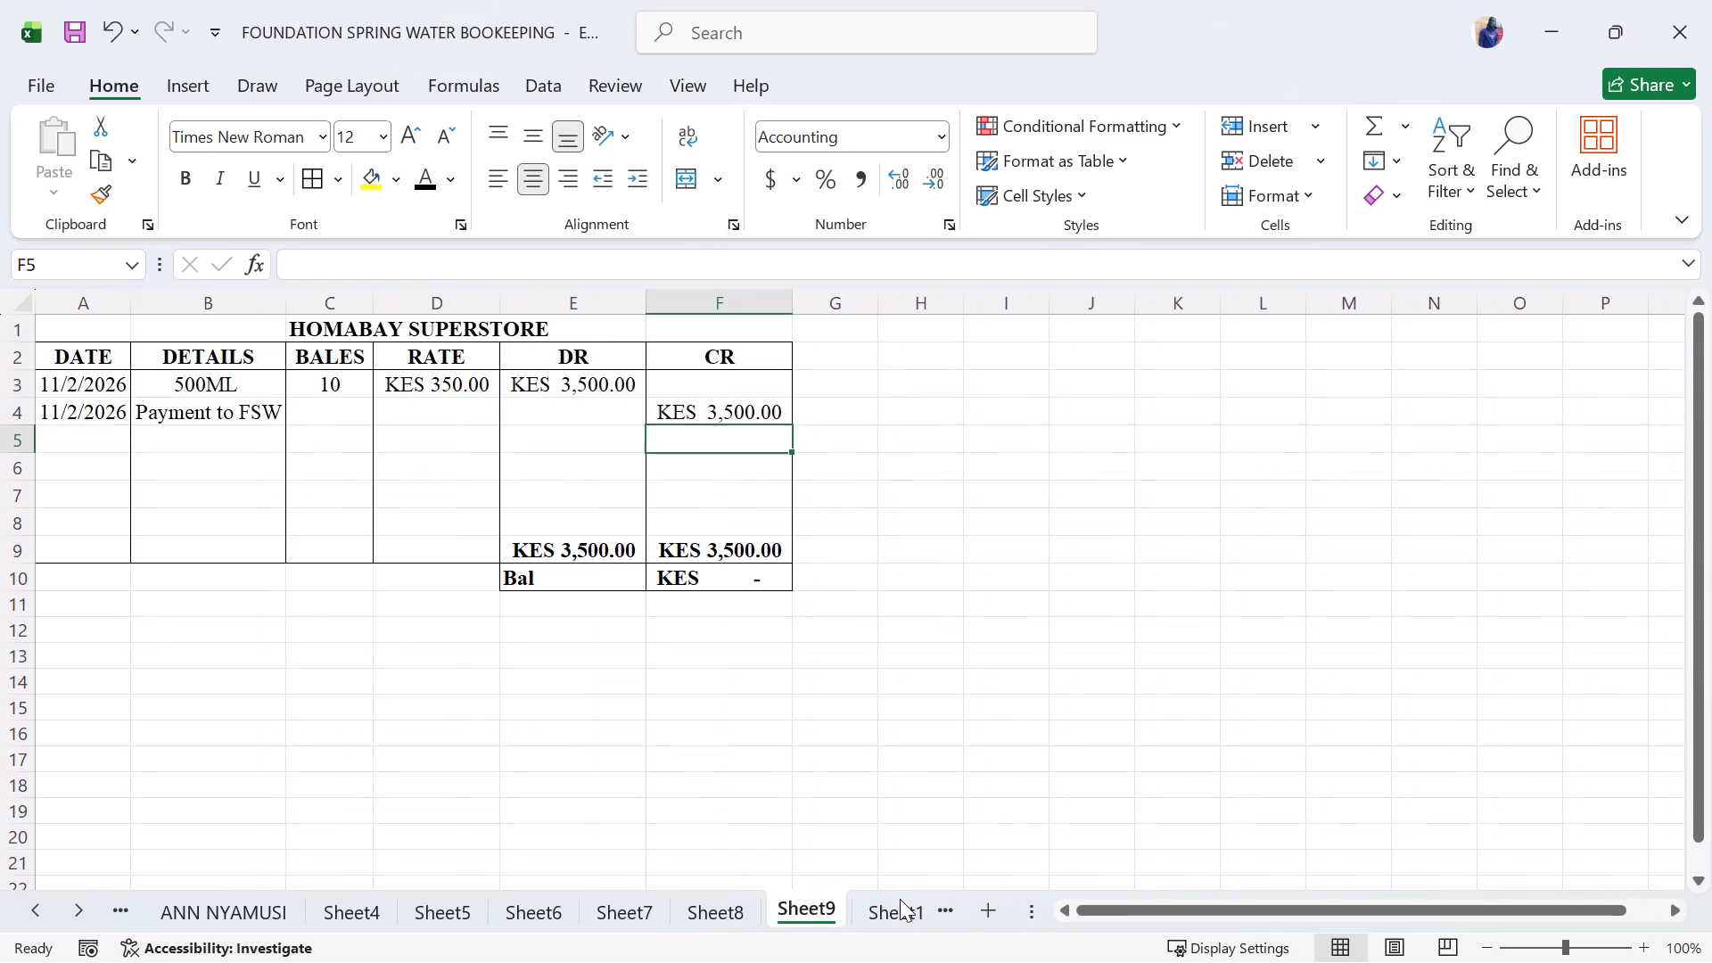
pyautogui.click(871, 904)
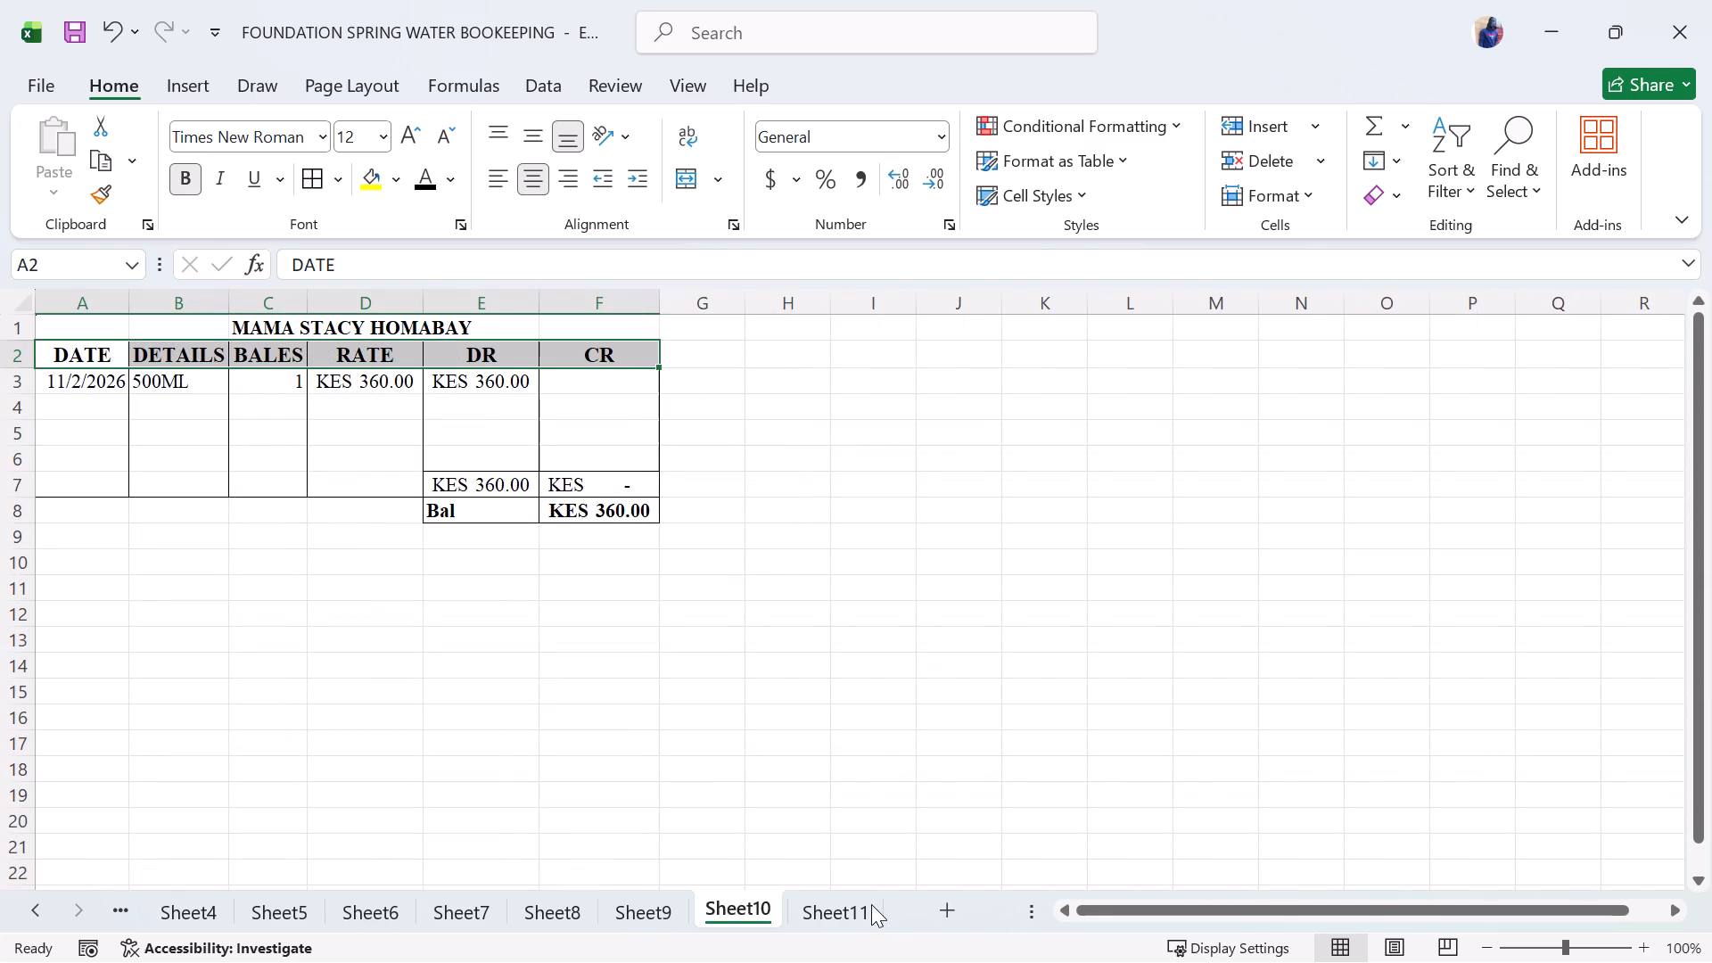
pyautogui.click(836, 917)
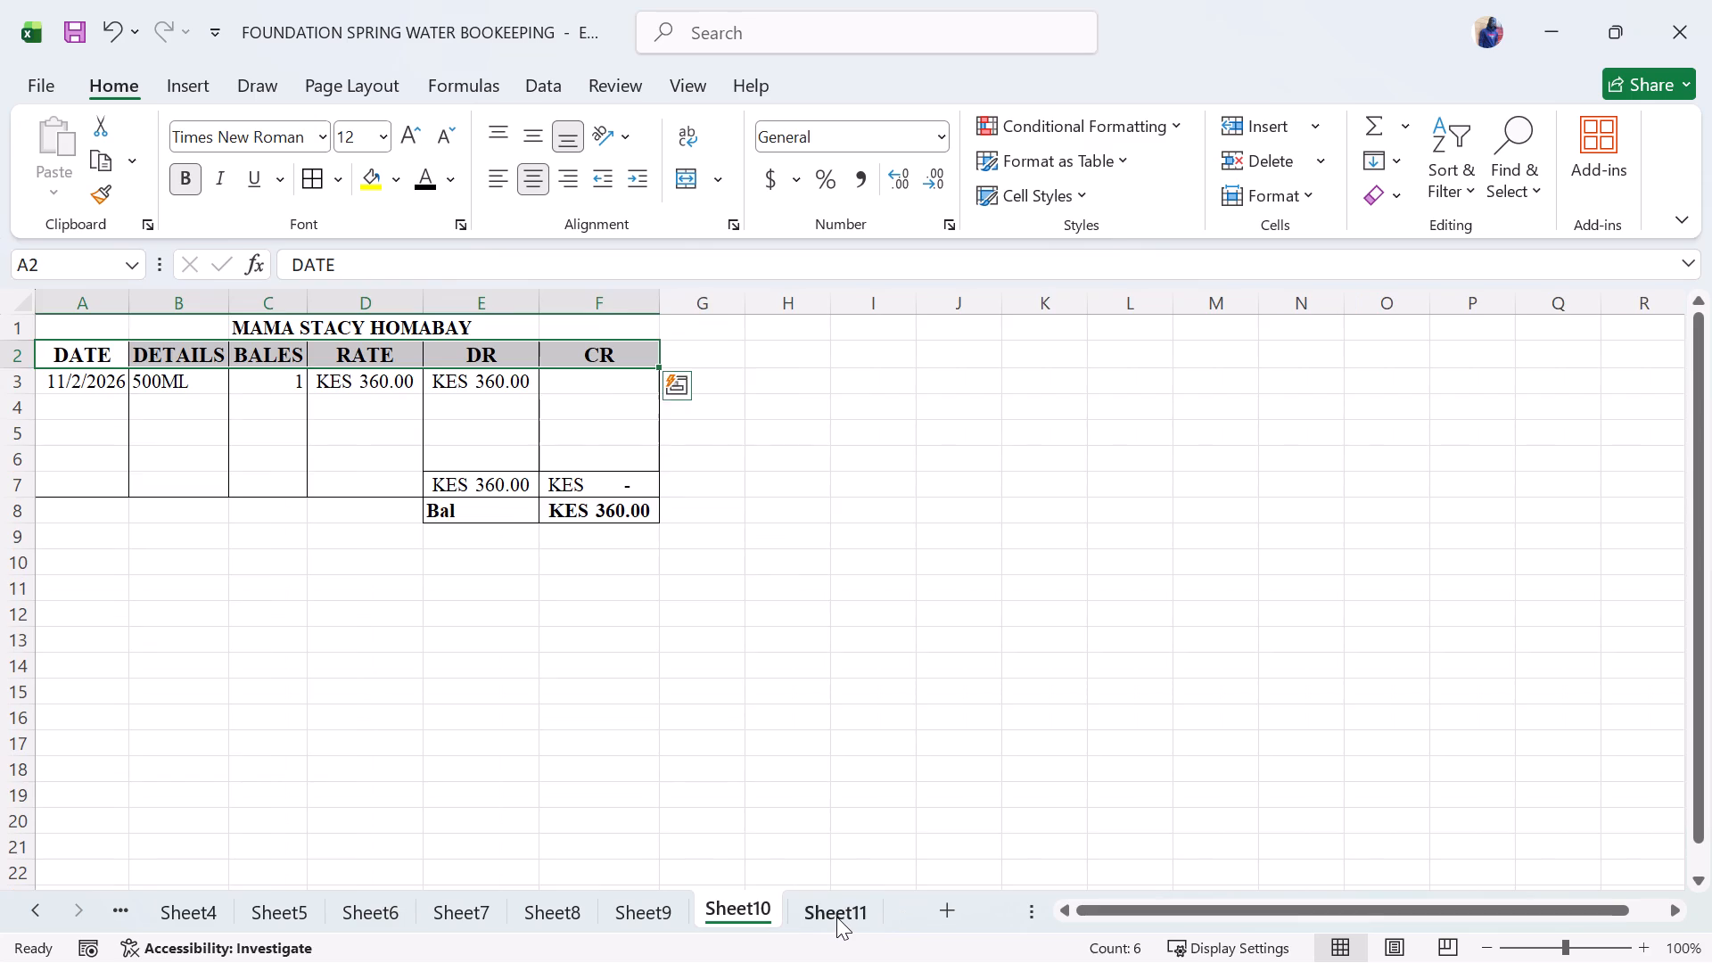
pyautogui.click(850, 677)
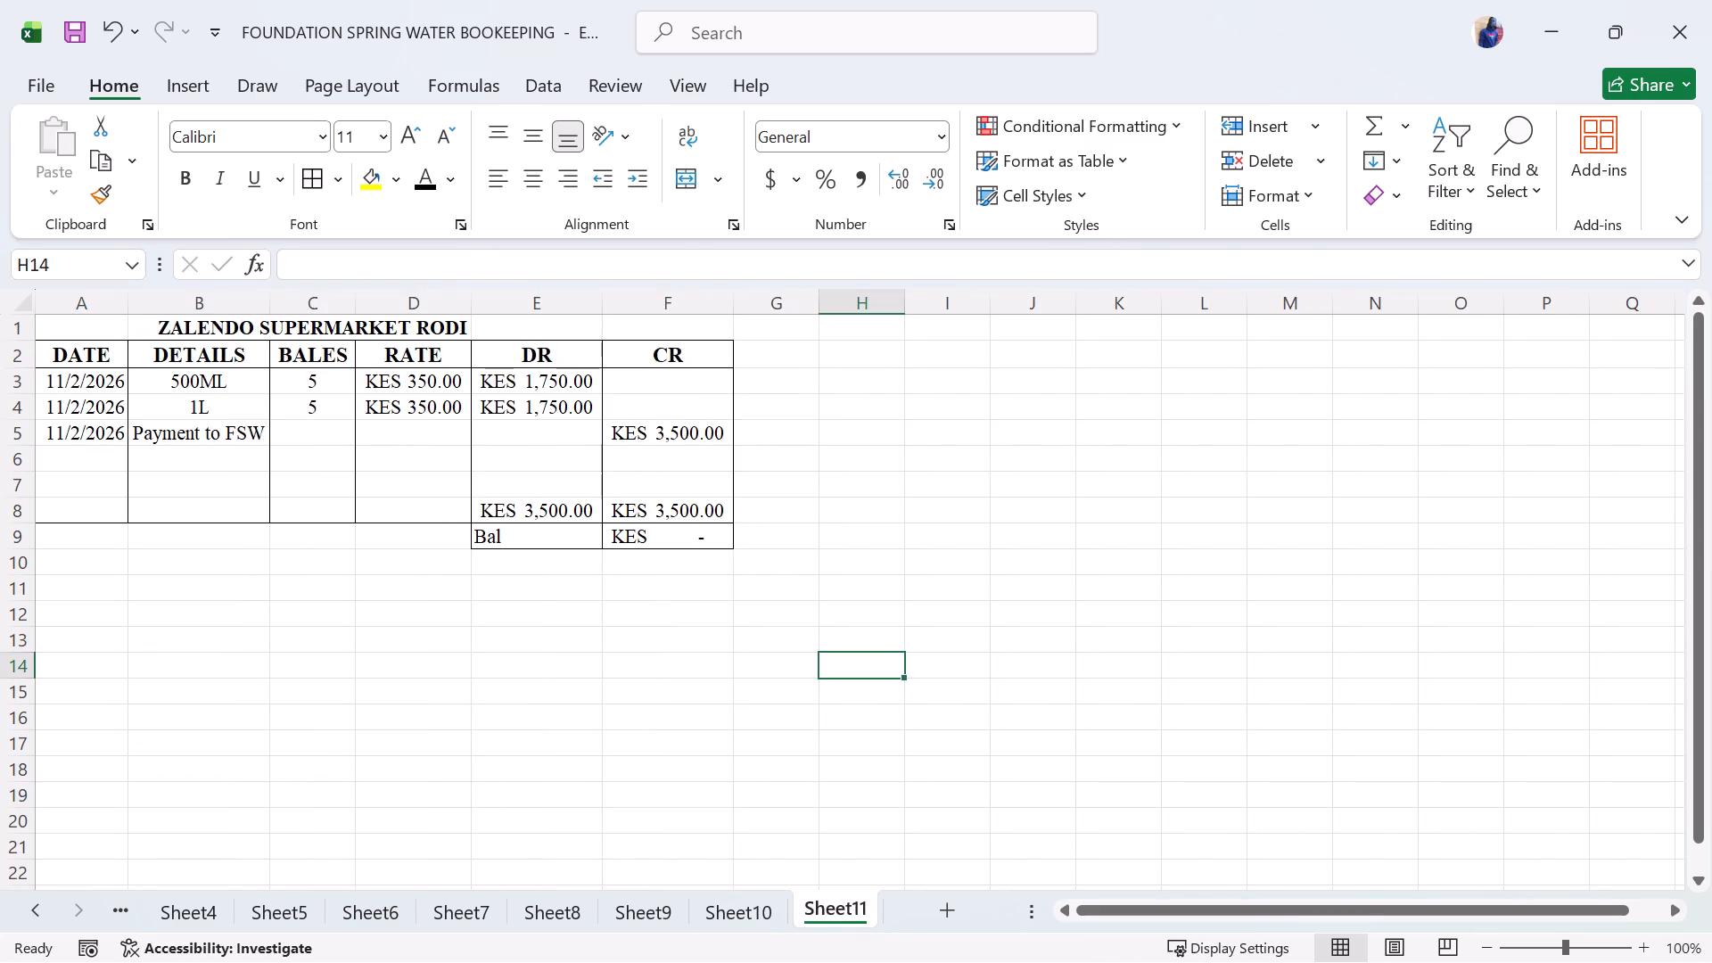
# Change the customer name in cell B5 of the Debtors' Ledger on Sheet1 to THE PALES HOMABAY.
pyautogui.tripleClick(29, 896)
pyautogui.tripleClick(29, 896)
pyautogui.click(172, 905)
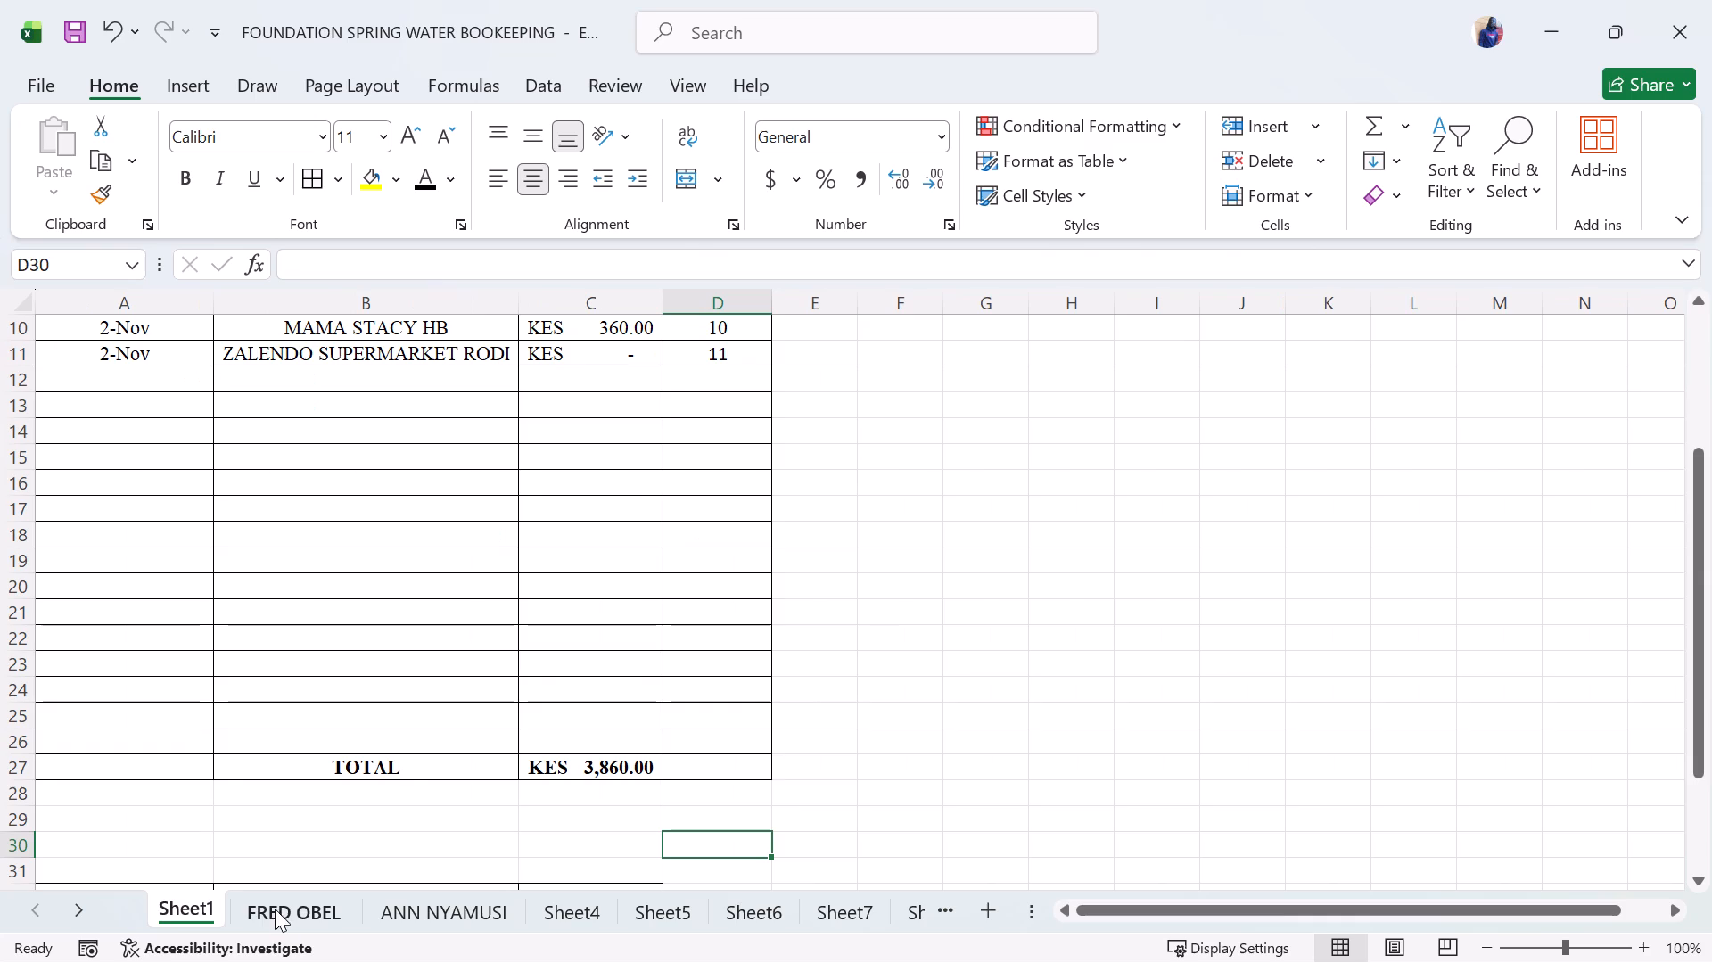
pyautogui.scroll(2, 420, 563)
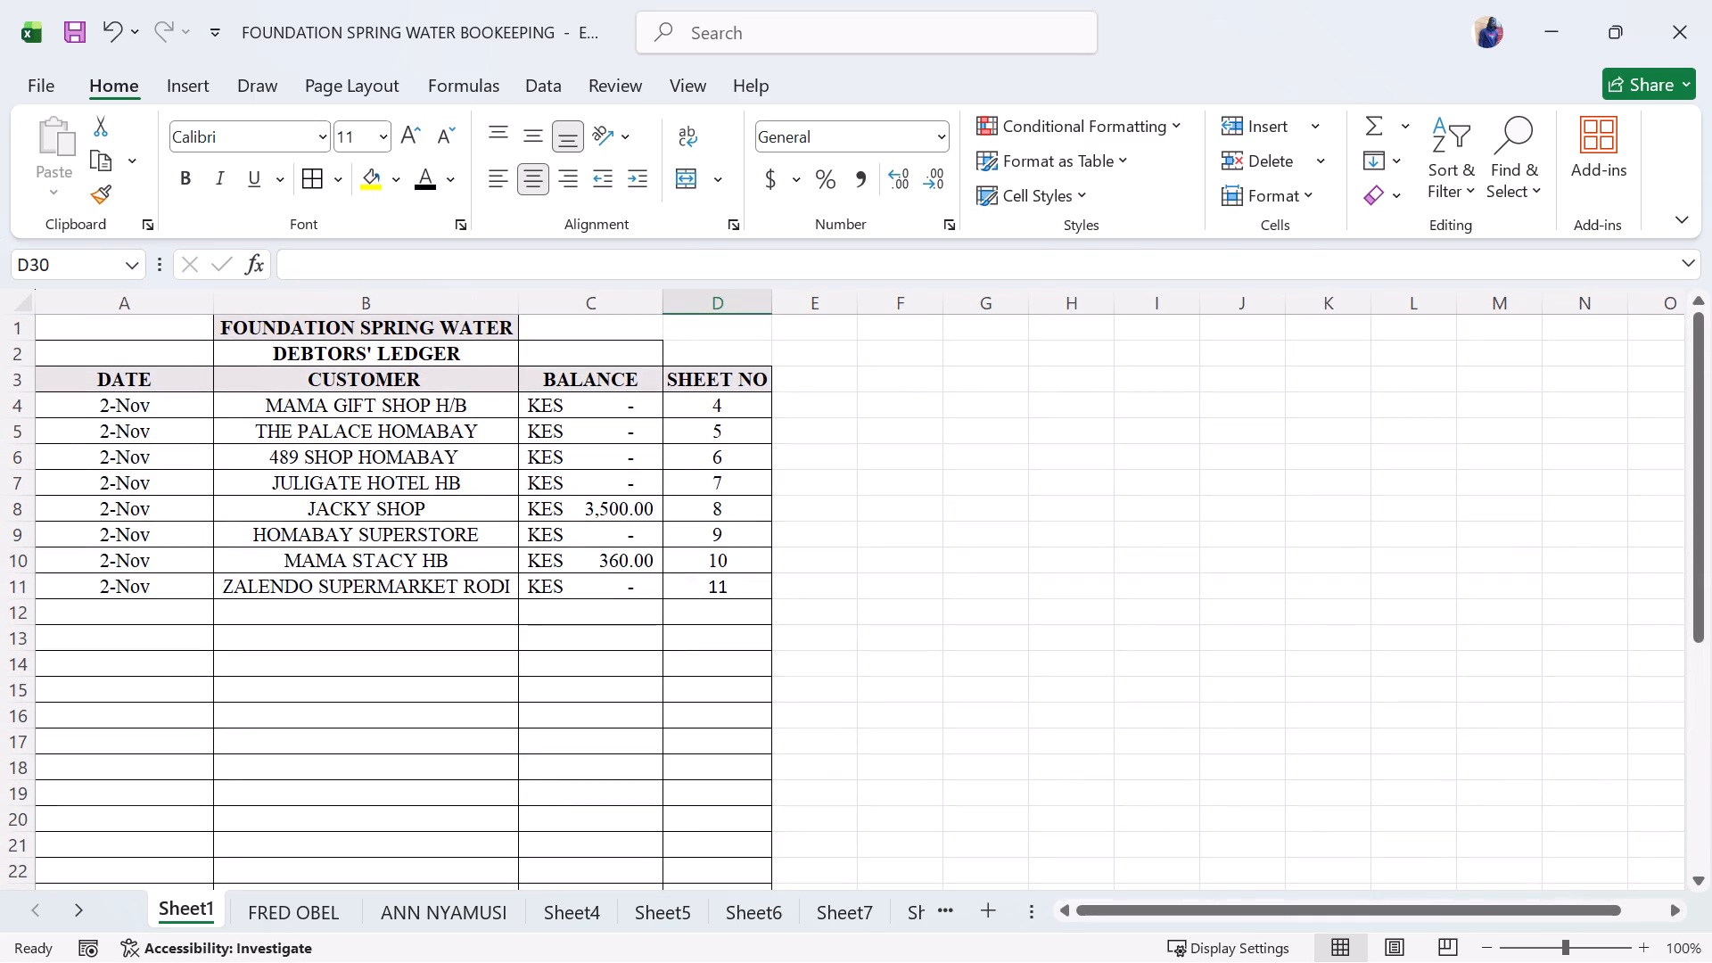
pyautogui.click(865, 553)
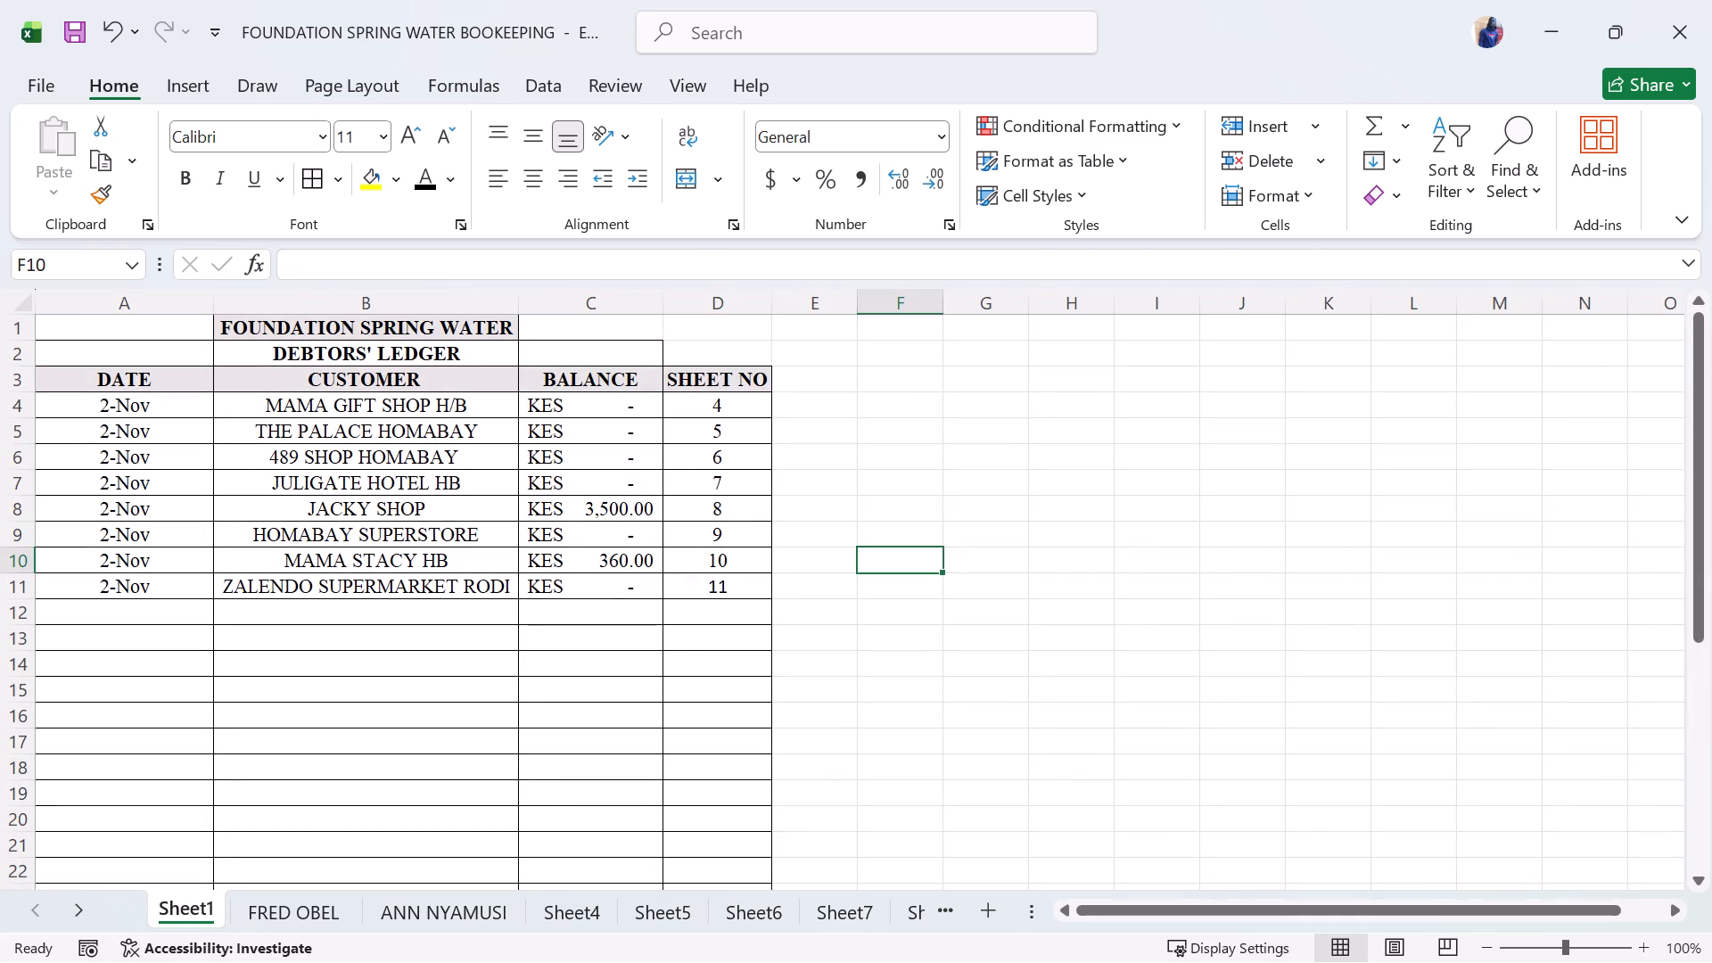
pyautogui.scroll(-1, 558, 569)
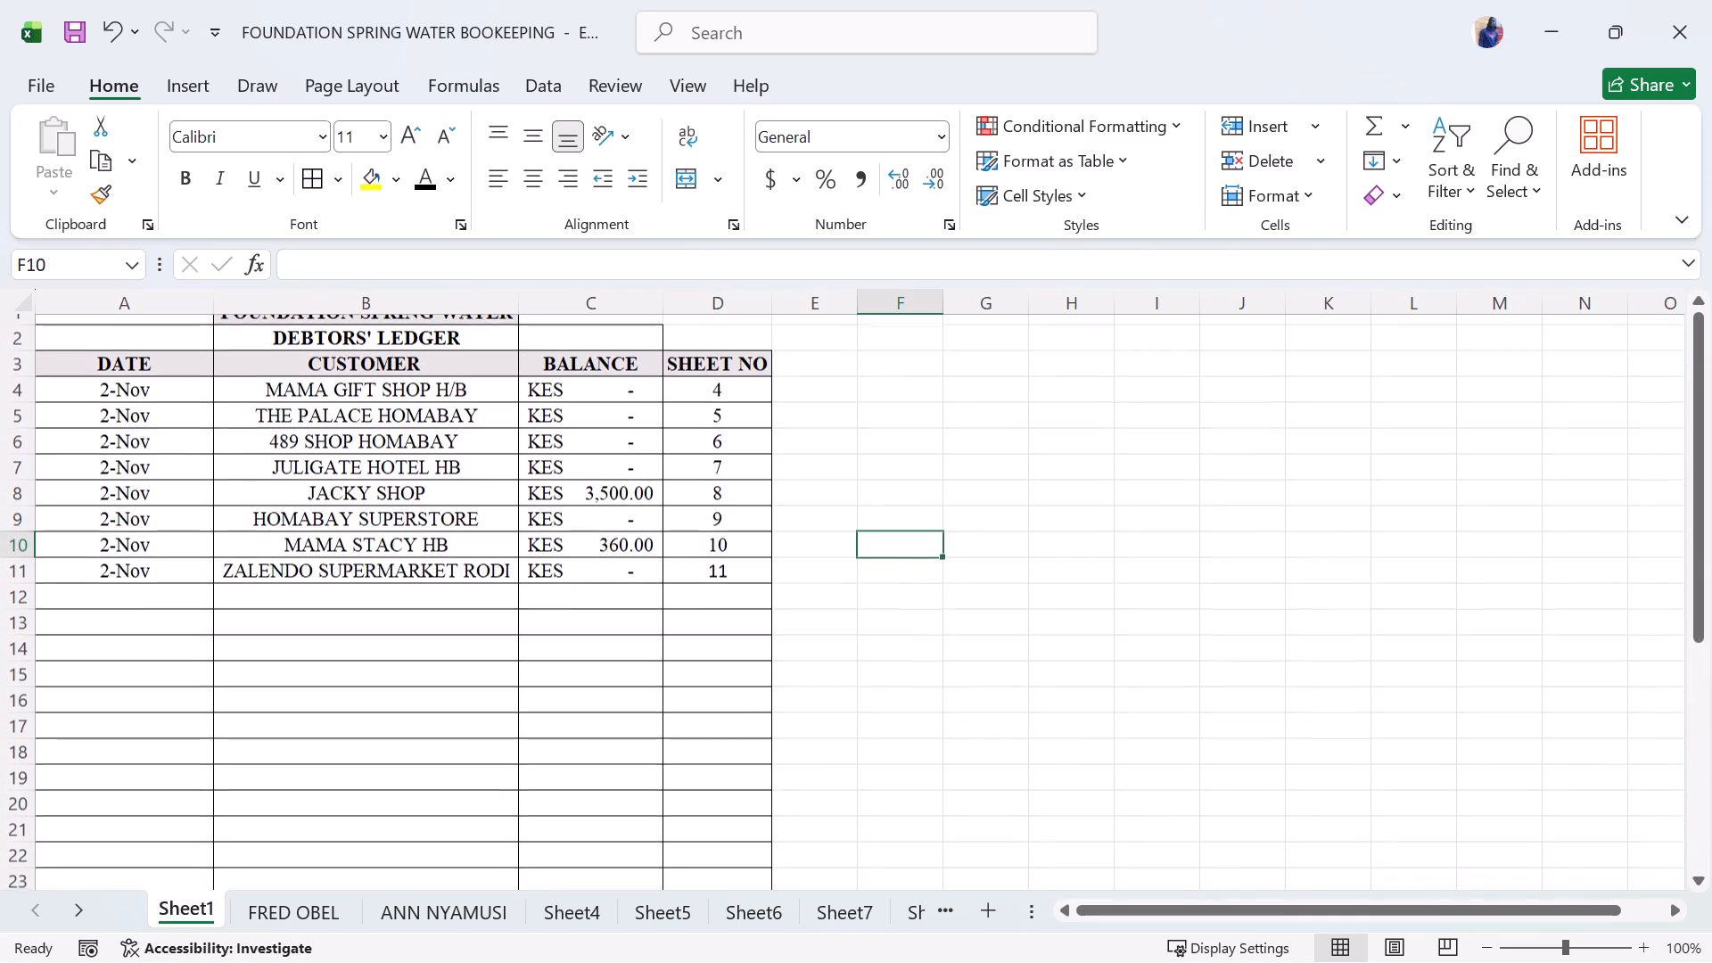
pyautogui.click(355, 407)
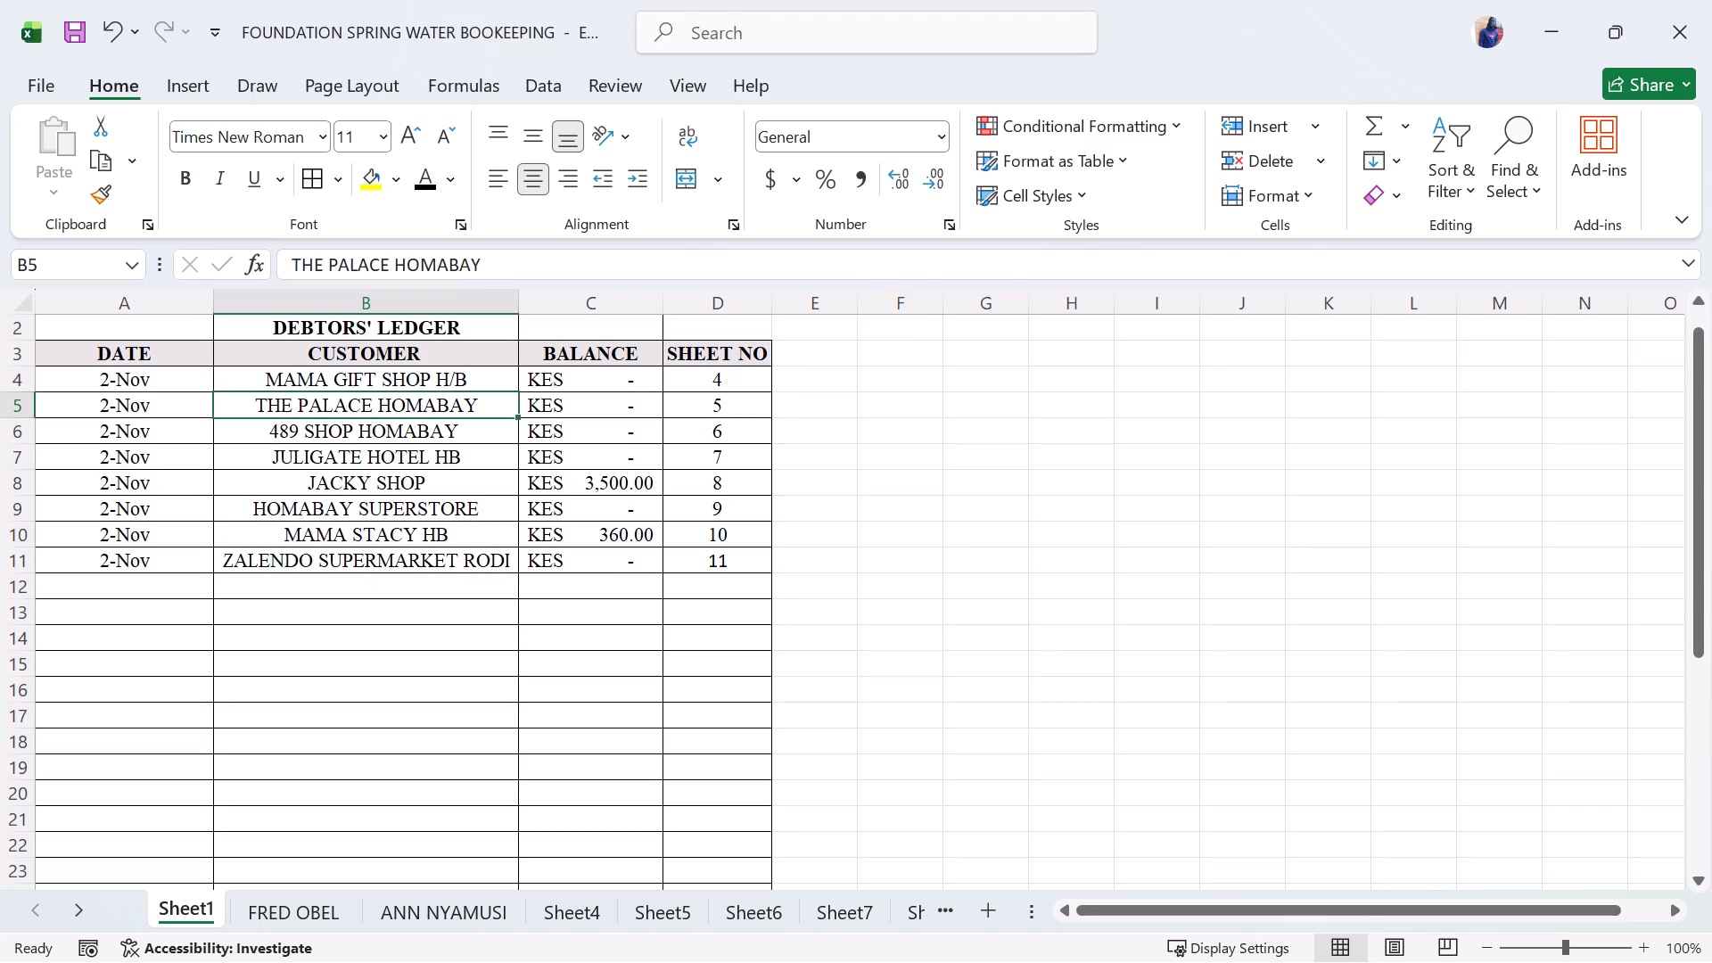
pyautogui.doubleClick(376, 407)
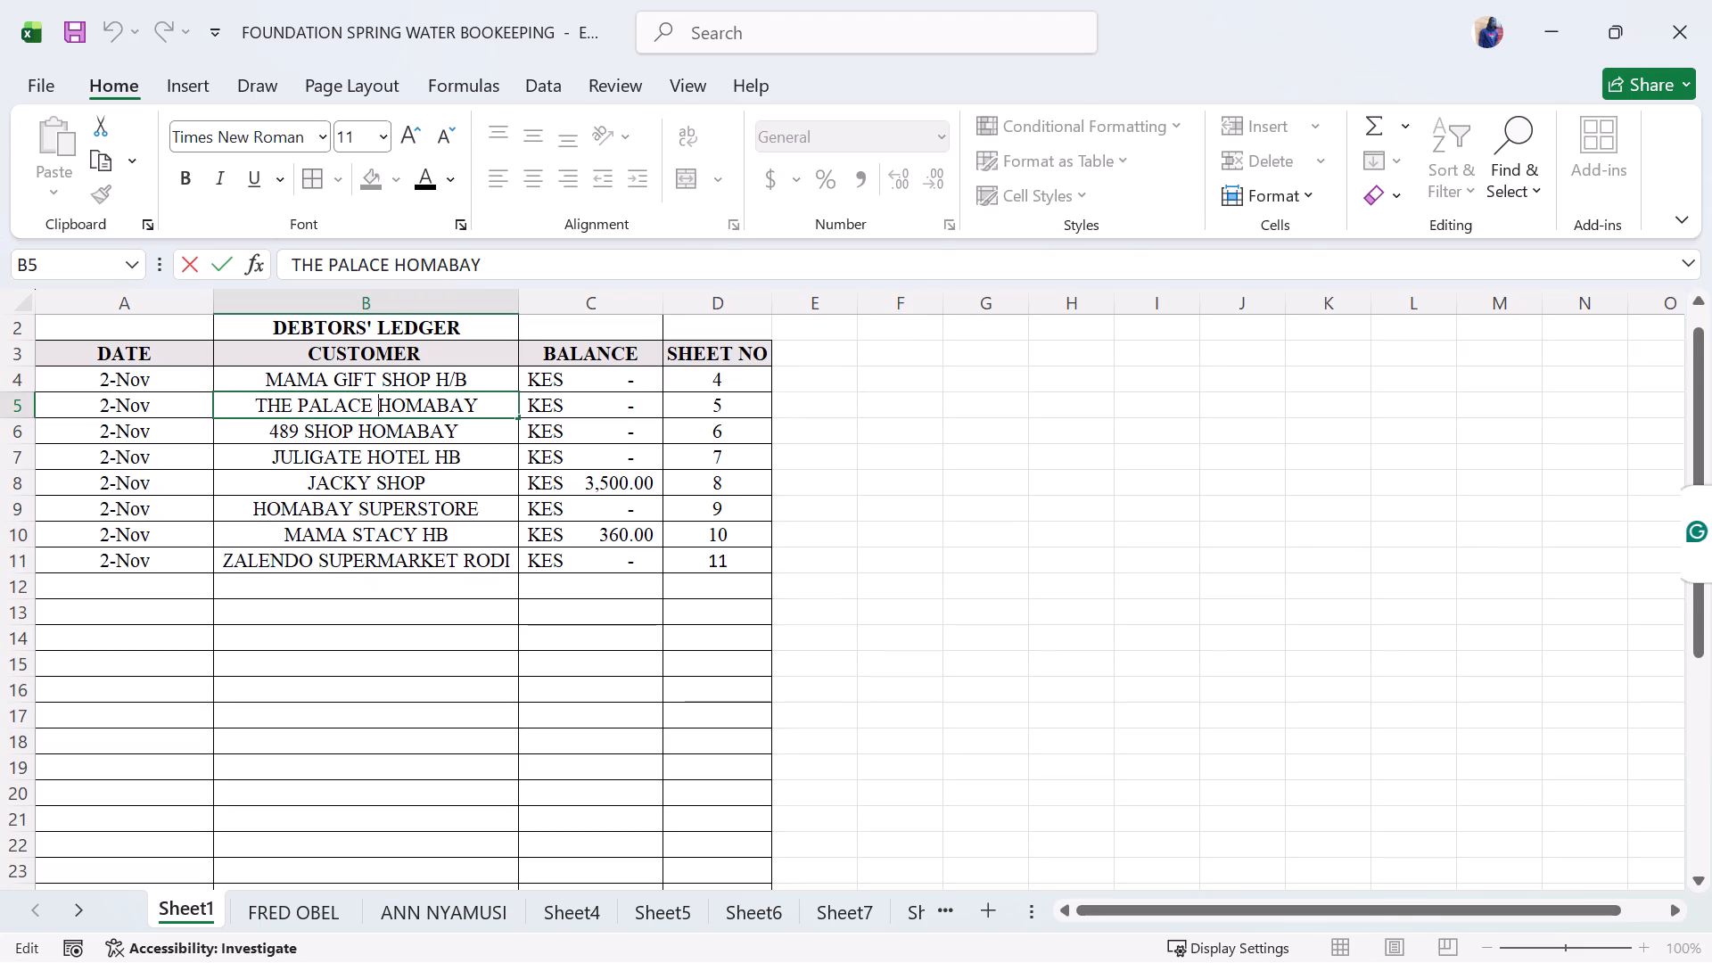
pyautogui.click(373, 406)
pyautogui.press('BackSpace')
pyautogui.press('BackSpace')
pyautogui.press('BackSpace')
pyautogui.press('BackSpace')
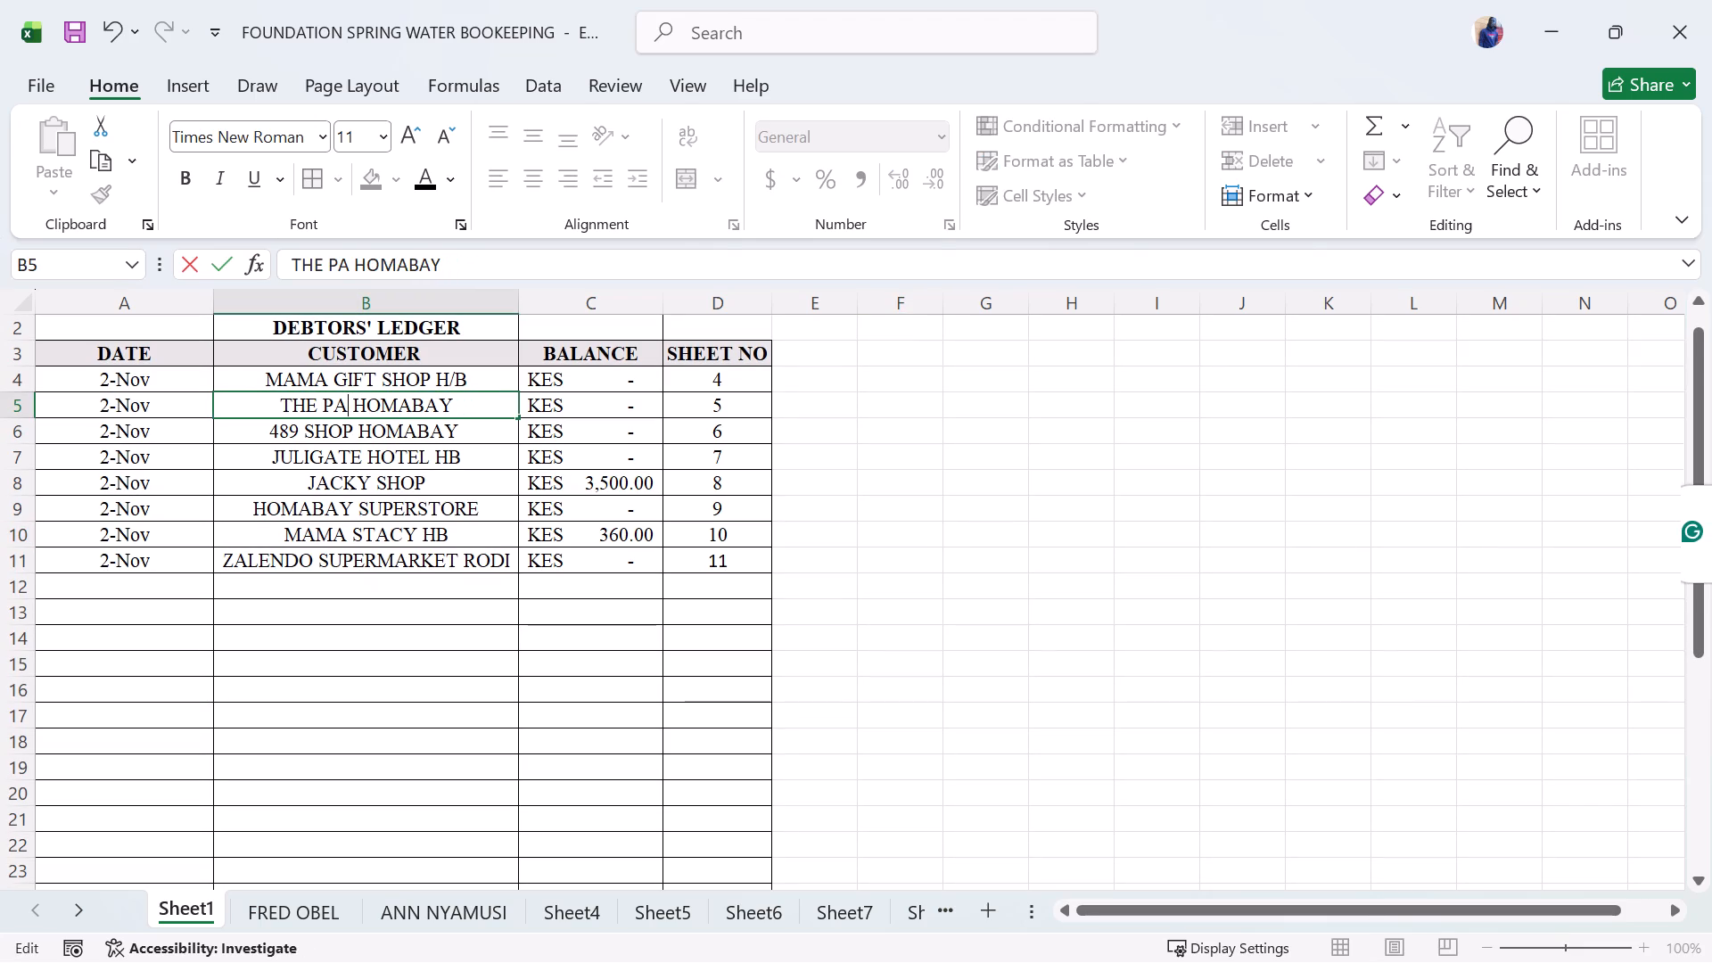
pyautogui.write('LES')
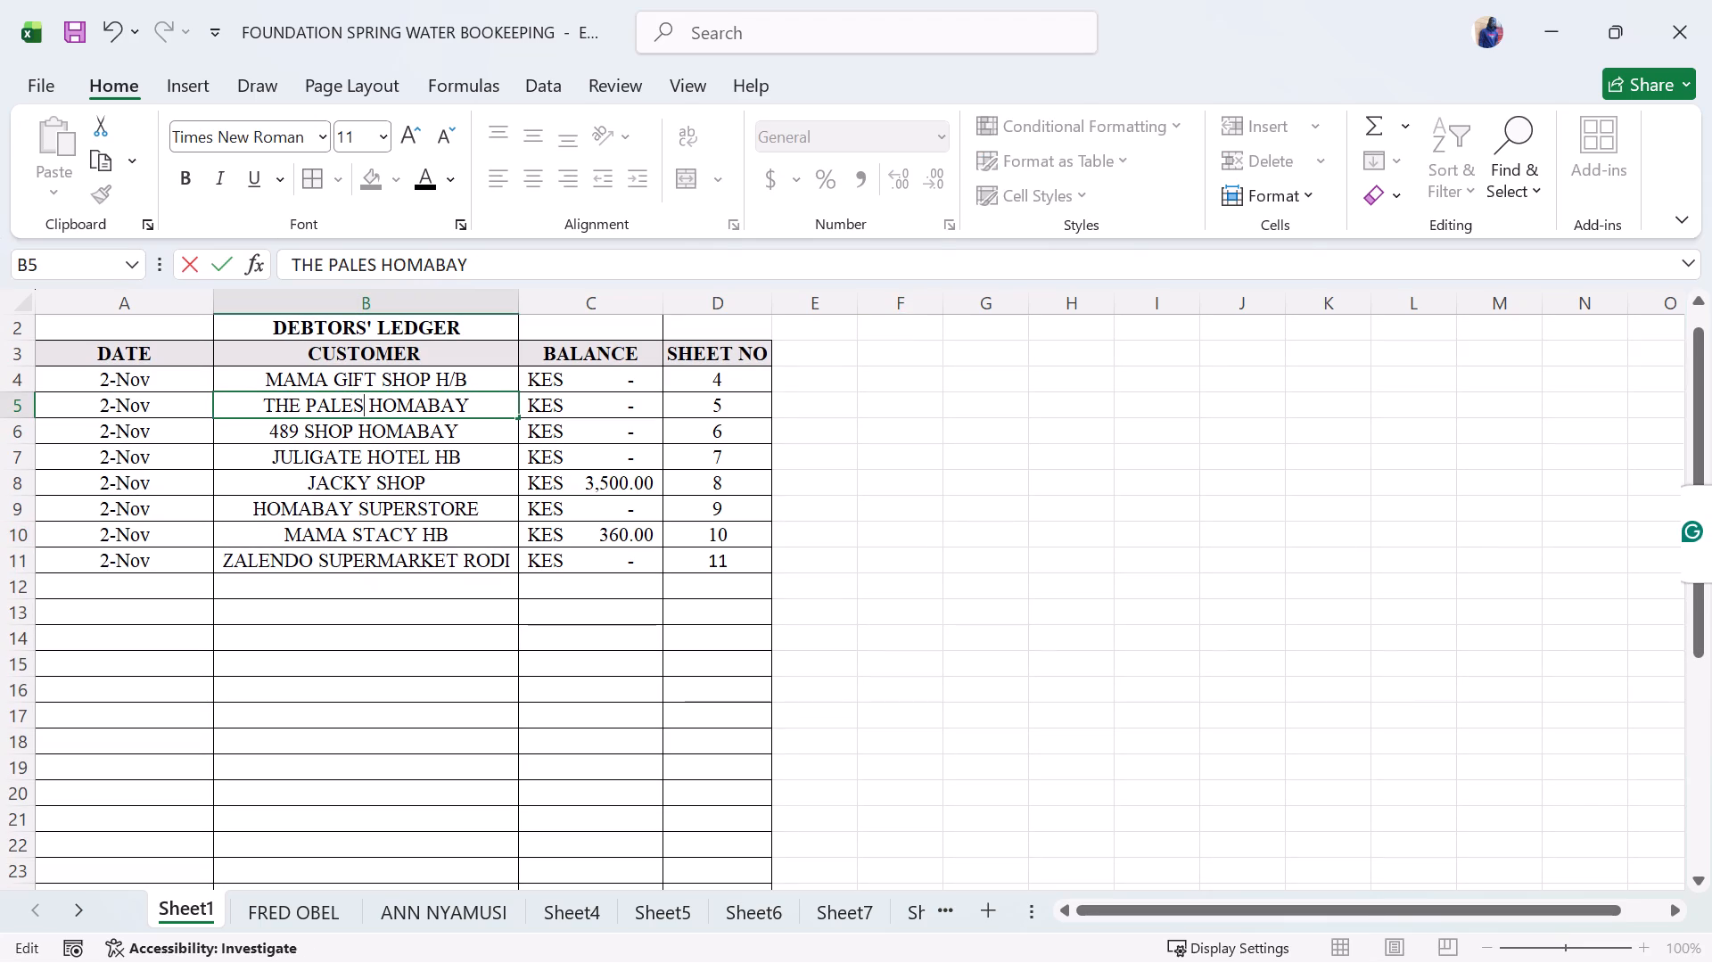
pyautogui.click(780, 381)
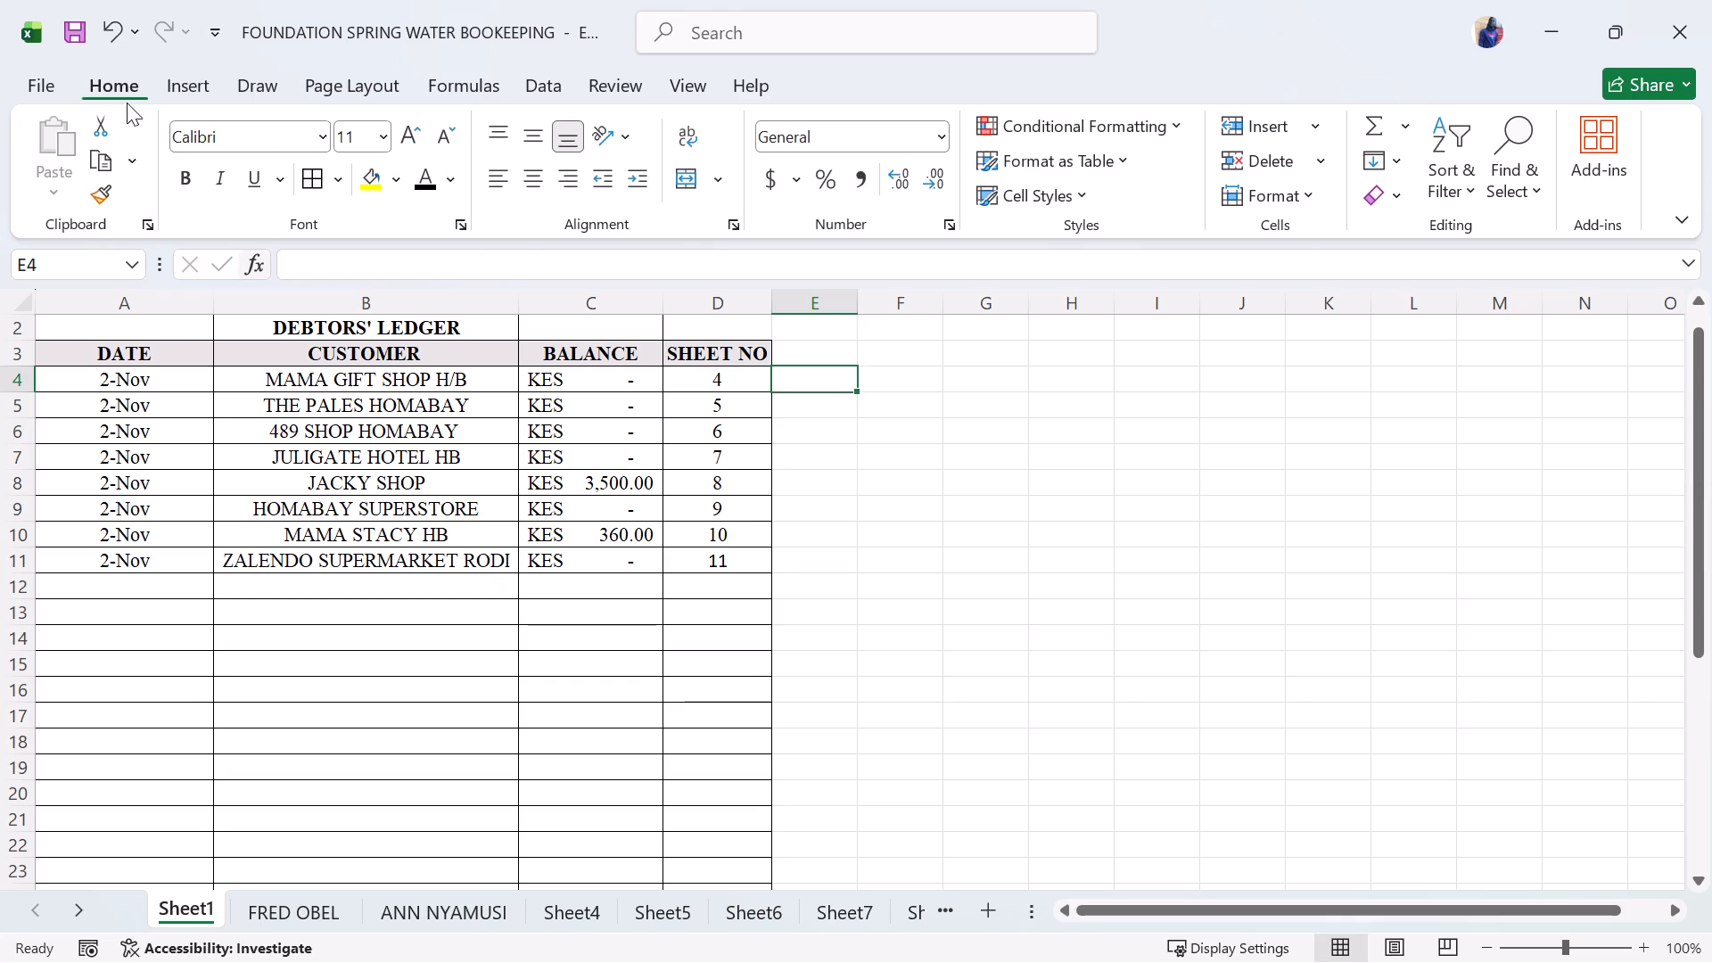
# Save the bookkeeping workbook with the edited customer name in the Debtors' Ledger.
pyautogui.click(62, 32)
pyautogui.click(455, 407)
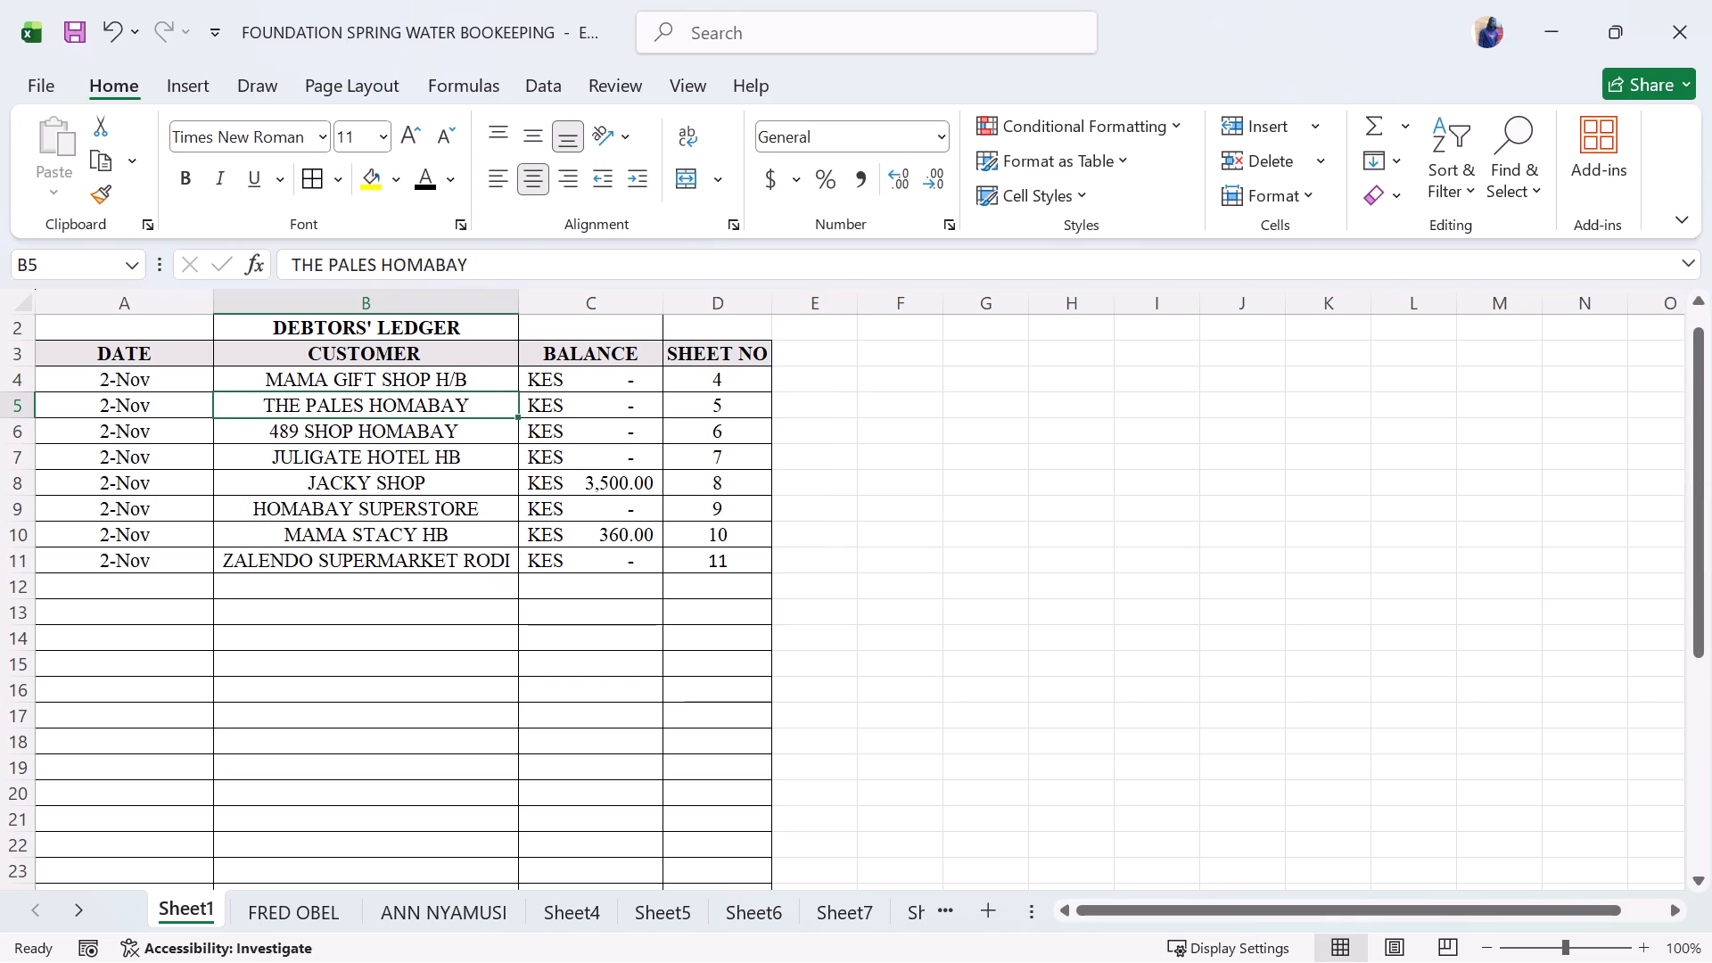
pyautogui.scroll(-2, 581, 565)
pyautogui.scroll(1, 581, 565)
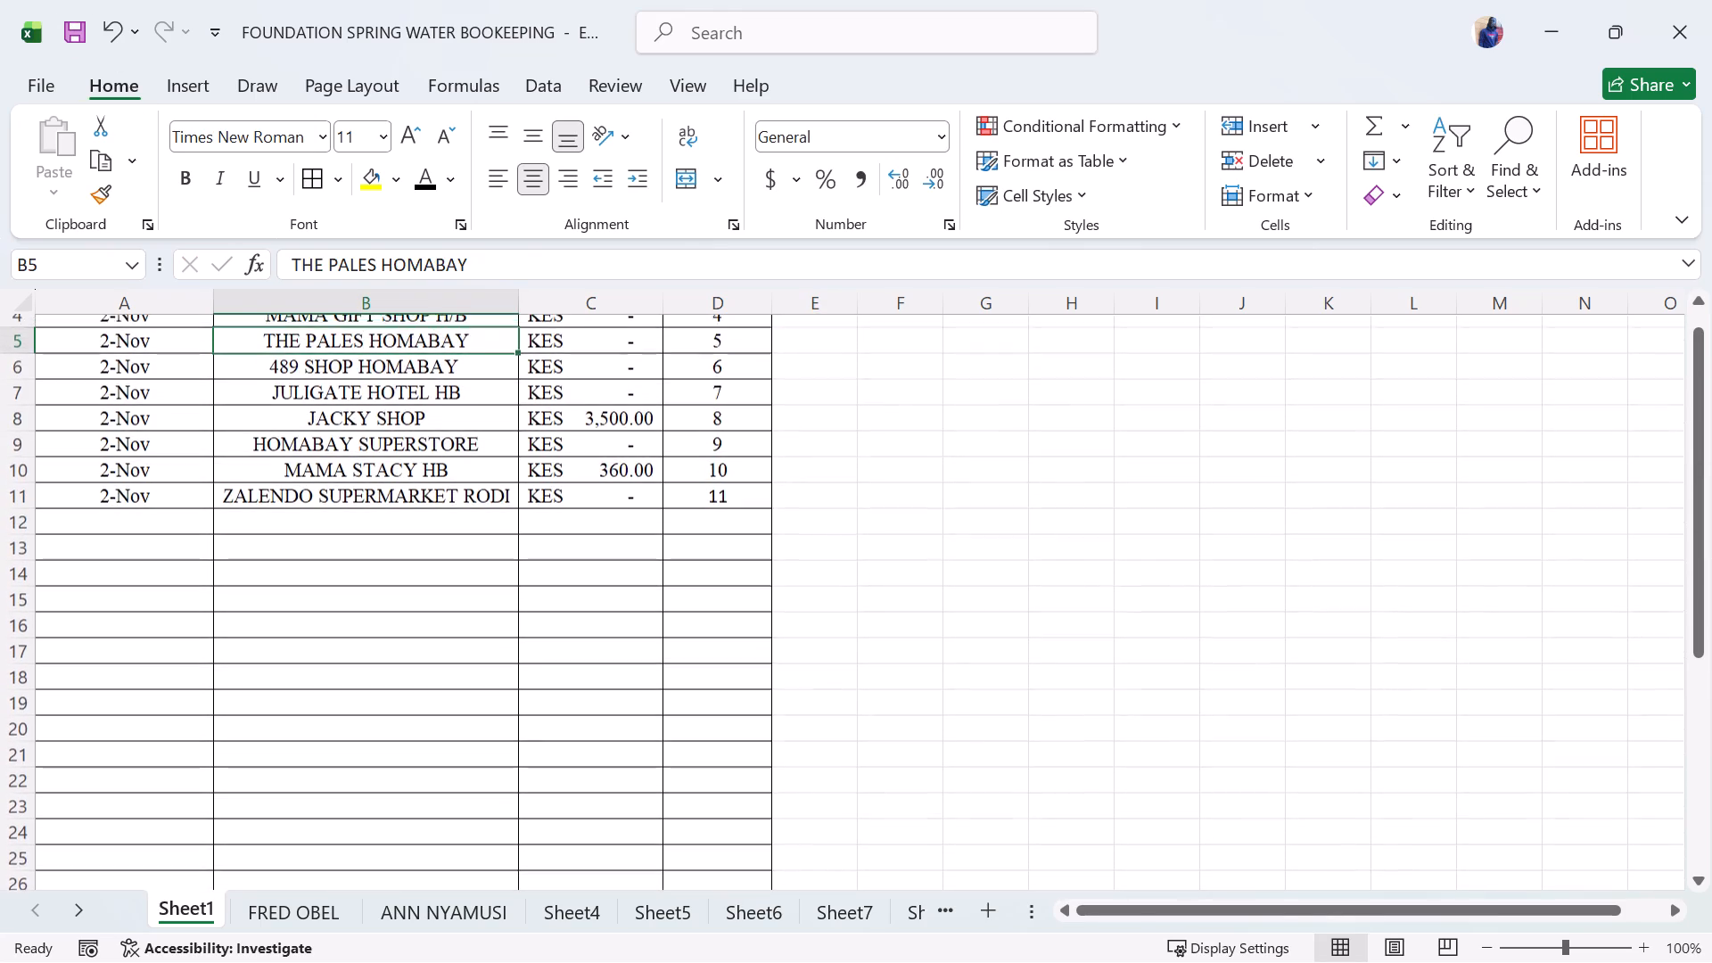
pyautogui.scroll(1, 581, 565)
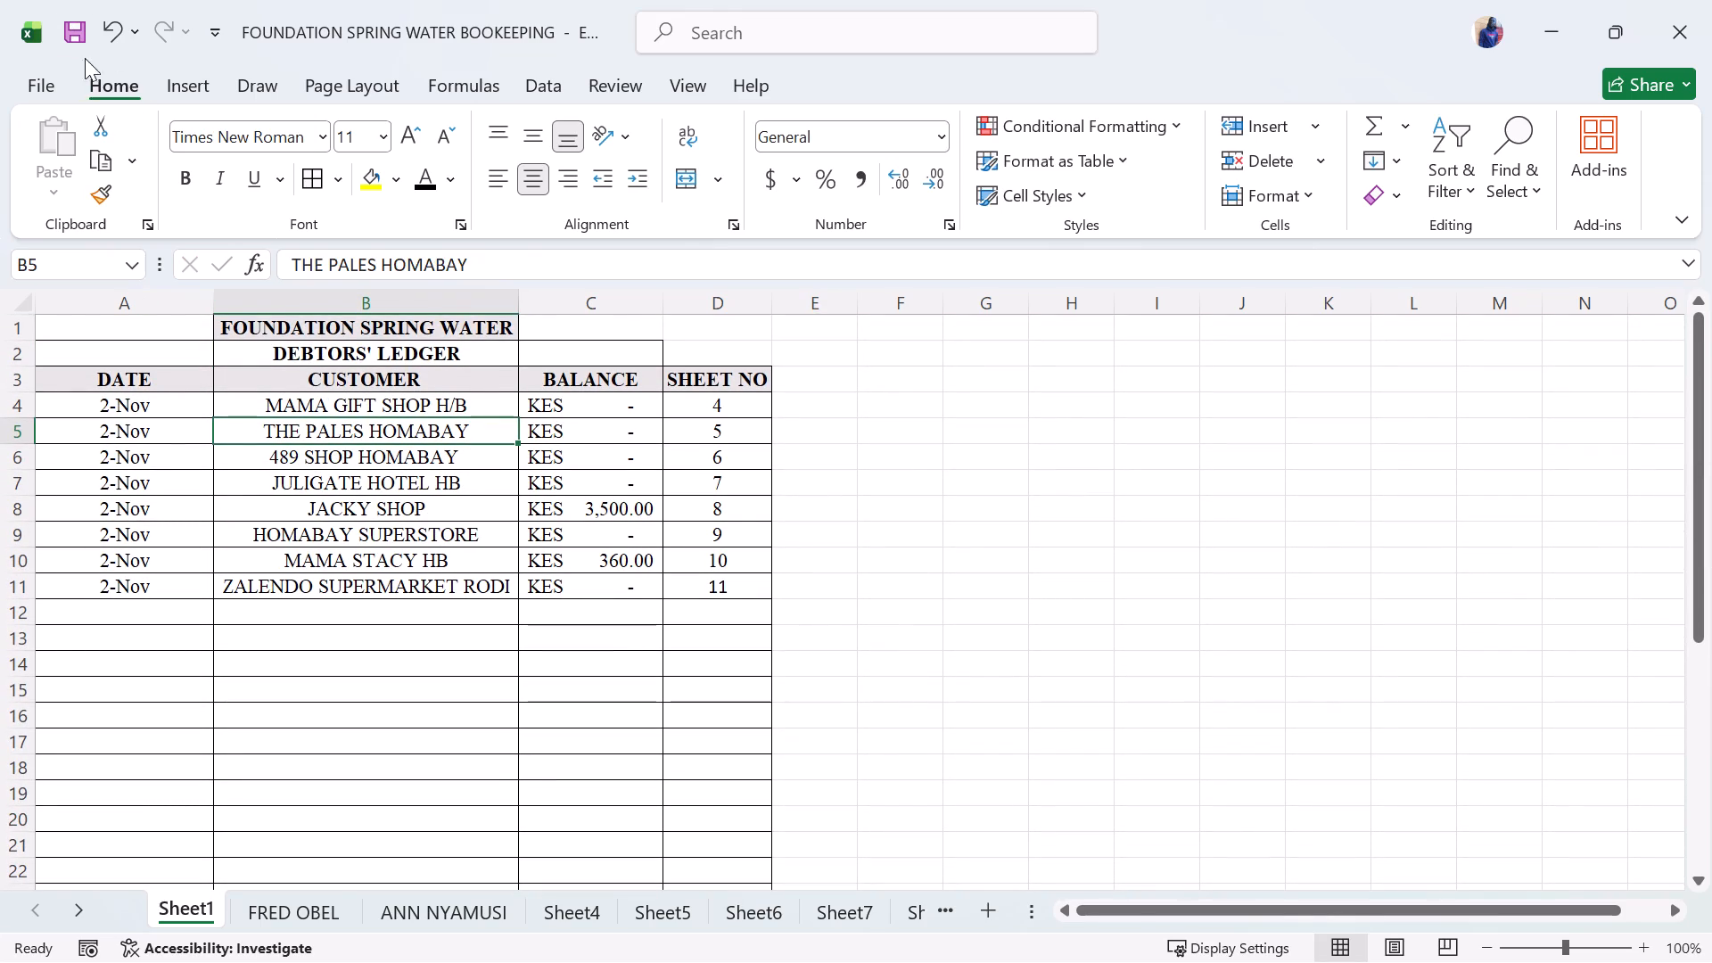
pyautogui.click(67, 24)
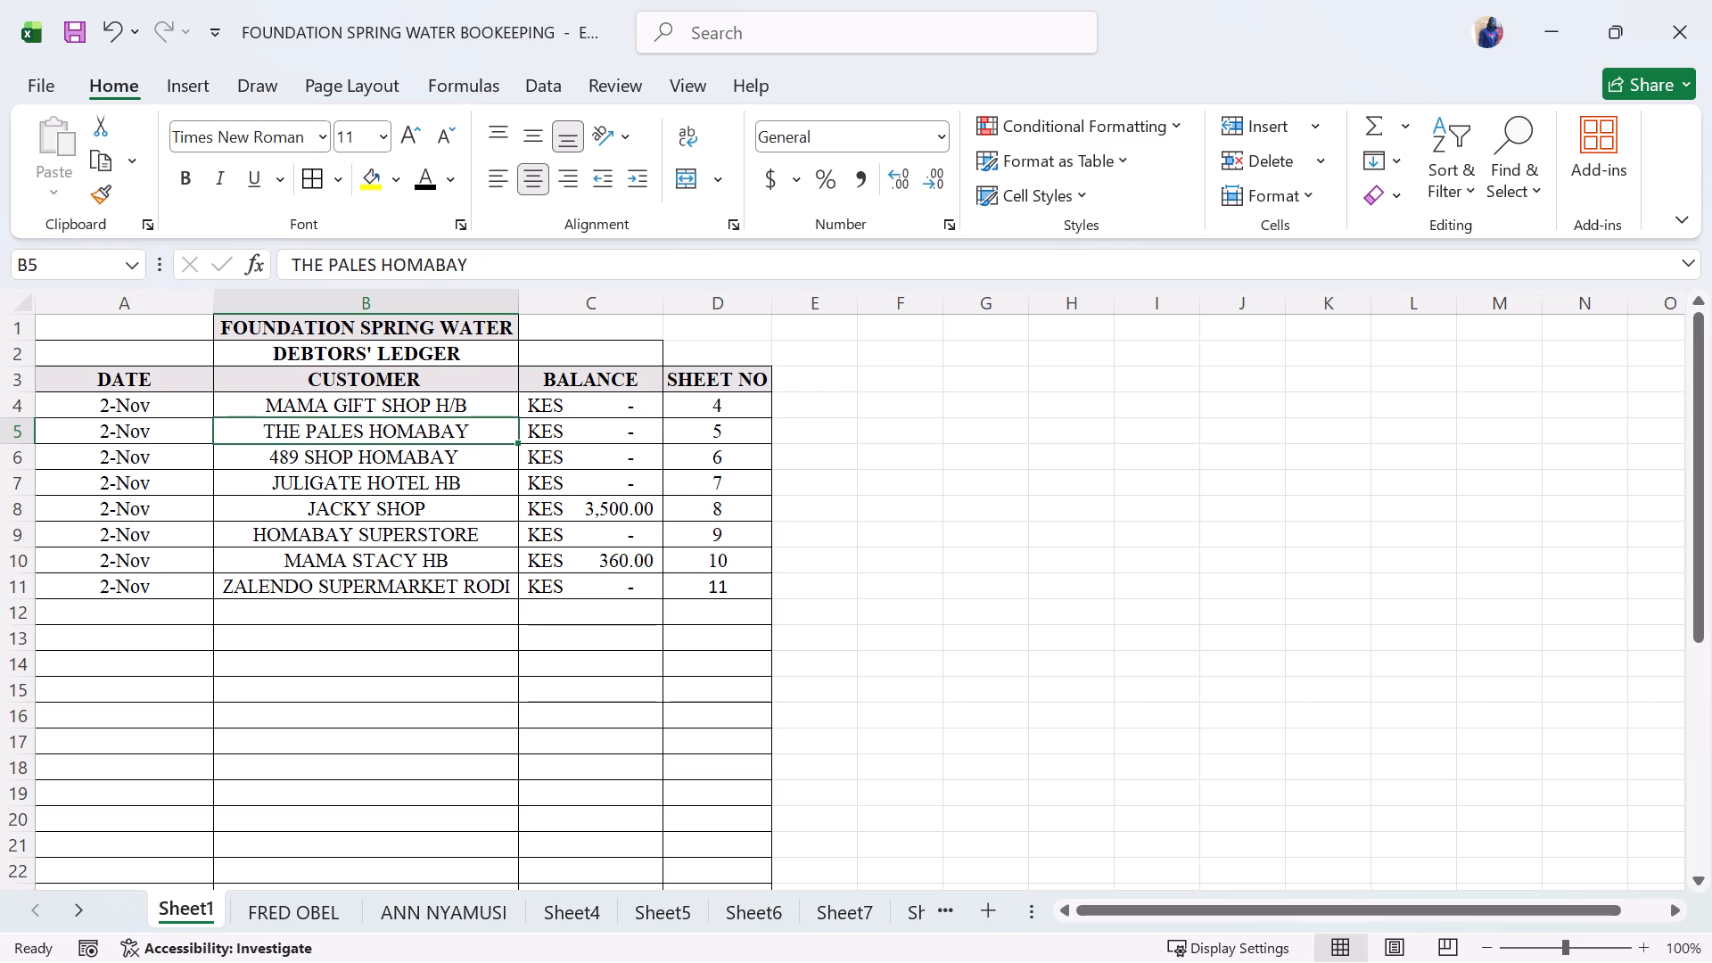
# Set the font of the whole stock balance table, A32:C37 on Sheet1, to Times New Roman.
pyautogui.click(935, 512)
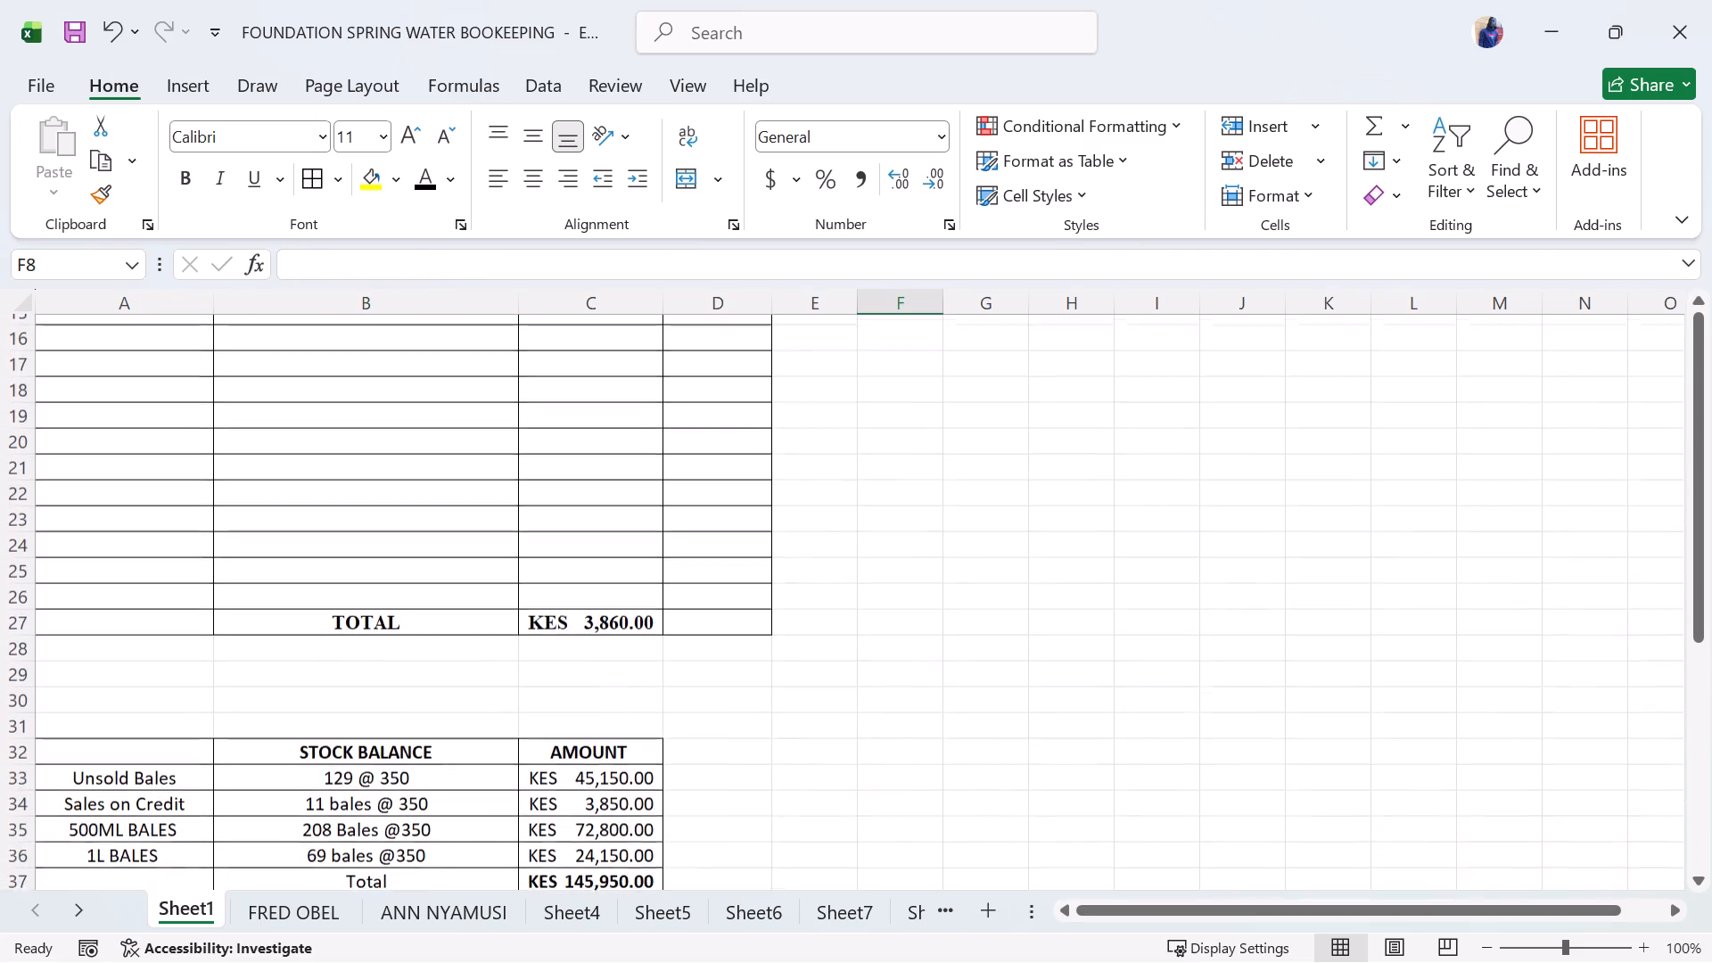
pyautogui.scroll(-1, 794, 572)
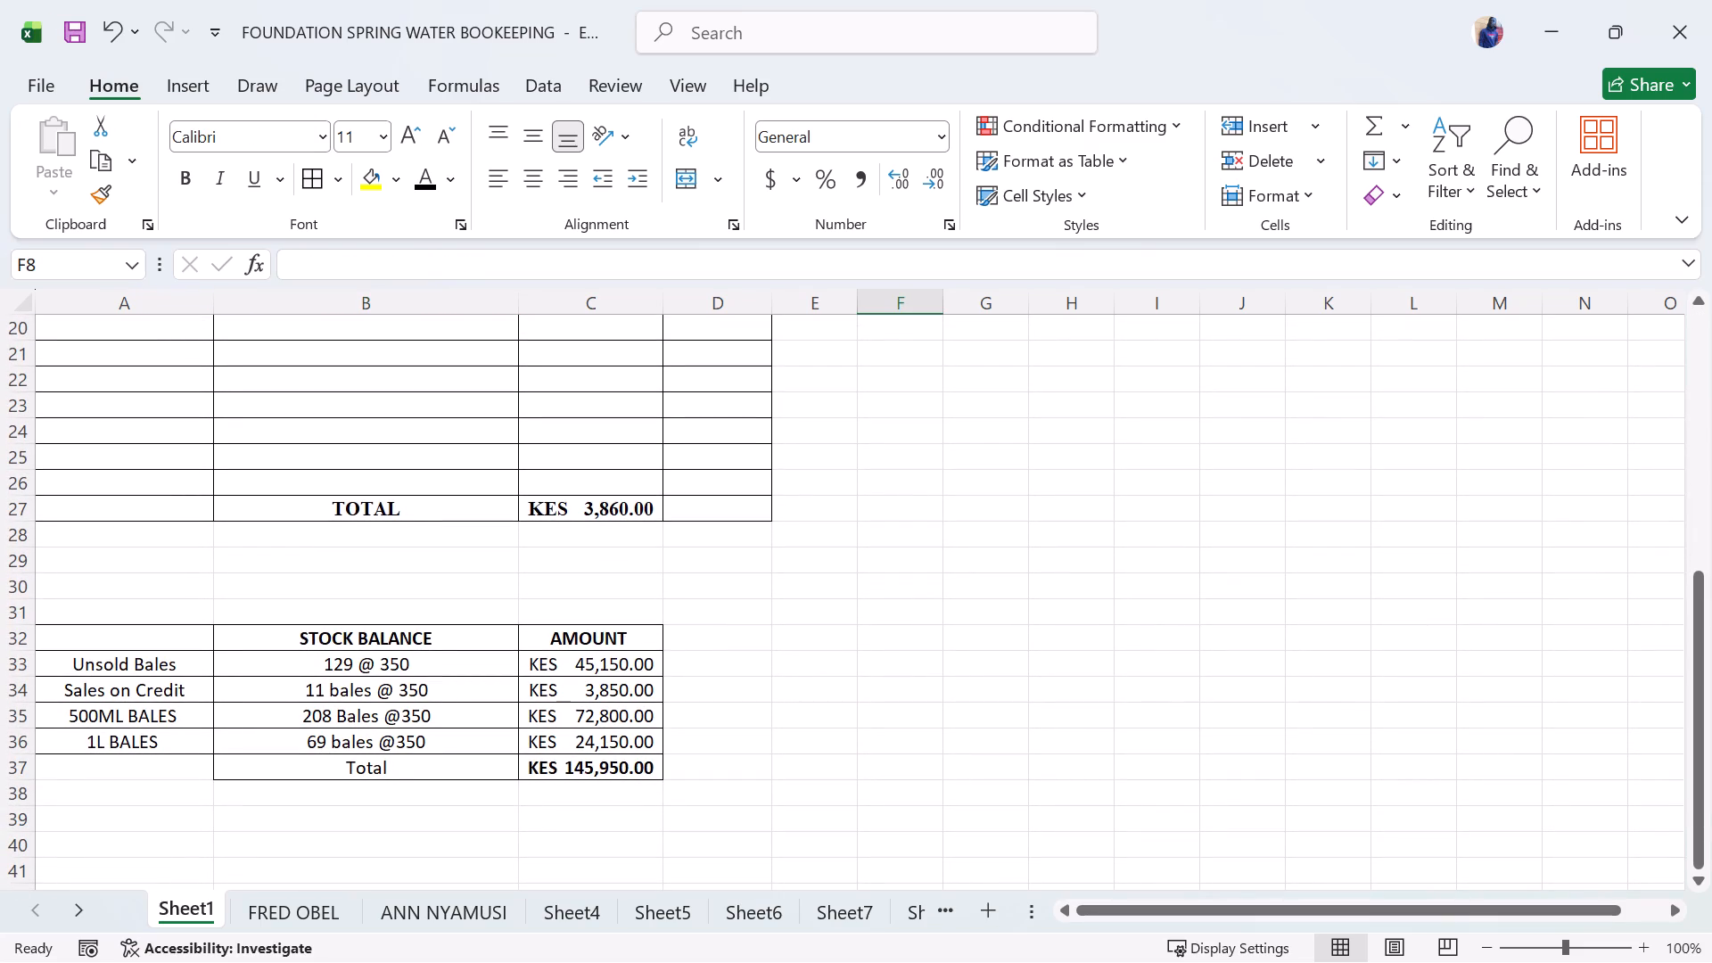
pyautogui.click(605, 667)
pyautogui.click(619, 692)
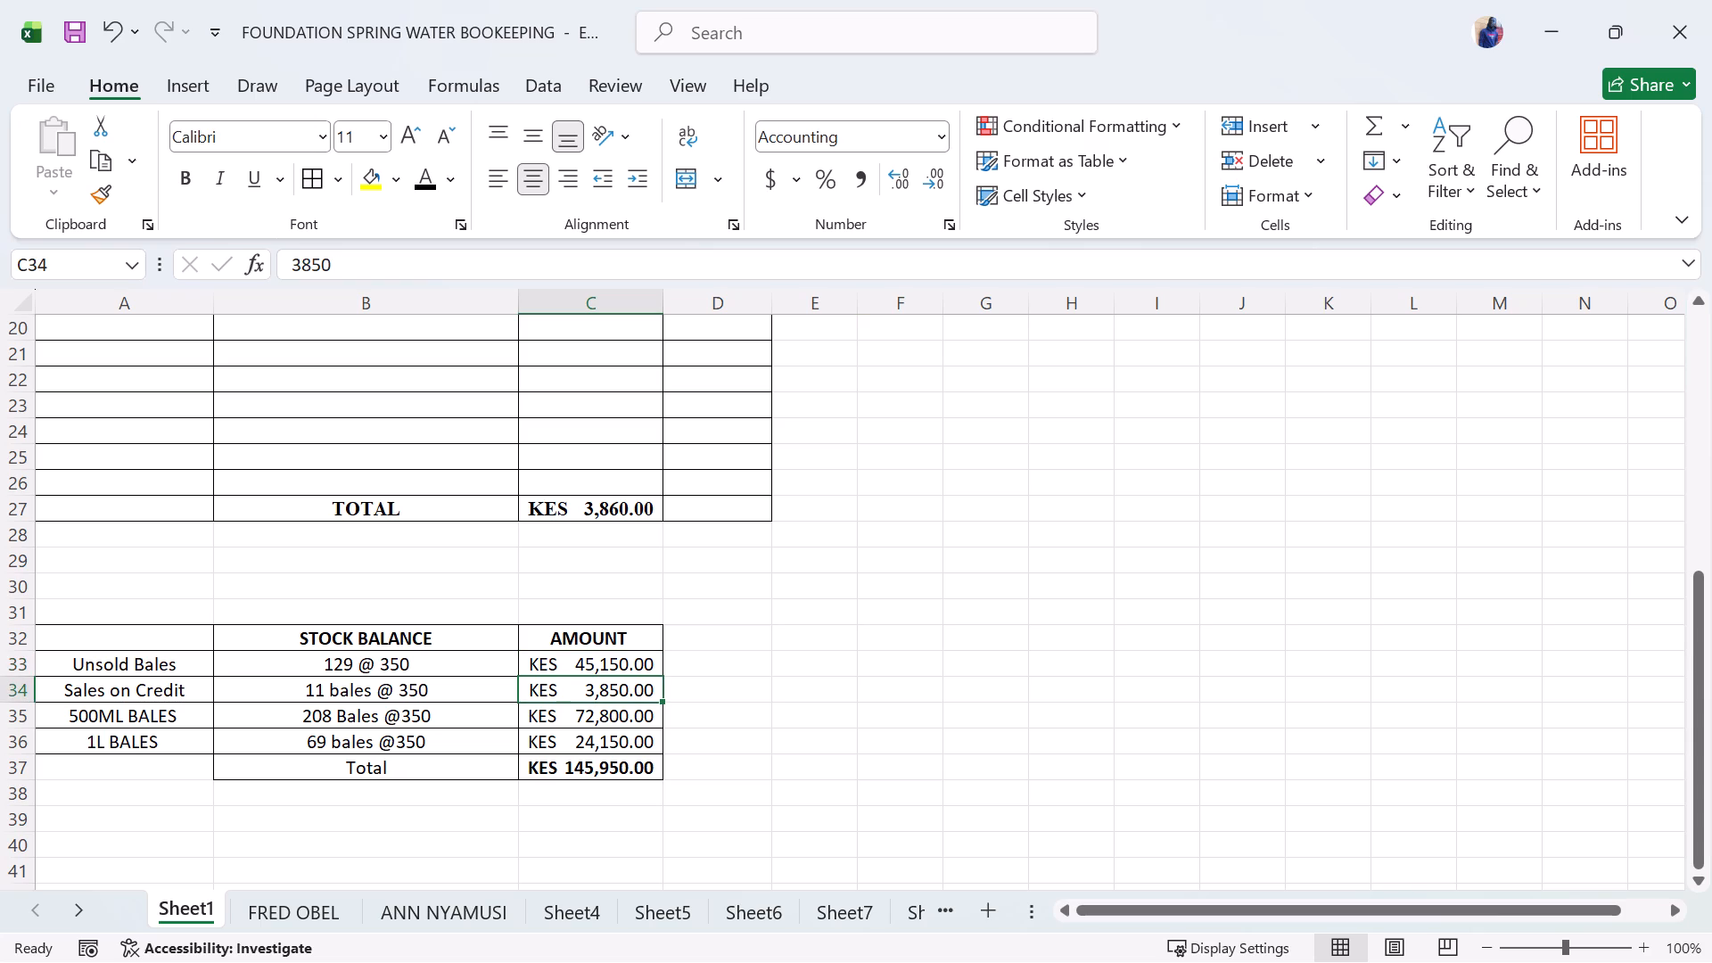
pyautogui.click(131, 632)
pyautogui.moveTo(131, 632); pyautogui.dragTo(344, 679)
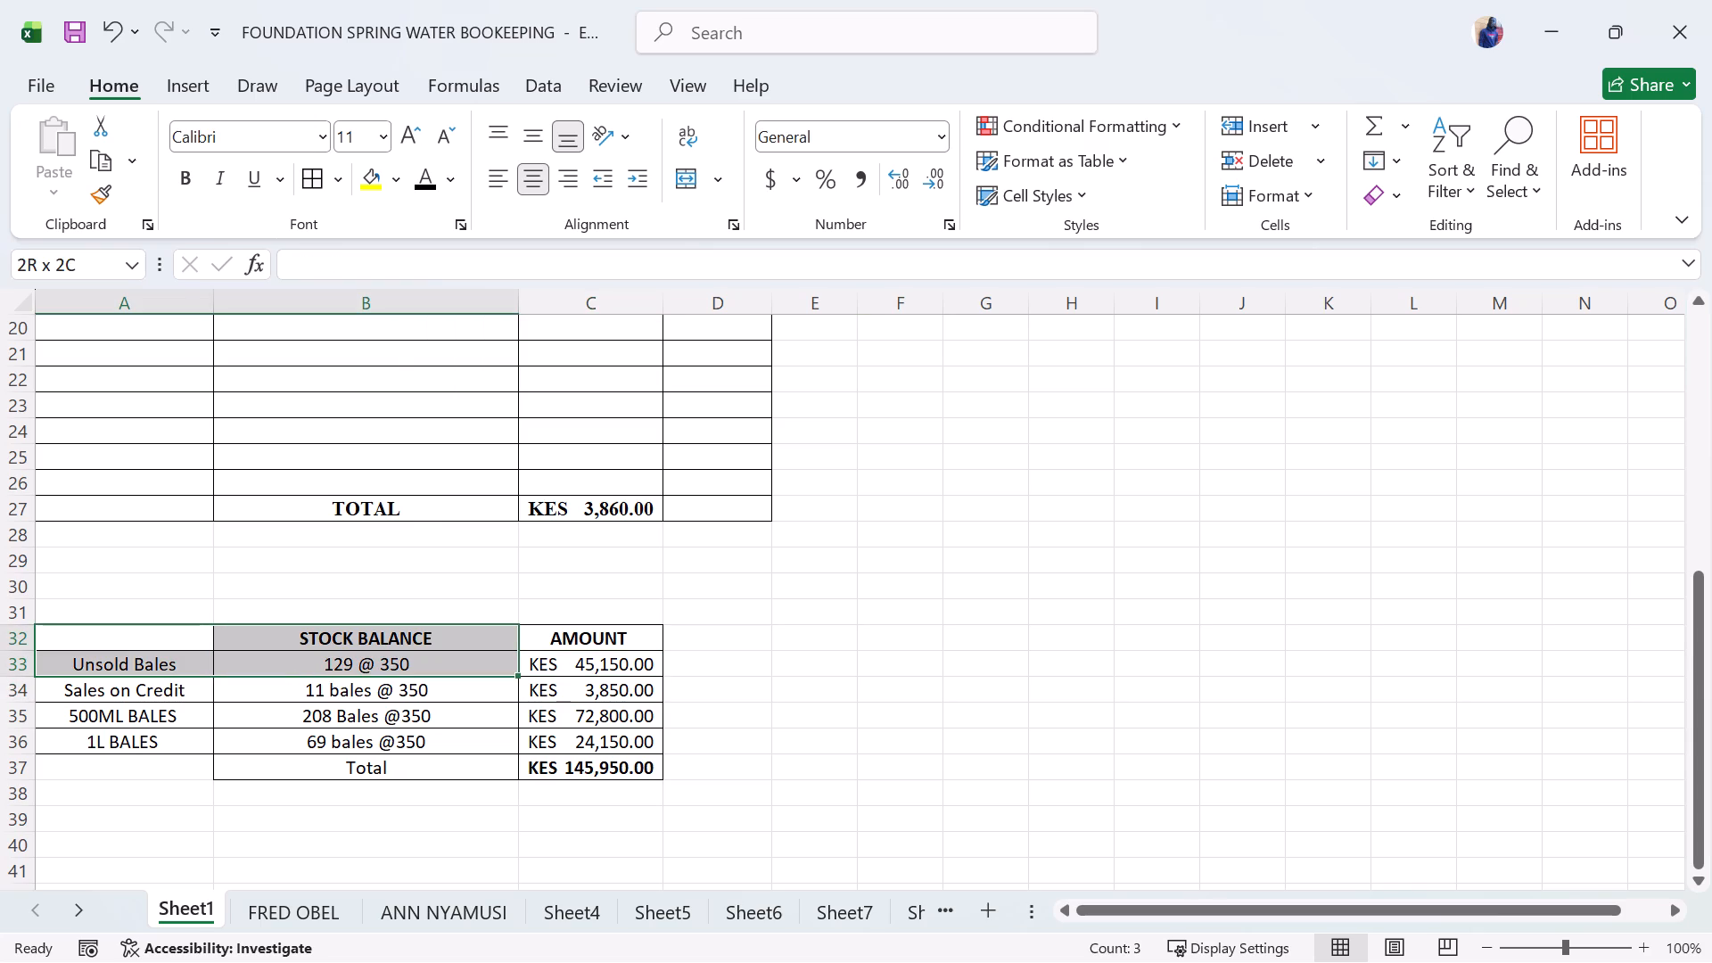
pyautogui.moveTo(344, 679); pyautogui.dragTo(597, 767)
pyautogui.click(269, 127)
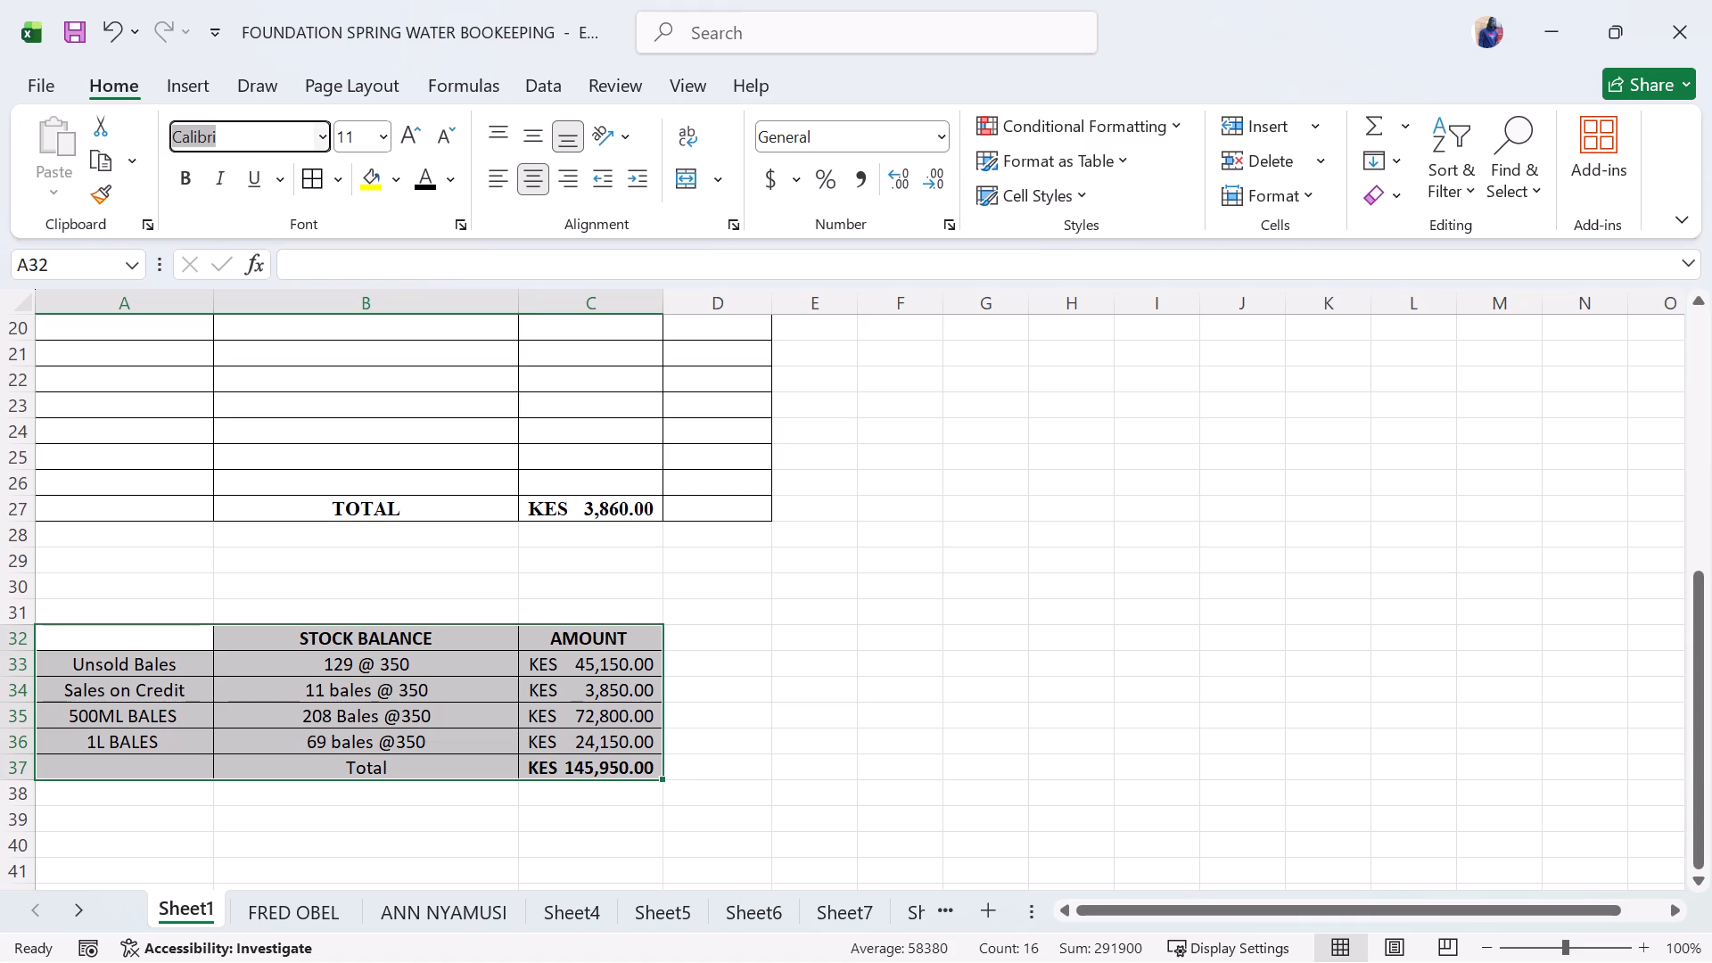
pyautogui.write('TIMES')
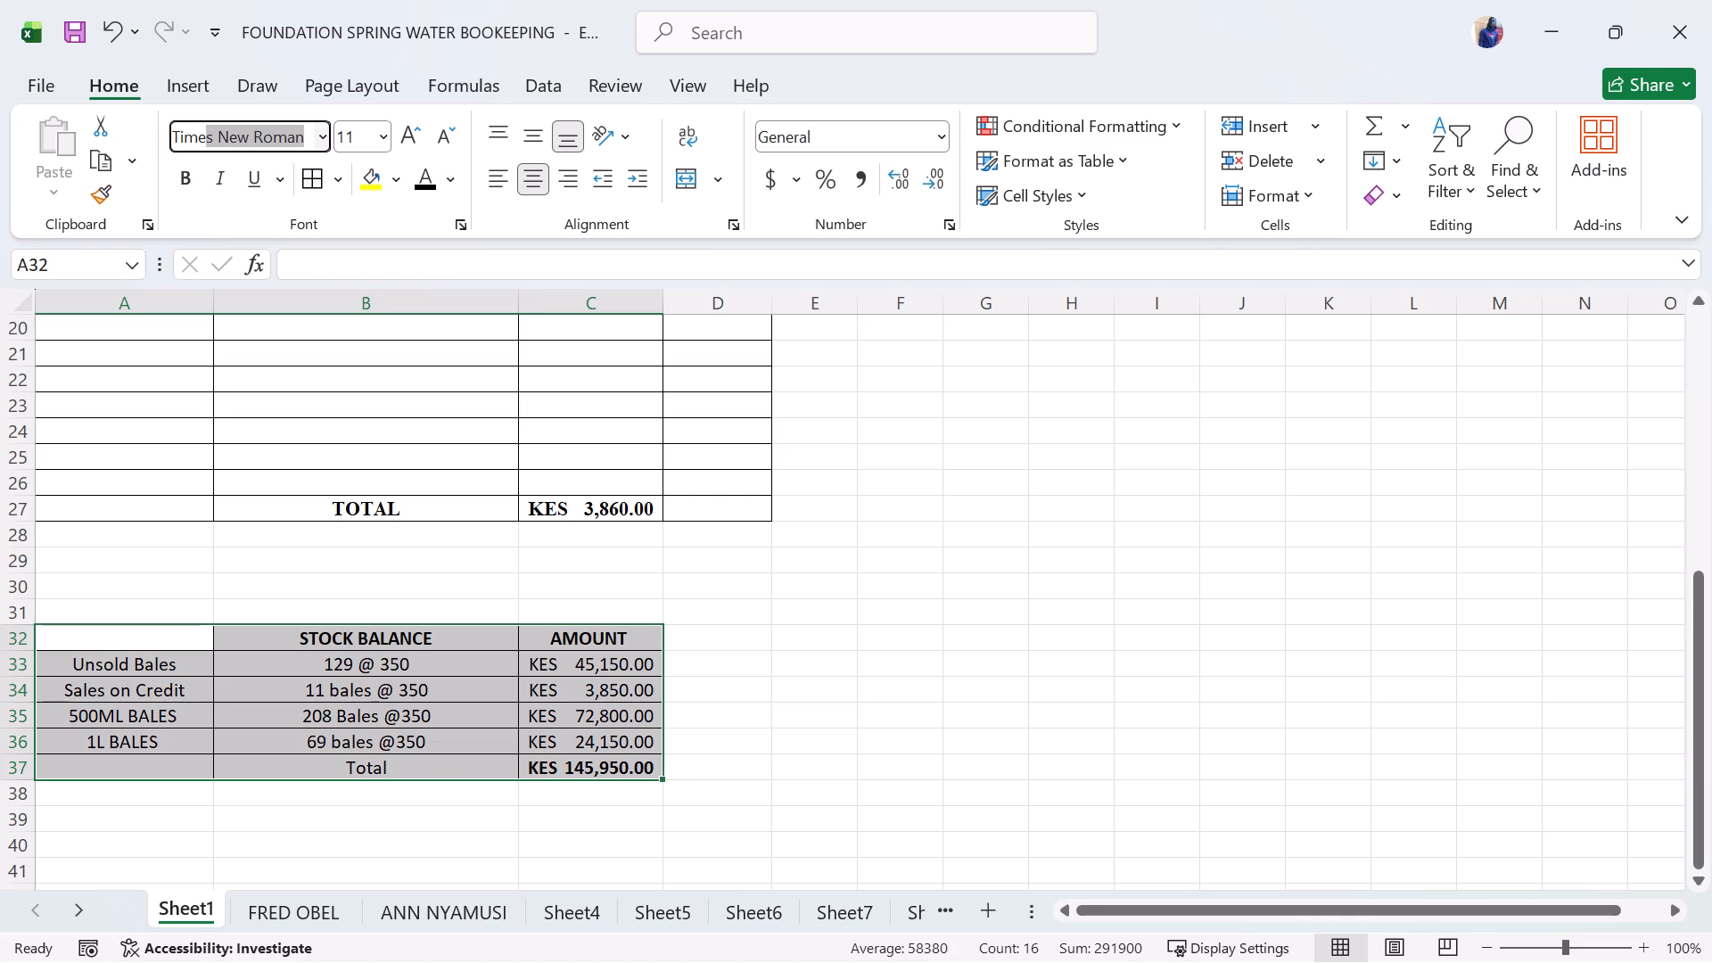
pyautogui.press('Return')
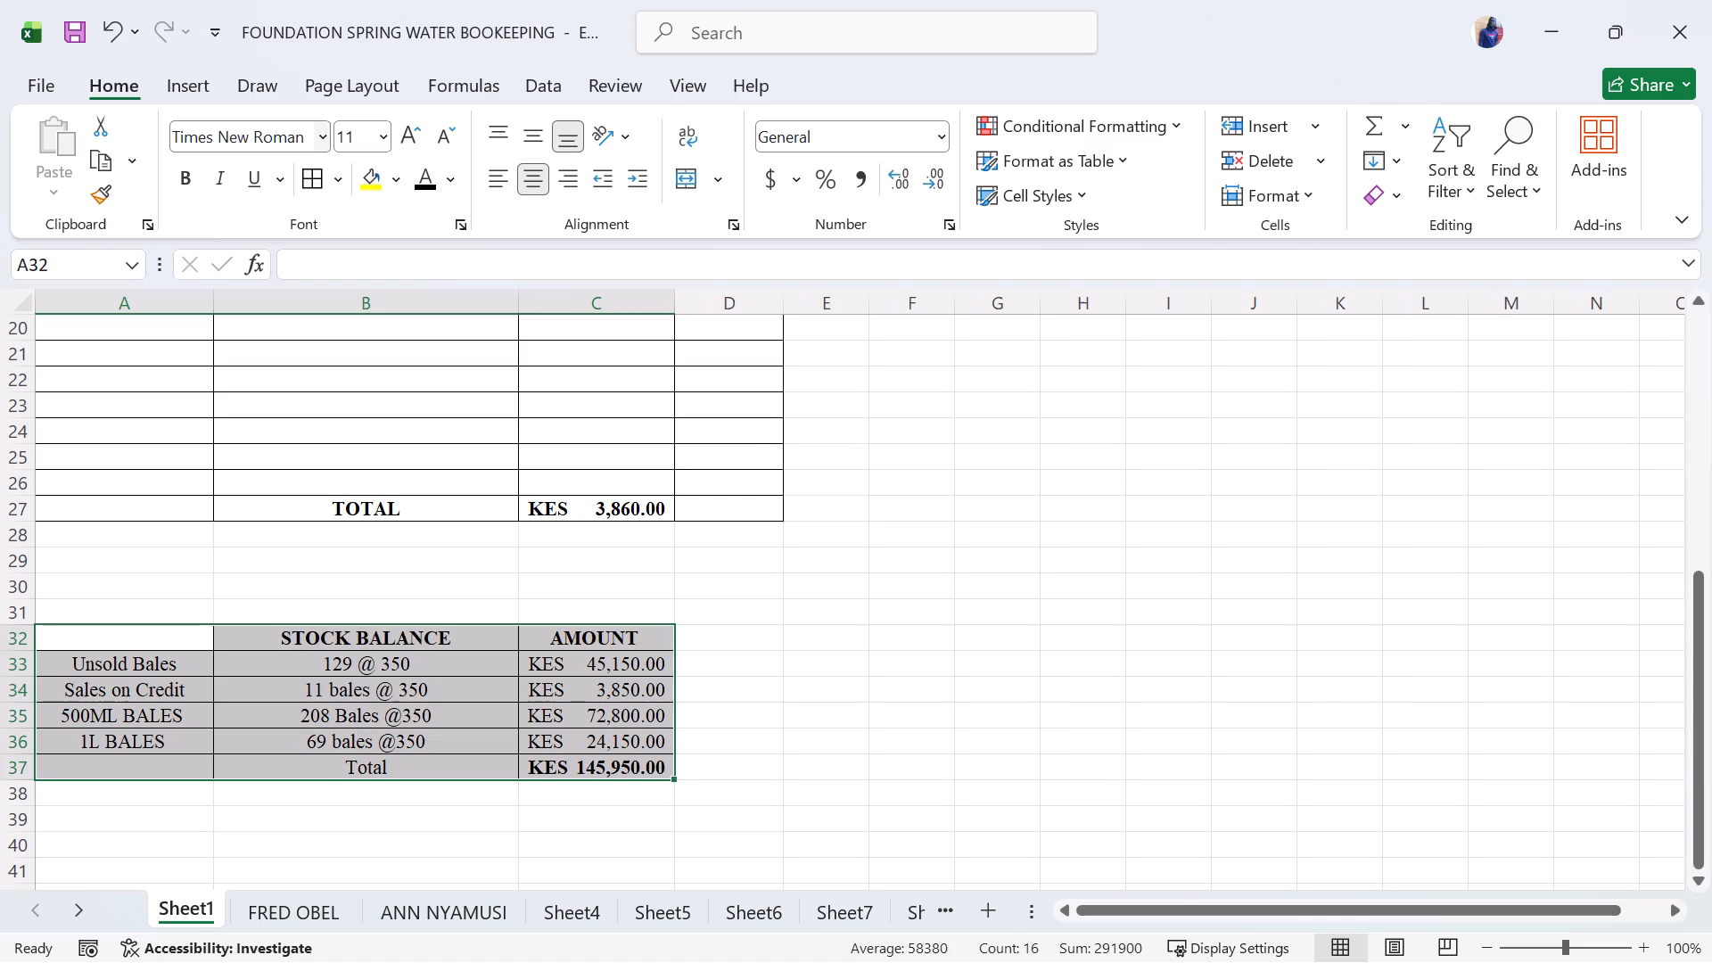
pyautogui.click(761, 546)
pyautogui.click(965, 633)
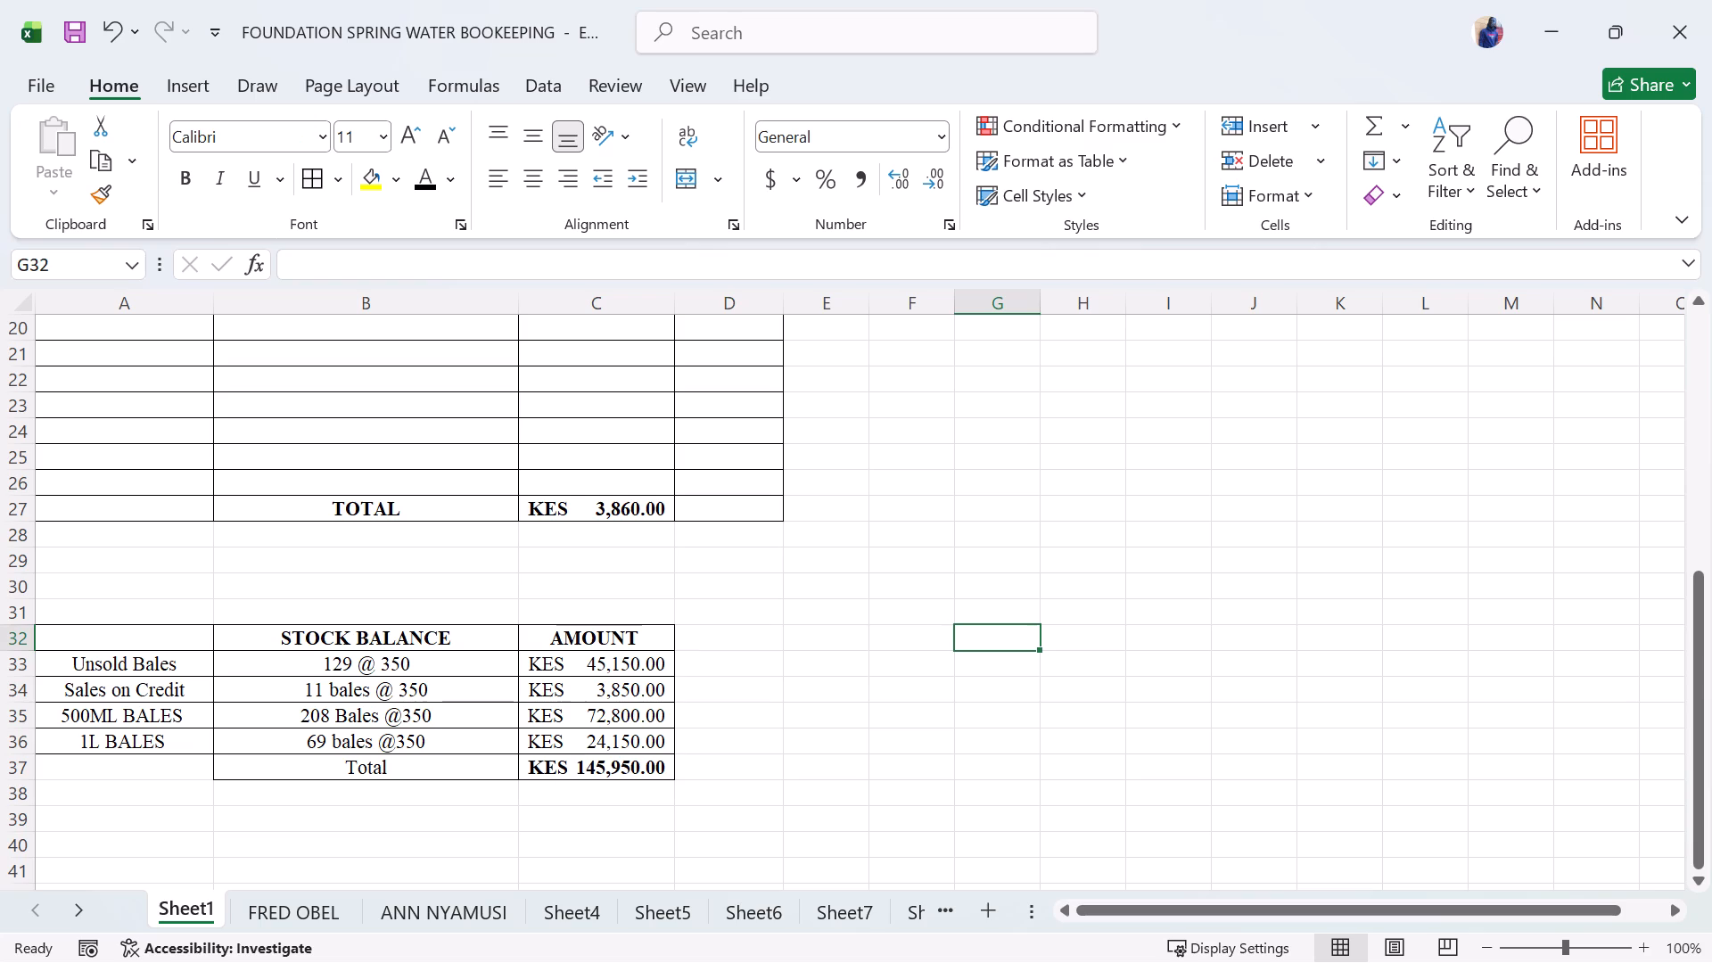
# Make the Total label in cell B37 of the stock balance table bold.
pyautogui.click(431, 772)
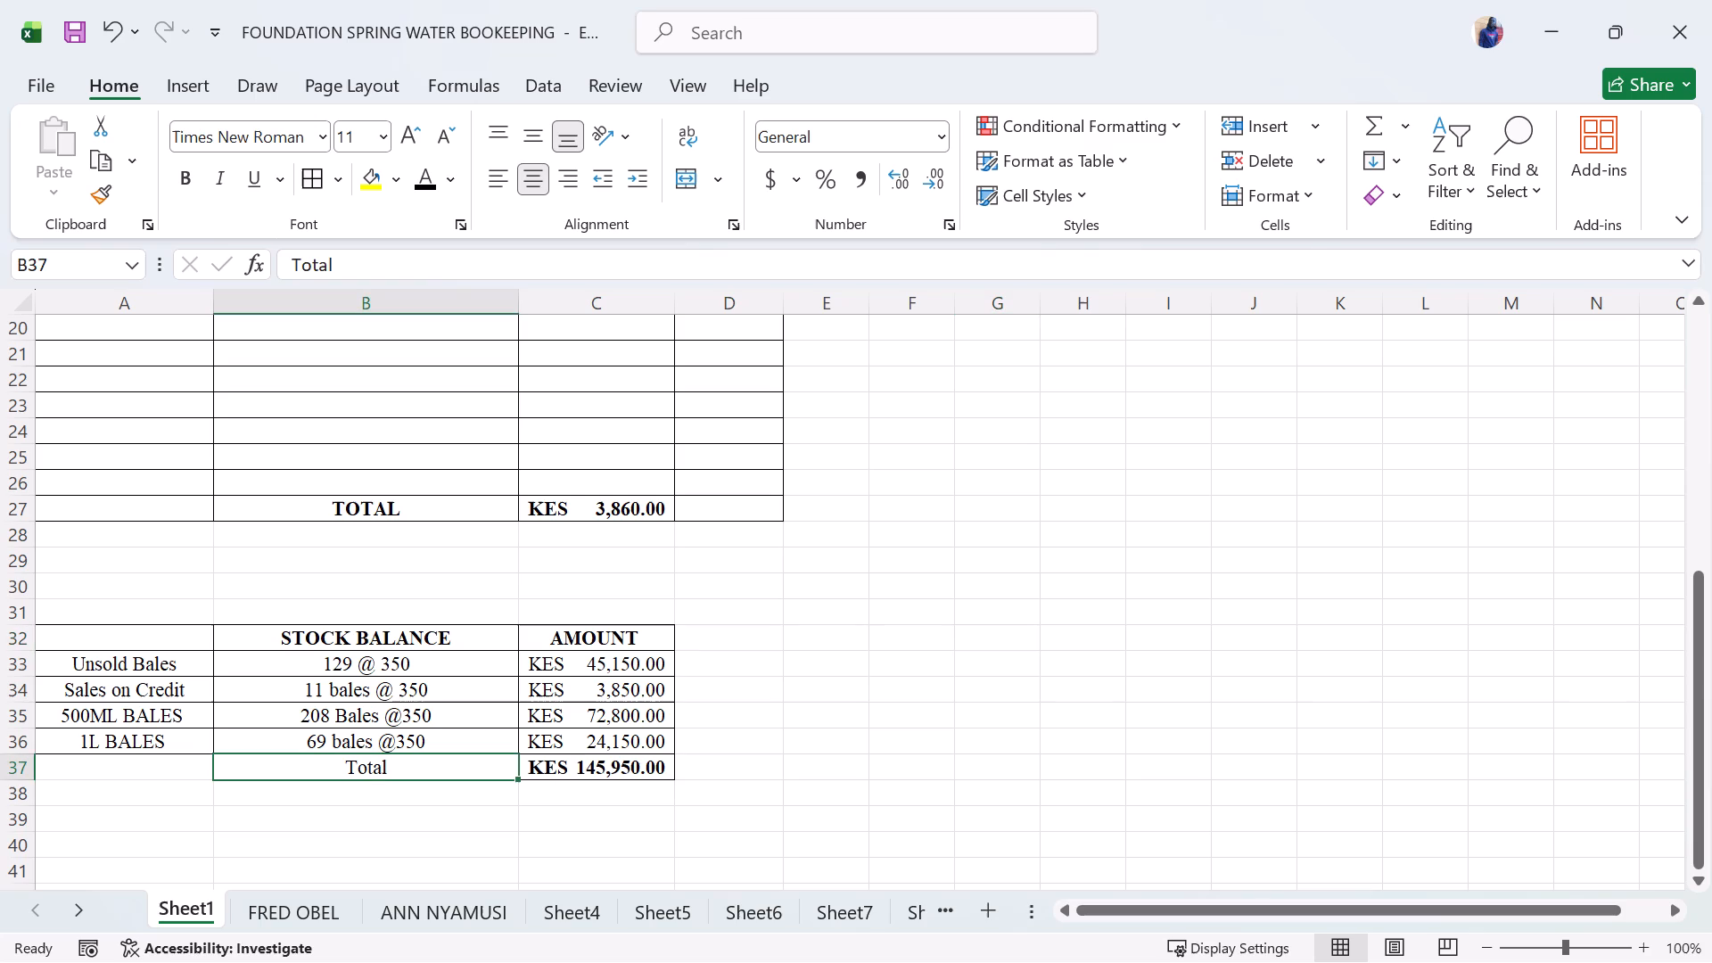
pyautogui.hotkey('ctrl', 'b')
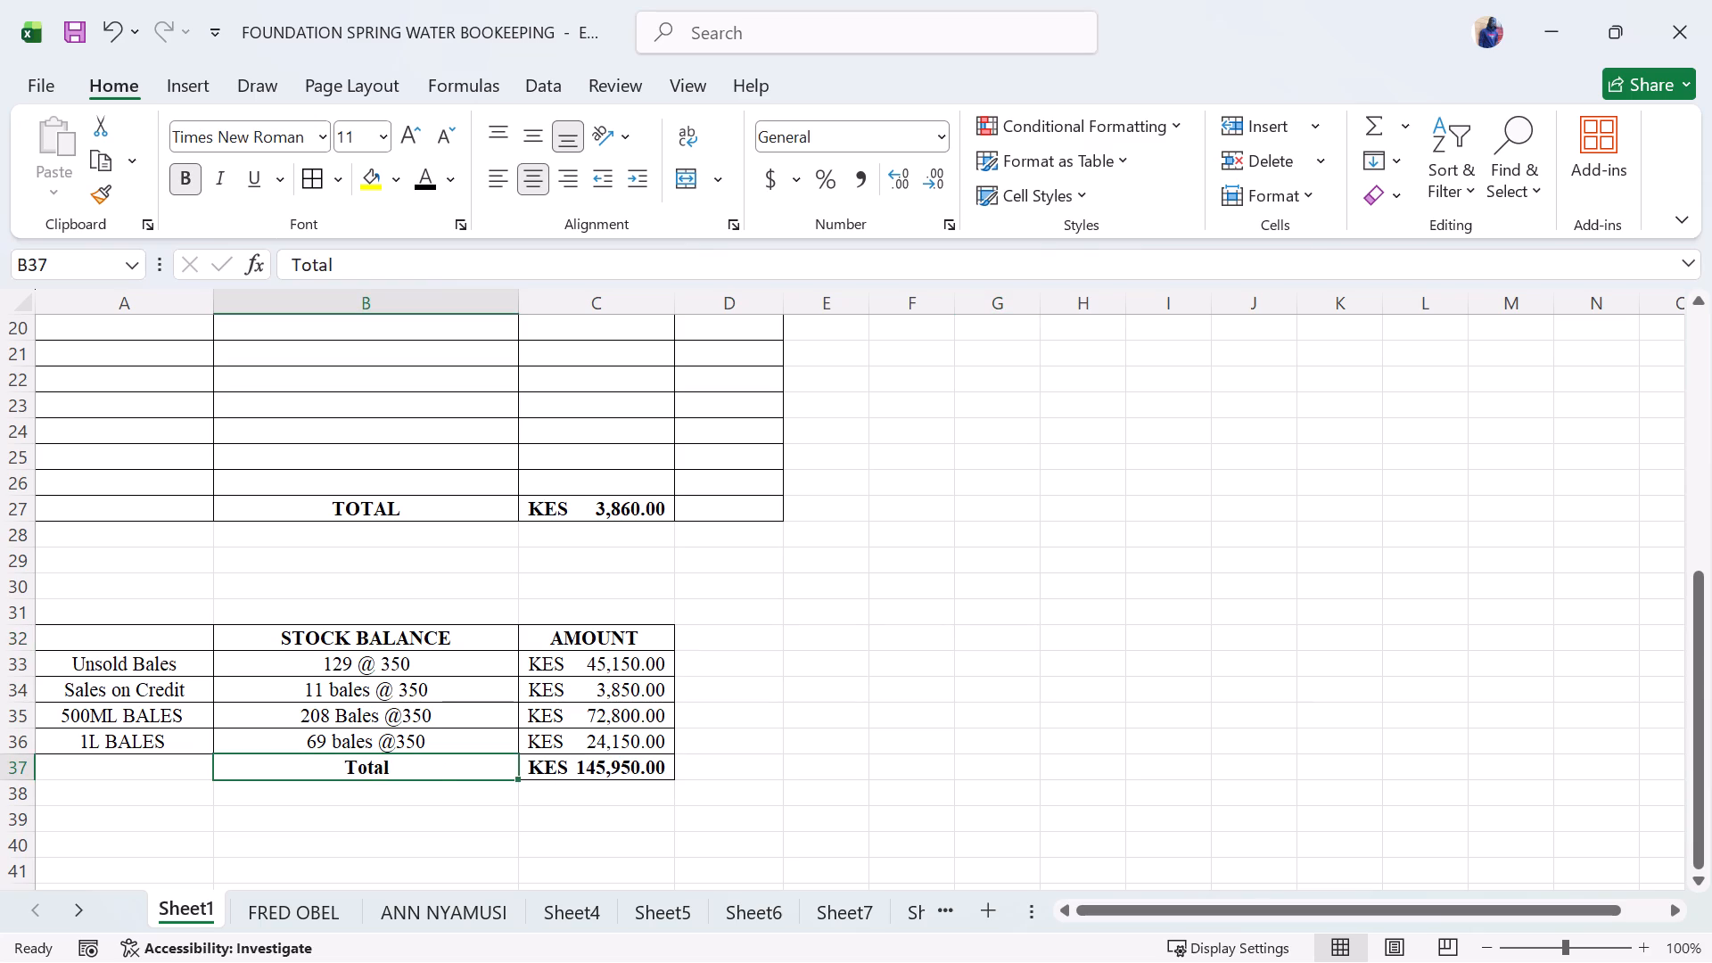
pyautogui.click(730, 702)
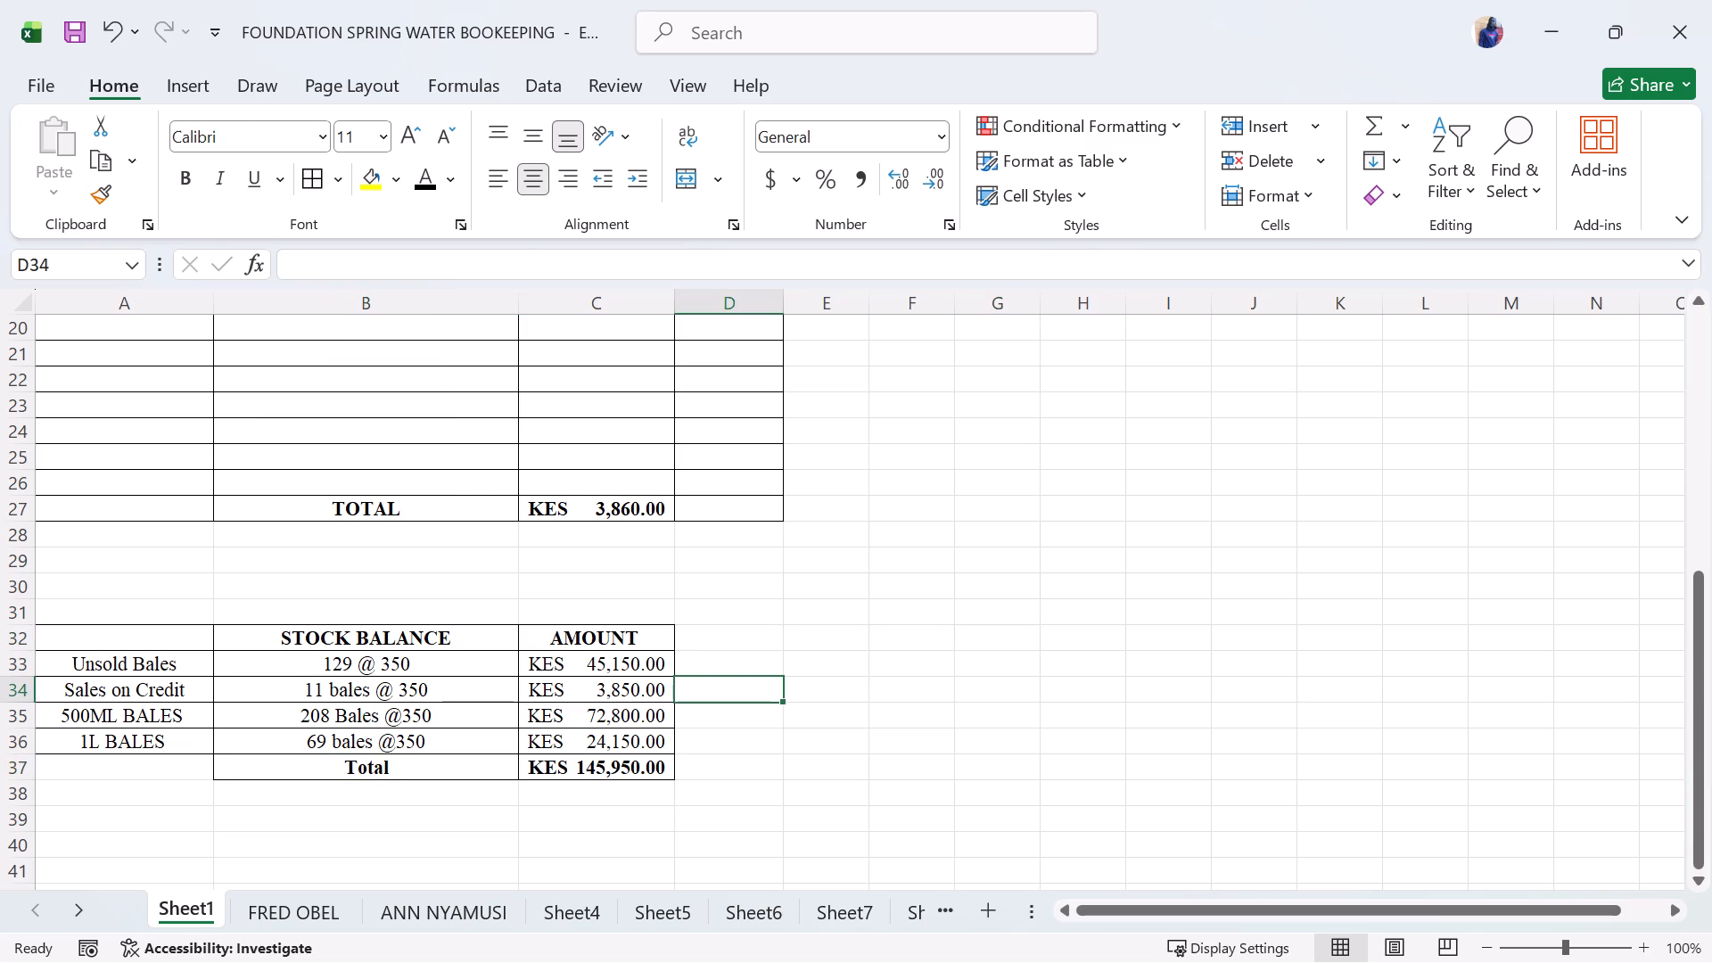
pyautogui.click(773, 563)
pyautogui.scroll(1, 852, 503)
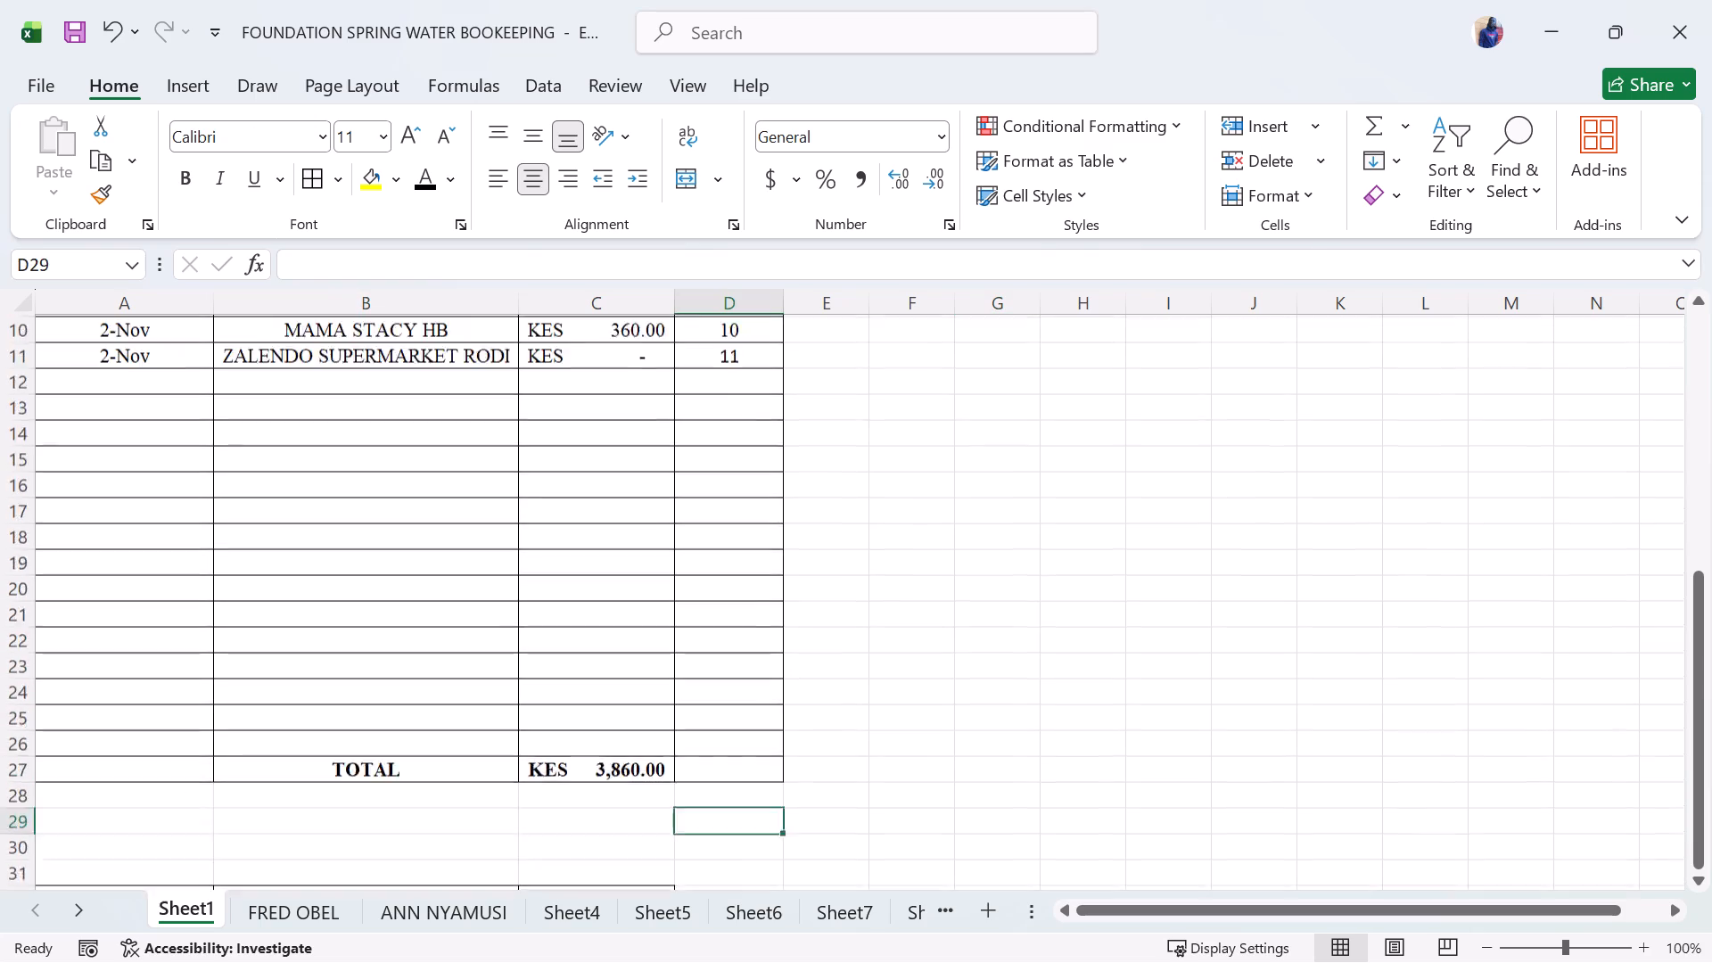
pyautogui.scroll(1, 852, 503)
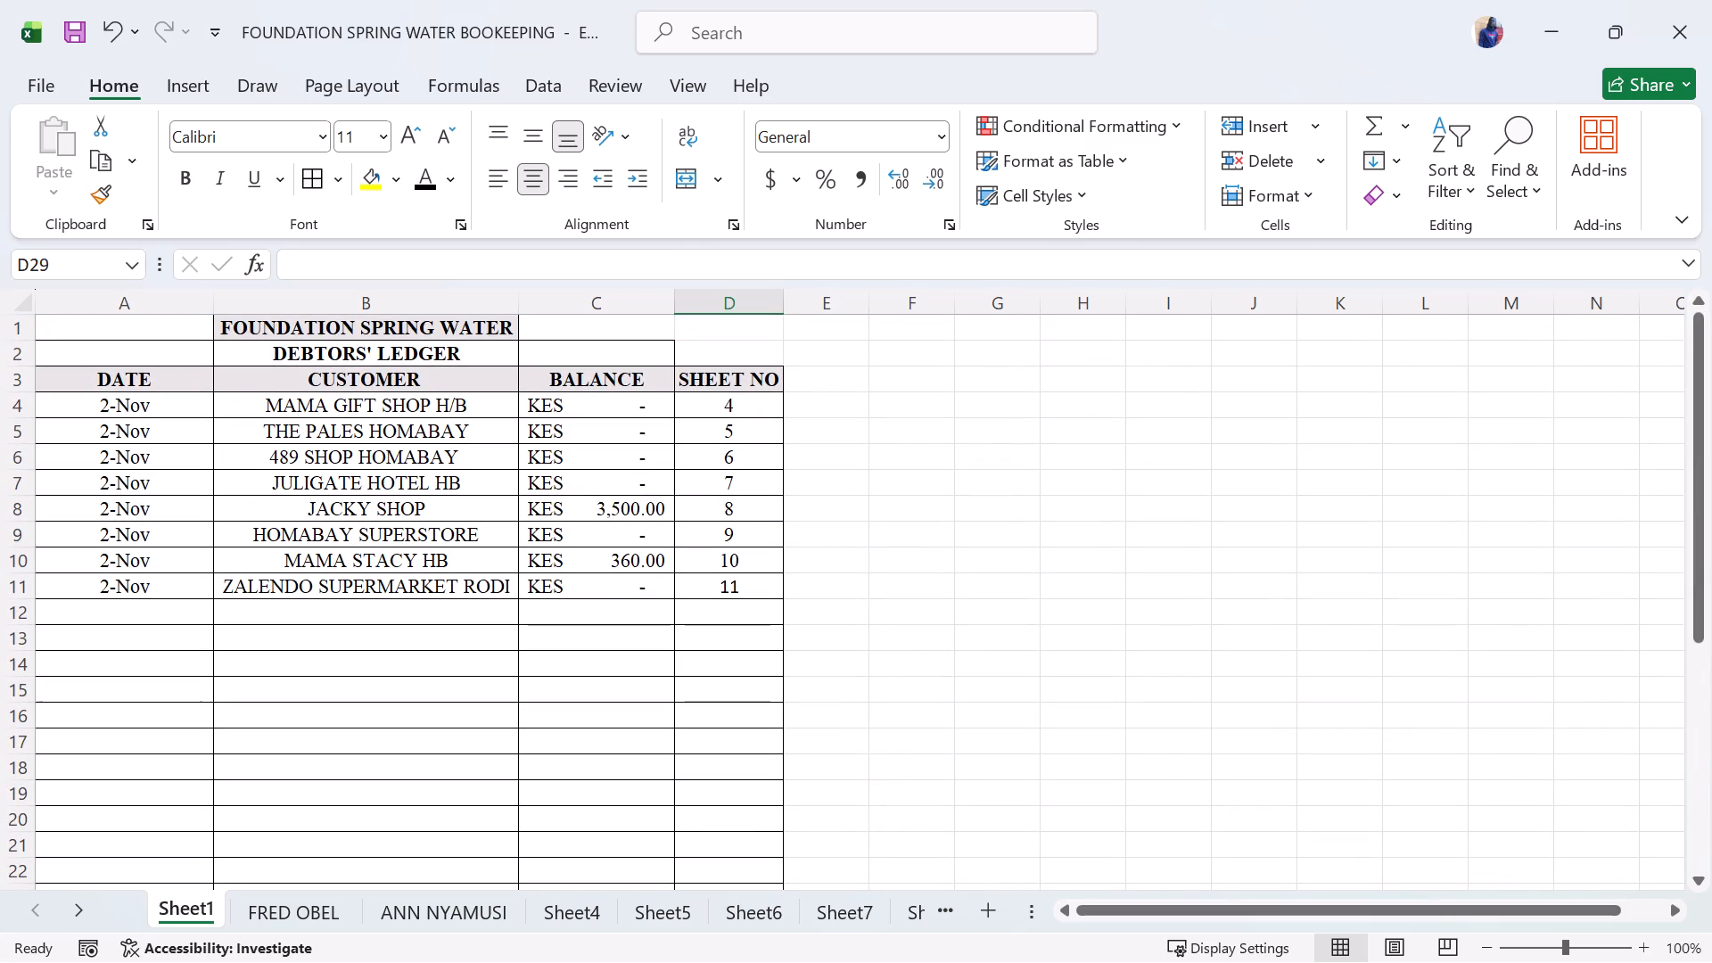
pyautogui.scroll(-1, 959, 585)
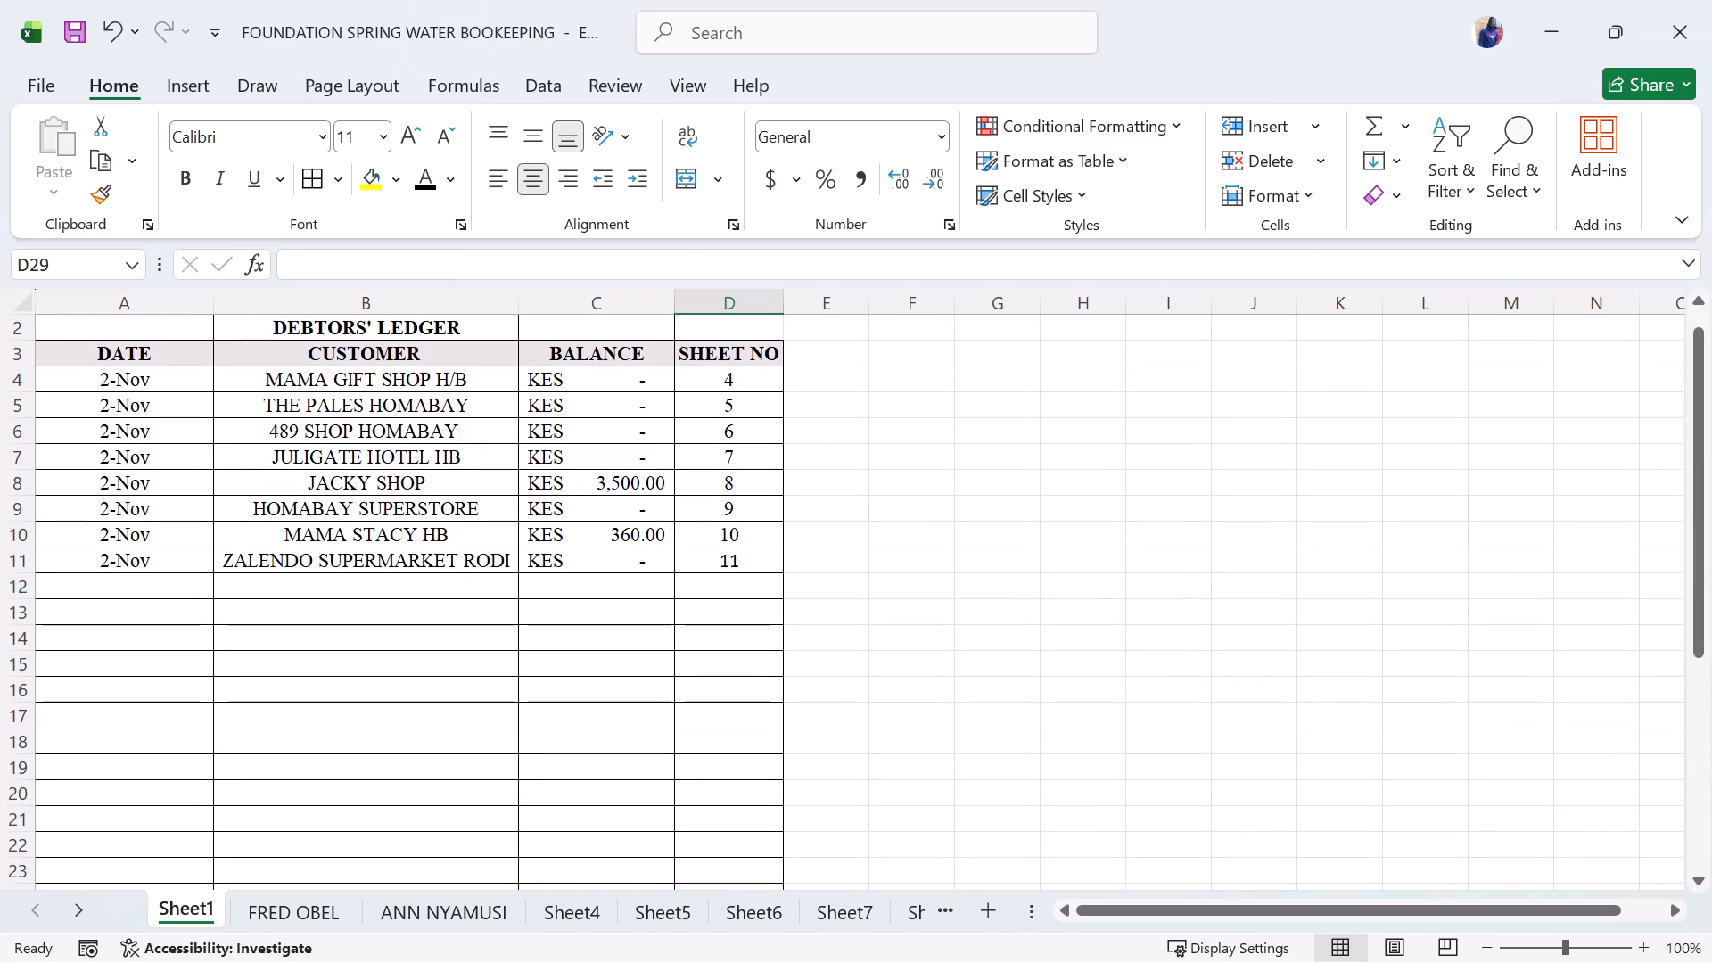
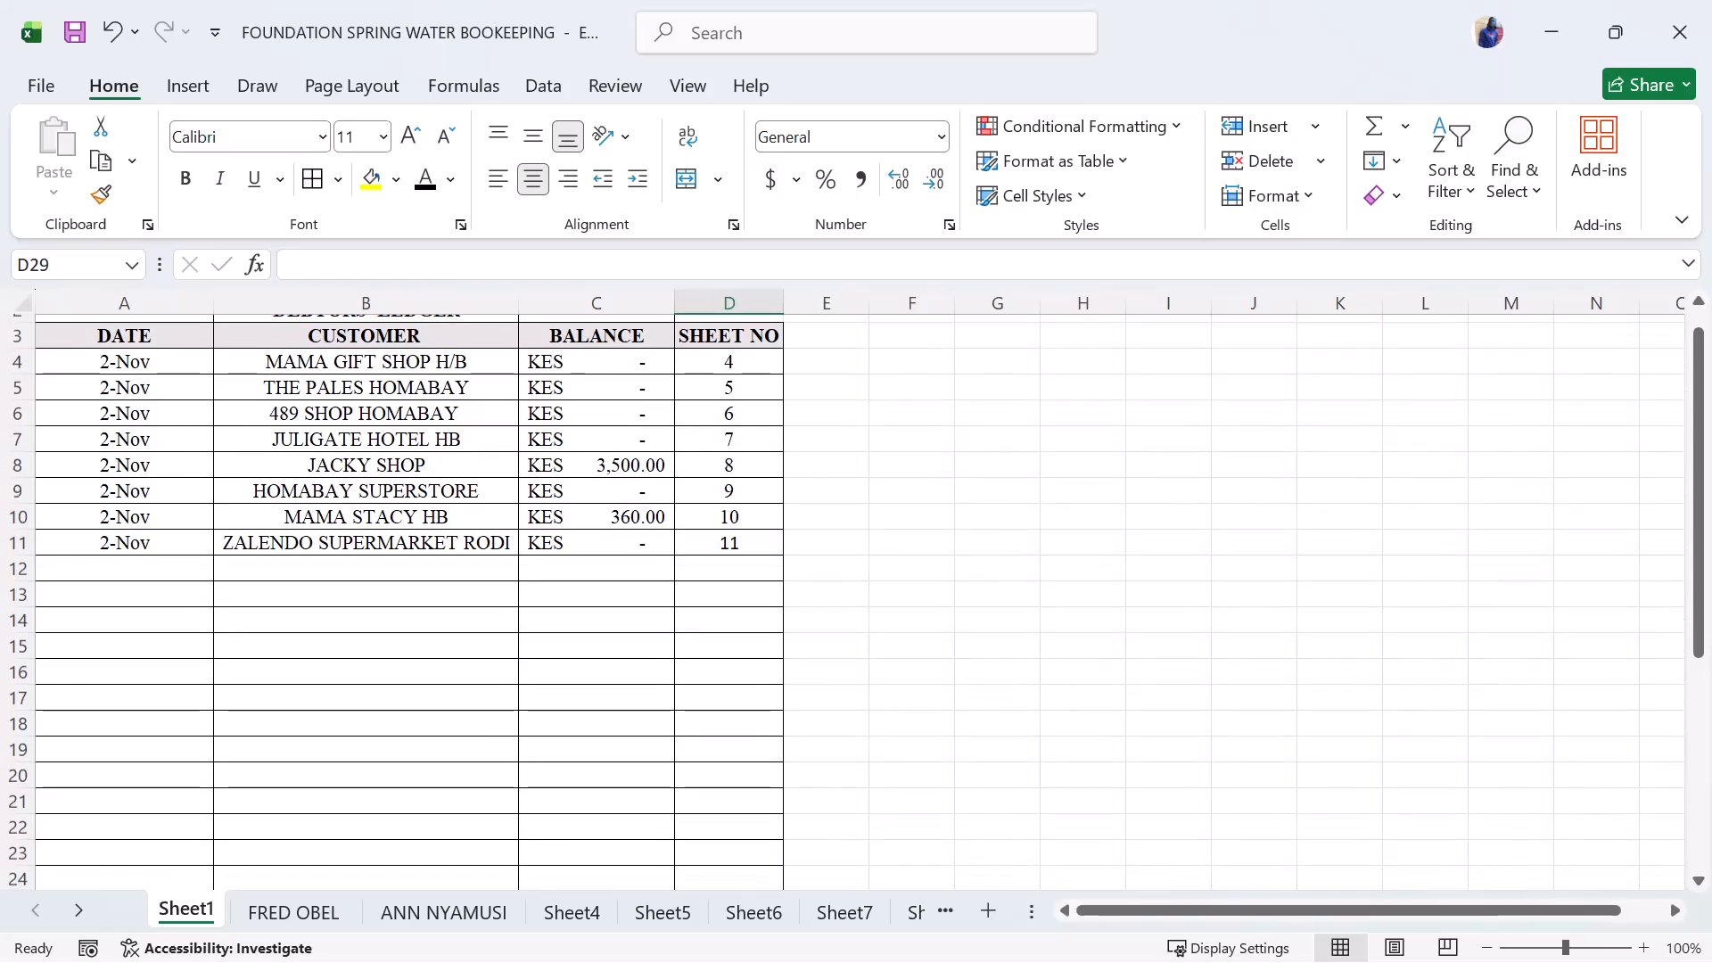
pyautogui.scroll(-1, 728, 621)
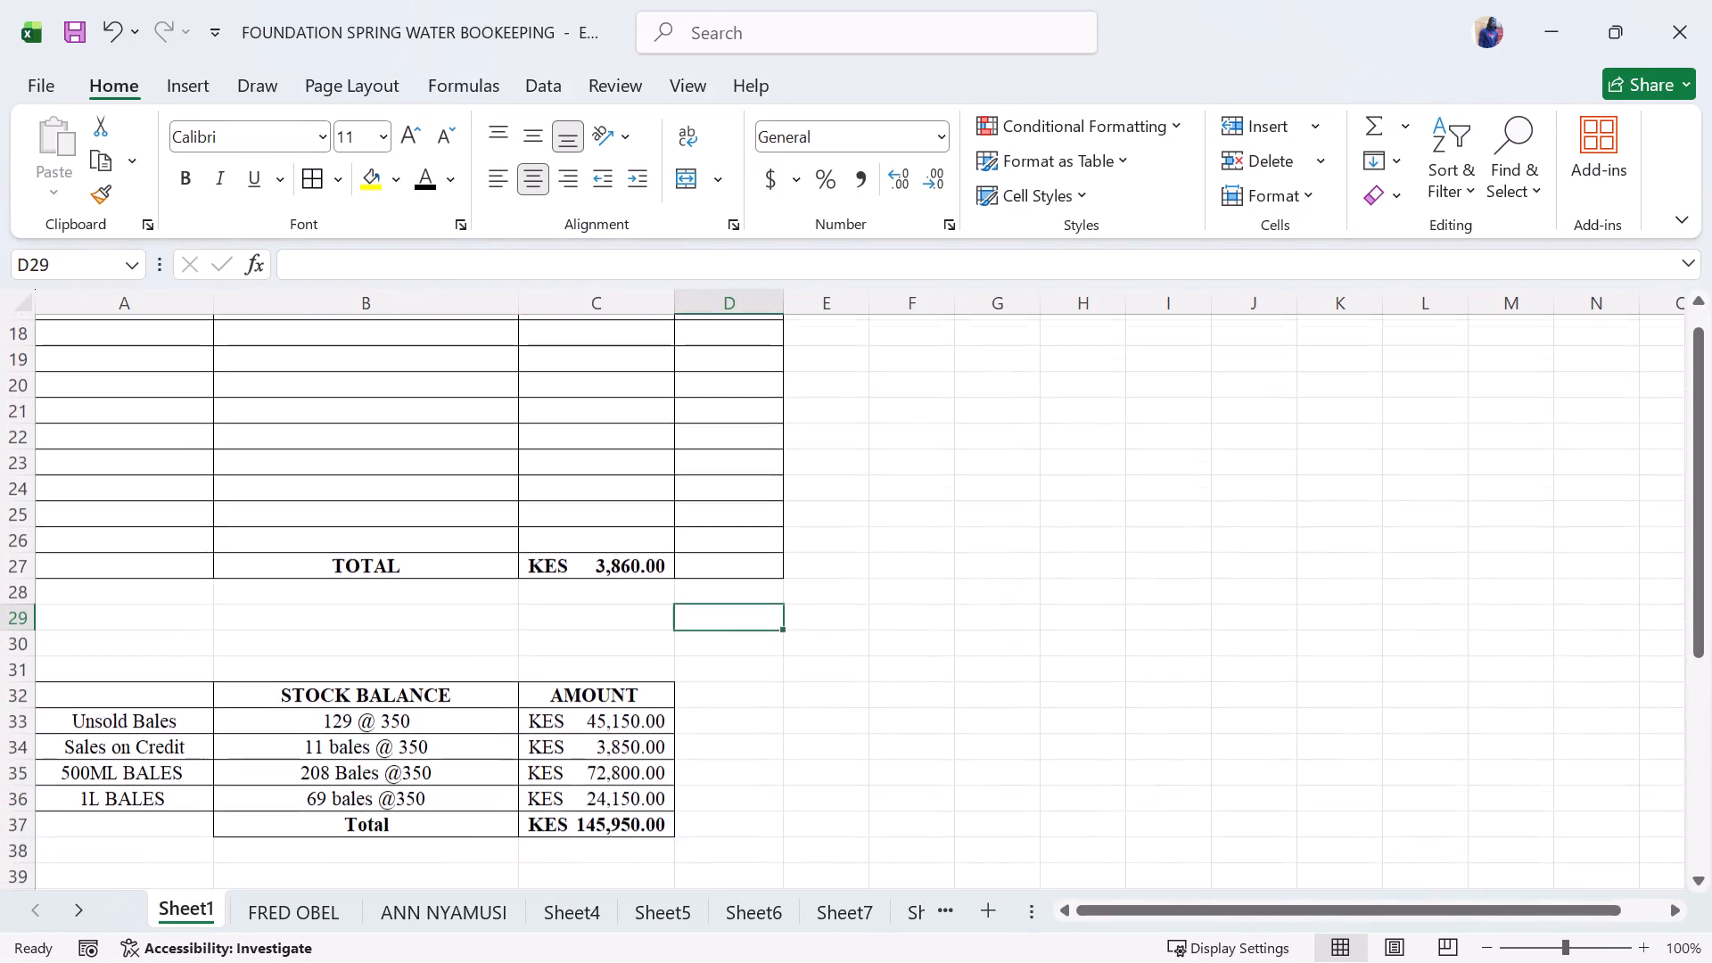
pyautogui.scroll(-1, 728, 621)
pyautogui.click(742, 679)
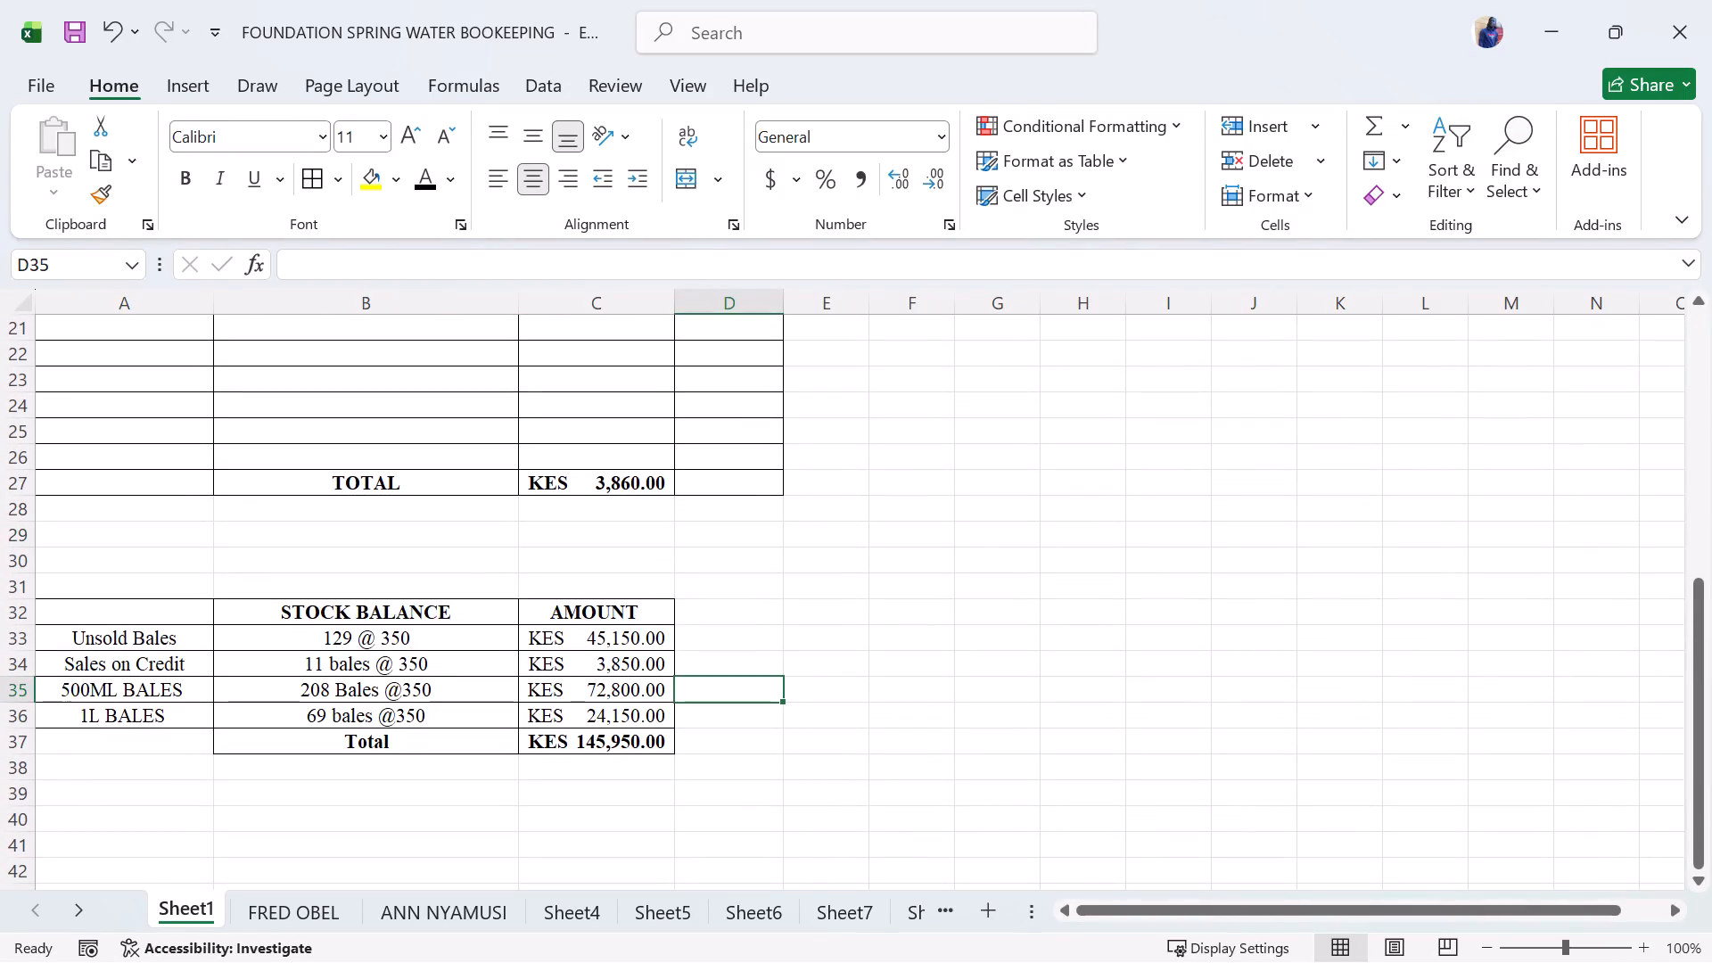
# Apply borders to the balance cell G16 on the customer ledger sheet that directly follows Sheet1.
pyautogui.click(313, 918)
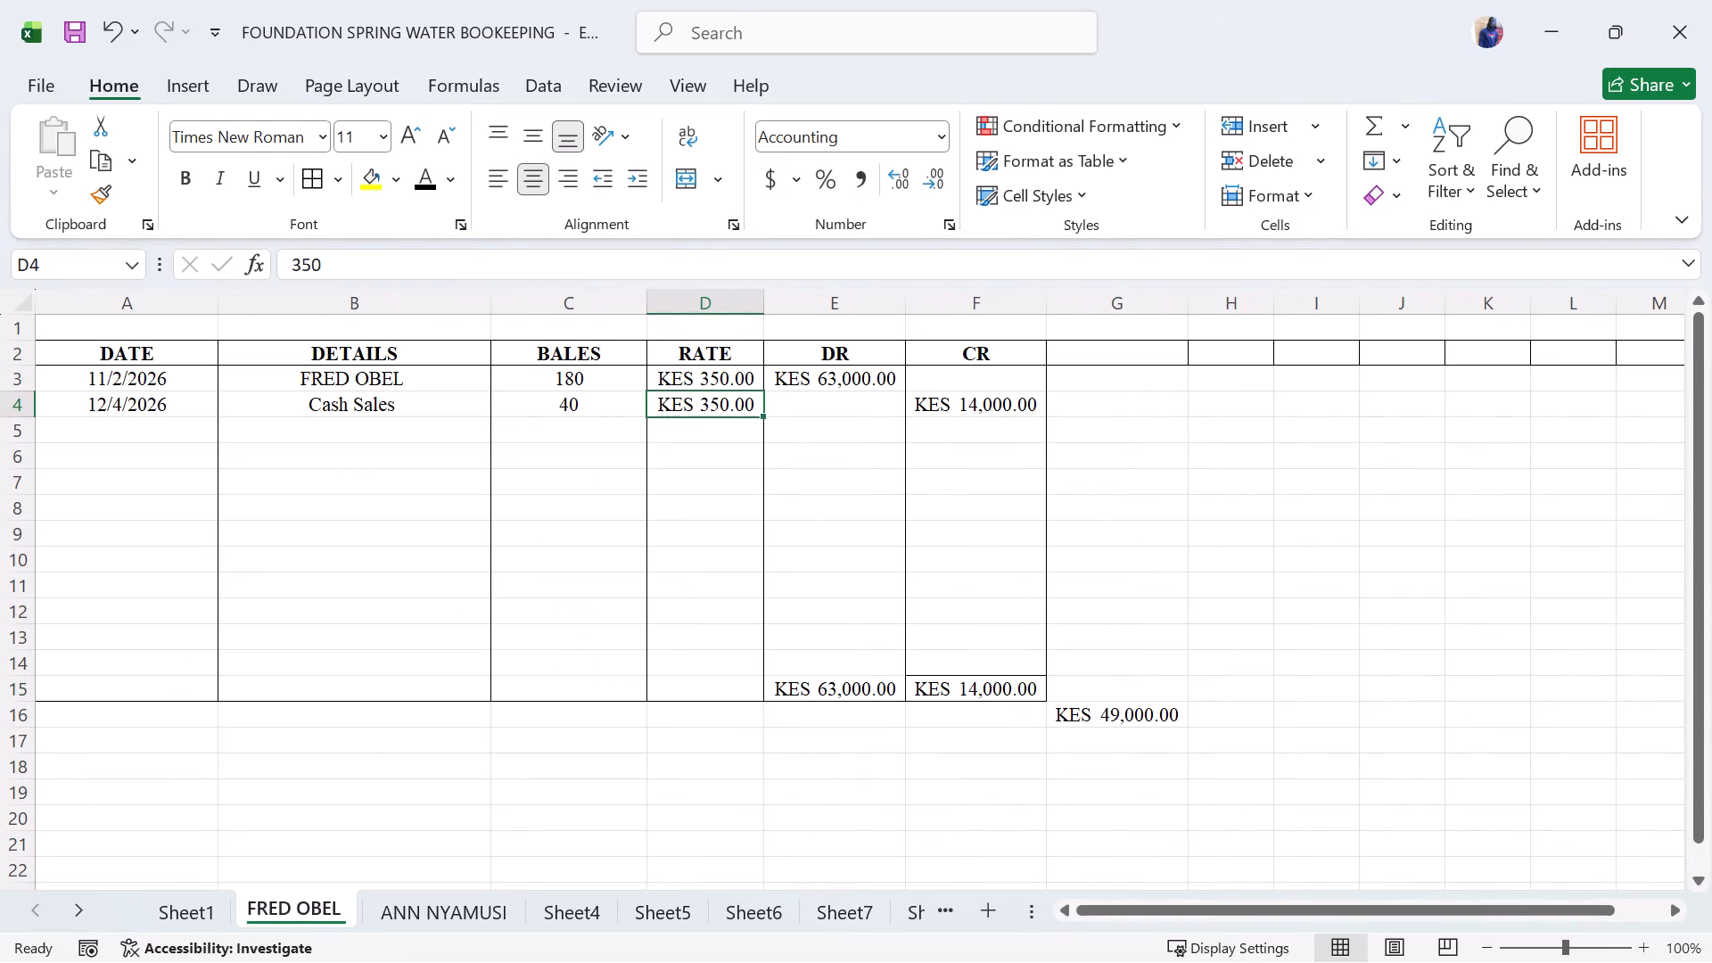
pyautogui.click(1076, 702)
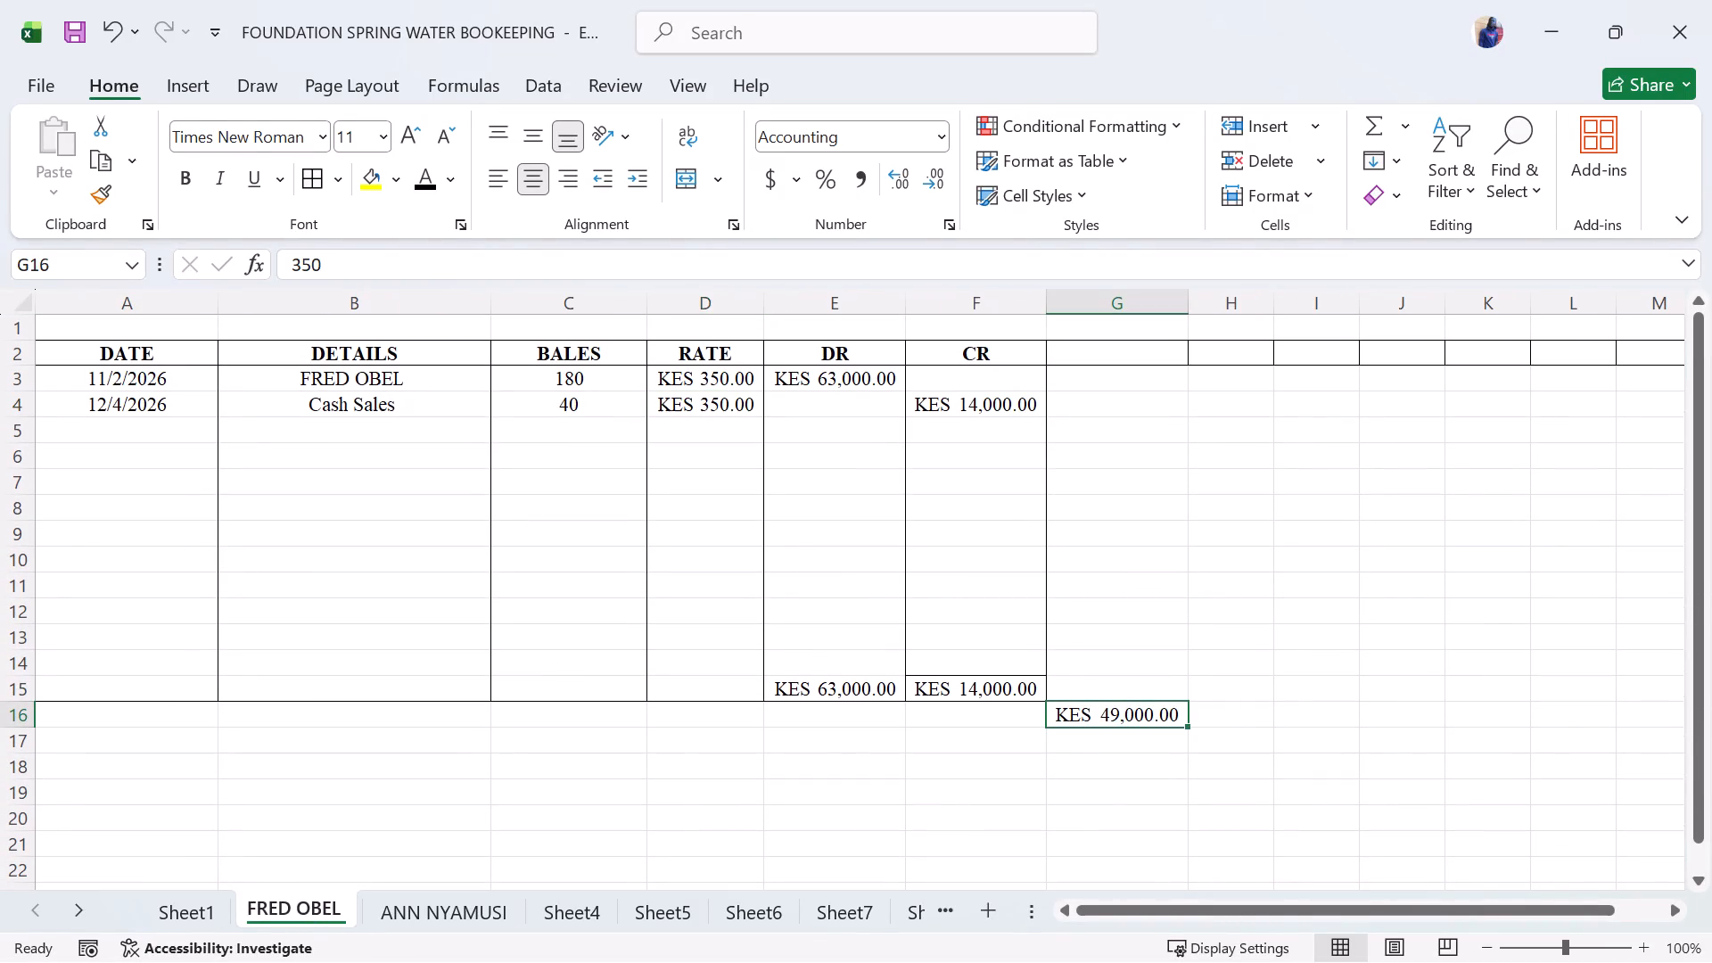
pyautogui.click(300, 168)
# Make the balance in cell G16 bold and autofit the width of column G to it.
pyautogui.moveTo(1091, 639); pyautogui.dragTo(1115, 731)
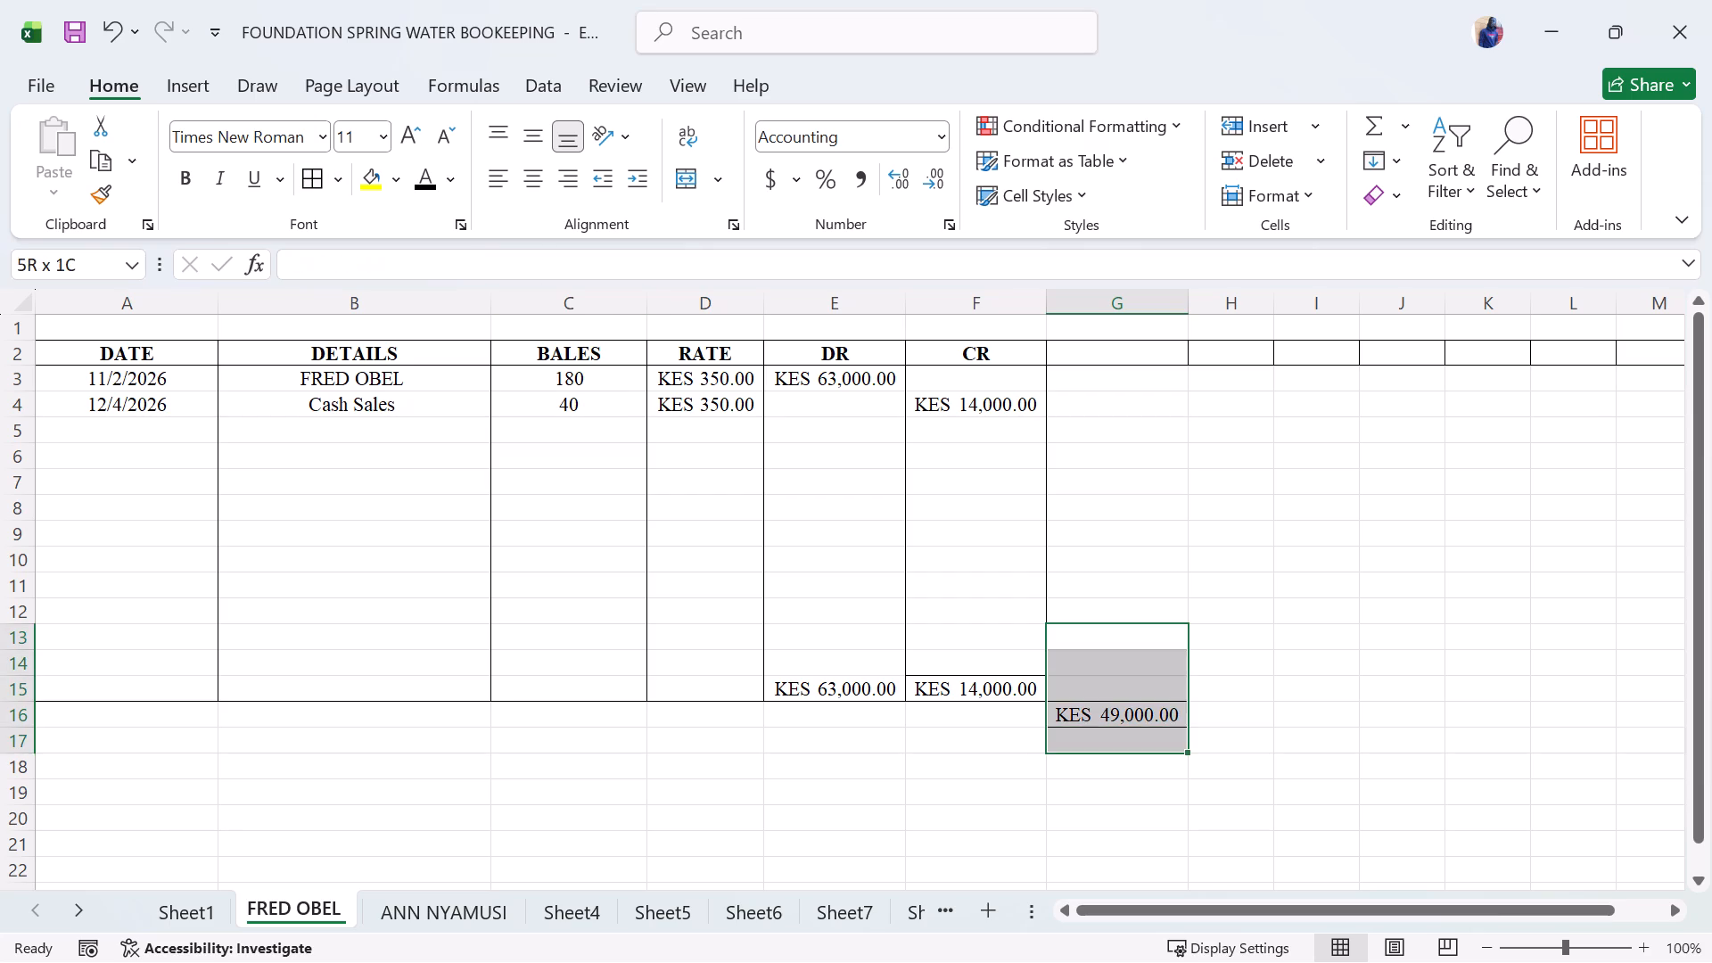
pyautogui.moveTo(1115, 731); pyautogui.dragTo(1113, 716)
pyautogui.click(1113, 716)
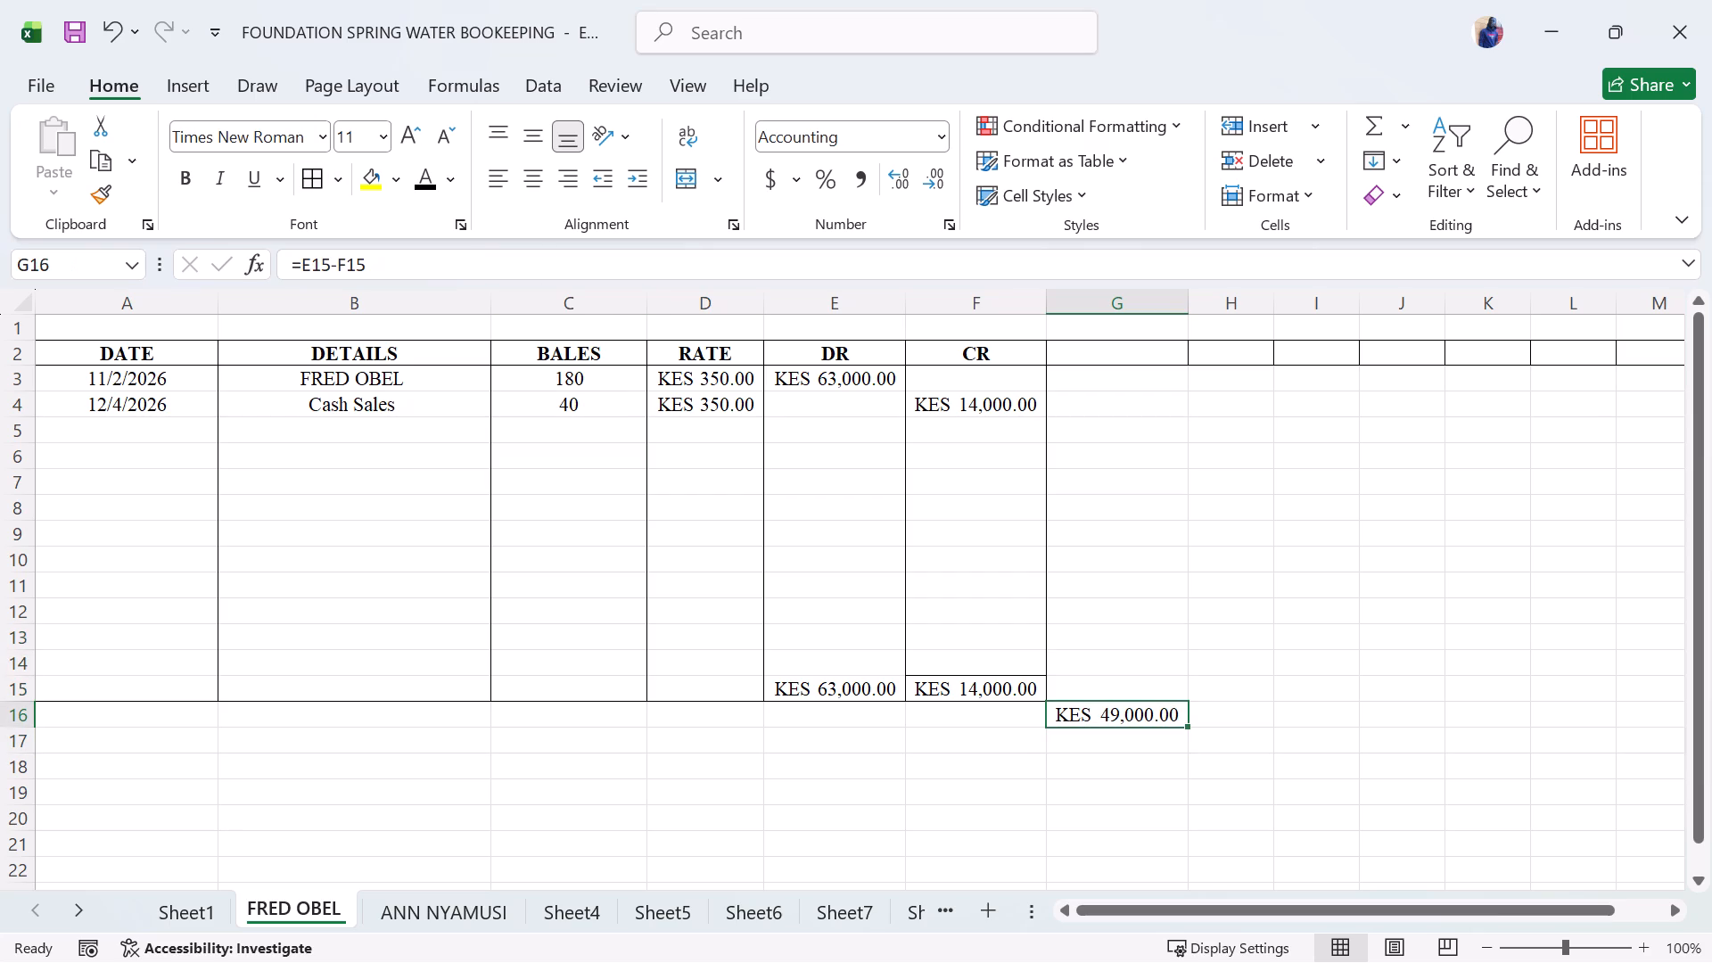
pyautogui.hotkey('ctrl', 'b')
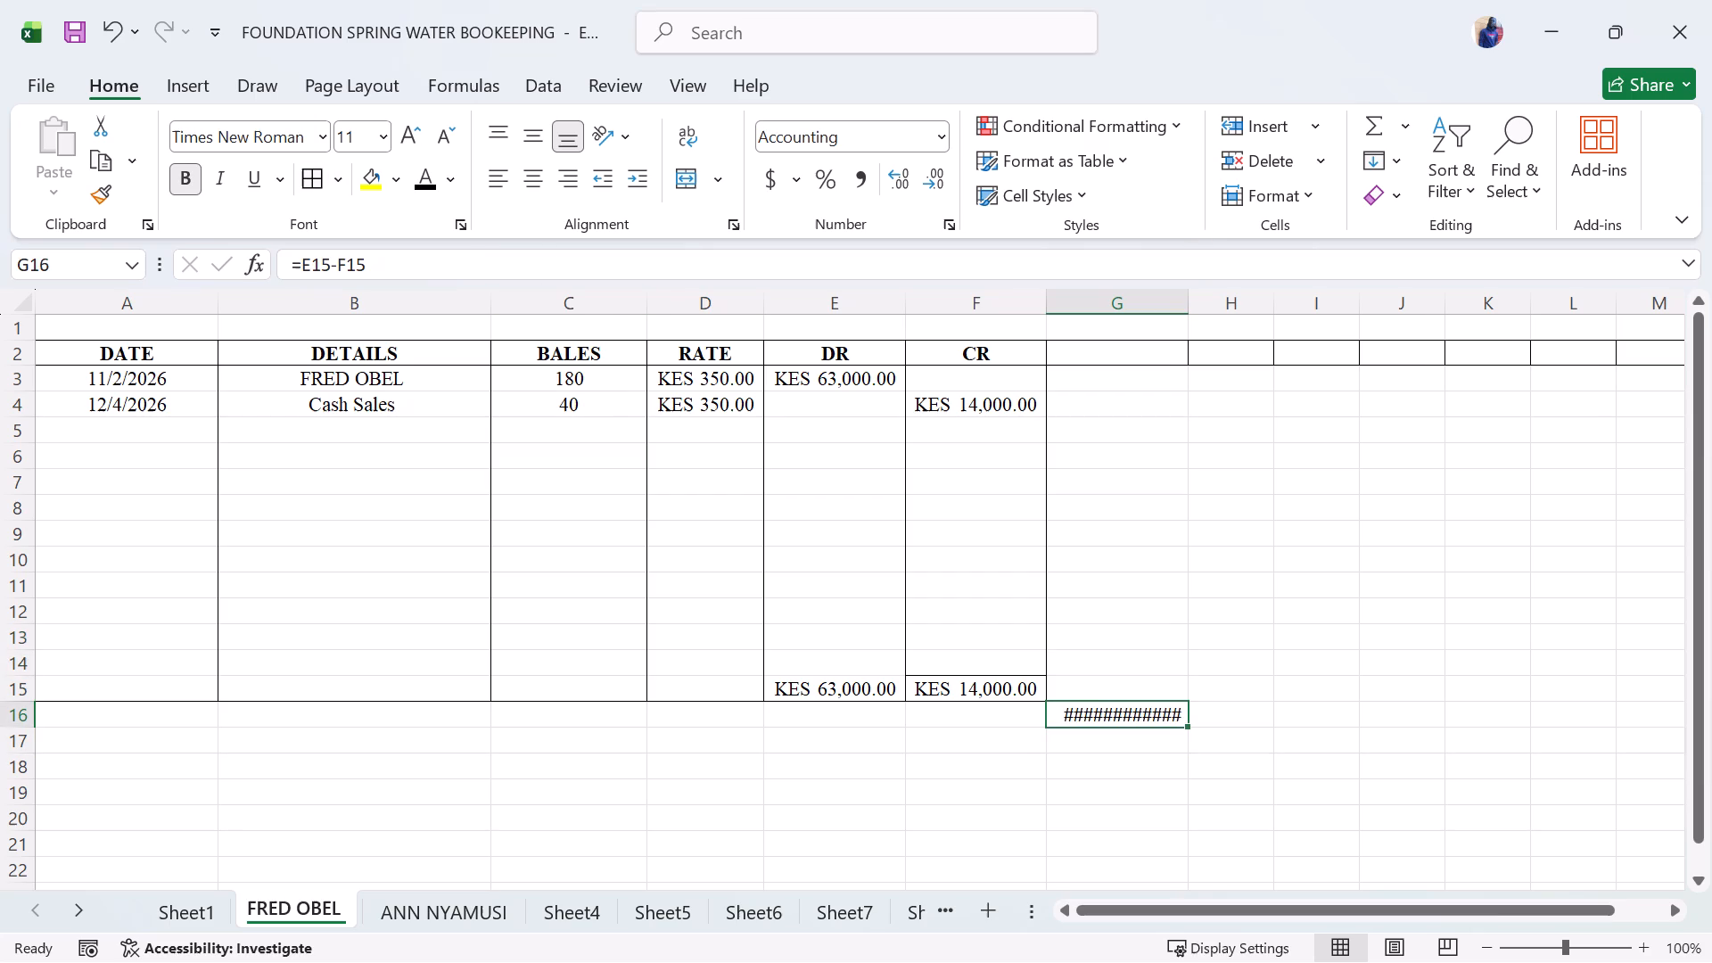
pyautogui.doubleClick(1189, 302)
pyautogui.click(1232, 603)
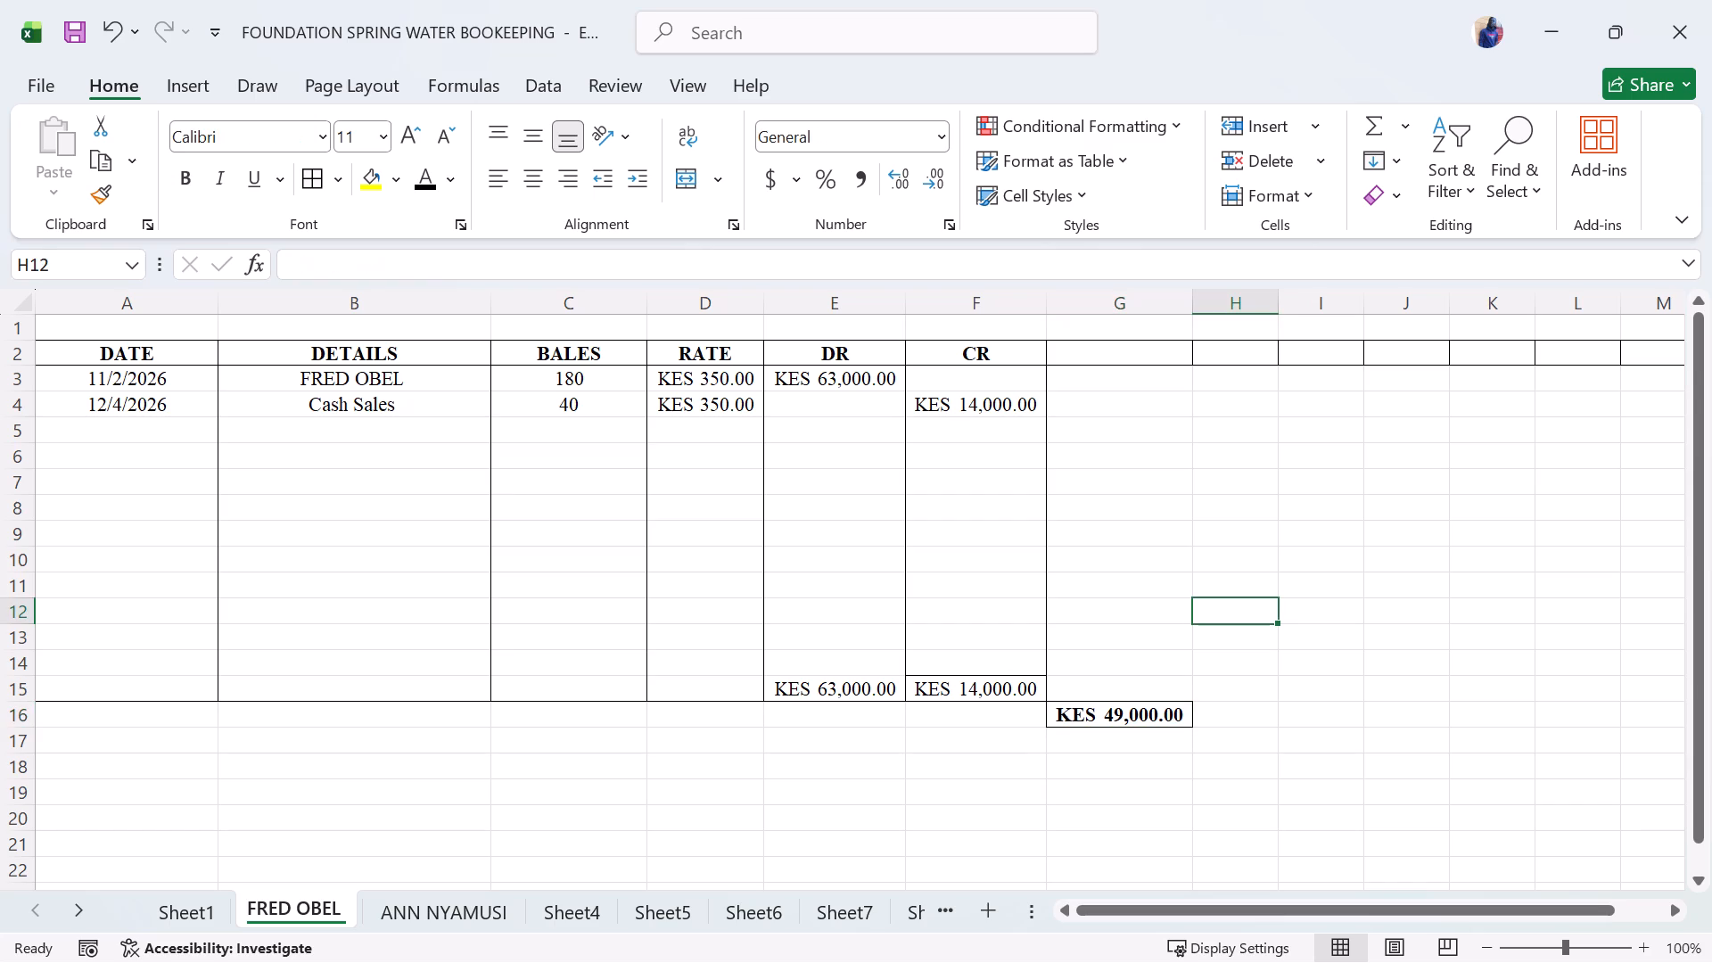
# Make the DR and CR totals in E15:F15 bold and autofit the widths of columns E and F.
pyautogui.click(966, 682)
pyautogui.click(844, 689)
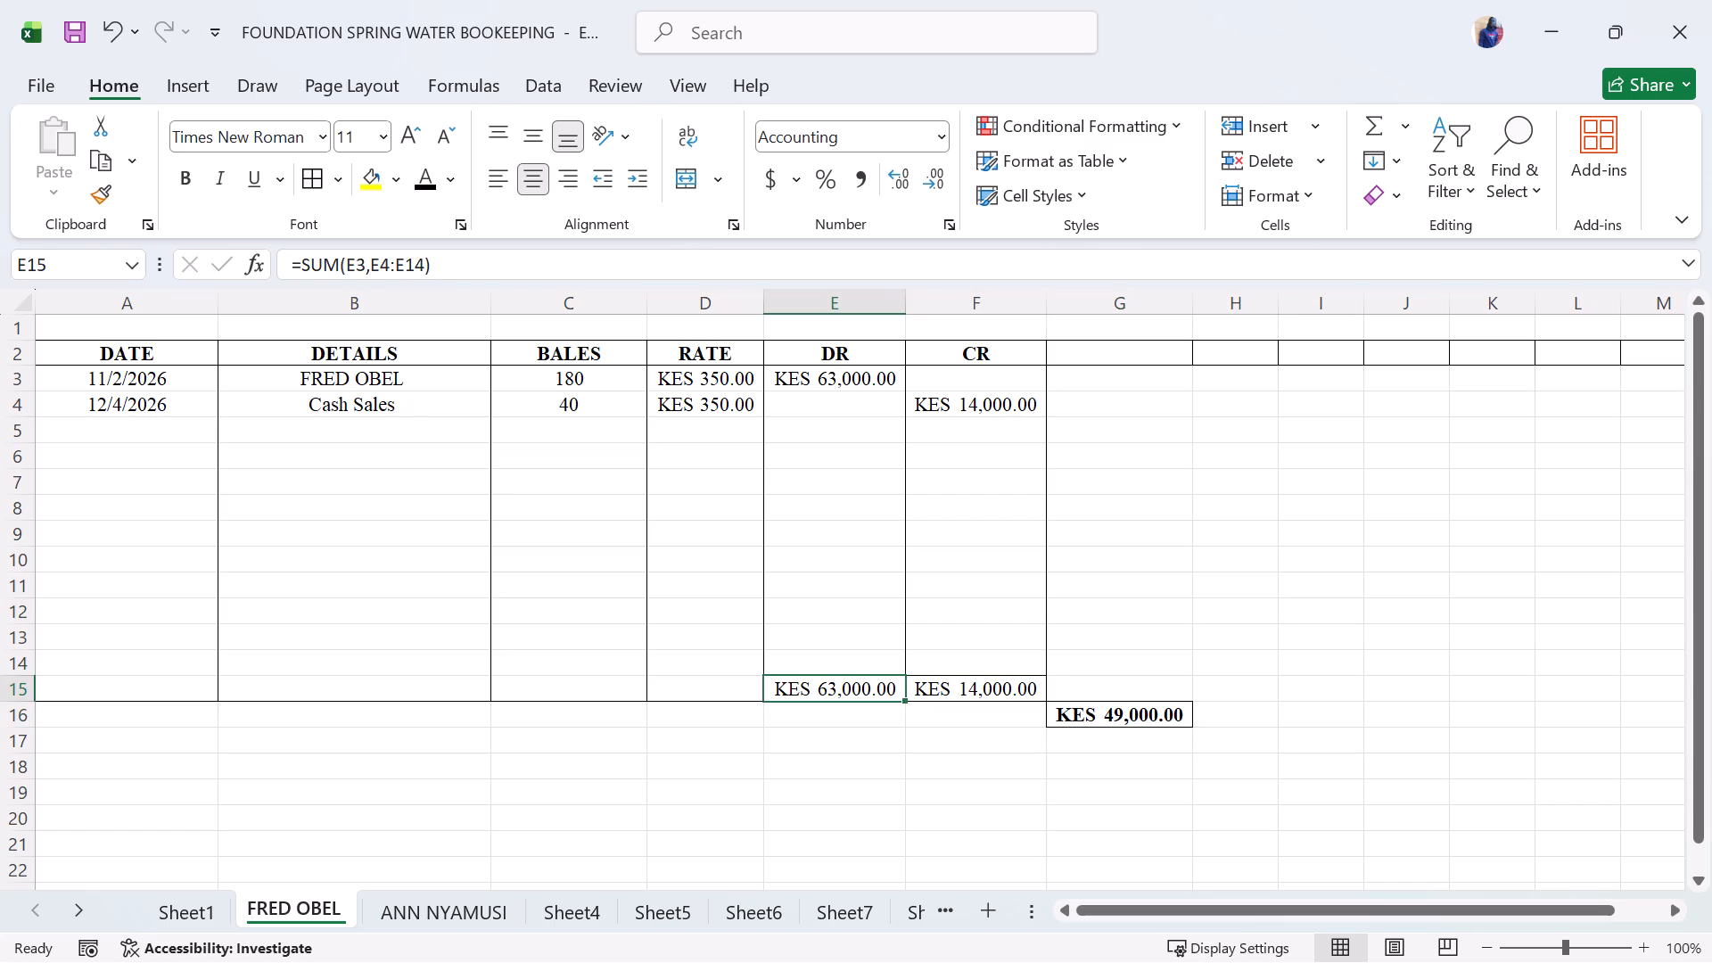
pyautogui.moveTo(844, 689); pyautogui.dragTo(868, 687)
pyautogui.moveTo(868, 687); pyautogui.dragTo(946, 696)
pyautogui.hotkey('ctrl', 'b')
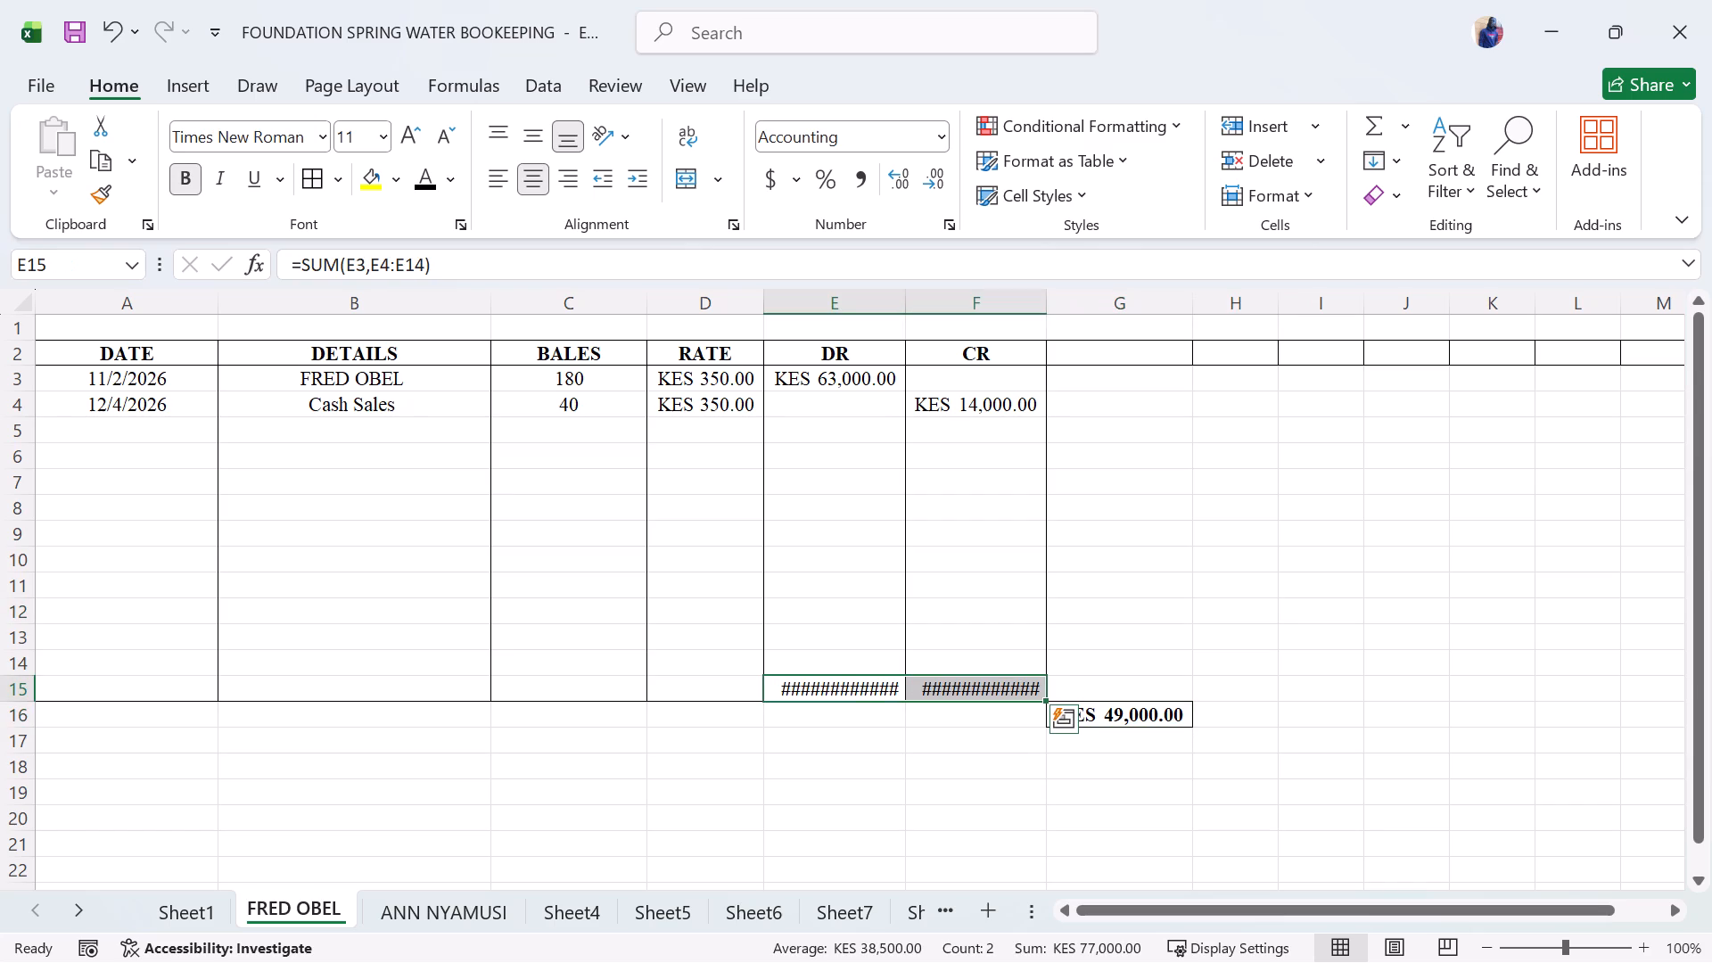
pyautogui.doubleClick(1045, 296)
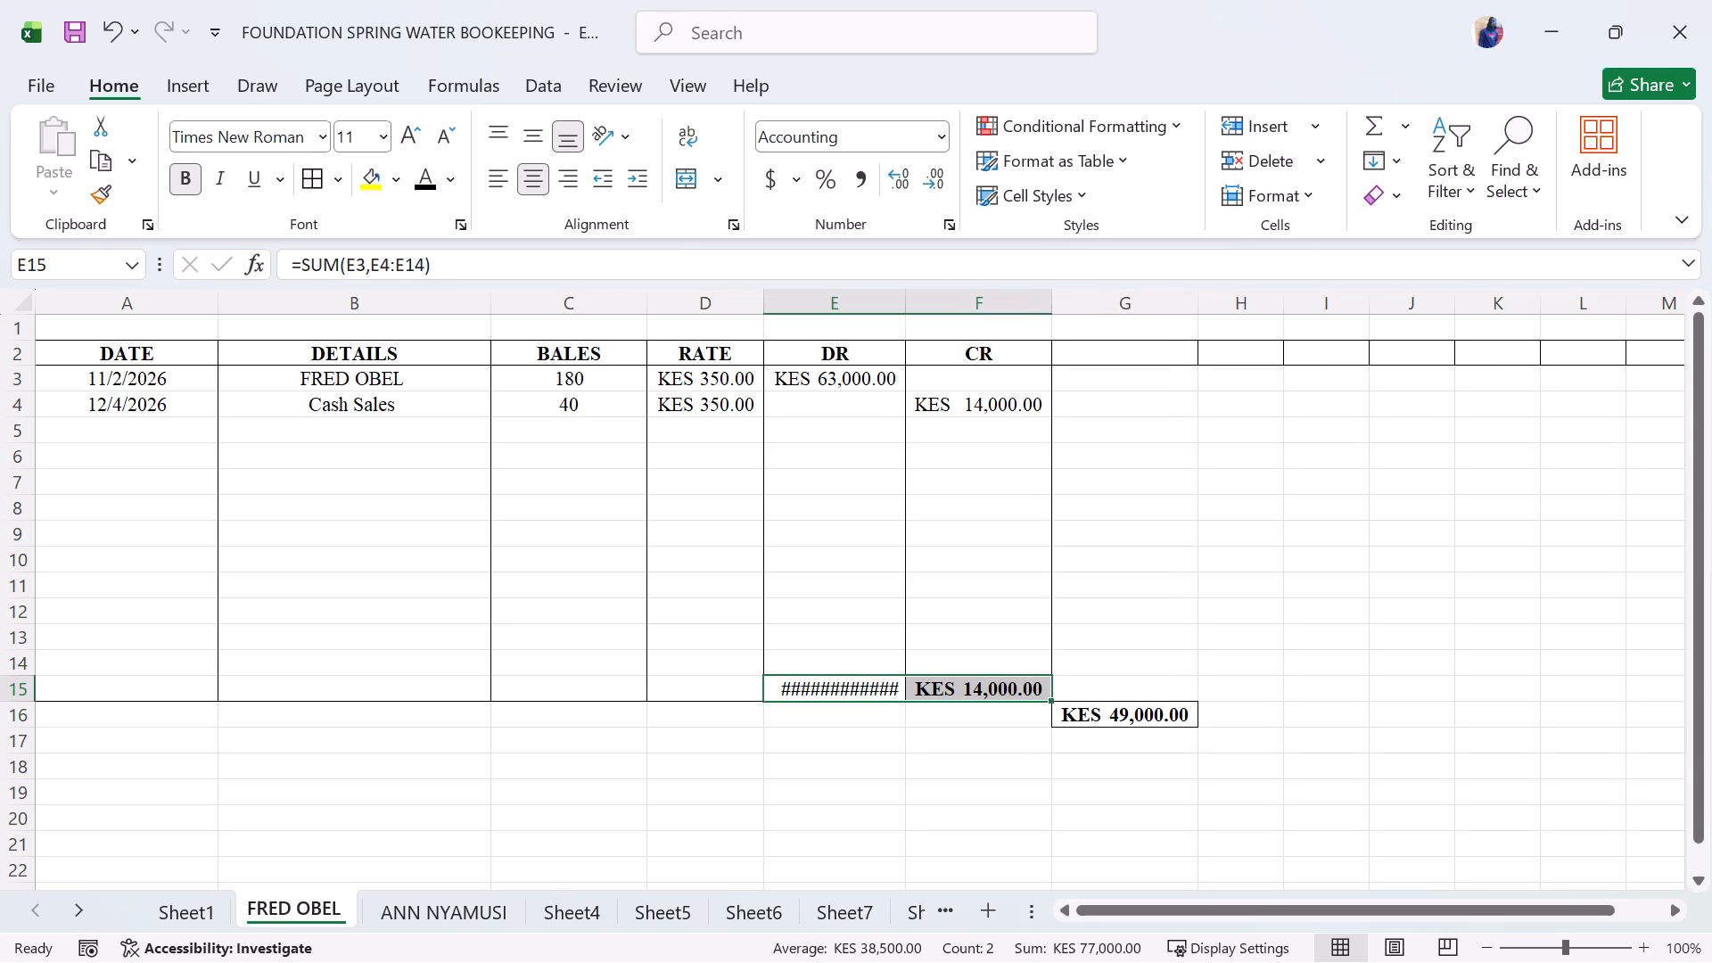
pyautogui.doubleClick(899, 307)
pyautogui.click(1108, 540)
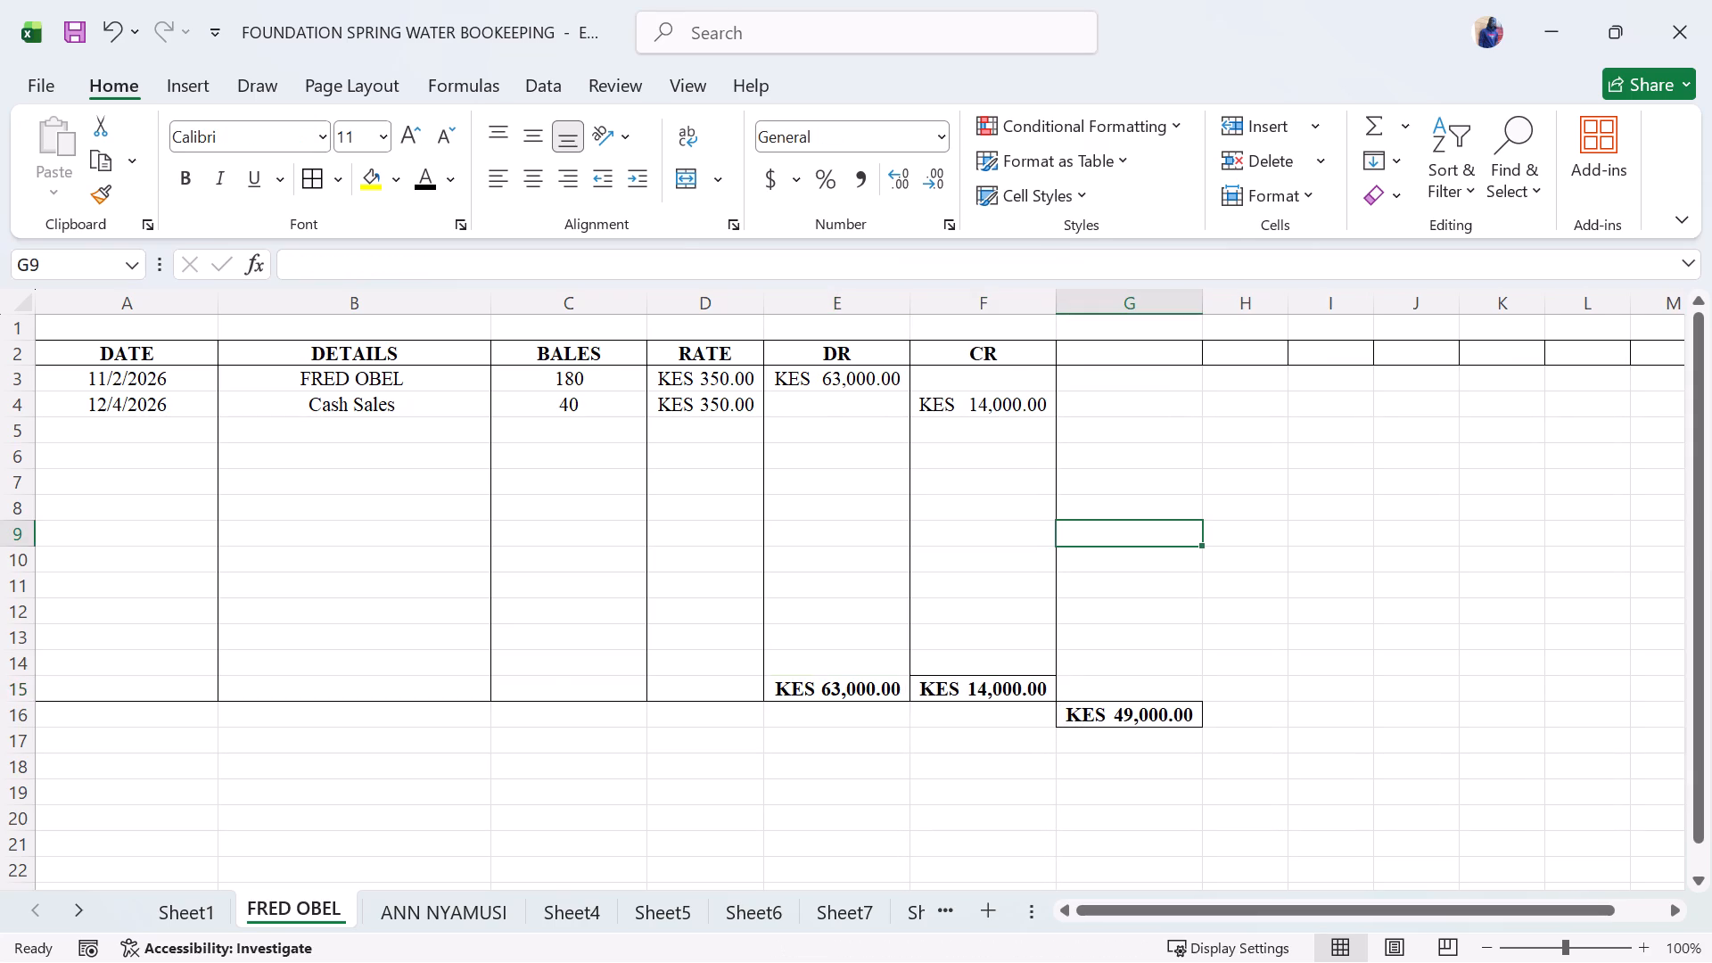
# Apply borders to the DR and CR total cells E15:F15 of the customer ledger.
pyautogui.click(815, 687)
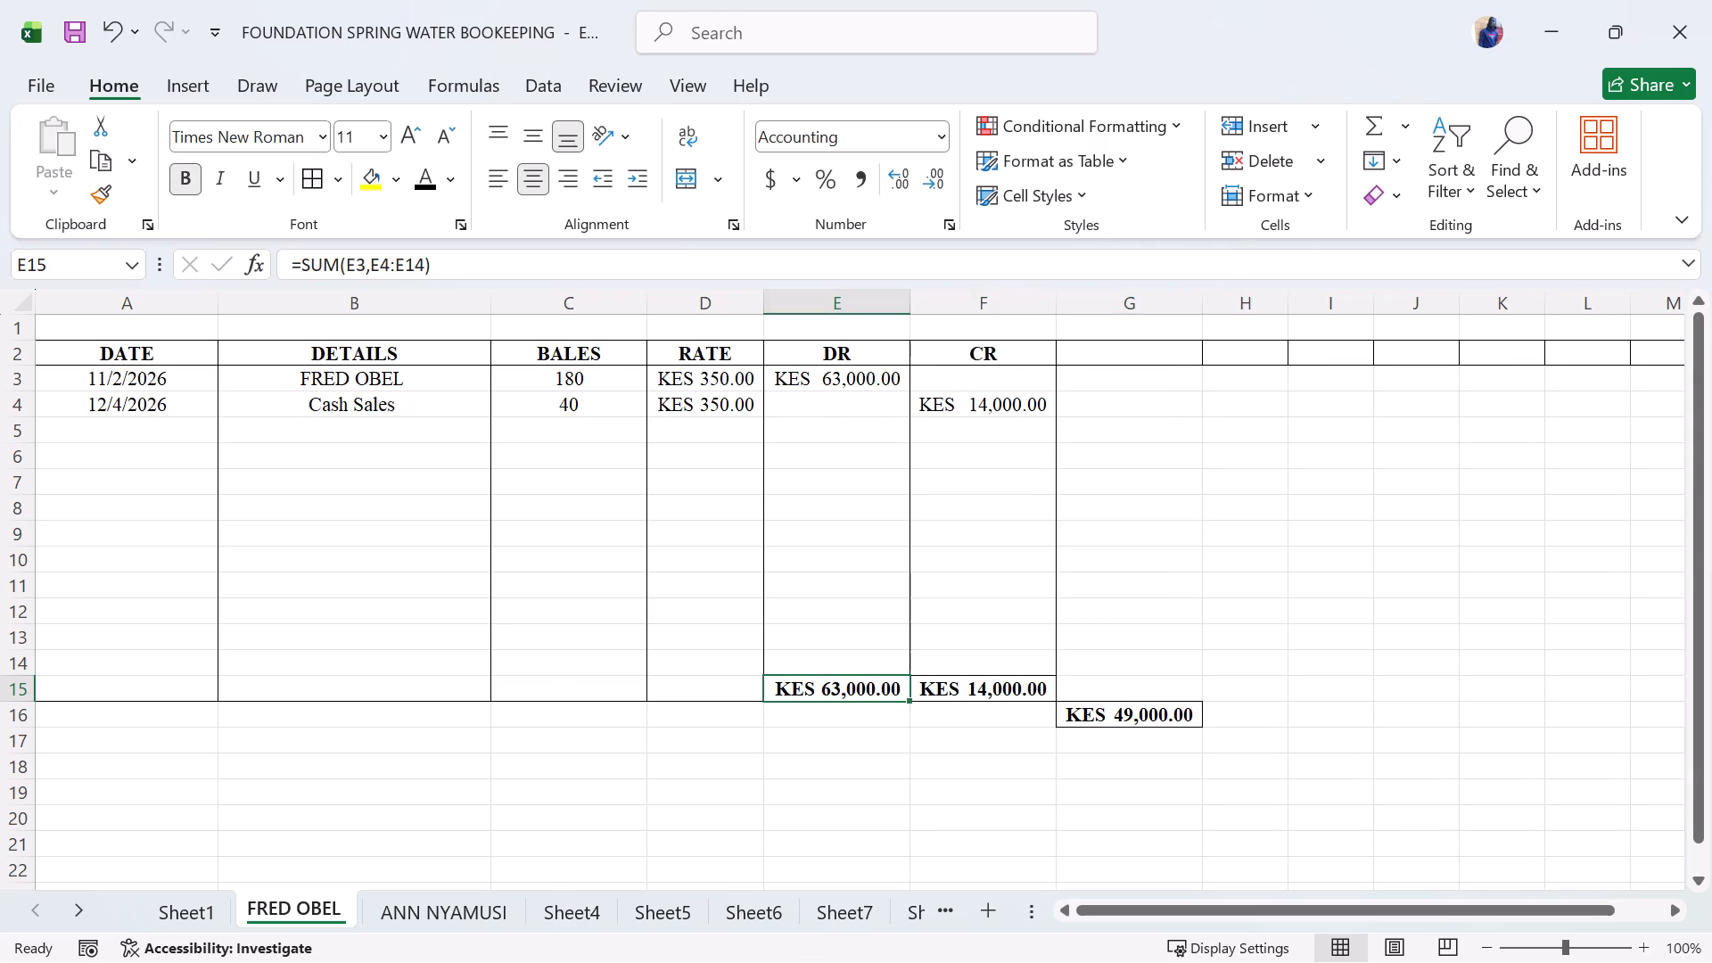
pyautogui.moveTo(815, 687); pyautogui.dragTo(961, 695)
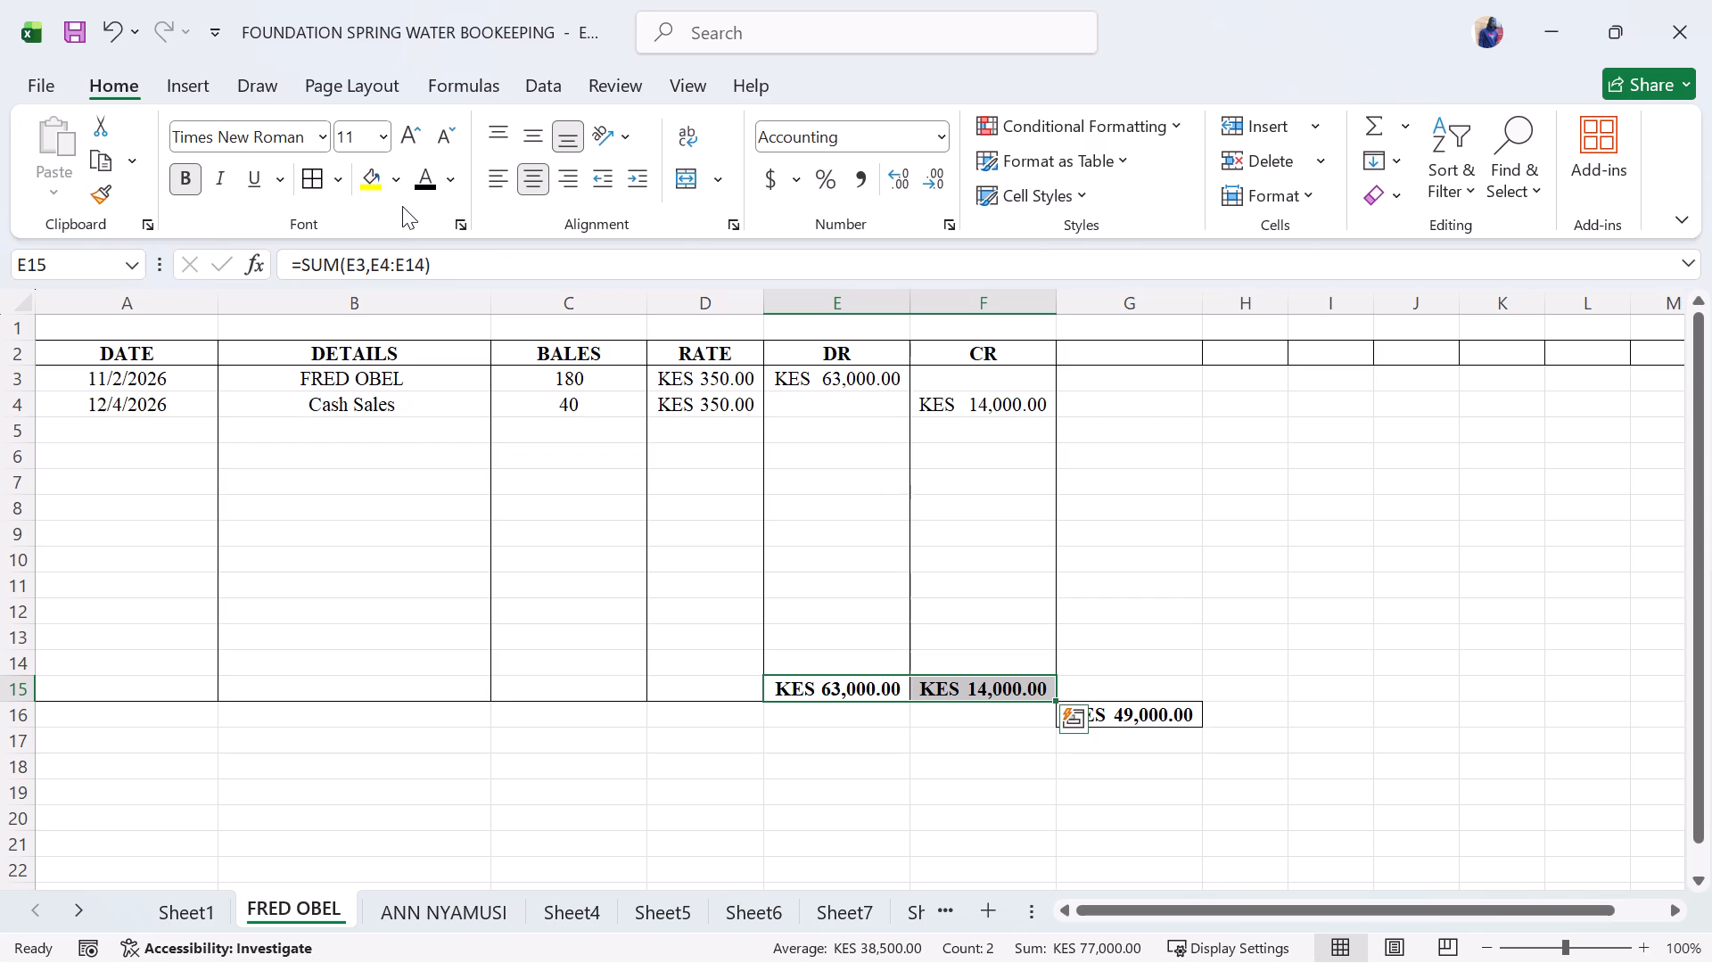
pyautogui.click(315, 171)
pyautogui.click(1330, 652)
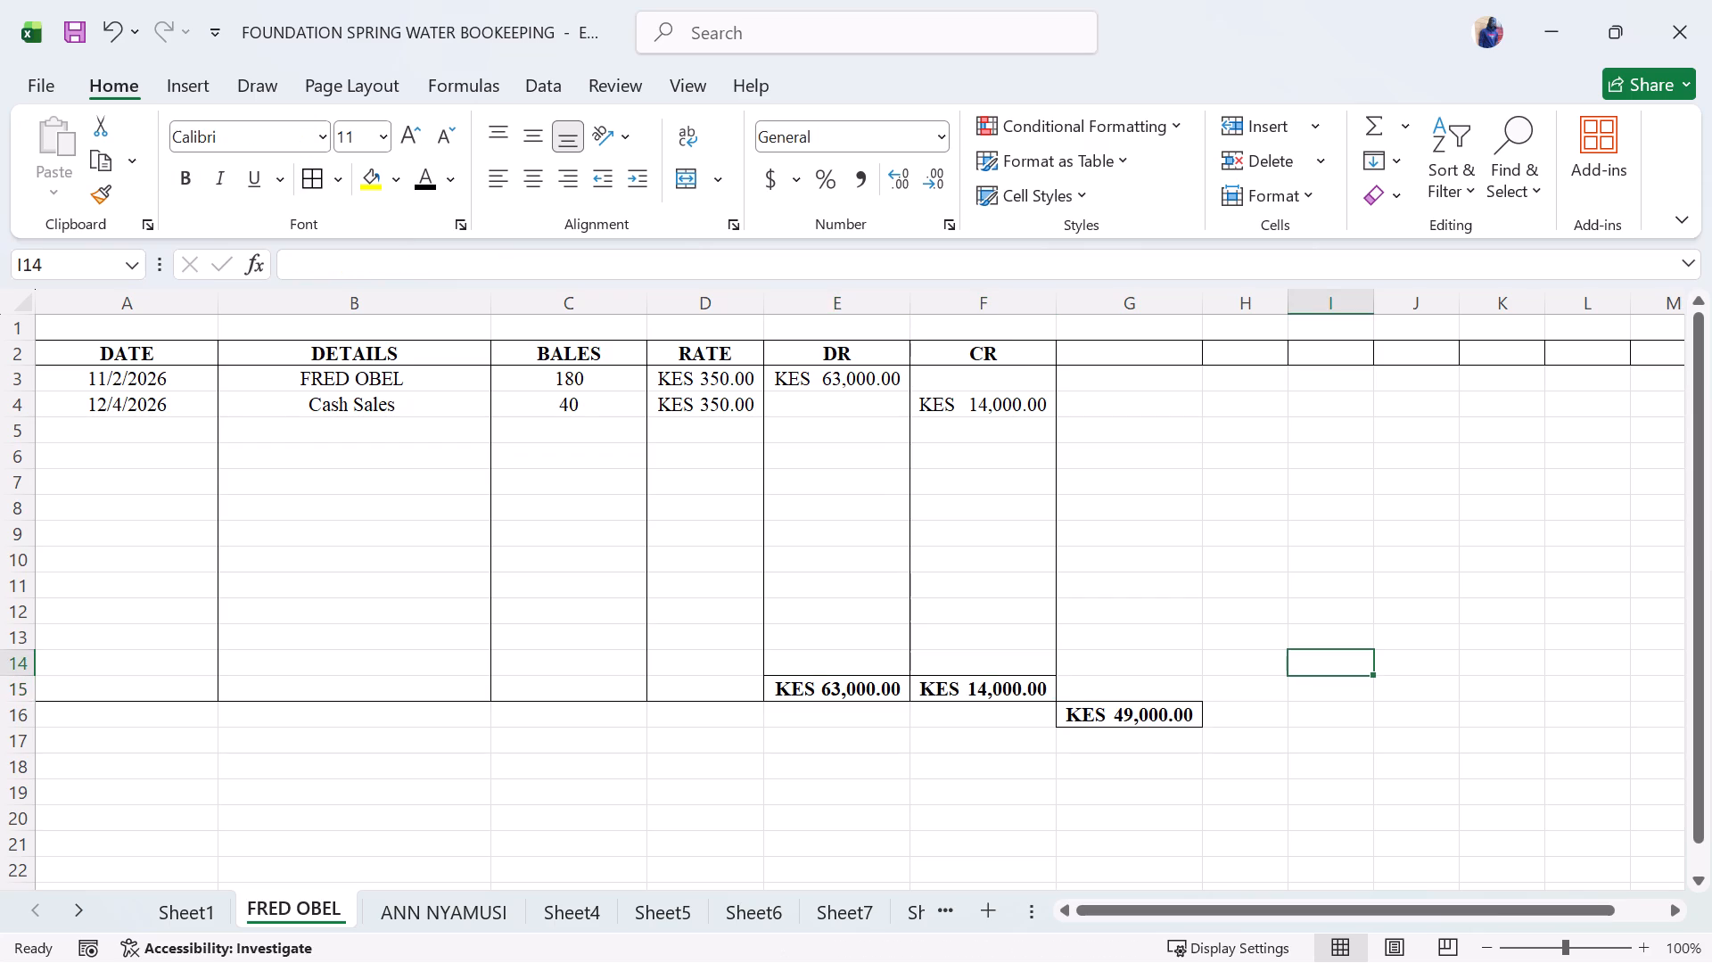
# Save the bookkeeping workbook with the formatted totals and balance of the customer ledger.
pyautogui.click(1154, 718)
pyautogui.click(1381, 575)
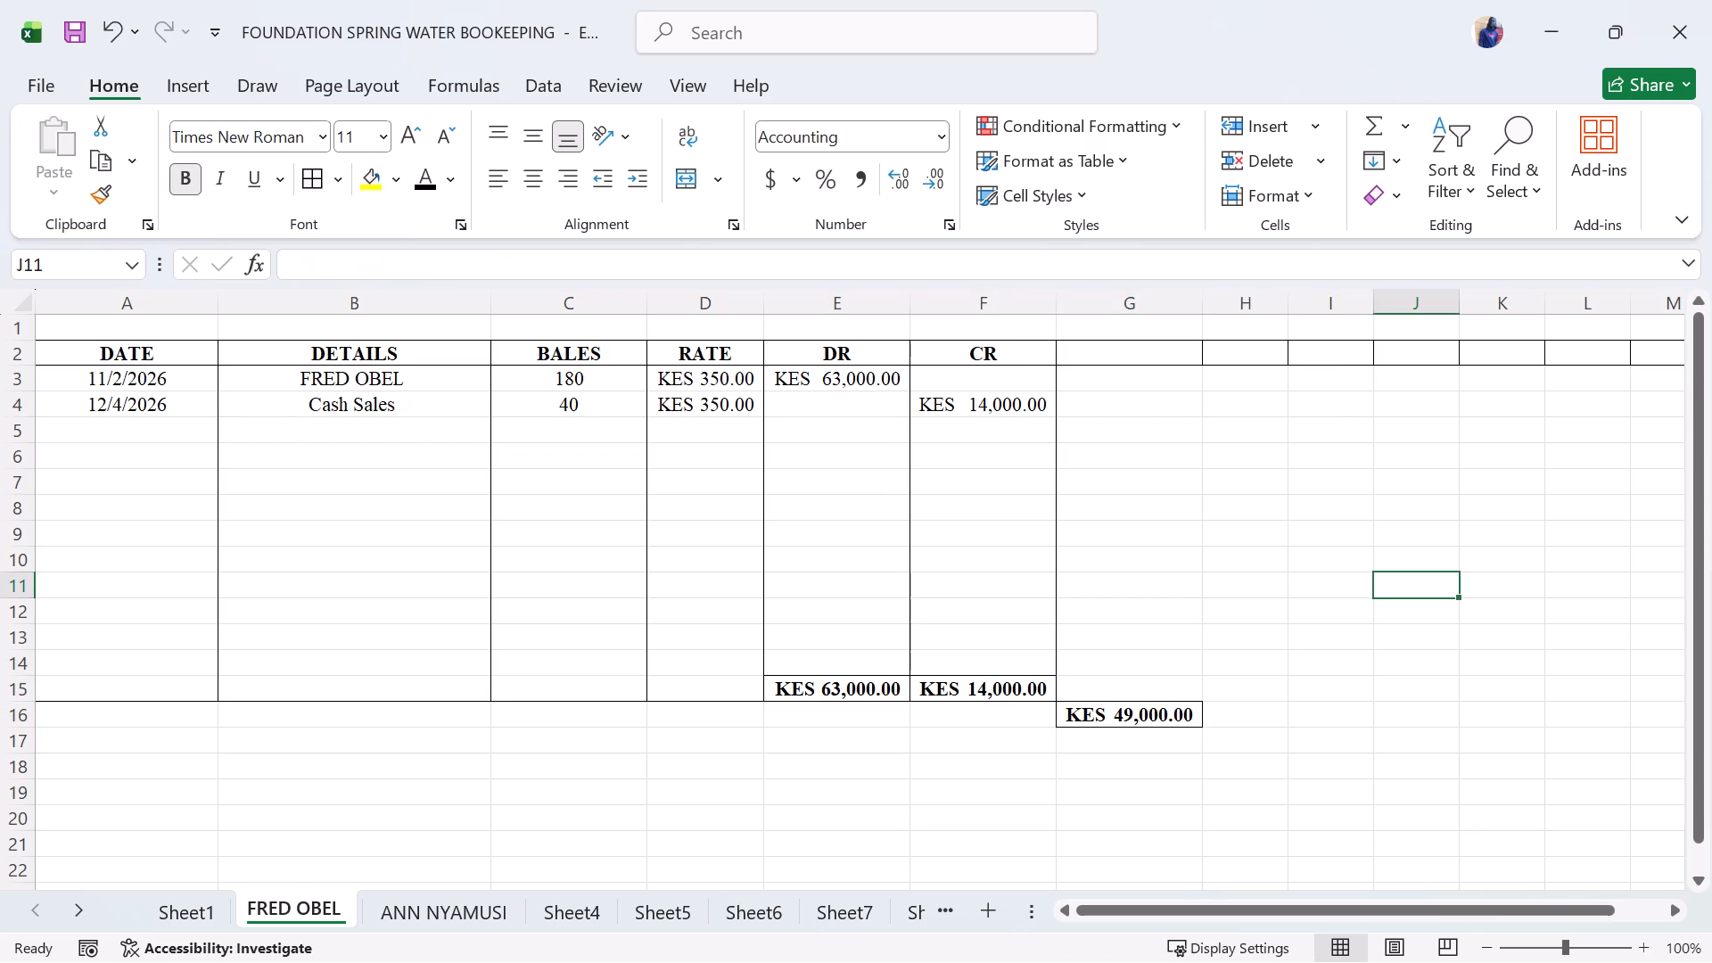
pyautogui.click(641, 494)
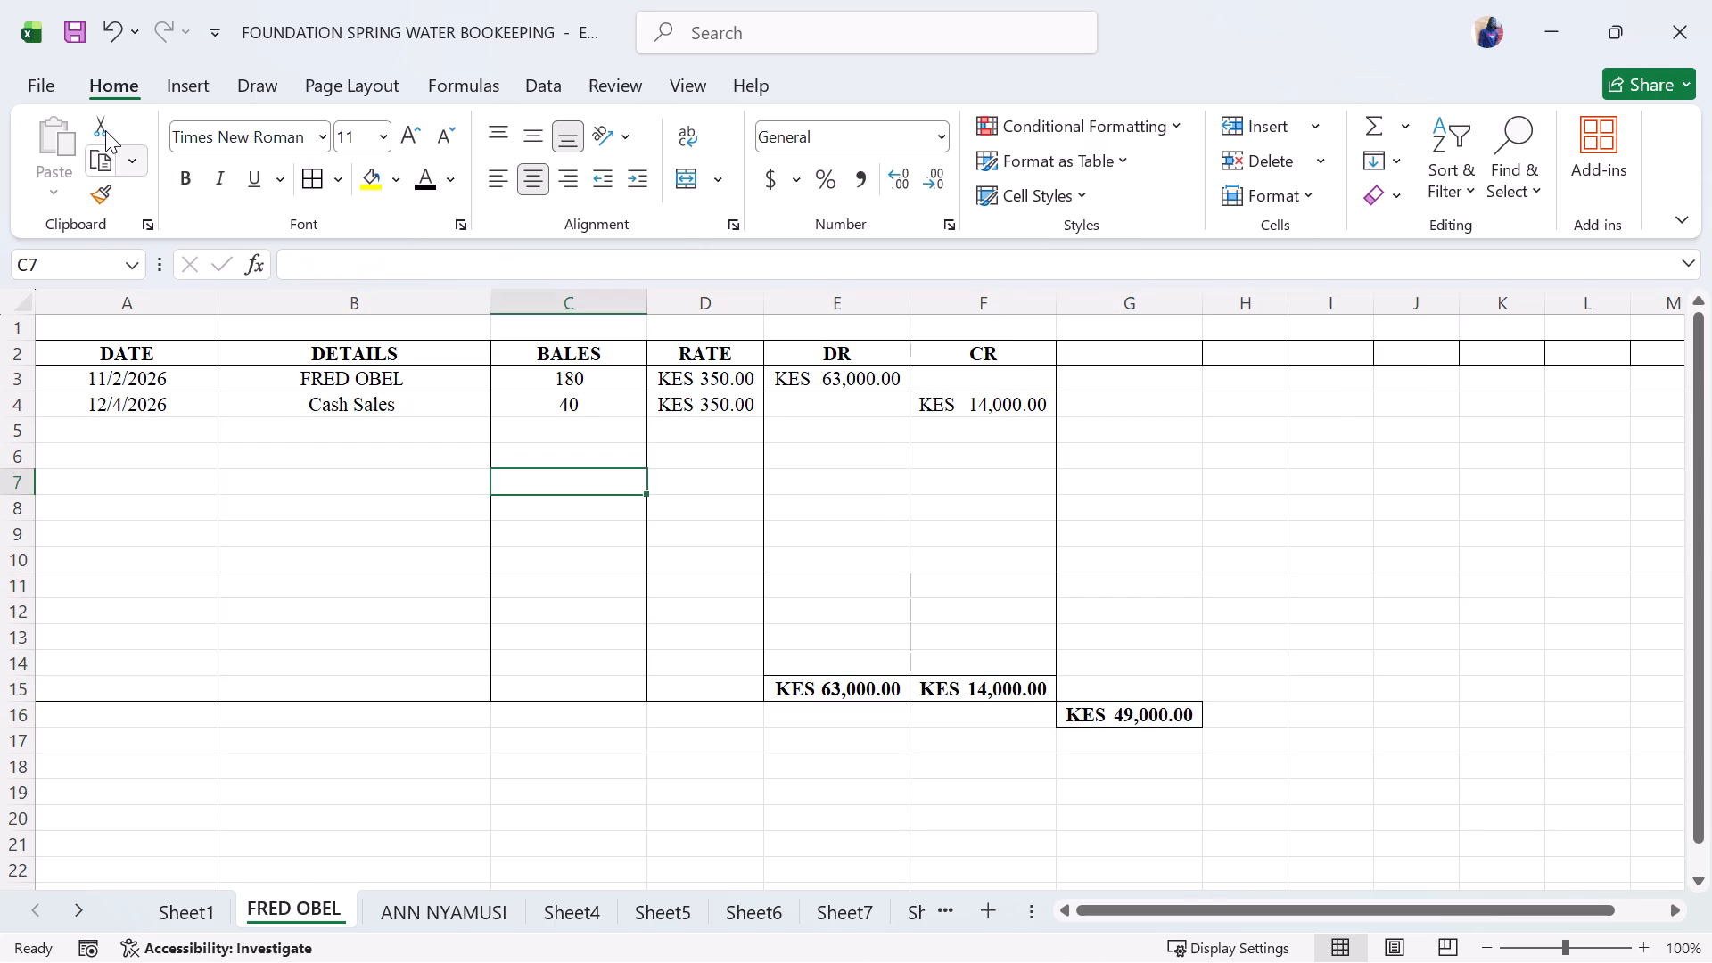
pyautogui.click(85, 46)
pyautogui.click(1008, 633)
pyautogui.click(997, 681)
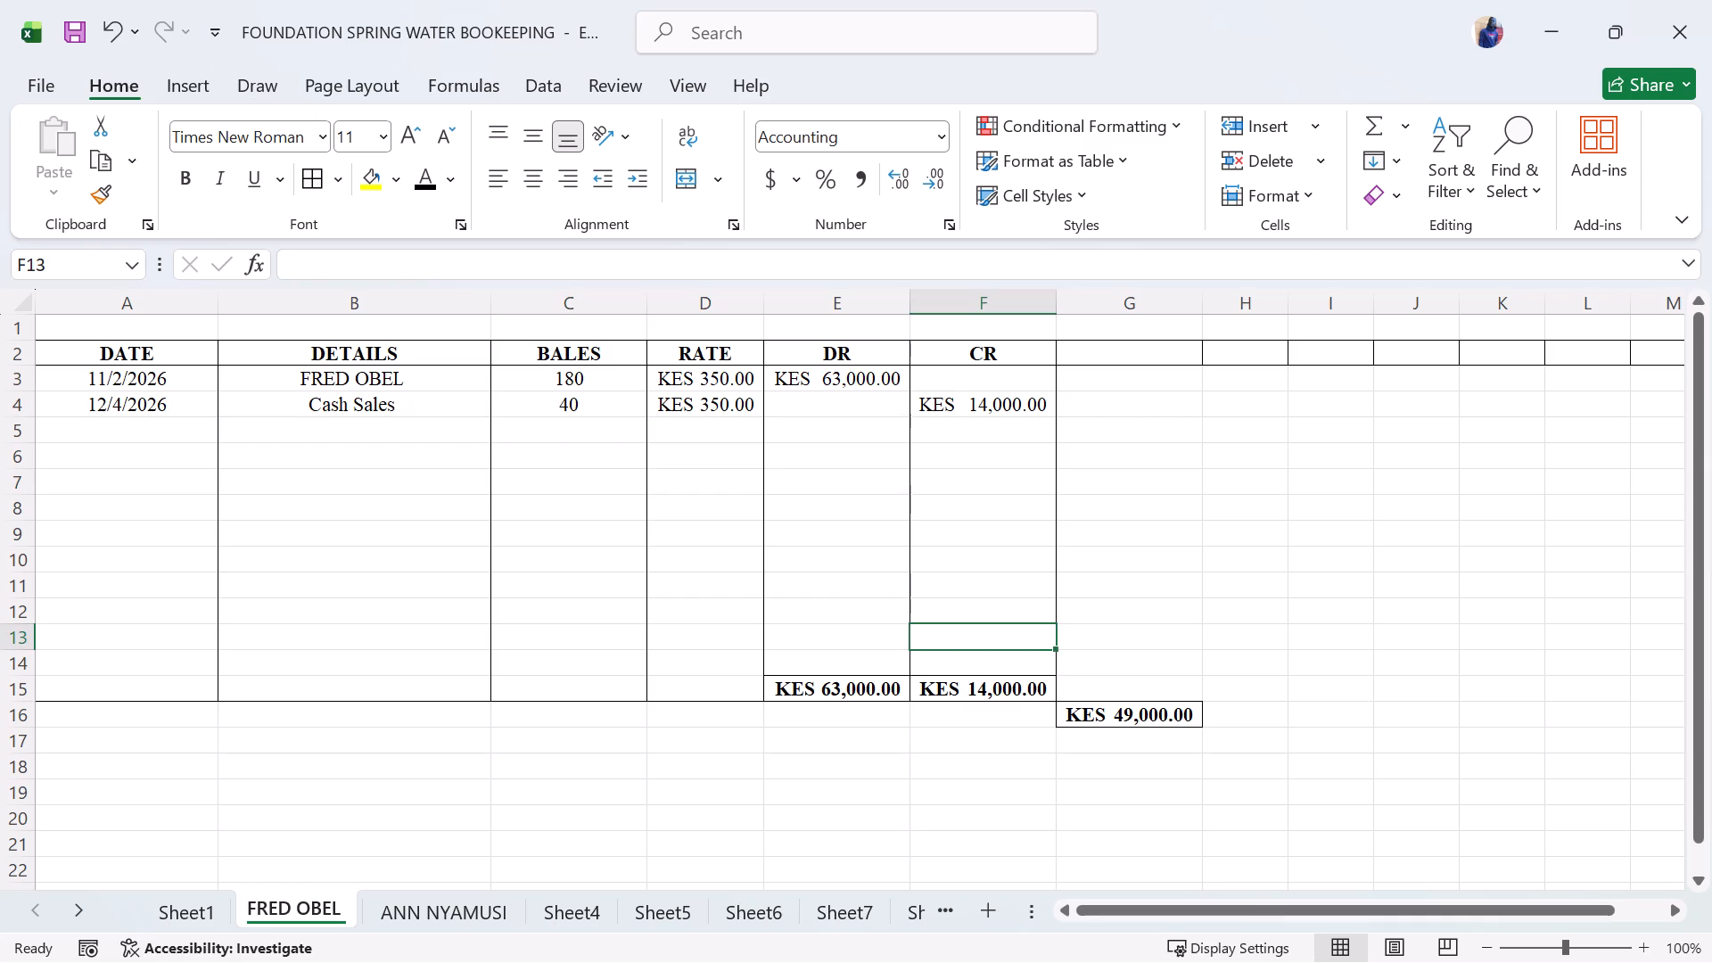
pyautogui.click(66, 44)
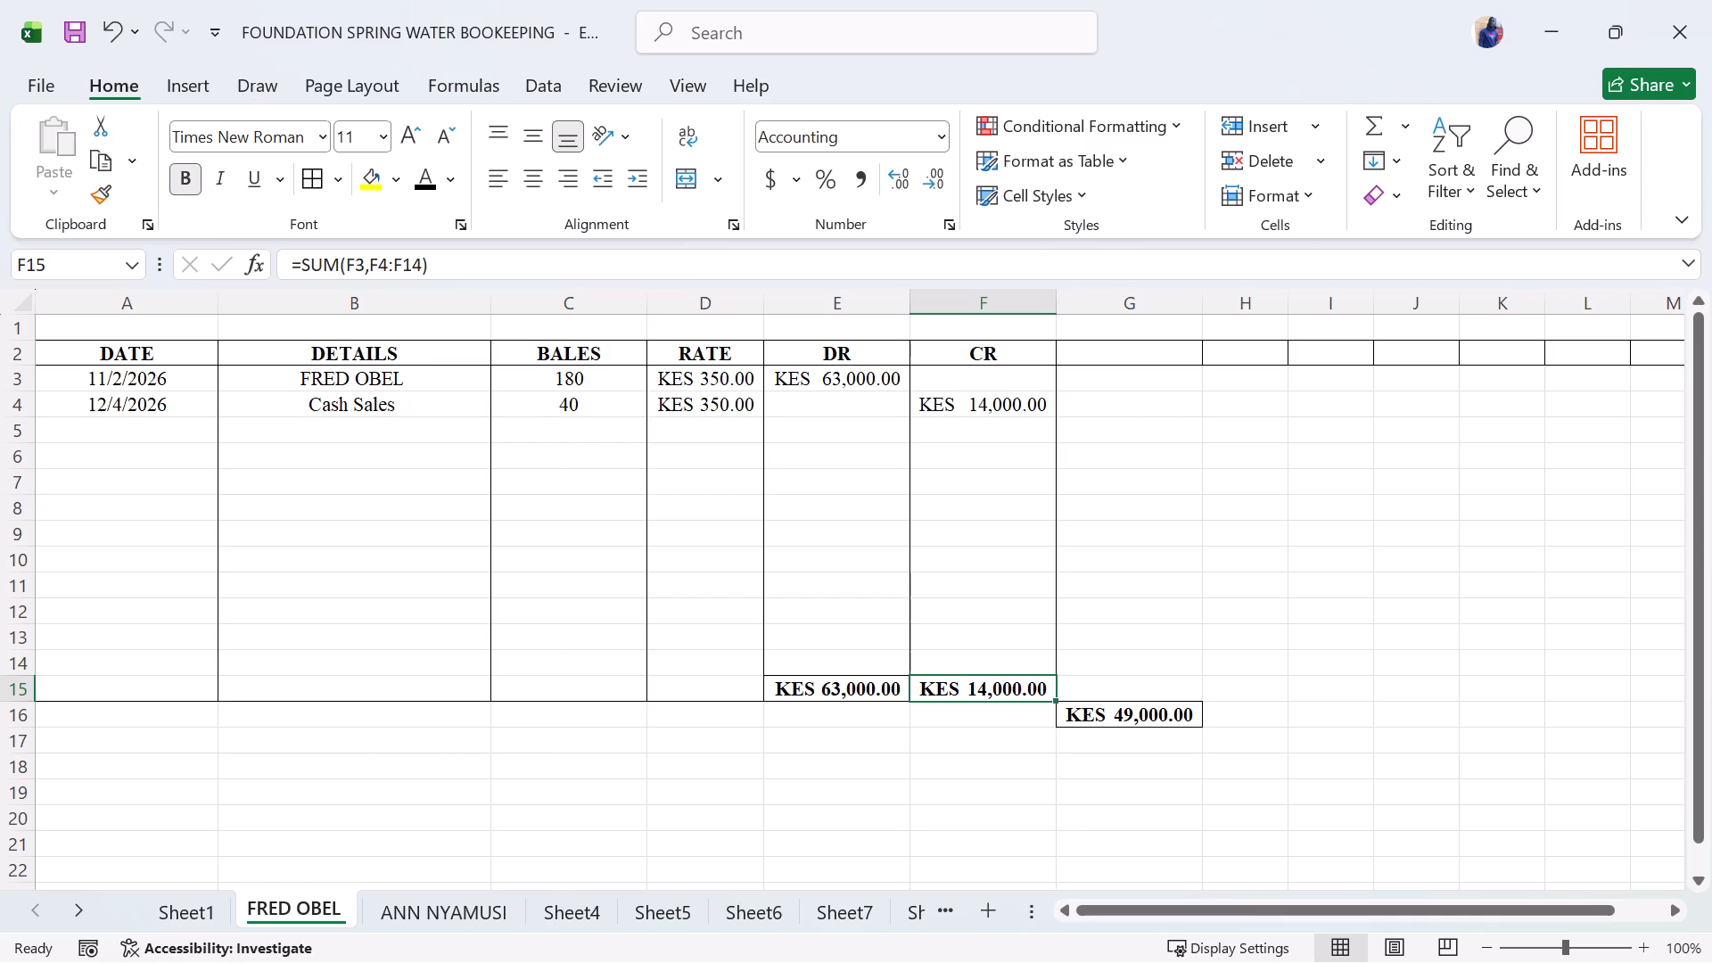
# Review the third sheet's customer ledger and the Debtors' Ledger and stock balance table on Sheet1.
pyautogui.click(448, 931)
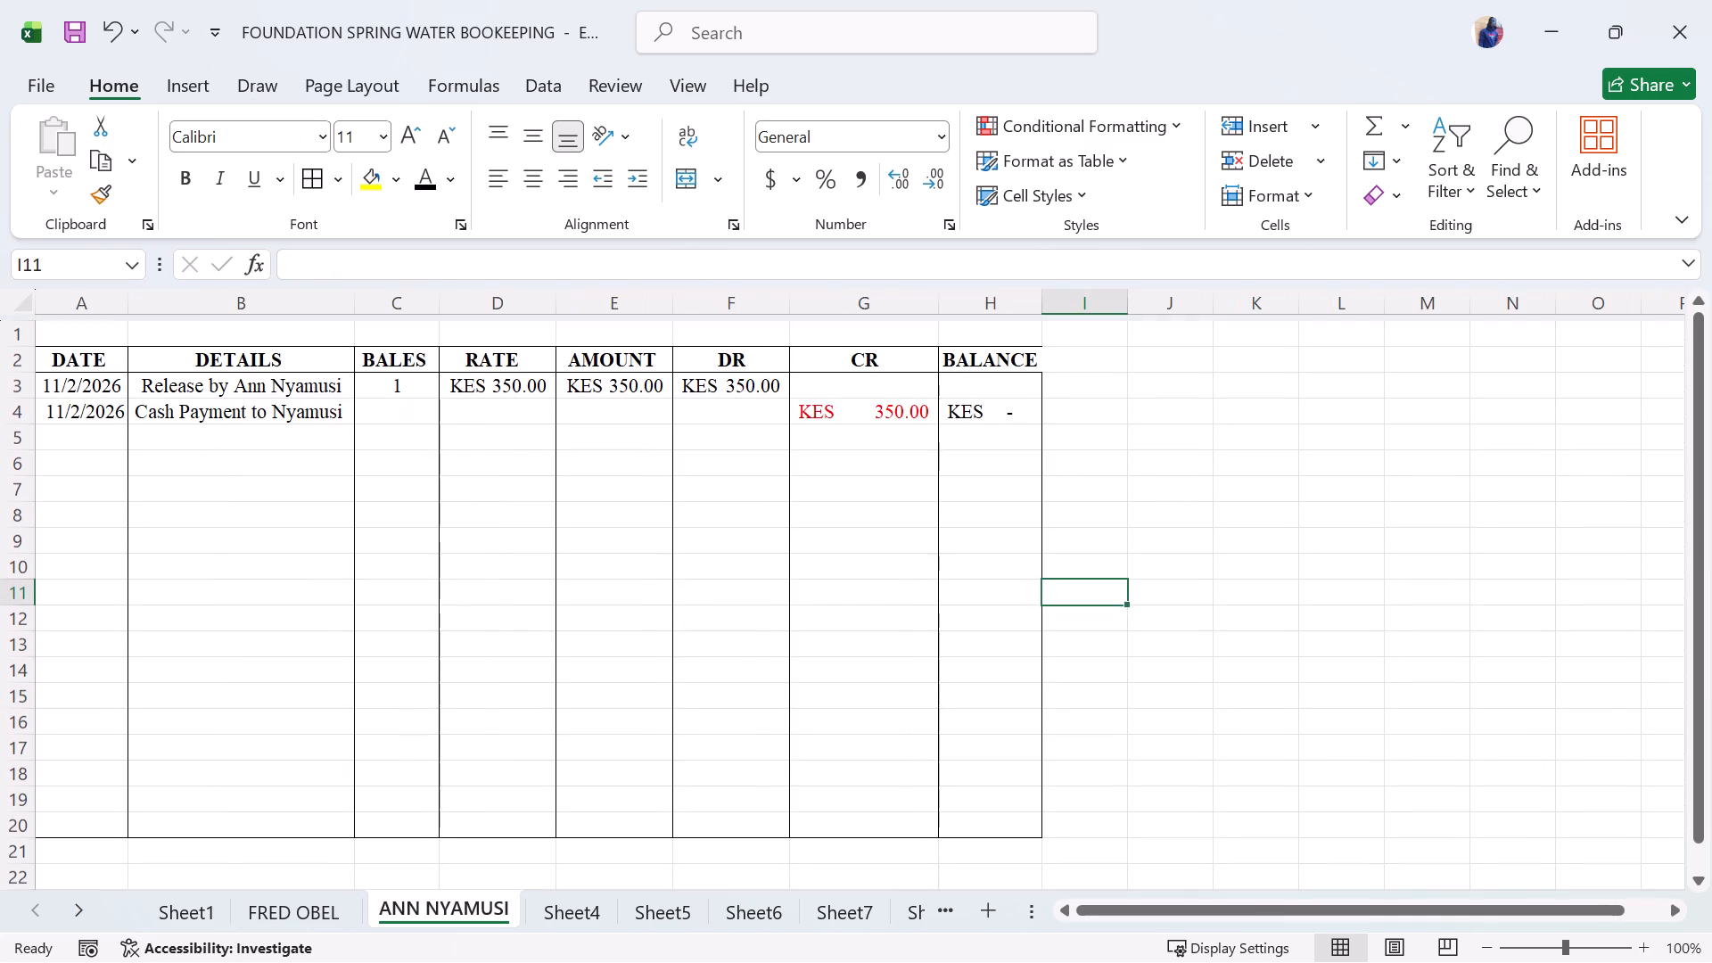
pyautogui.click(292, 907)
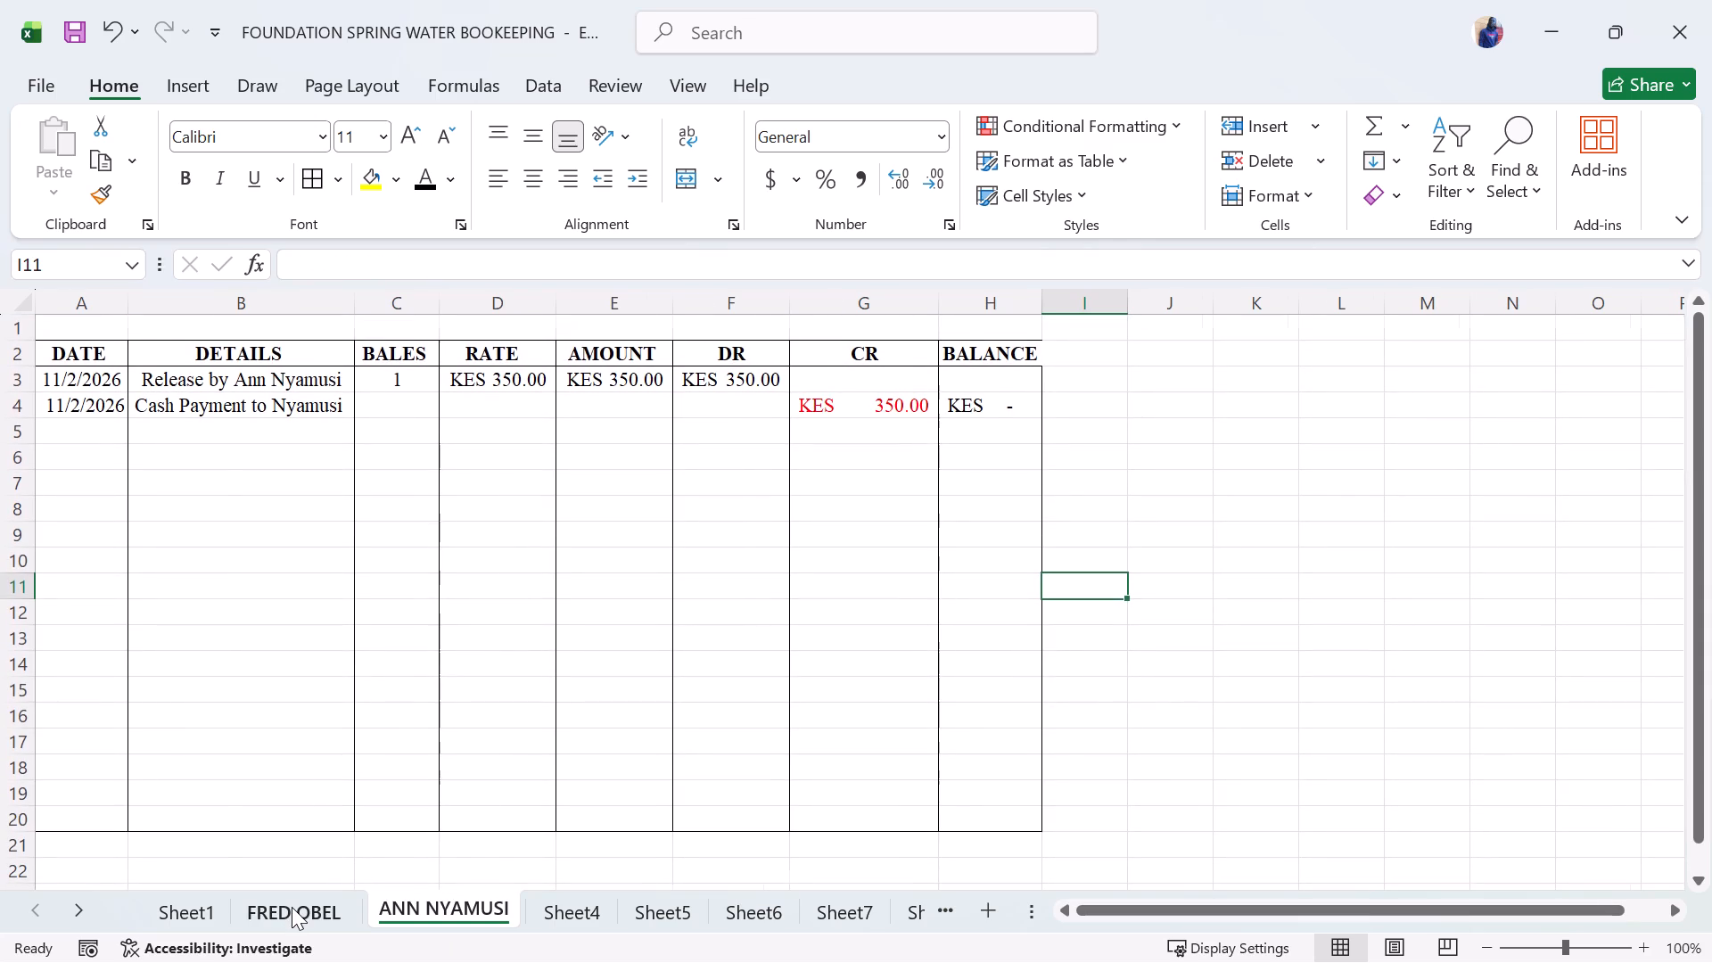
pyautogui.click(192, 909)
pyautogui.scroll(1, 531, 723)
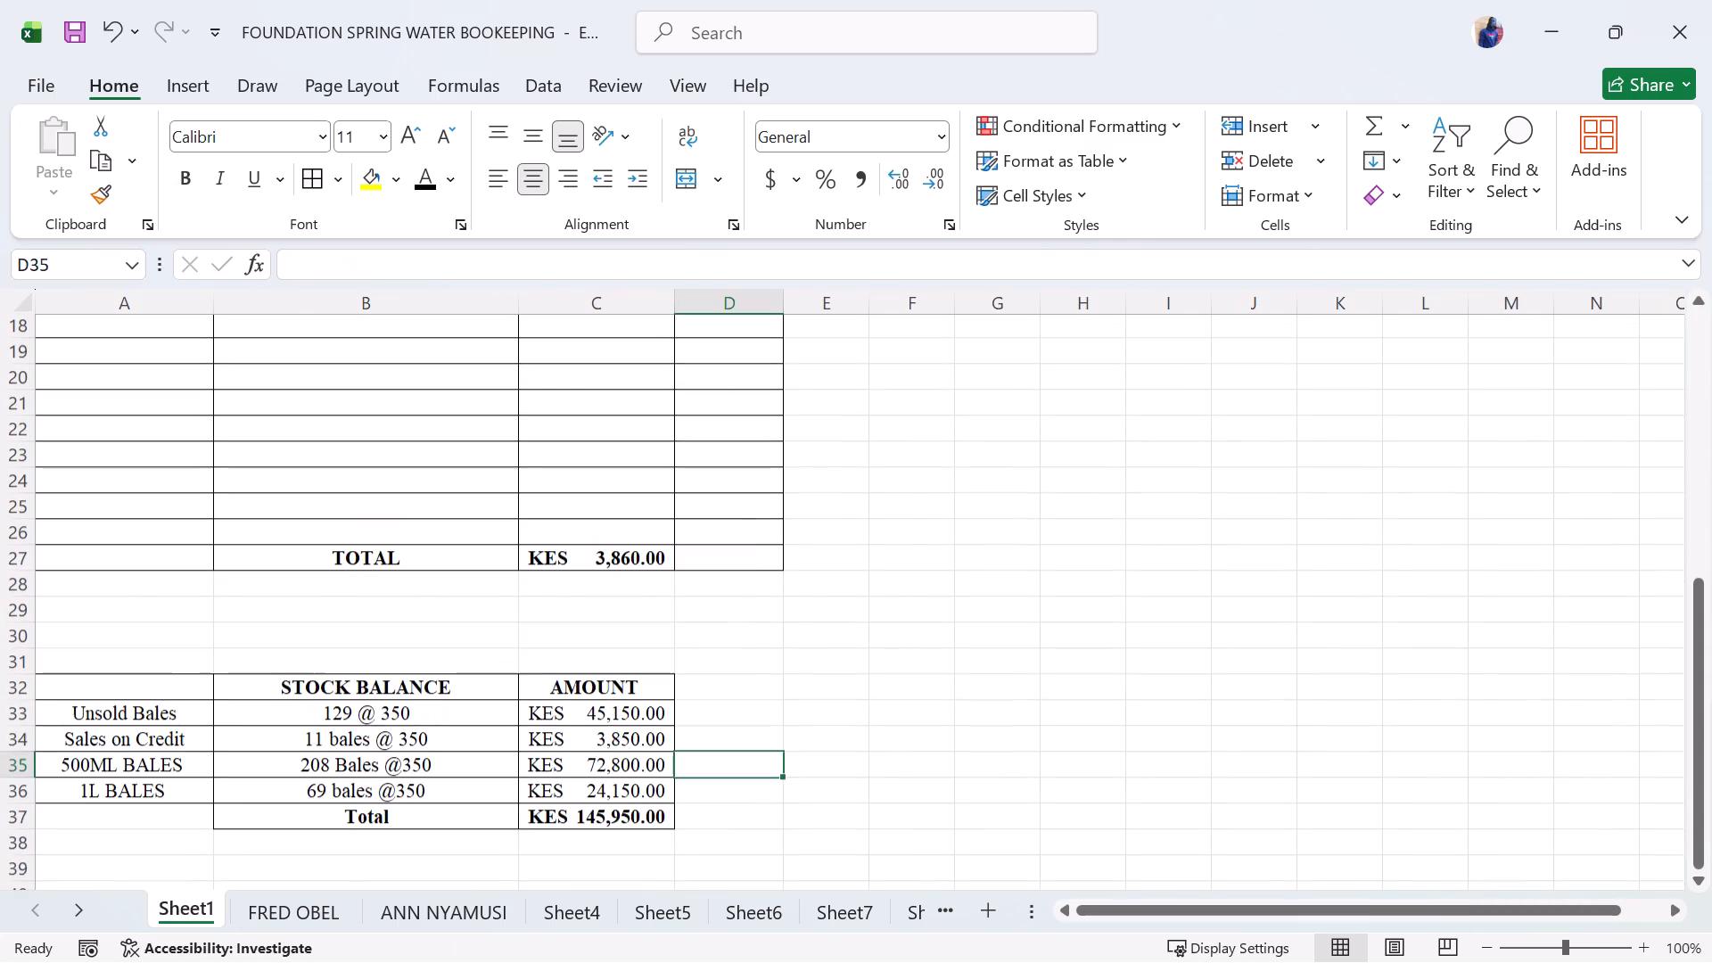
pyautogui.scroll(2, 531, 723)
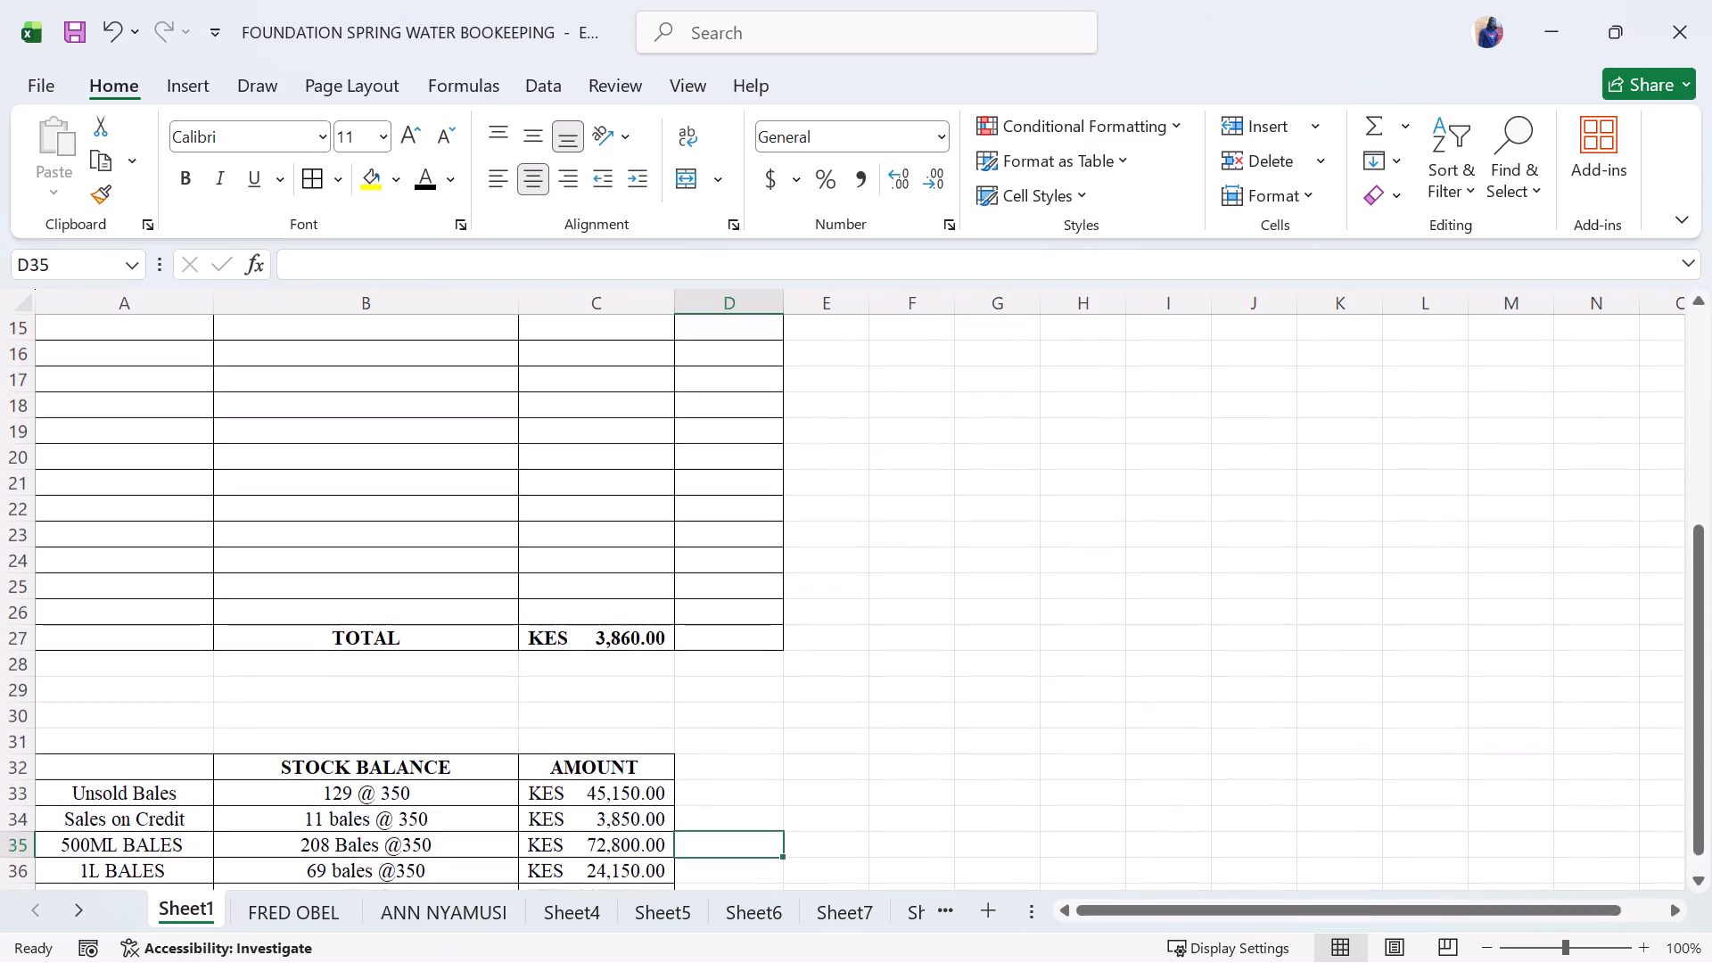
pyautogui.scroll(2, 531, 723)
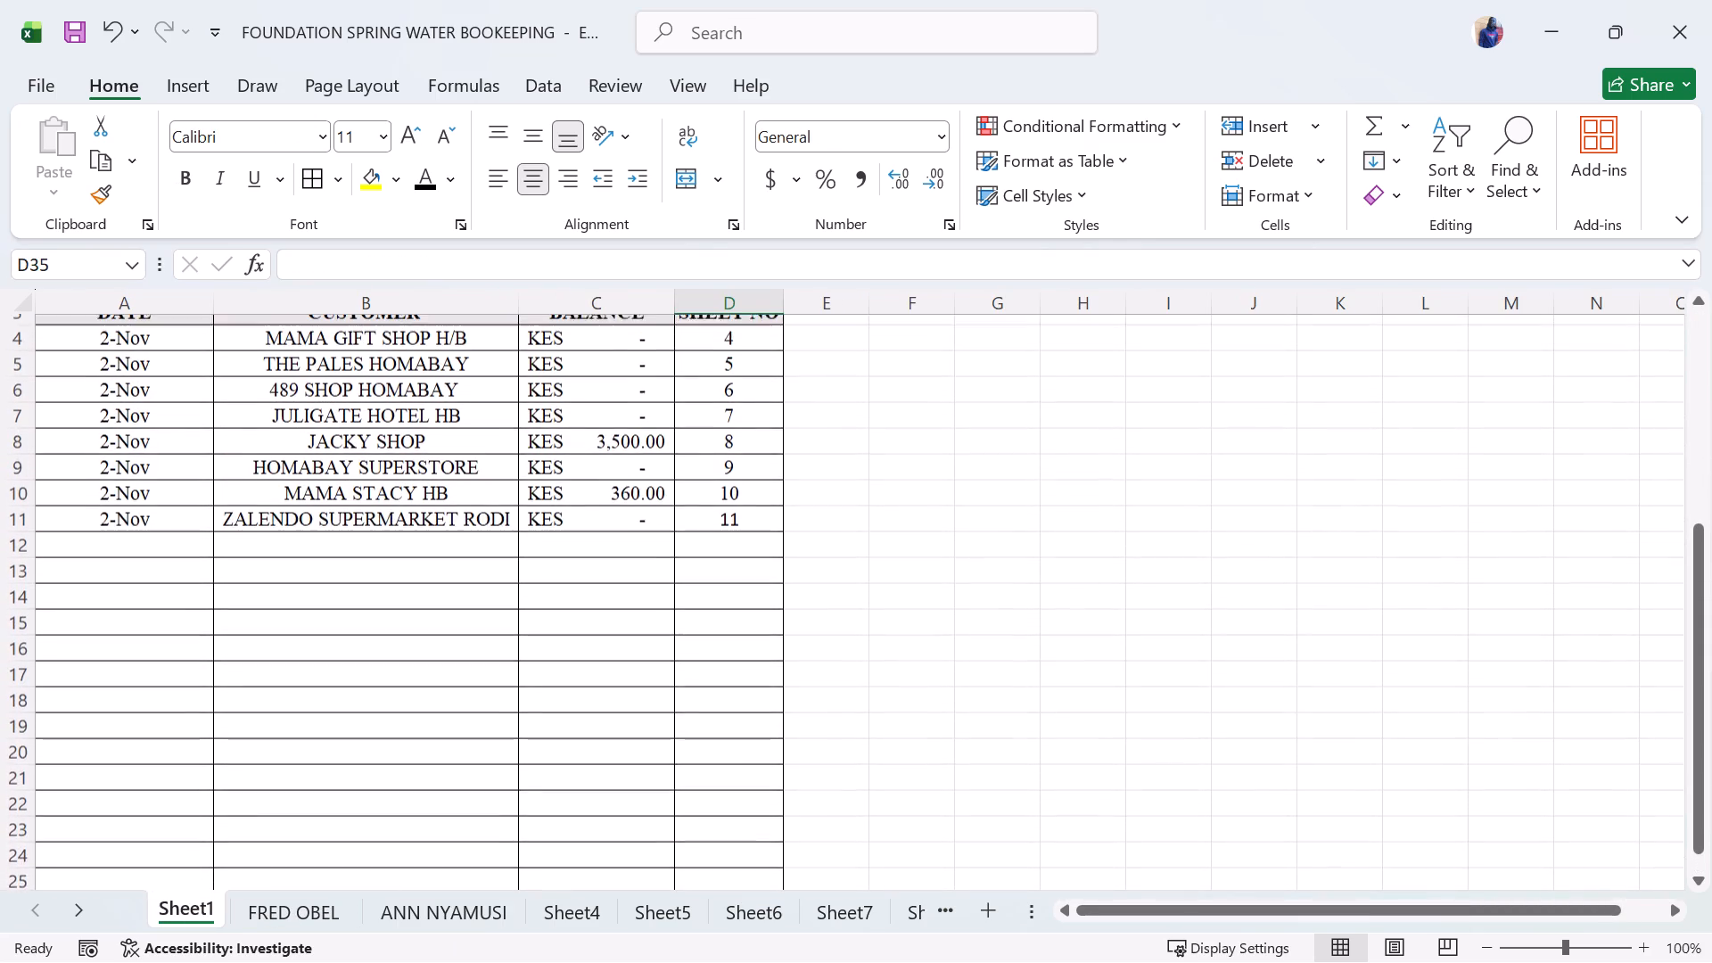
pyautogui.scroll(1, 531, 723)
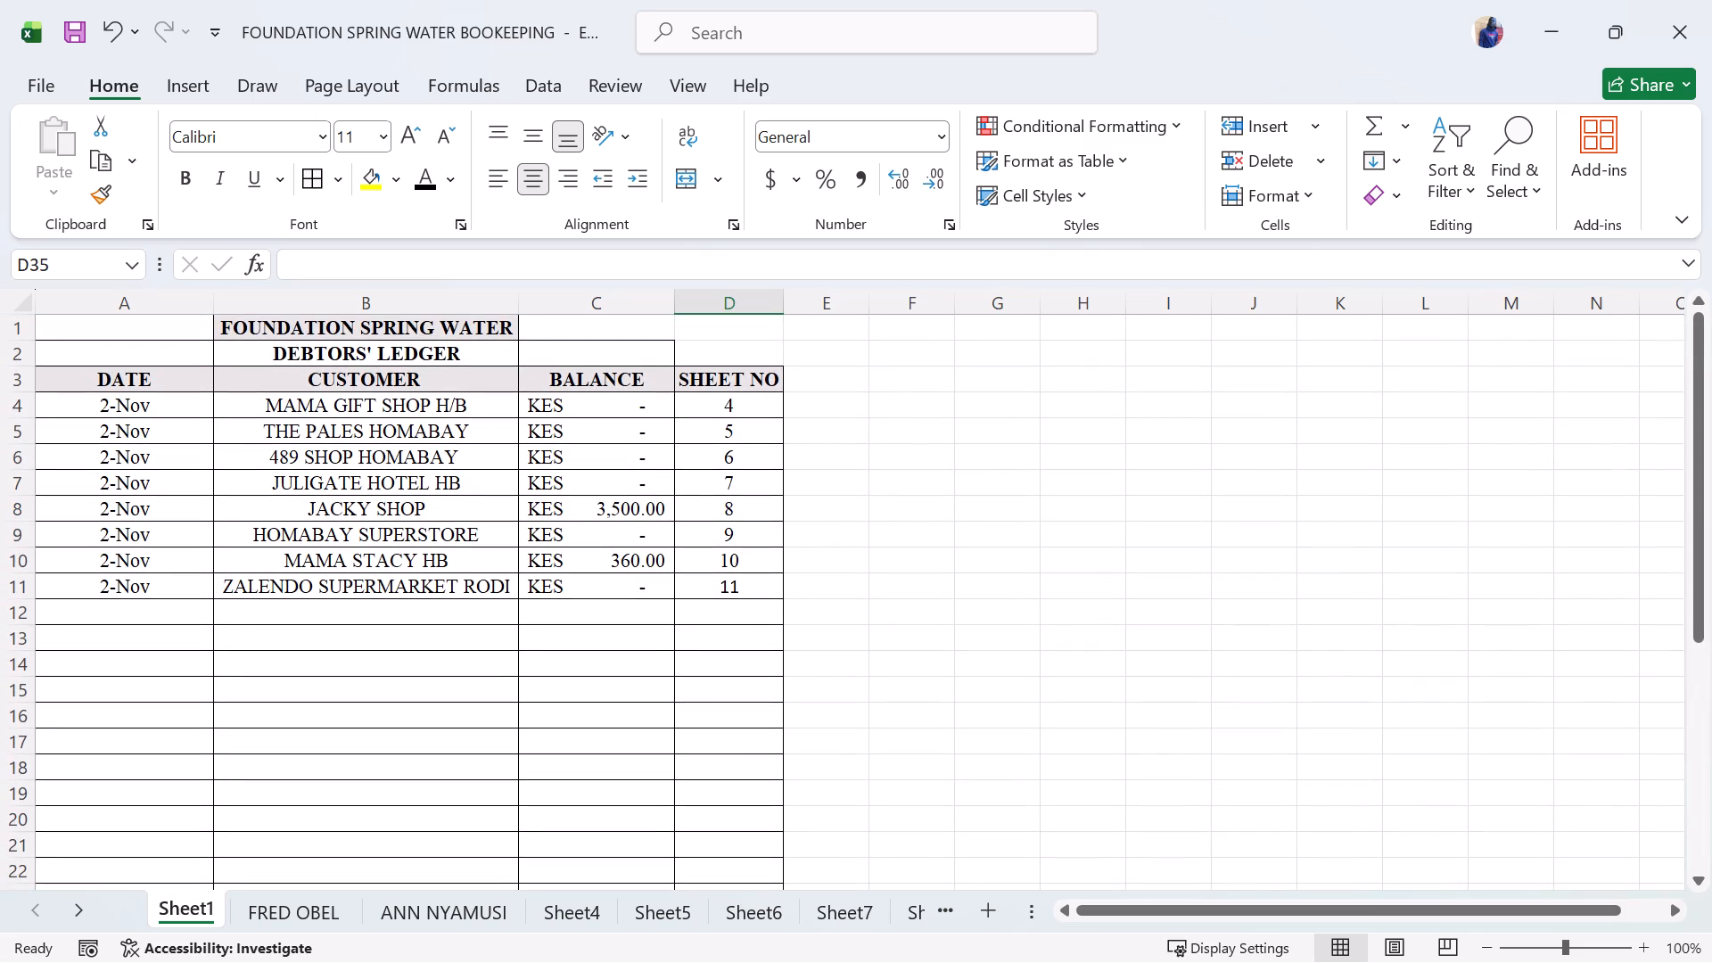
pyautogui.scroll(-3, 675, 731)
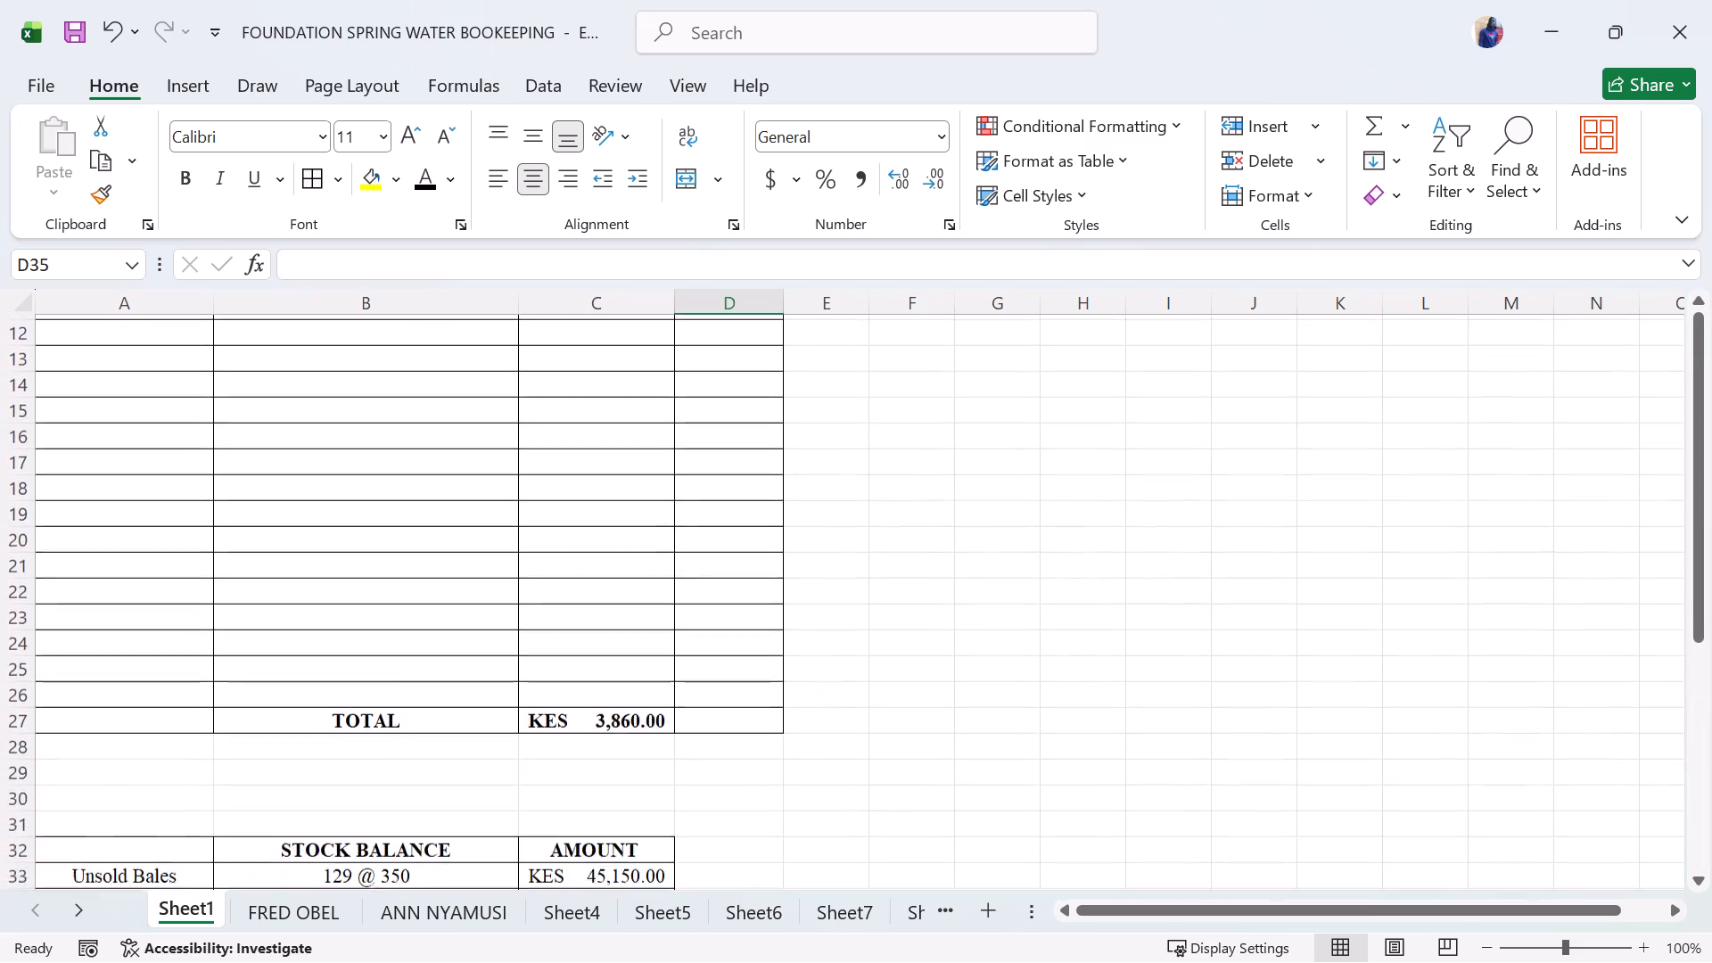
pyautogui.scroll(-1, 675, 731)
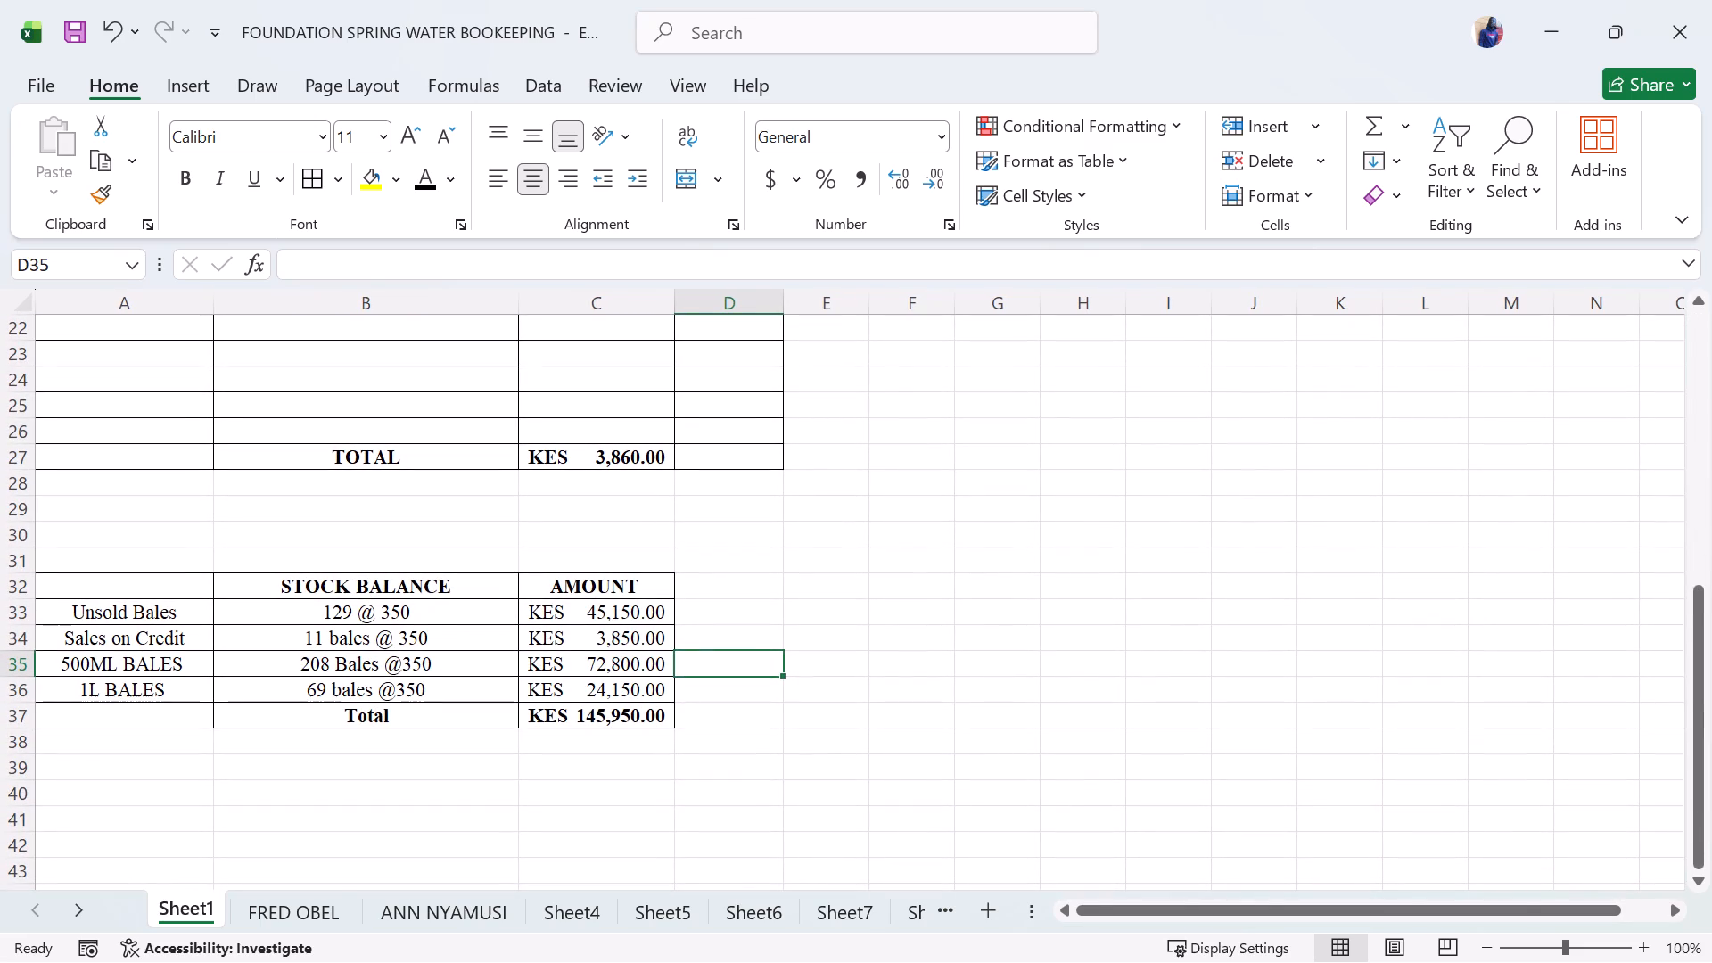
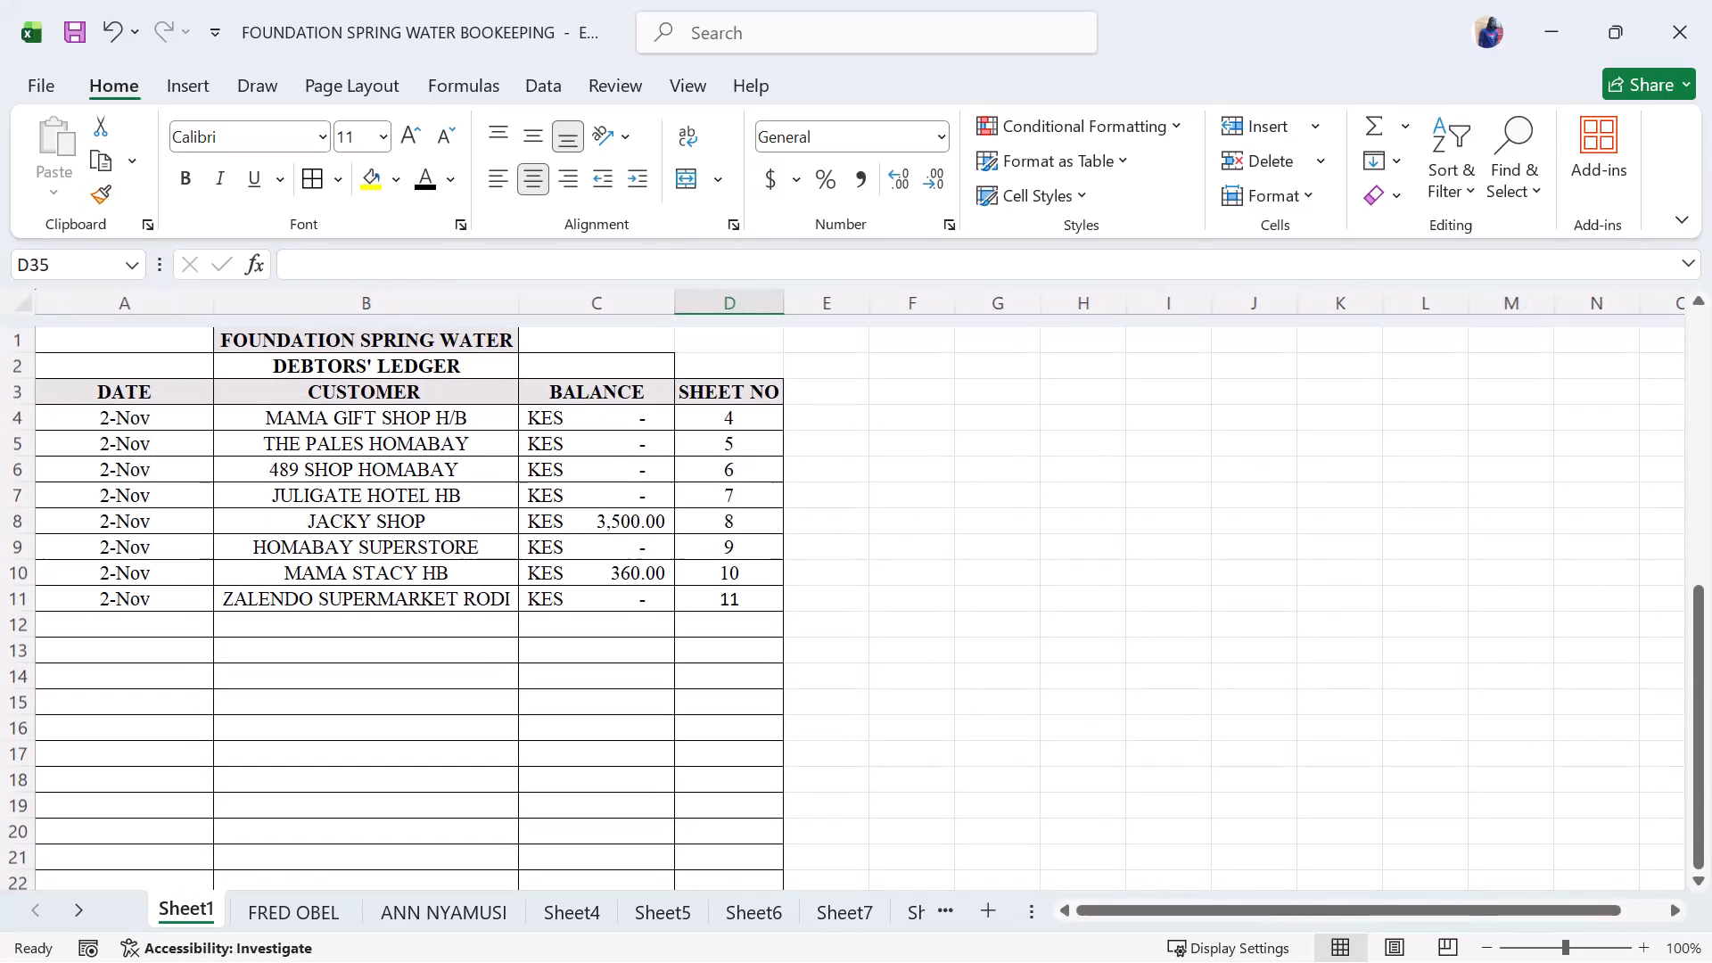
# Review the stock balance table on Sheet1 and each customer ledger from the second sheet through Sheet11.
pyautogui.scroll(-1, 675, 731)
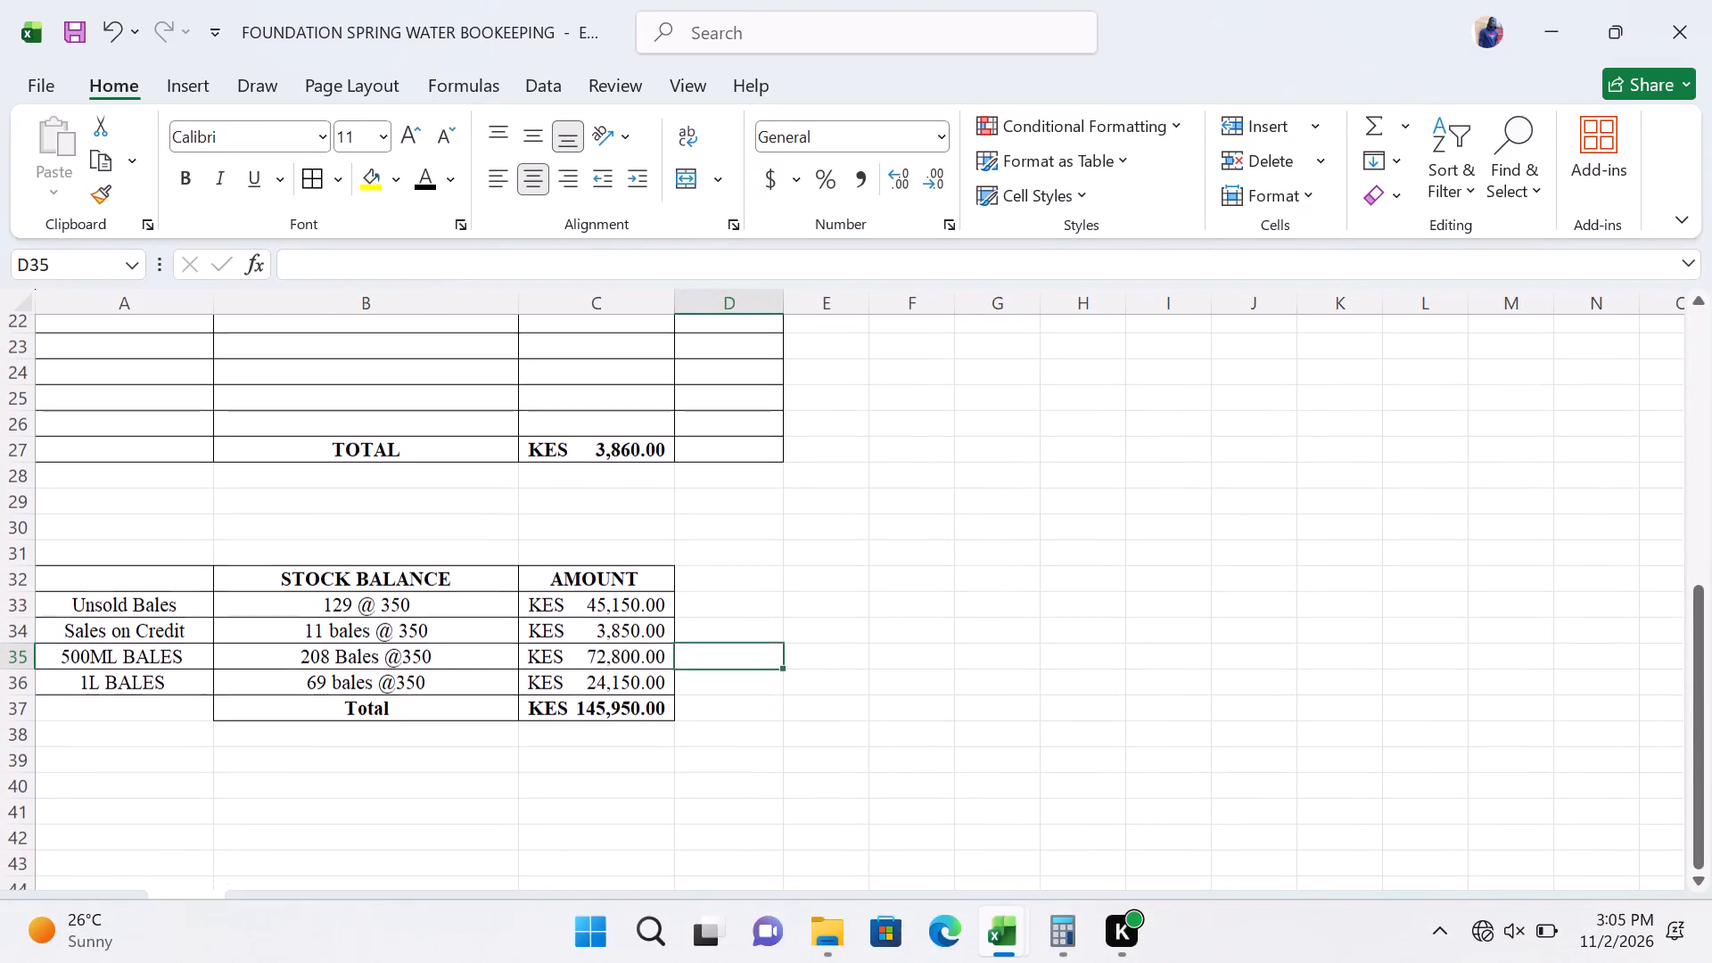
pyautogui.click(313, 853)
pyautogui.click(299, 918)
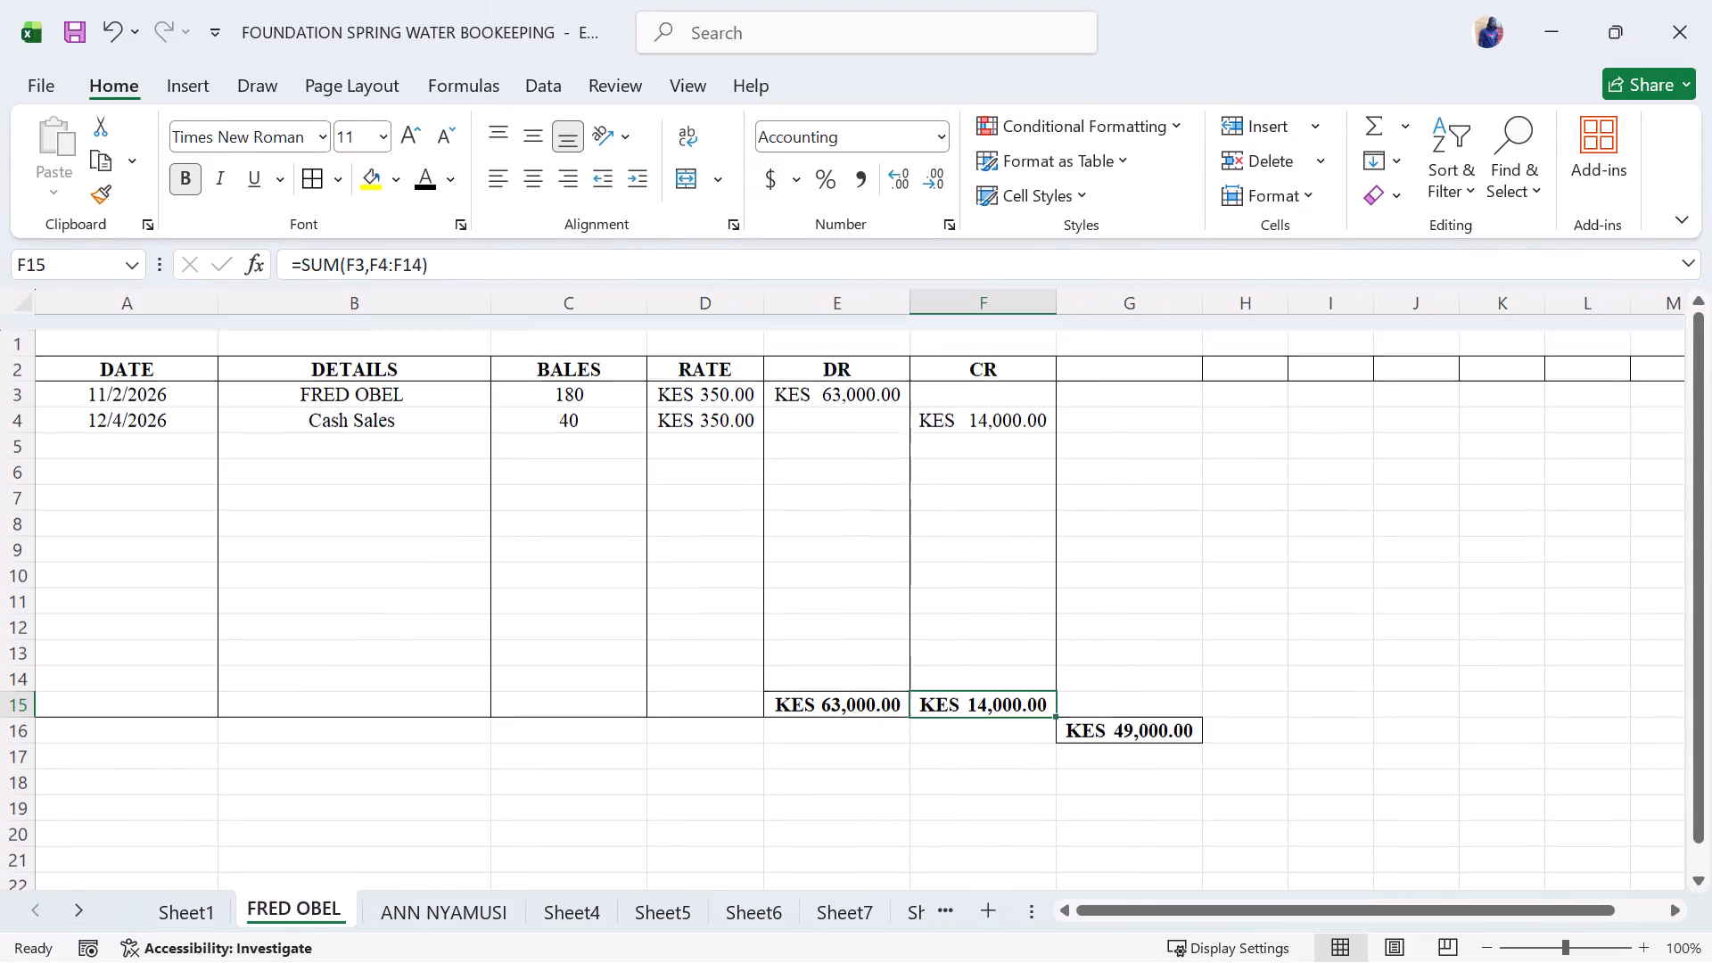
pyautogui.click(418, 920)
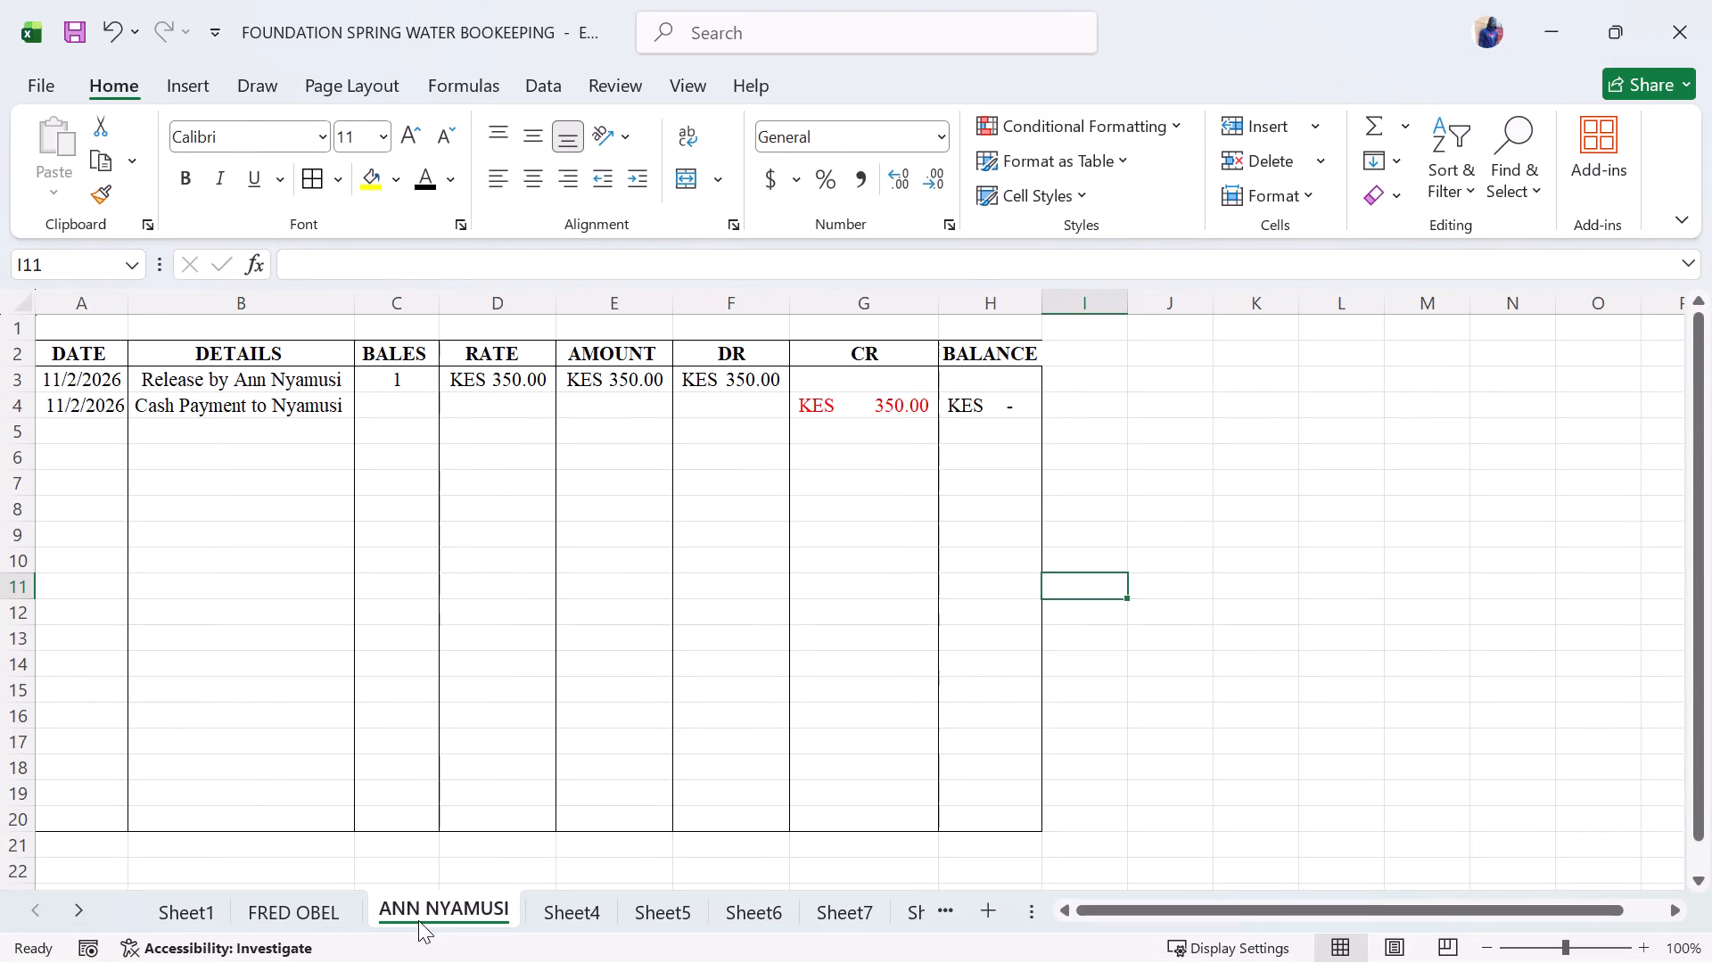
pyautogui.click(578, 930)
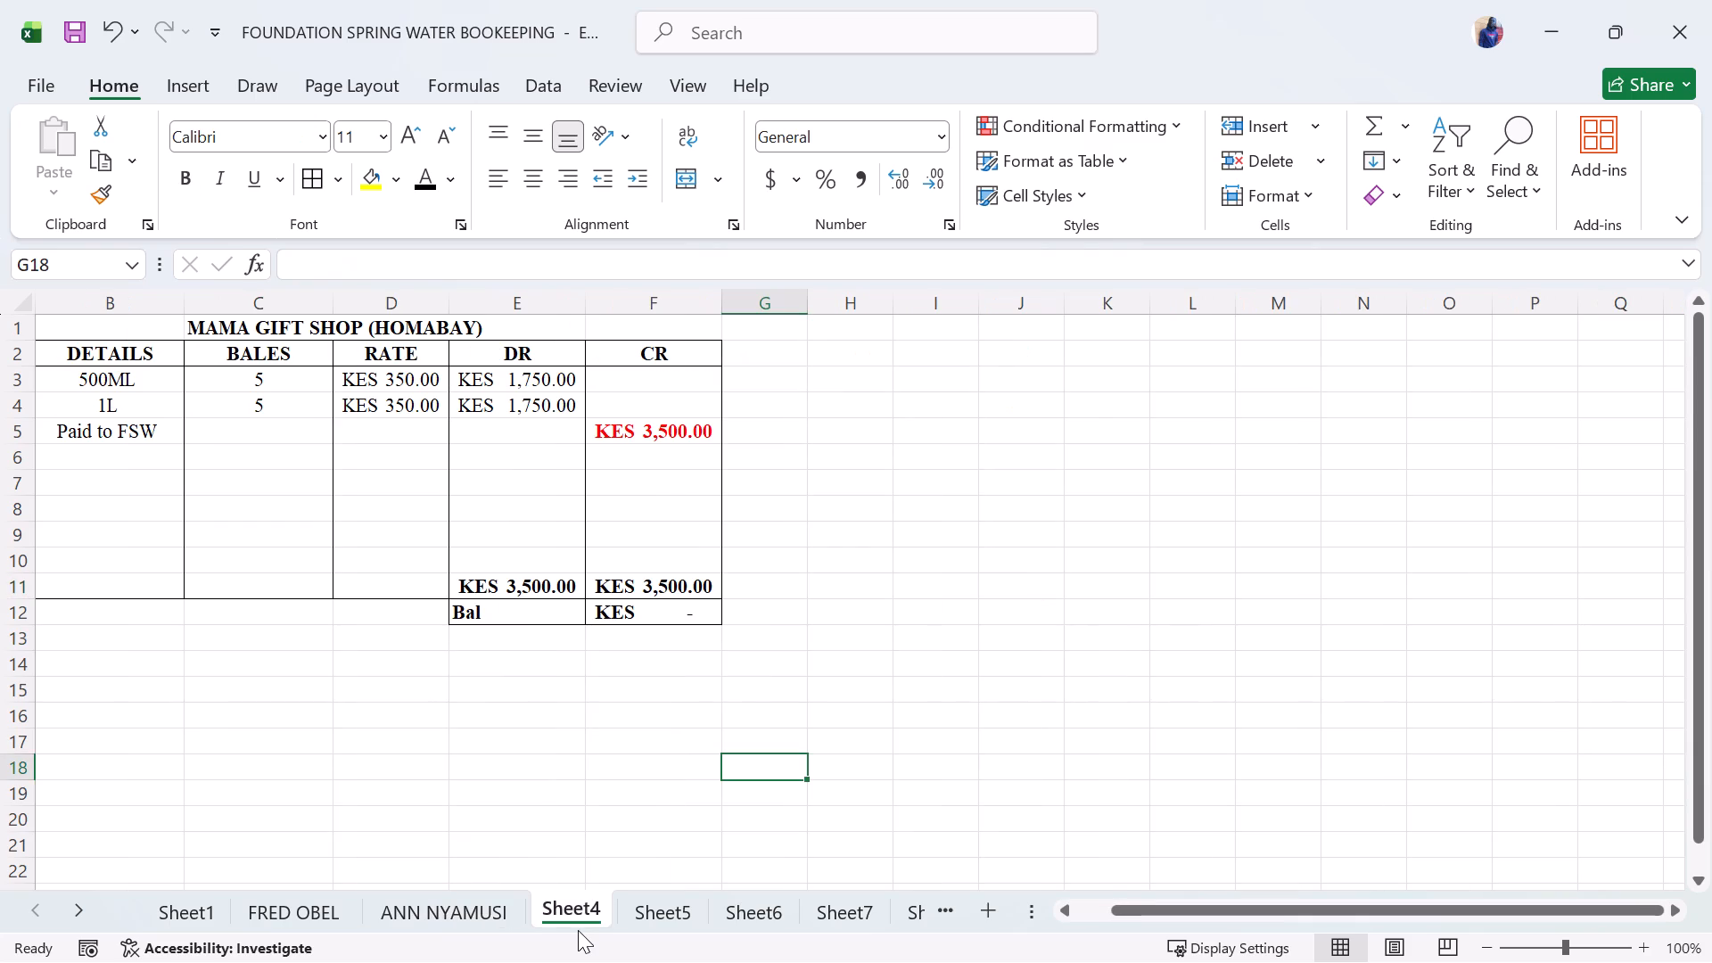
pyautogui.click(655, 905)
pyautogui.click(736, 911)
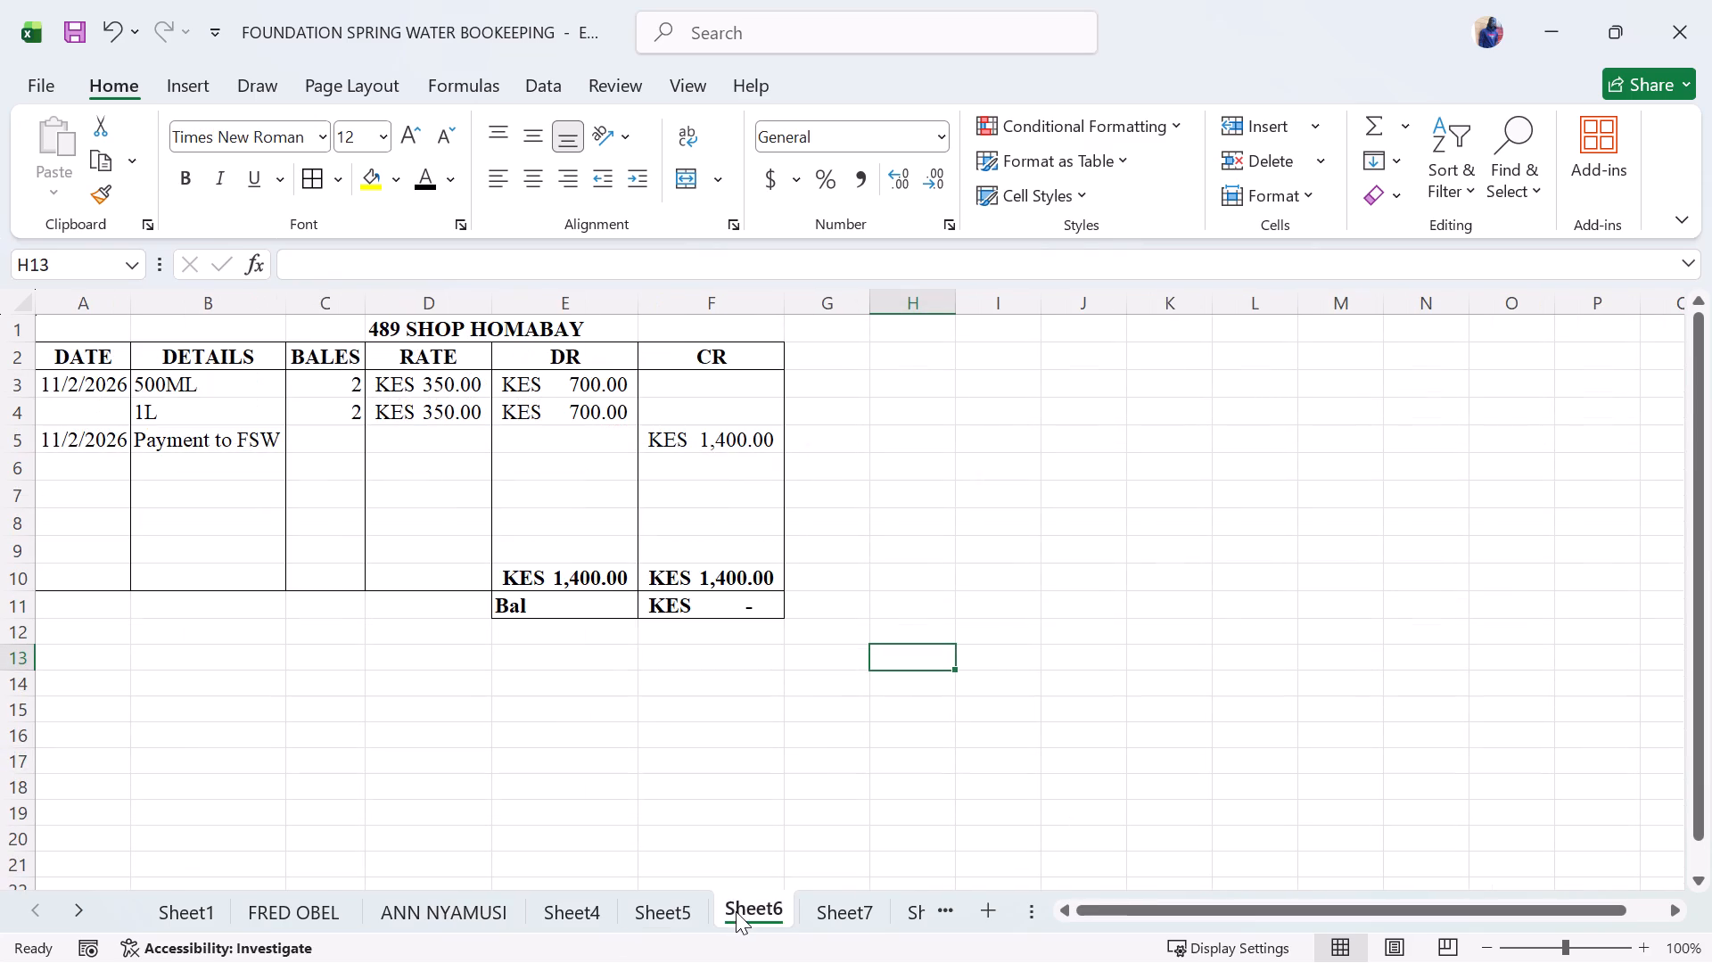
pyautogui.click(835, 910)
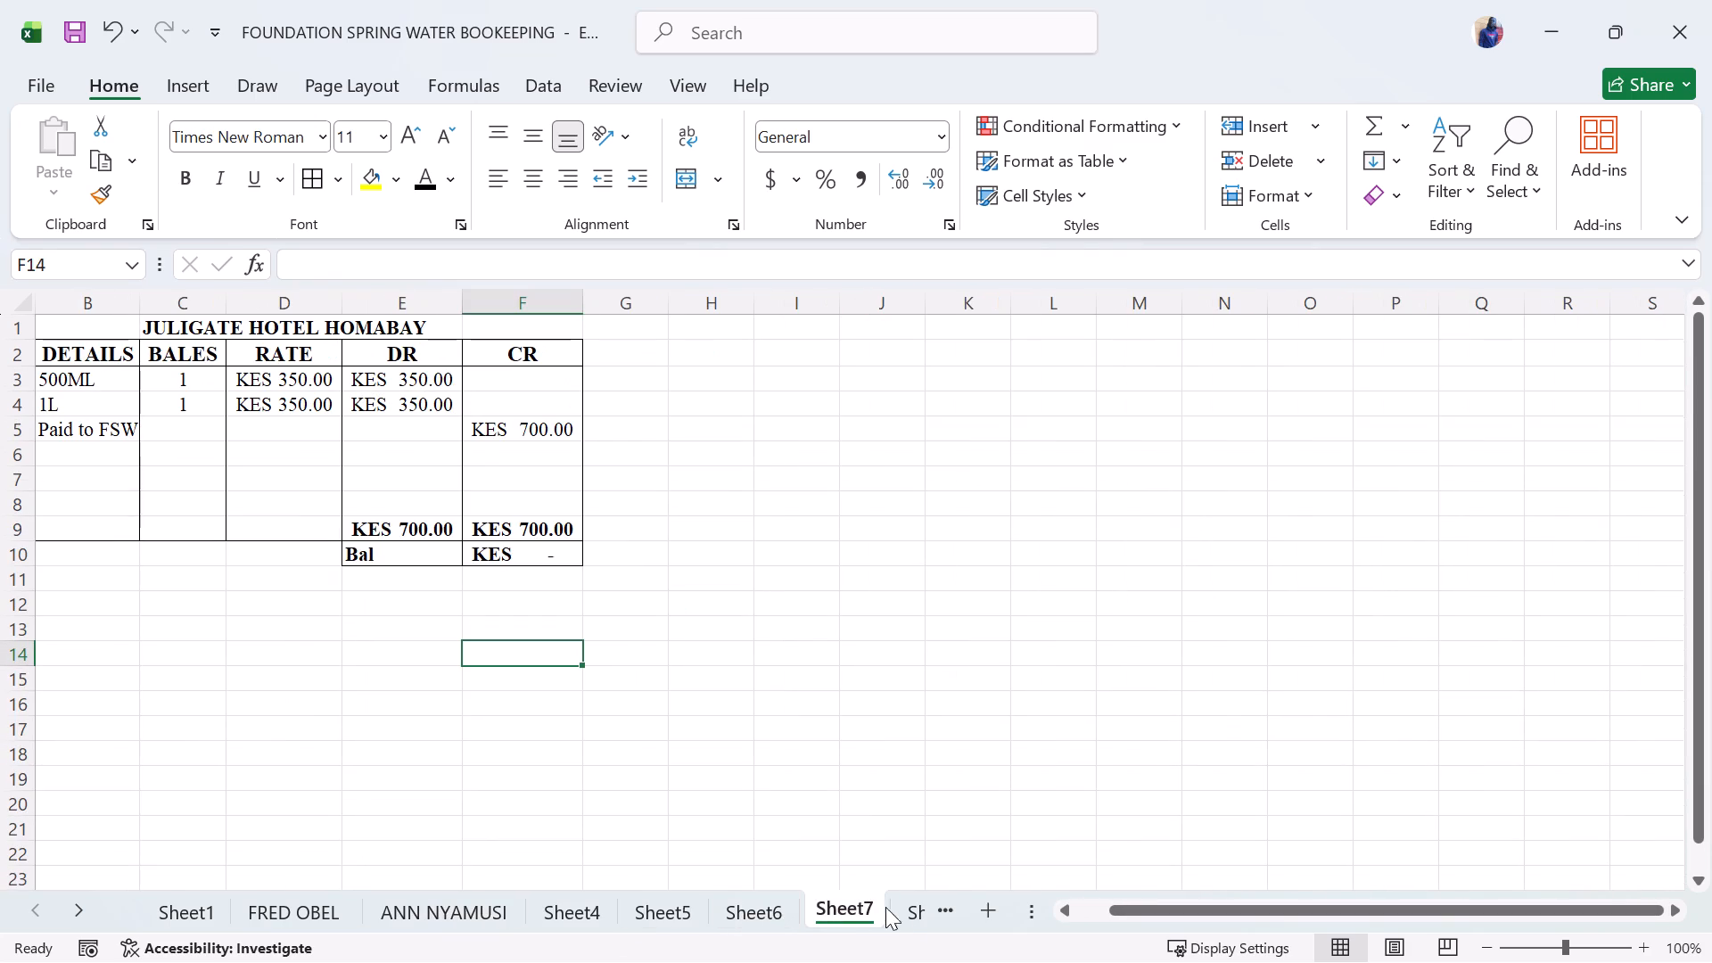
pyautogui.click(909, 909)
pyautogui.click(890, 911)
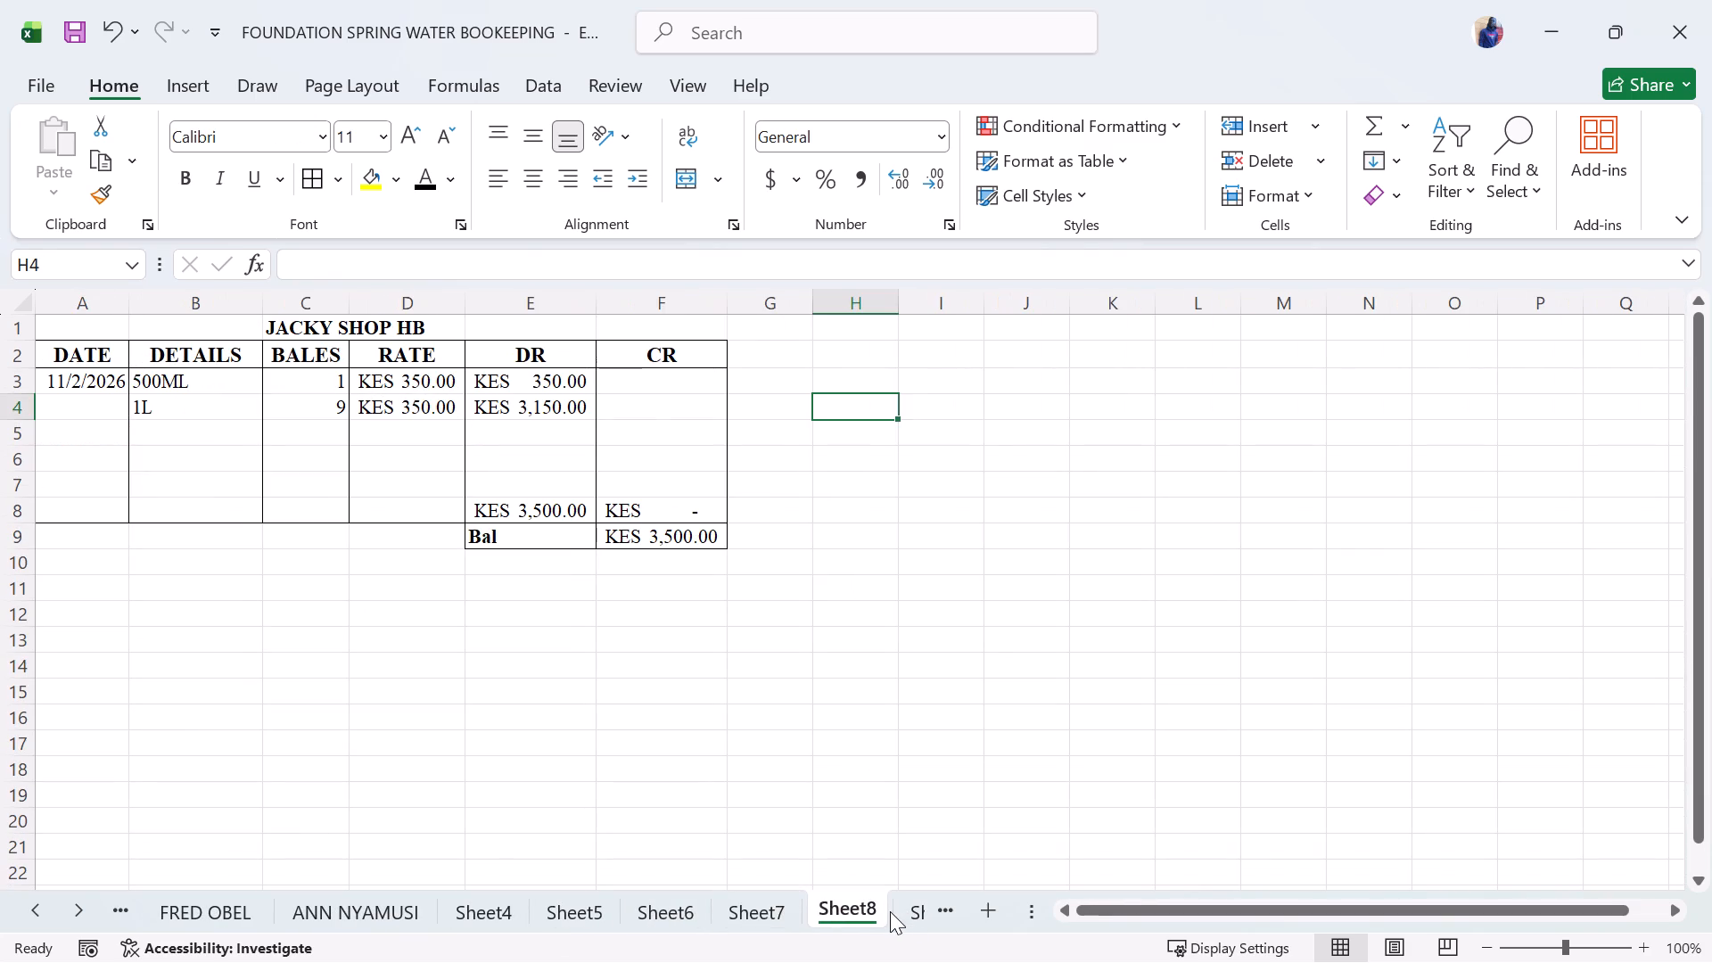
pyautogui.click(905, 917)
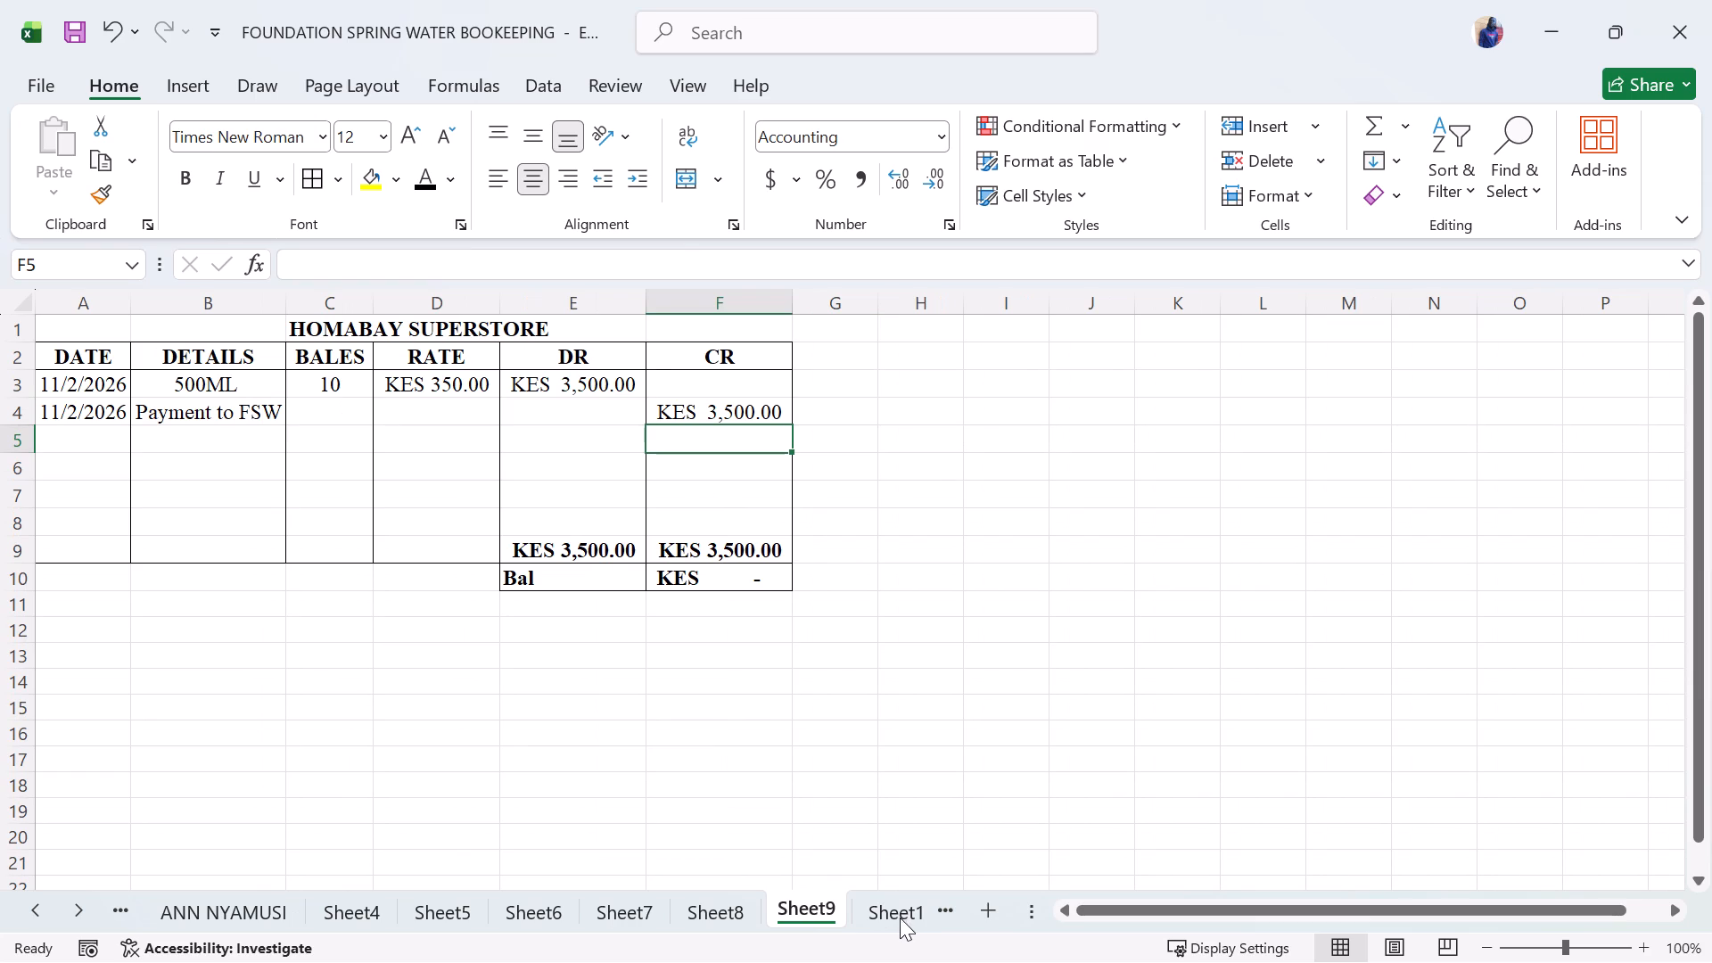
pyautogui.click(899, 918)
pyautogui.click(844, 899)
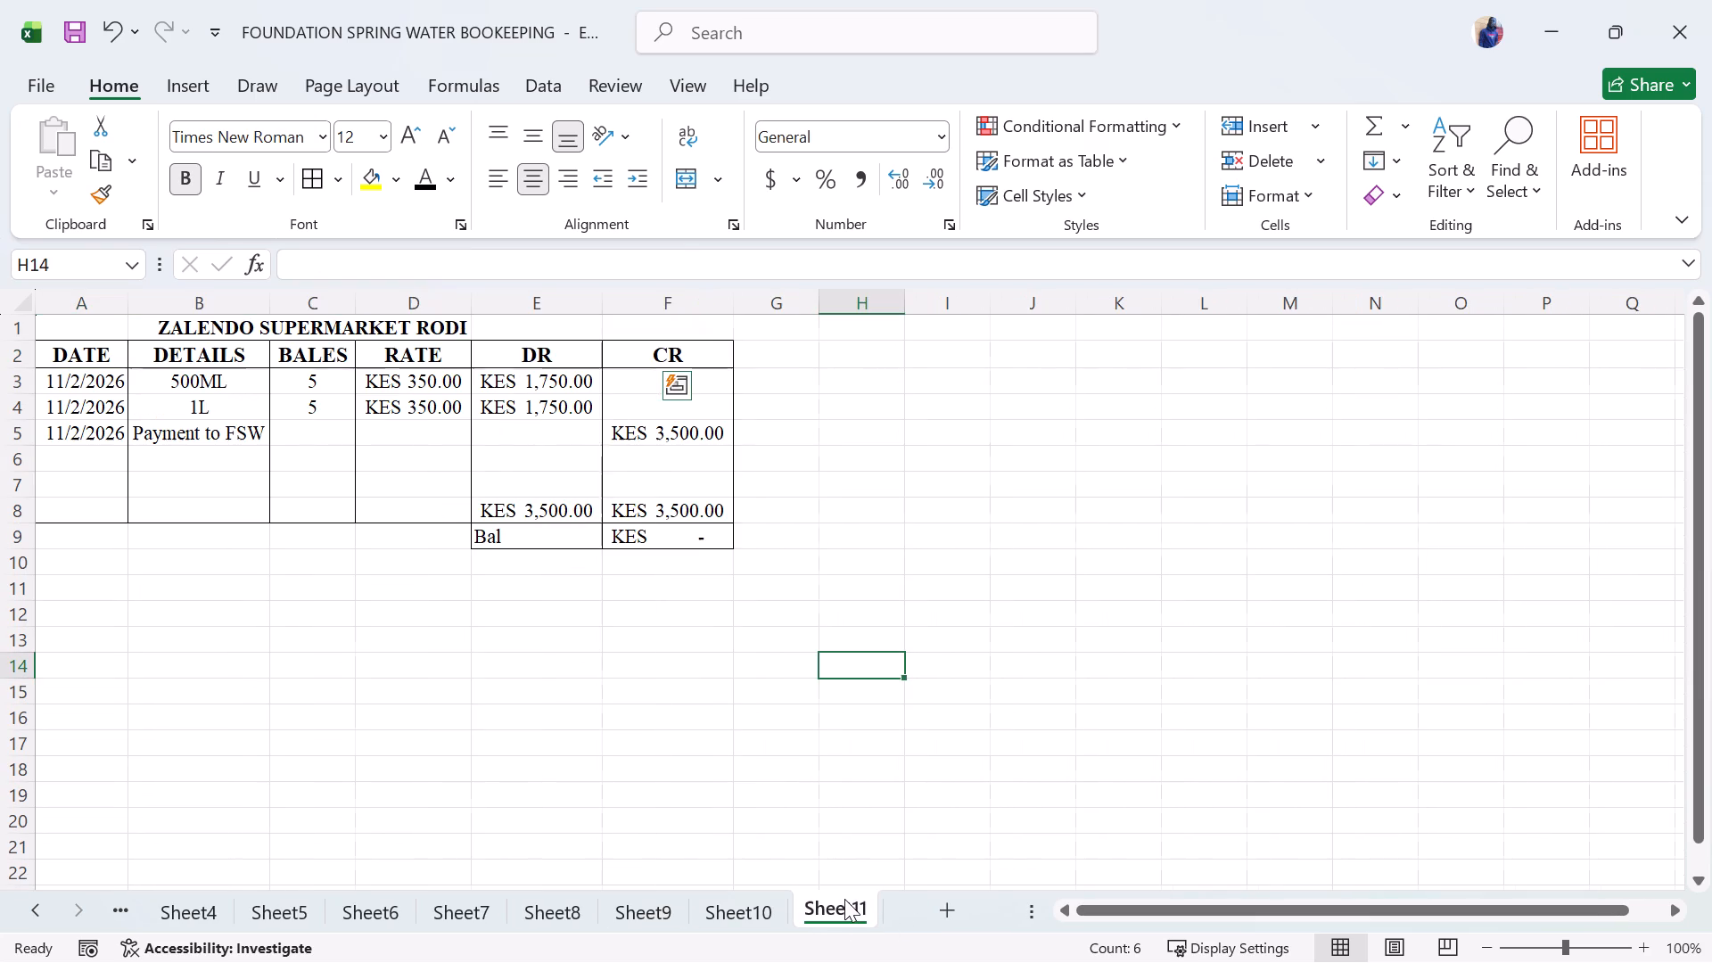
pyautogui.click(679, 584)
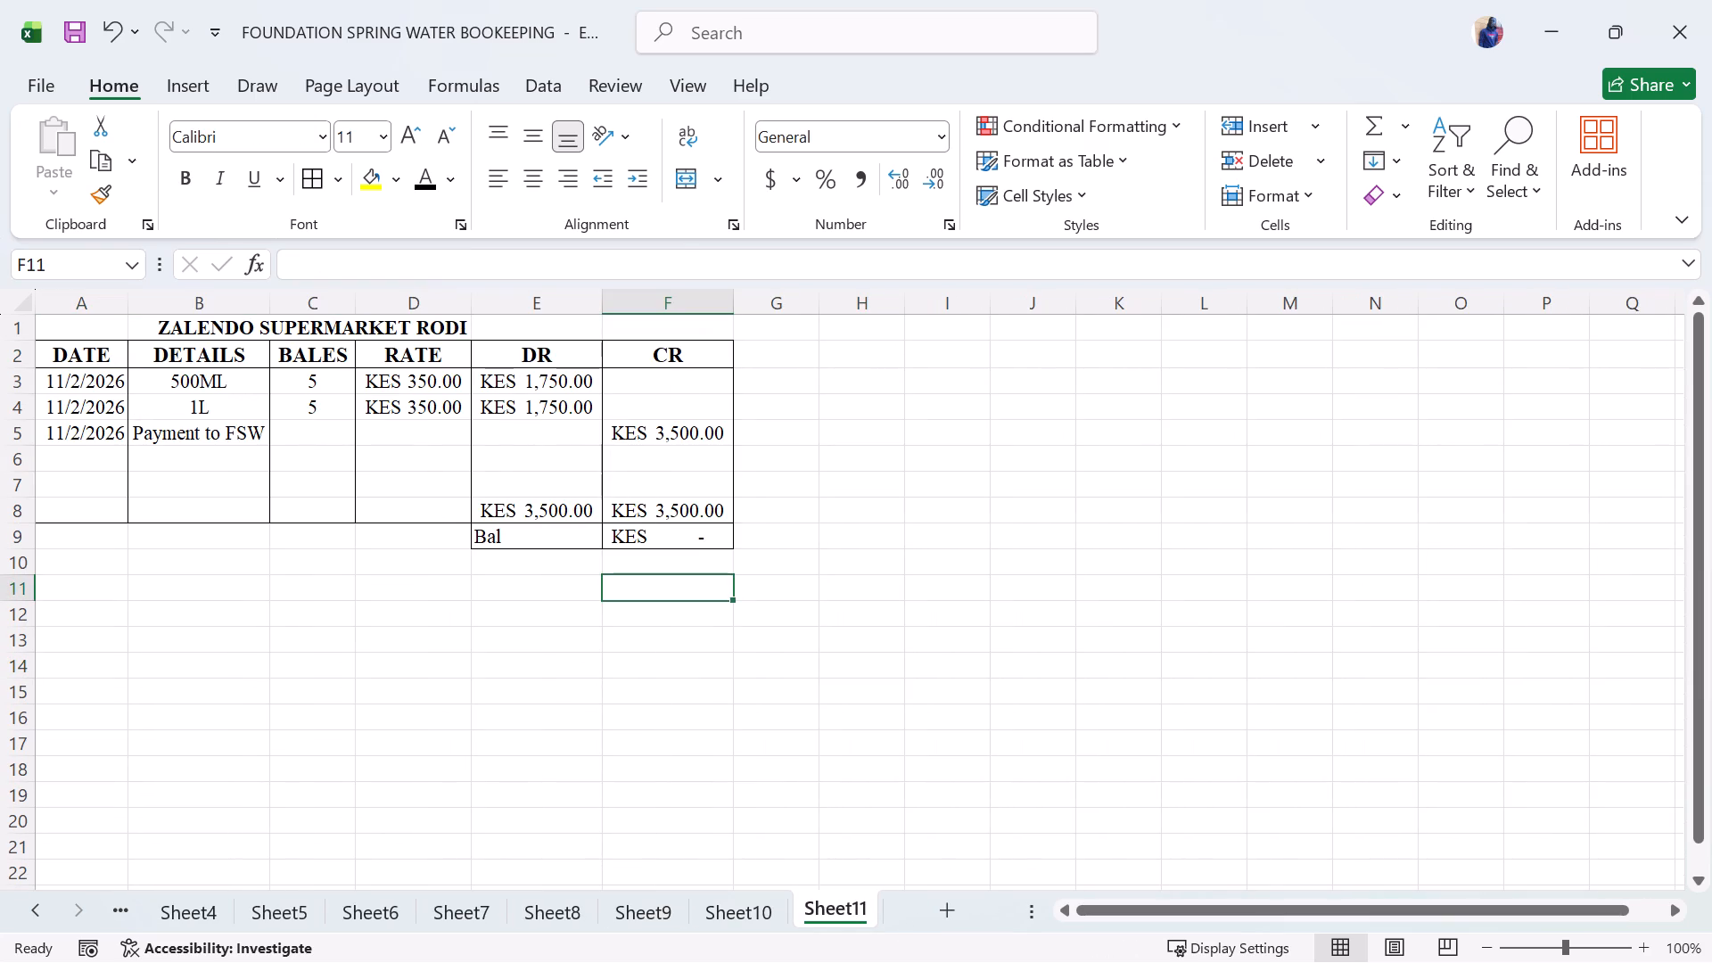
pyautogui.click(675, 556)
pyautogui.hscroll(1, 628, 597)
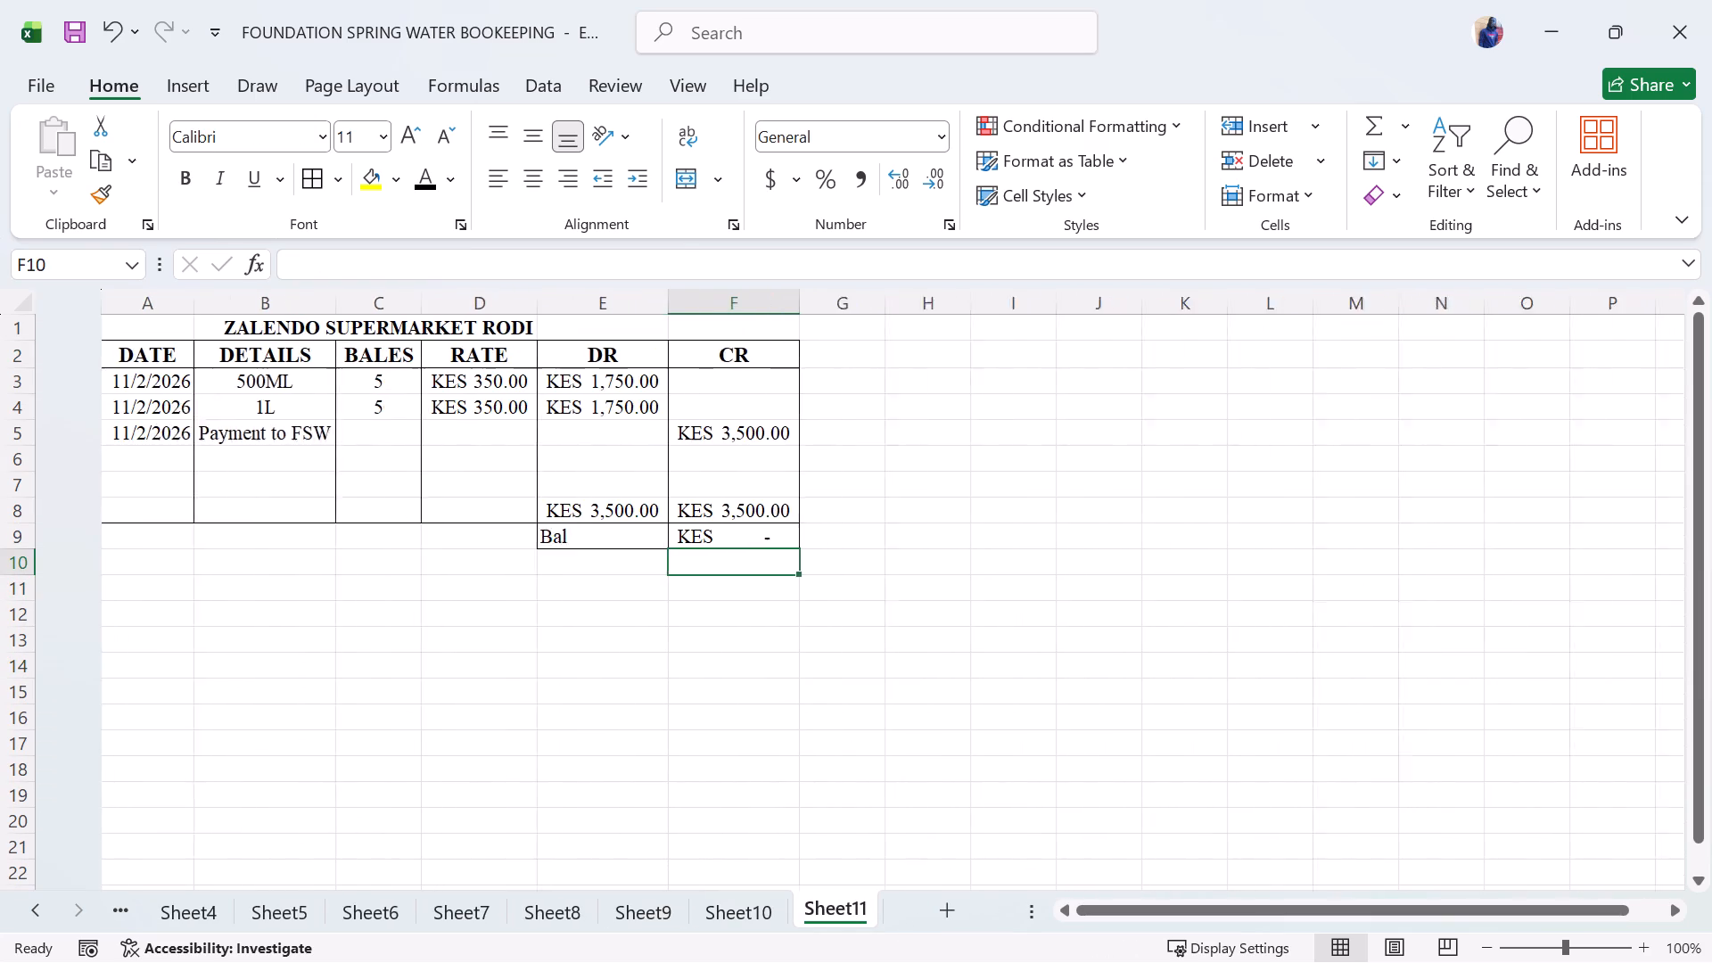
# Make the balance in F9 of the Jacky Shop ledger on Sheet8 bold and autofit the width of column F.
pyautogui.click(735, 904)
pyautogui.click(648, 894)
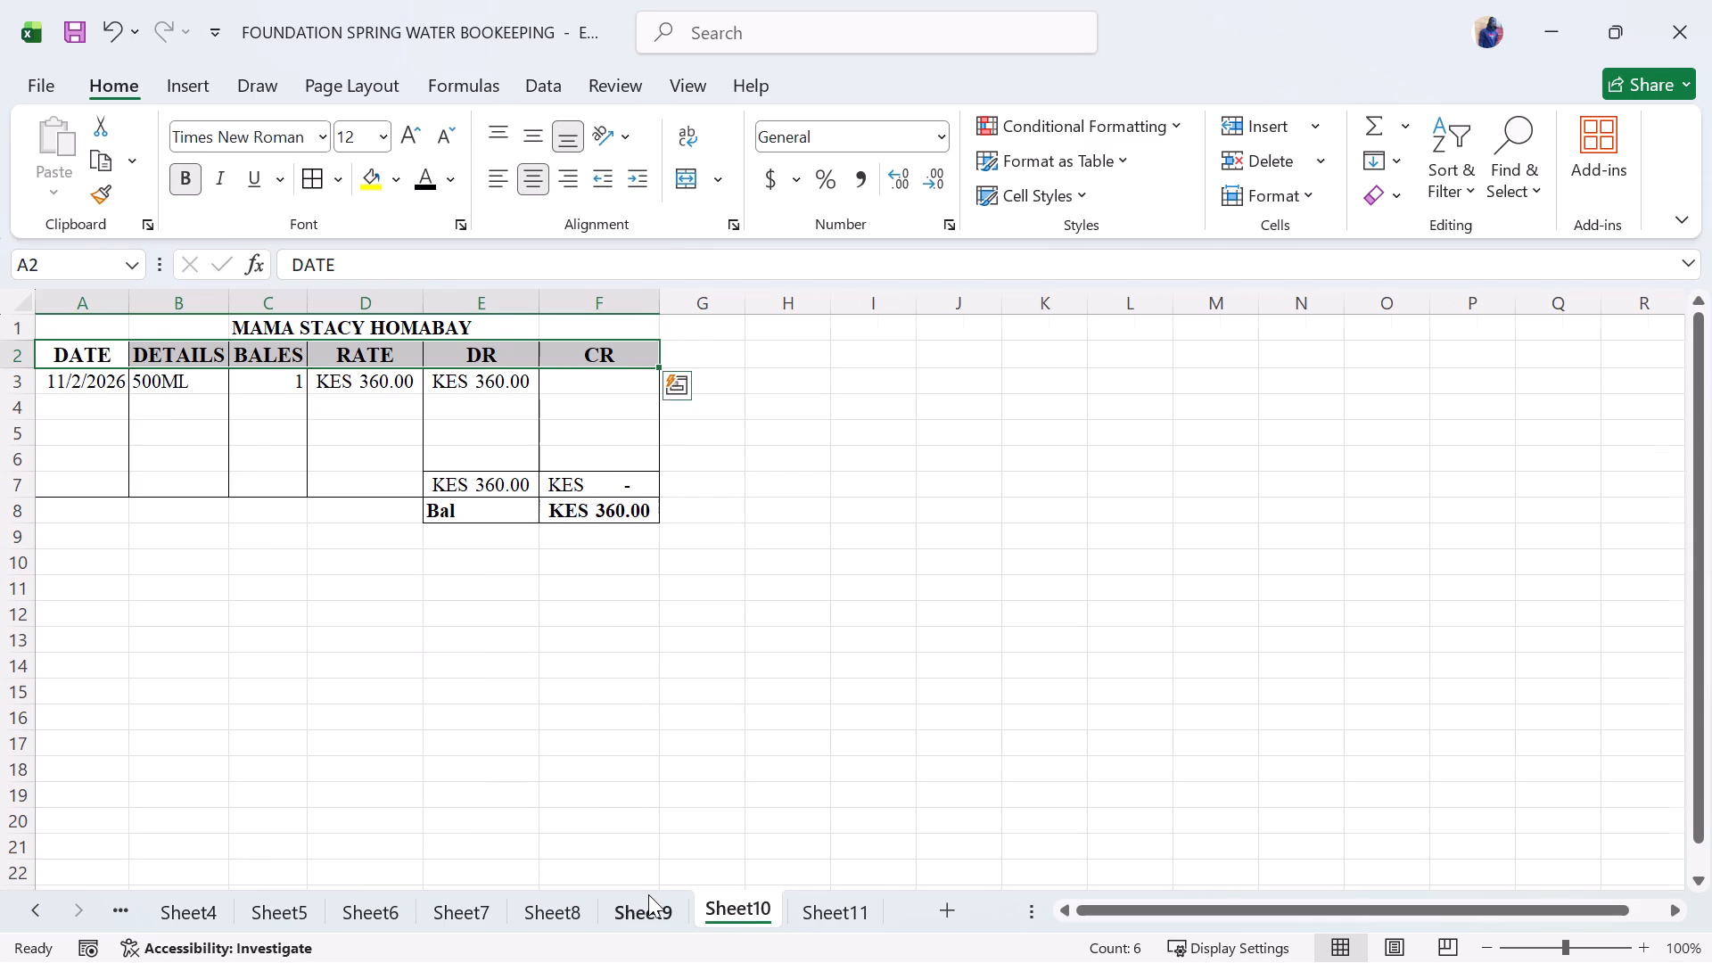
pyautogui.click(538, 906)
pyautogui.click(480, 905)
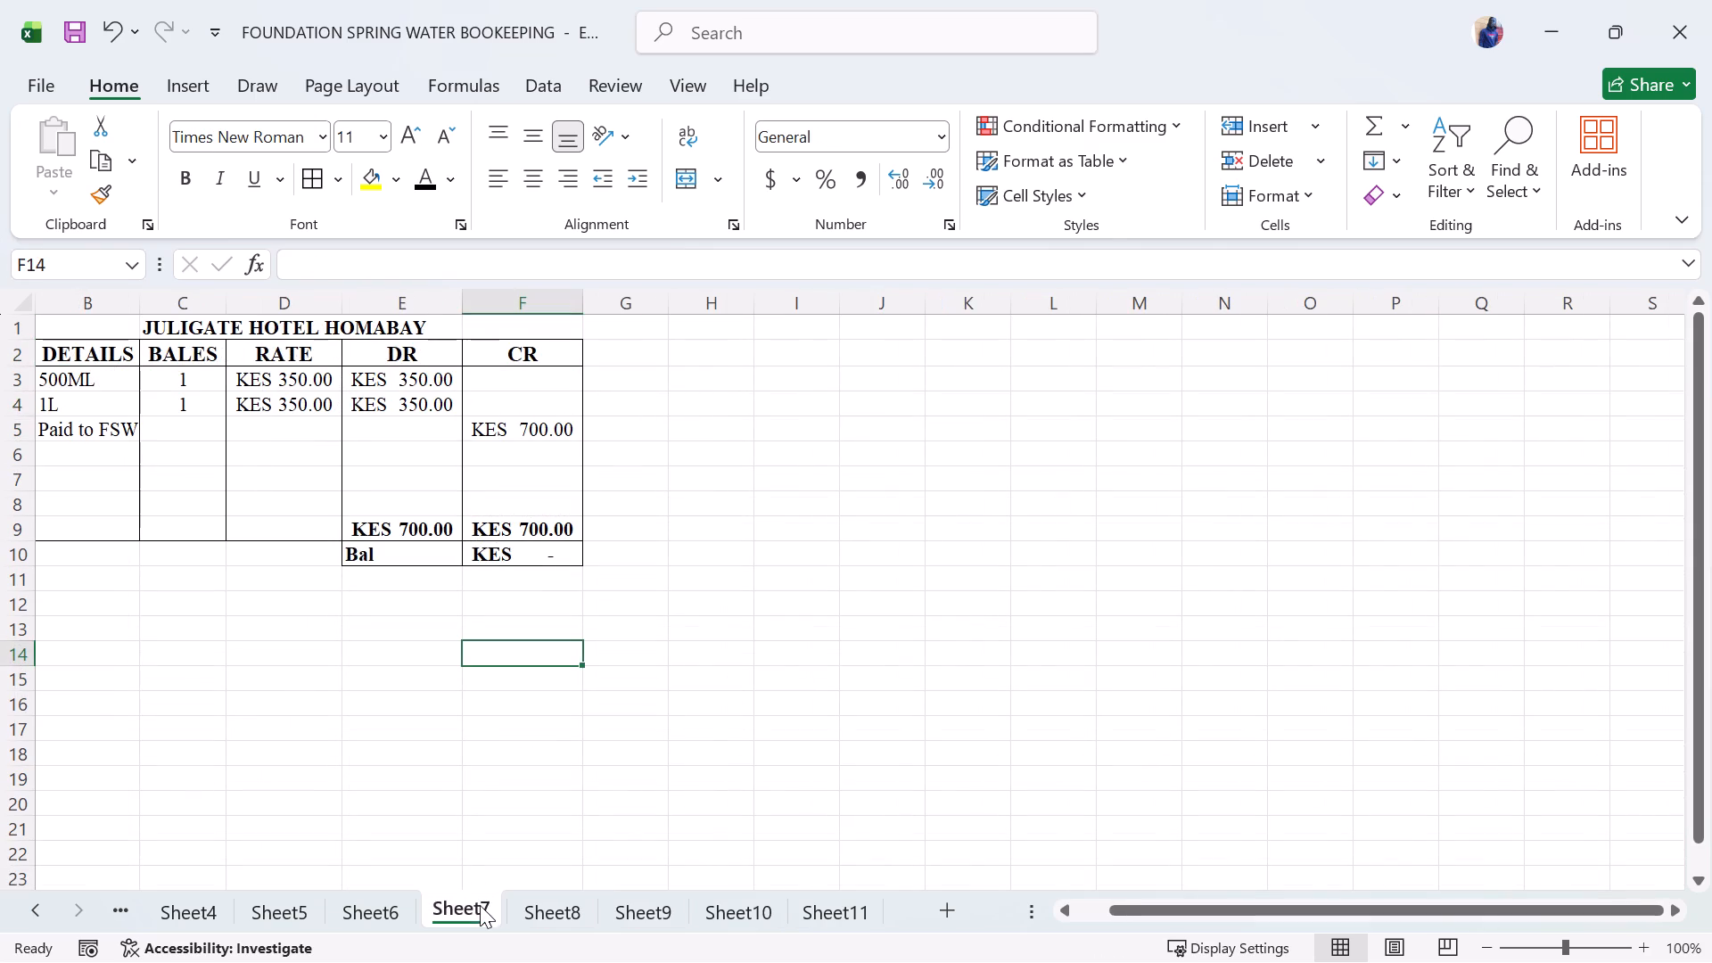
pyautogui.click(567, 918)
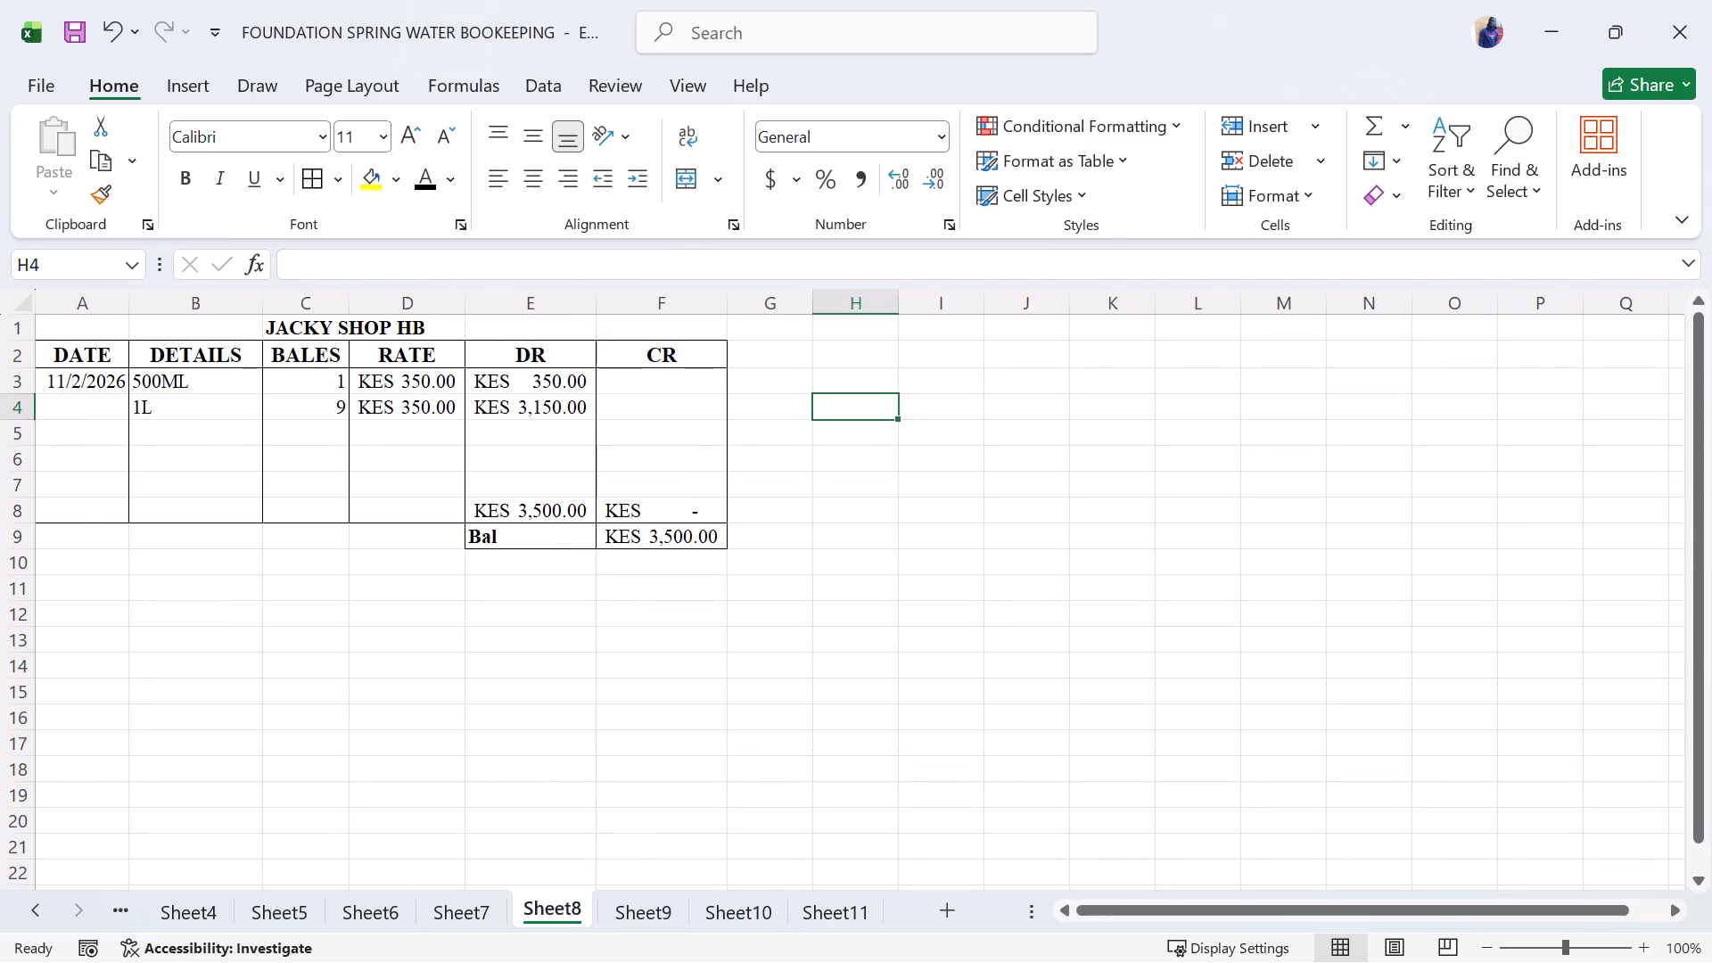
pyautogui.hscroll(1, 617, 697)
pyautogui.click(632, 546)
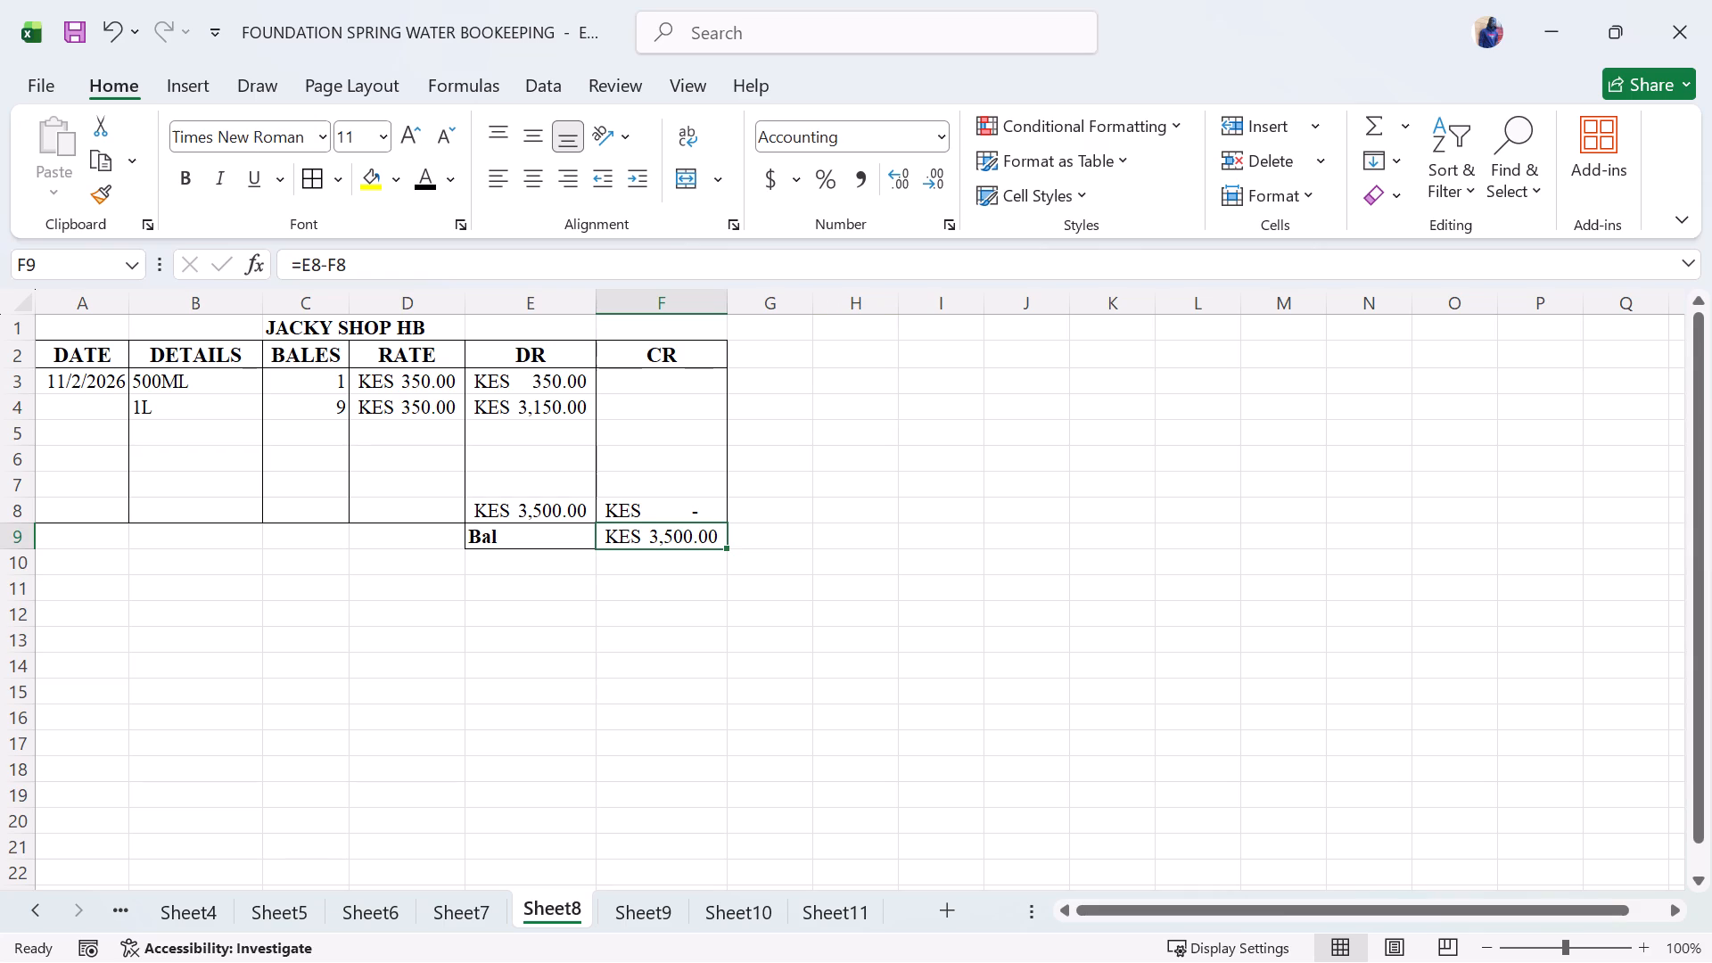
pyautogui.hotkey('ctrl', 'b')
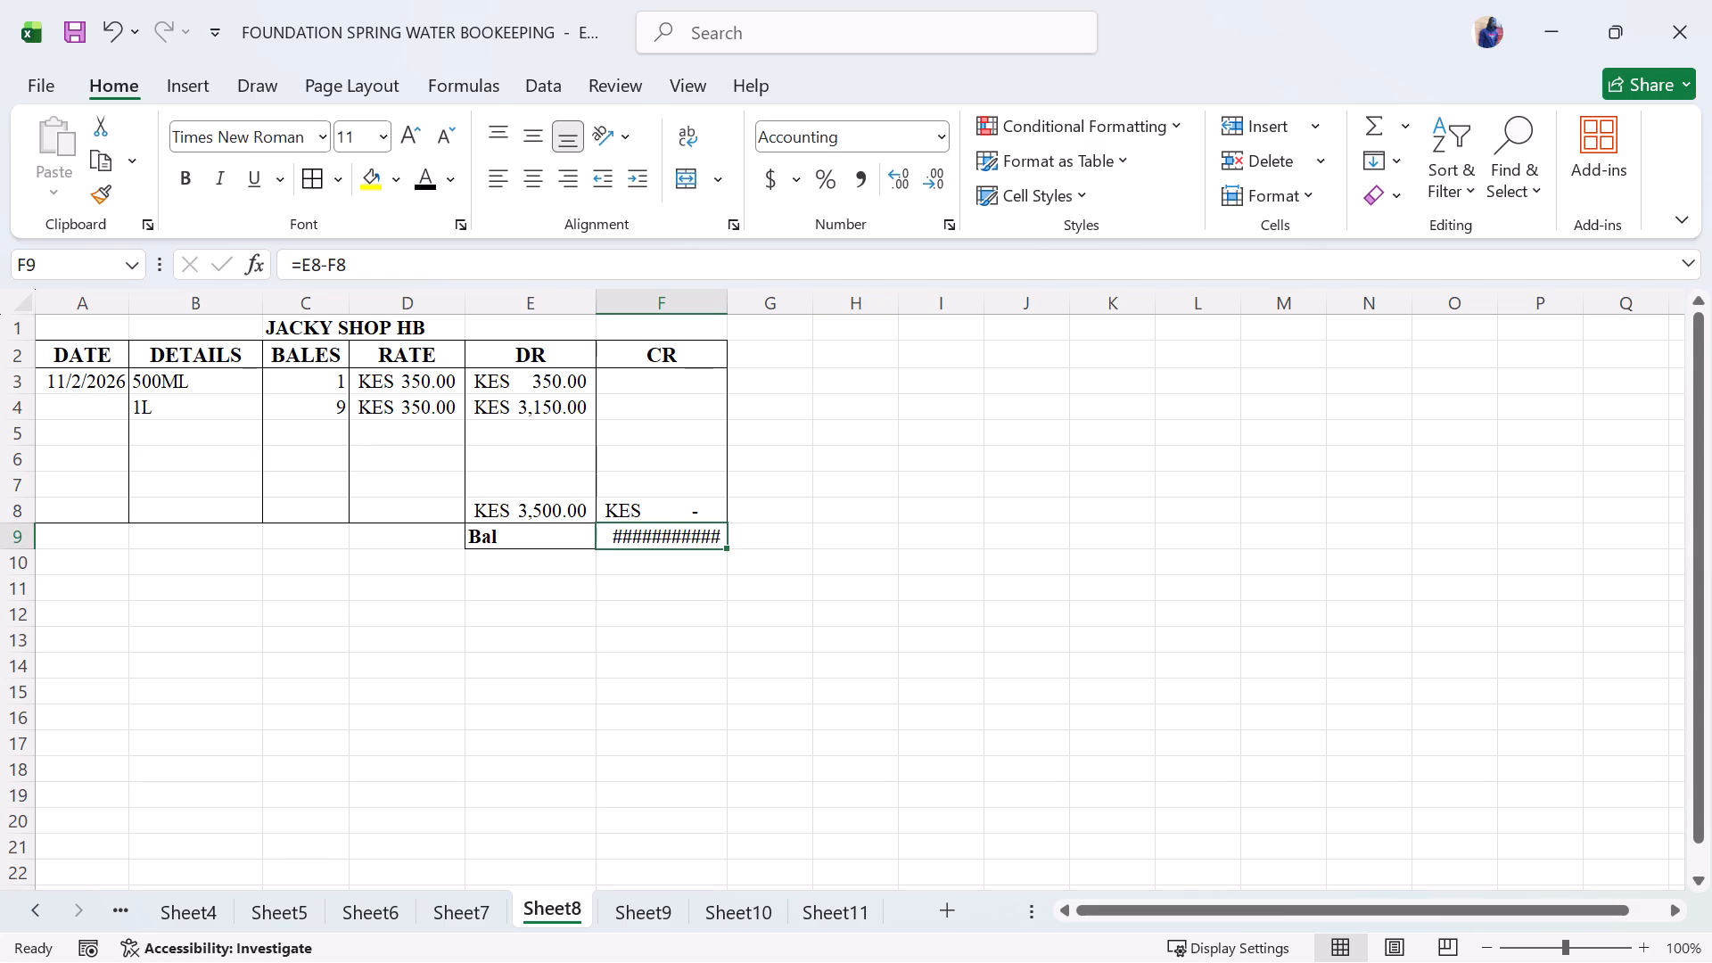
pyautogui.doubleClick(722, 300)
pyautogui.click(771, 430)
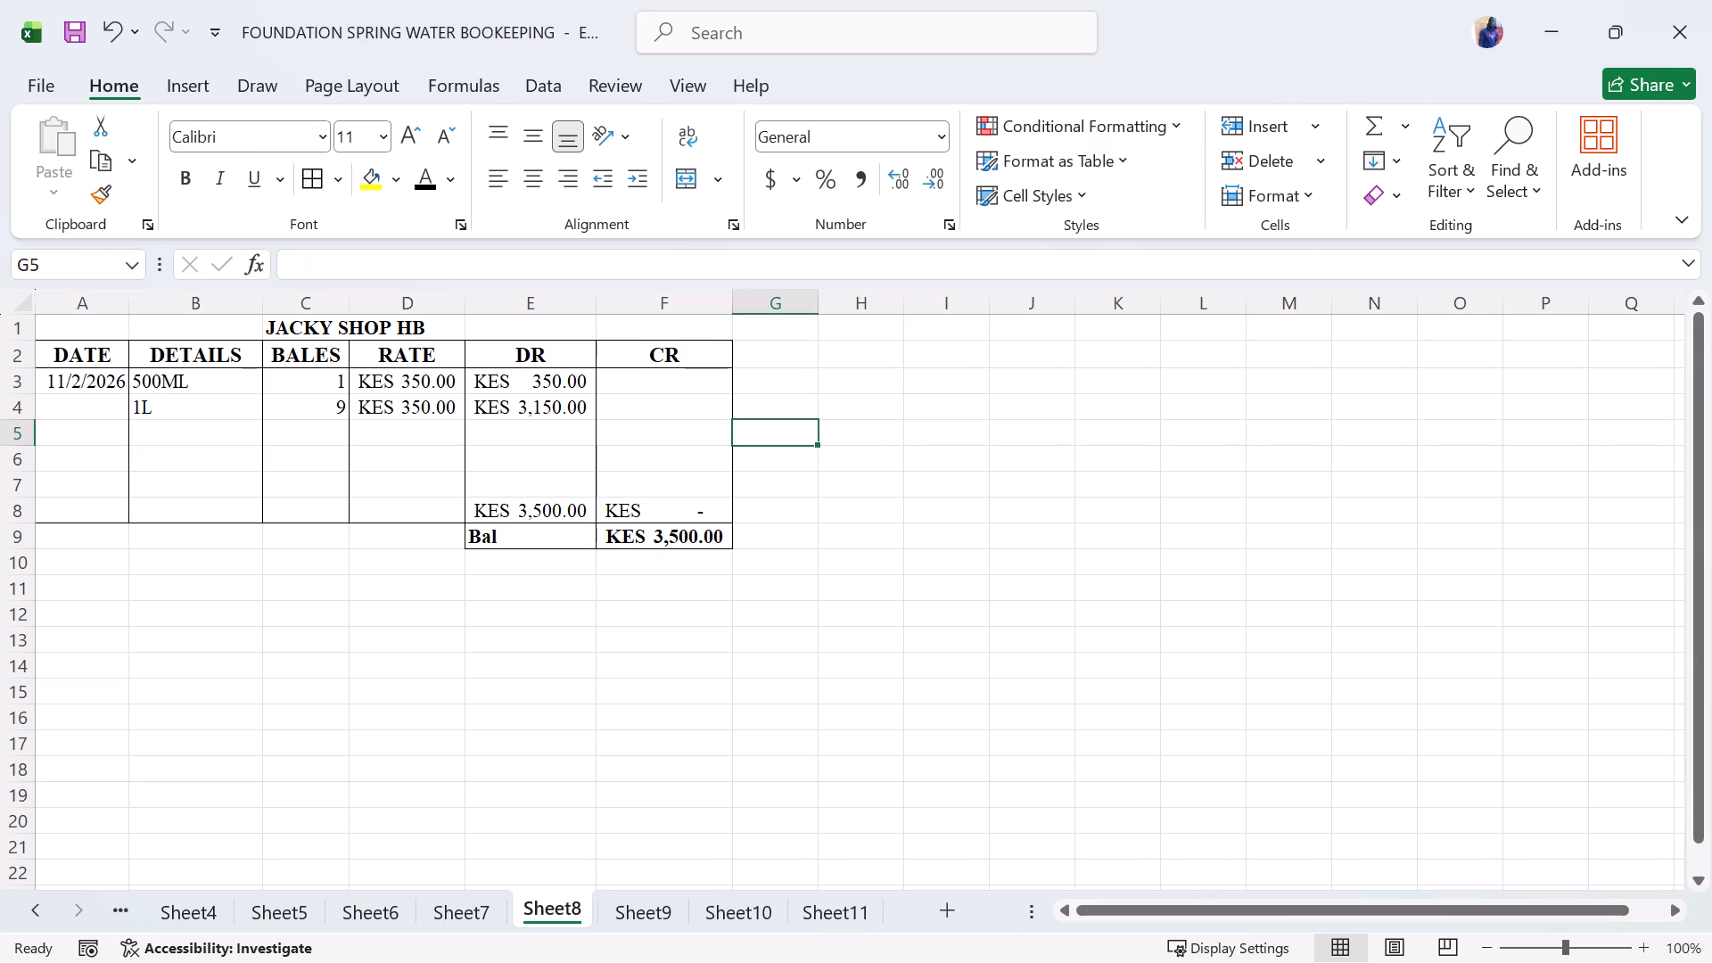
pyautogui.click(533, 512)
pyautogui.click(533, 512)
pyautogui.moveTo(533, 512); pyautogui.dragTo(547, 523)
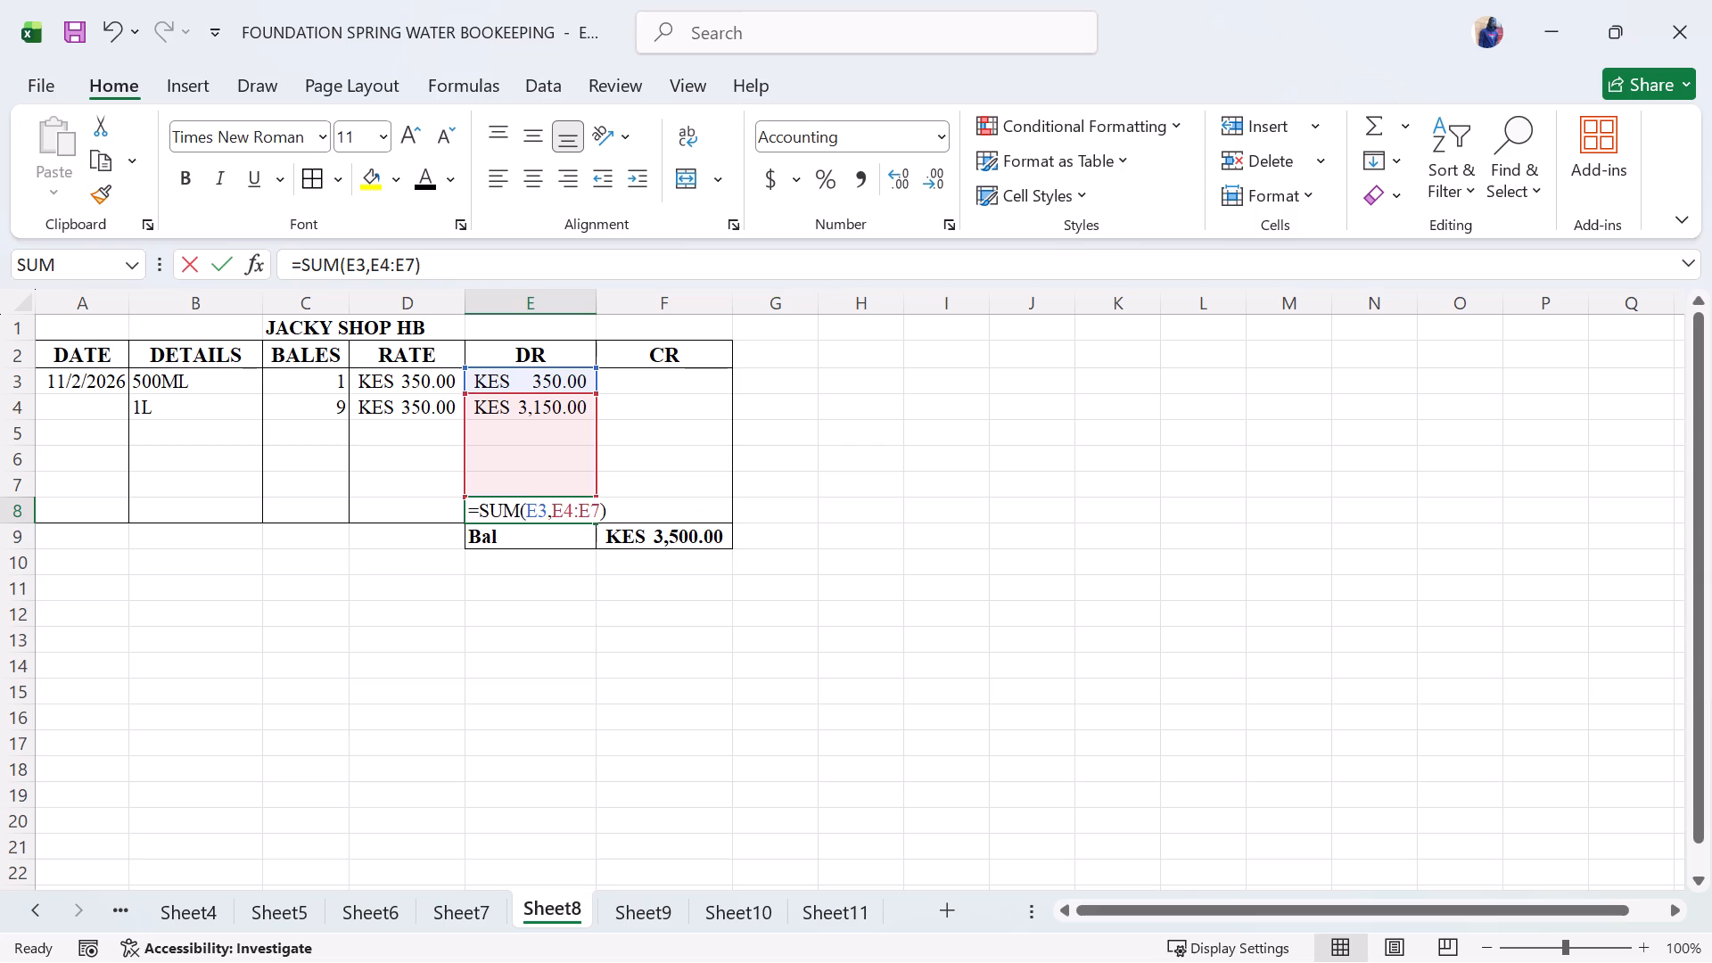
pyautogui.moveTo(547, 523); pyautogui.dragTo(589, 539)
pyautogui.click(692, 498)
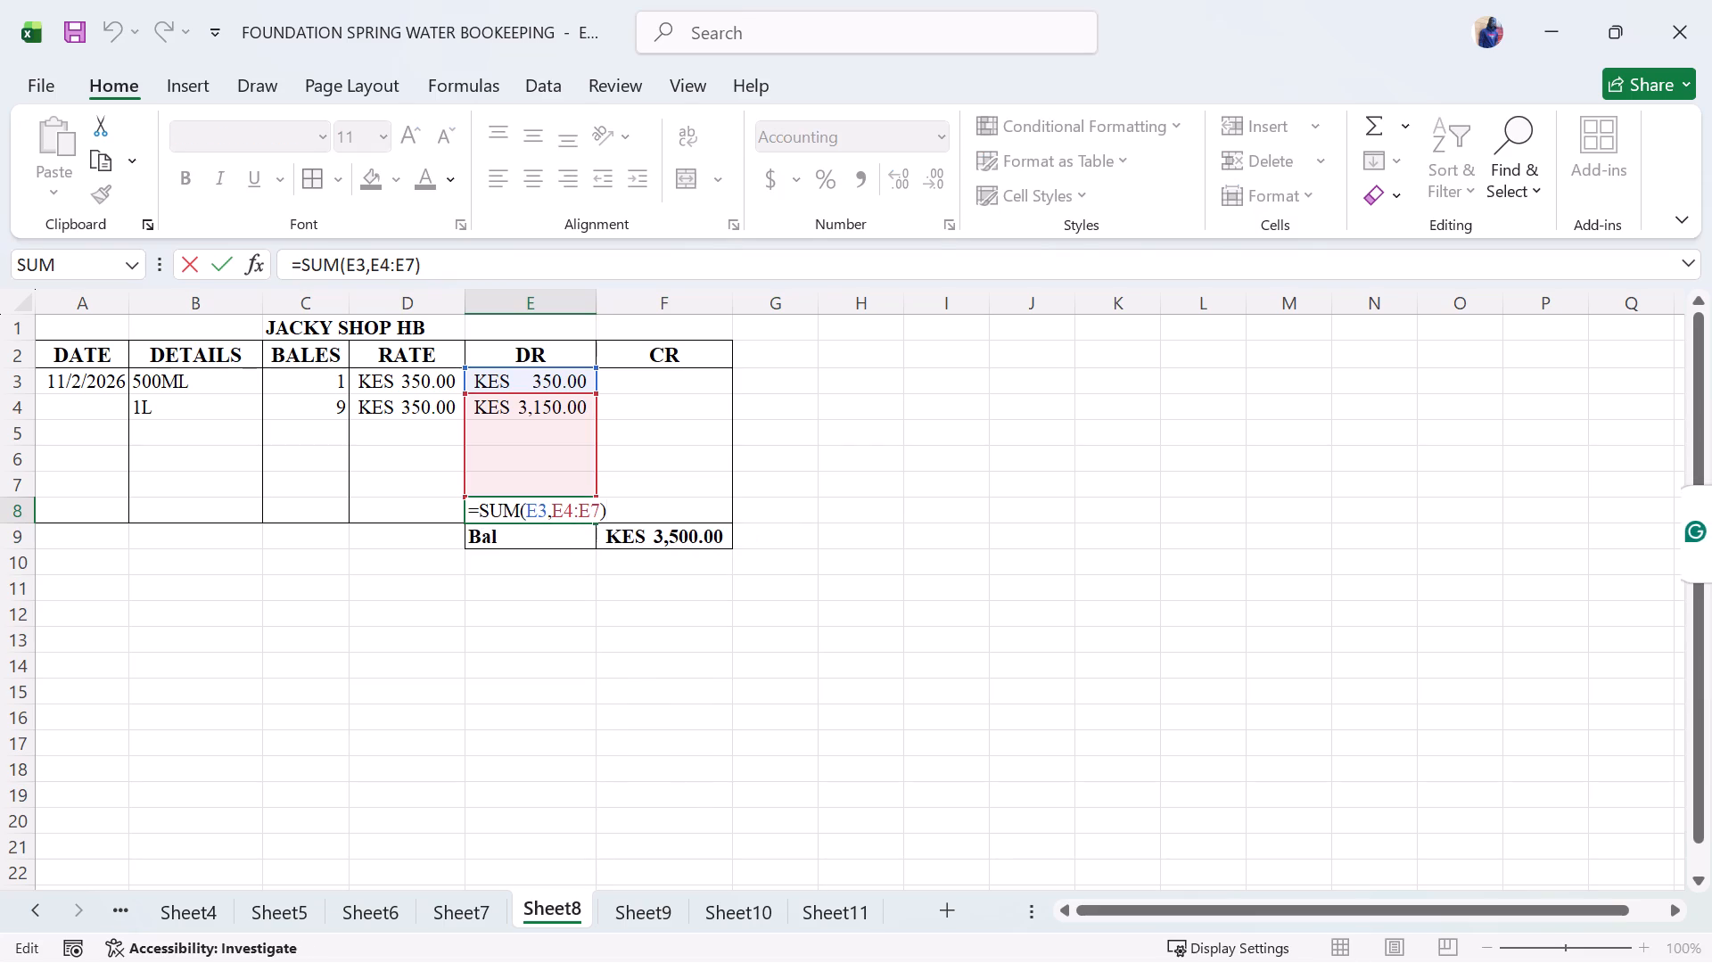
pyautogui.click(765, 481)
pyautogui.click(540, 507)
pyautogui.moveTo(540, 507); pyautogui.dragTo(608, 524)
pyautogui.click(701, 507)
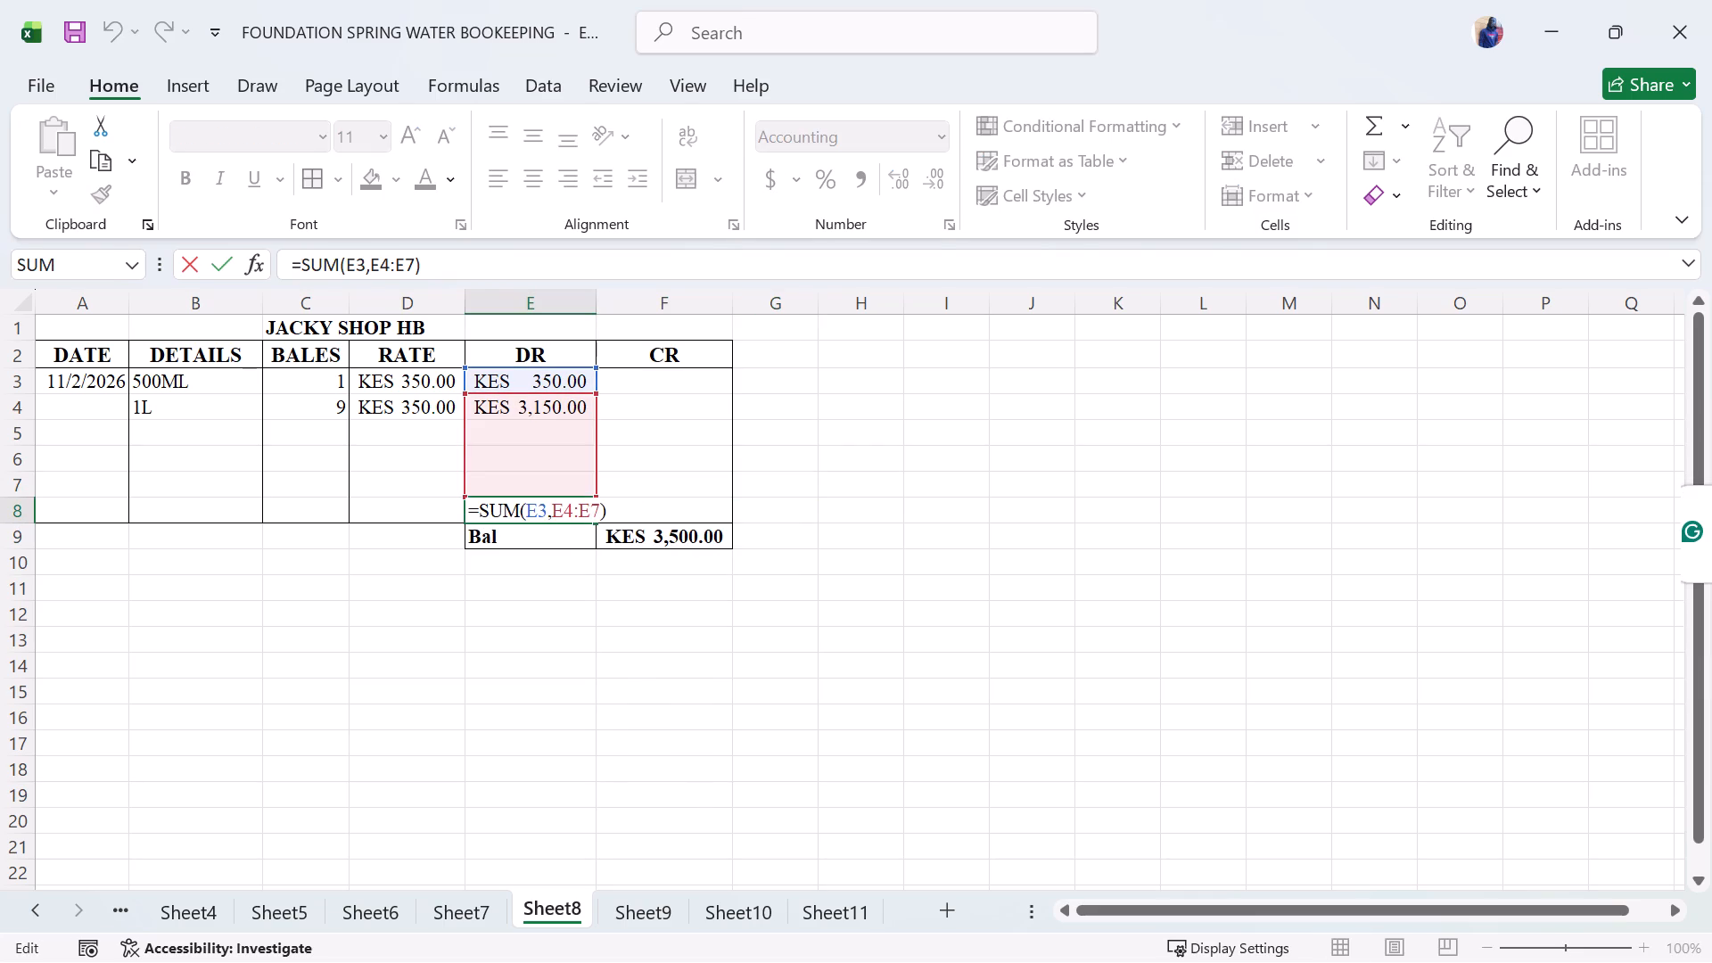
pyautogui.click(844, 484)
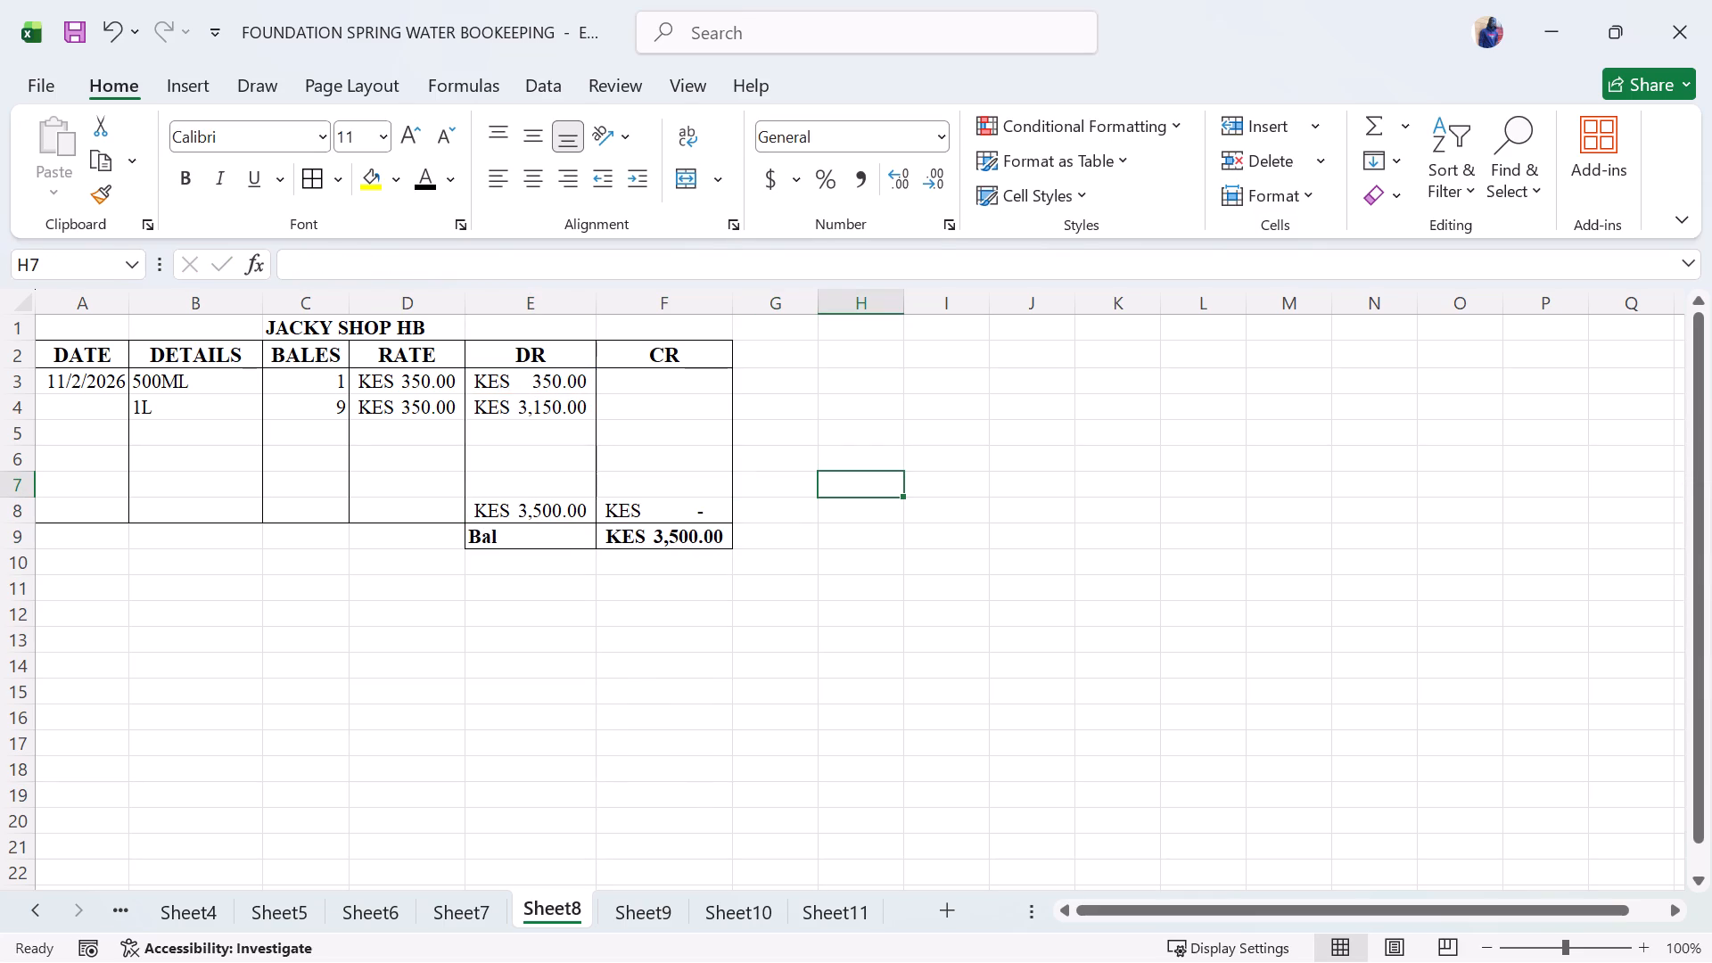
# Make the DR and CR totals in E8:F8 of the Jacky Shop ledger bold and autofit the width of column E.
pyautogui.moveTo(499, 510); pyautogui.dragTo(710, 508)
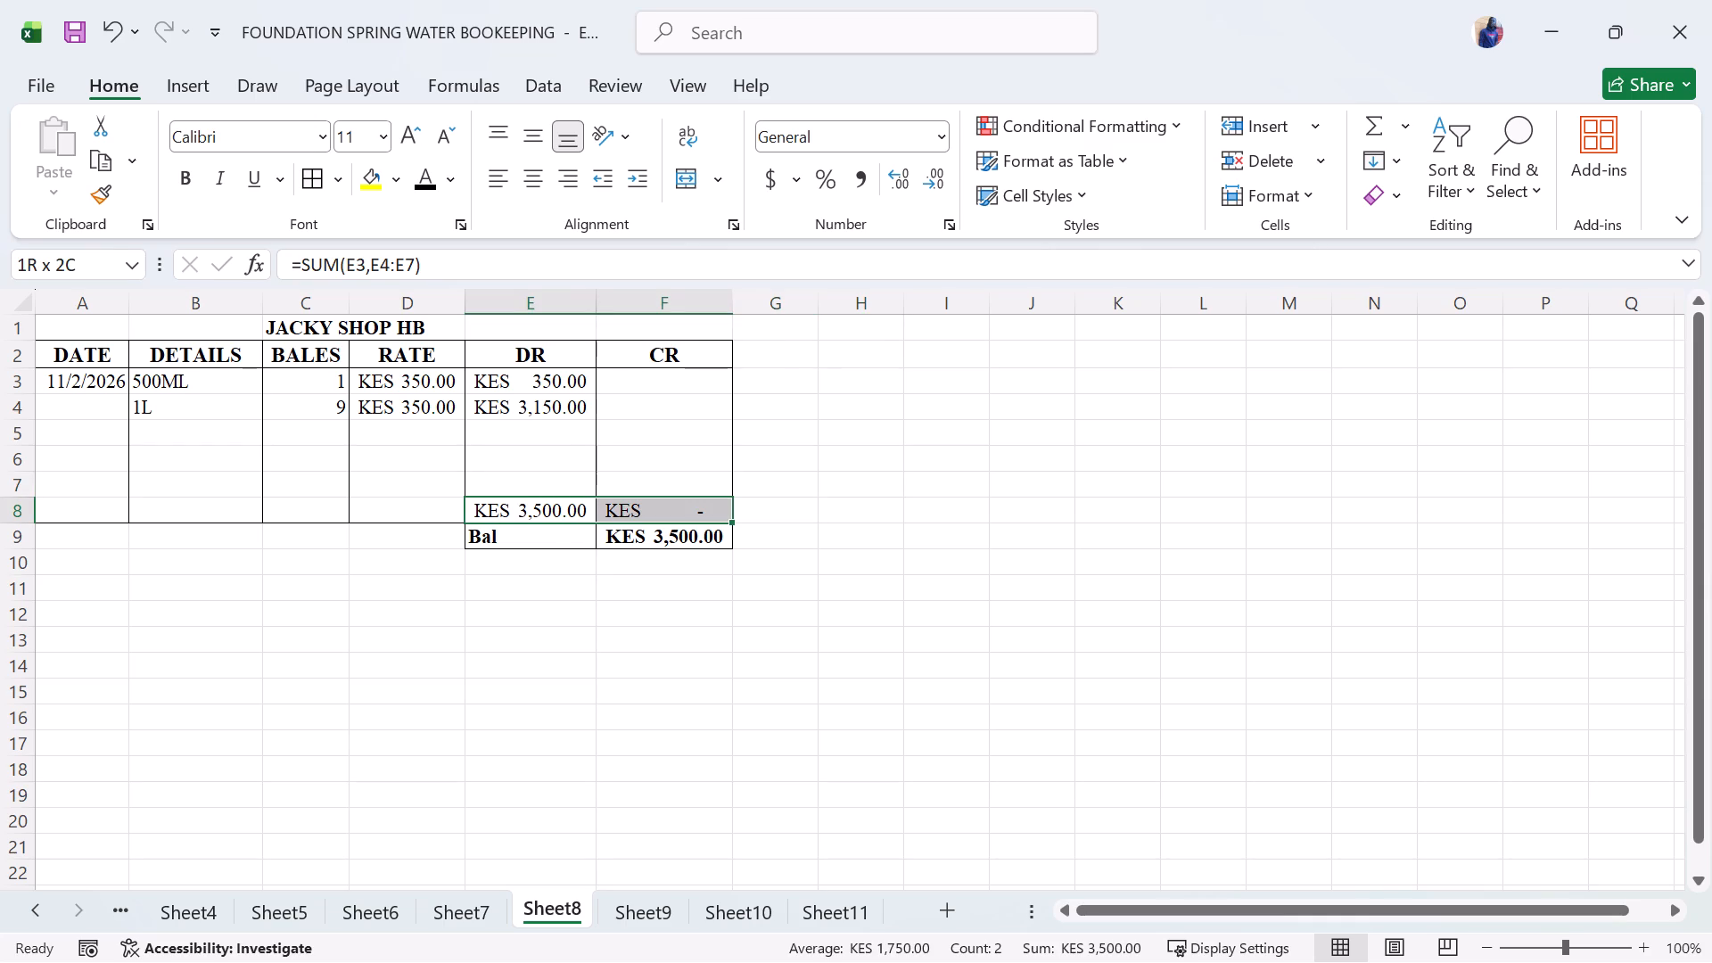
pyautogui.moveTo(710, 508); pyautogui.dragTo(709, 508)
pyautogui.hotkey('ctrl', 'b')
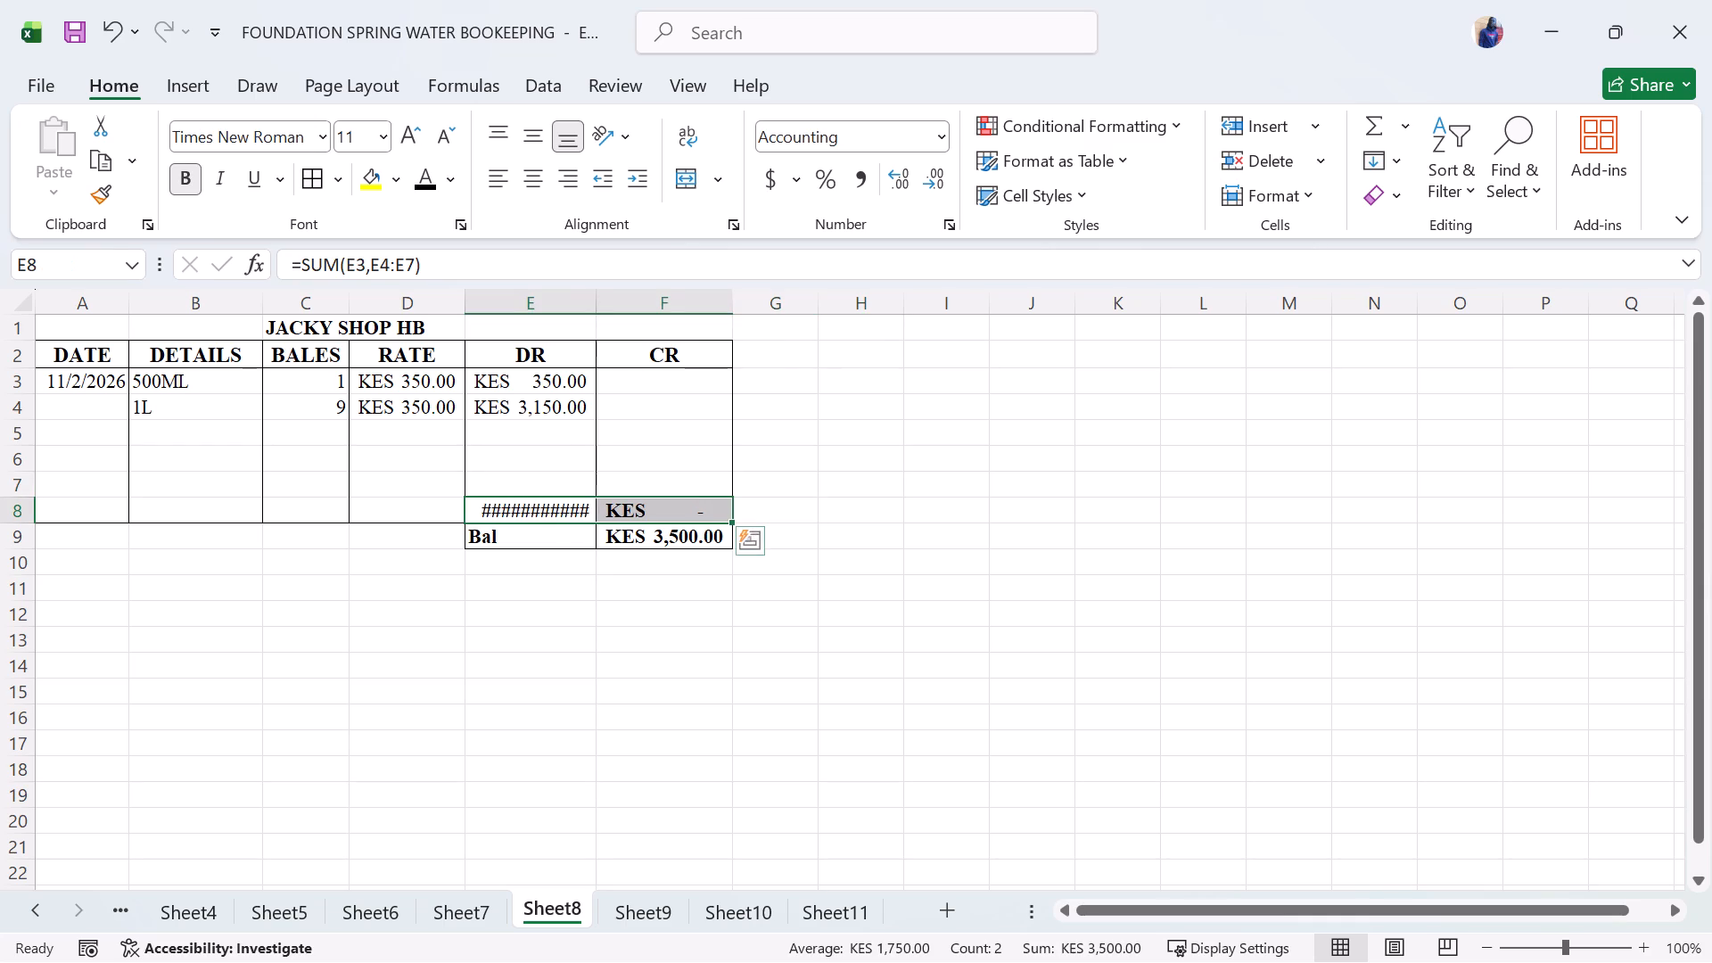
pyautogui.tripleClick(601, 300)
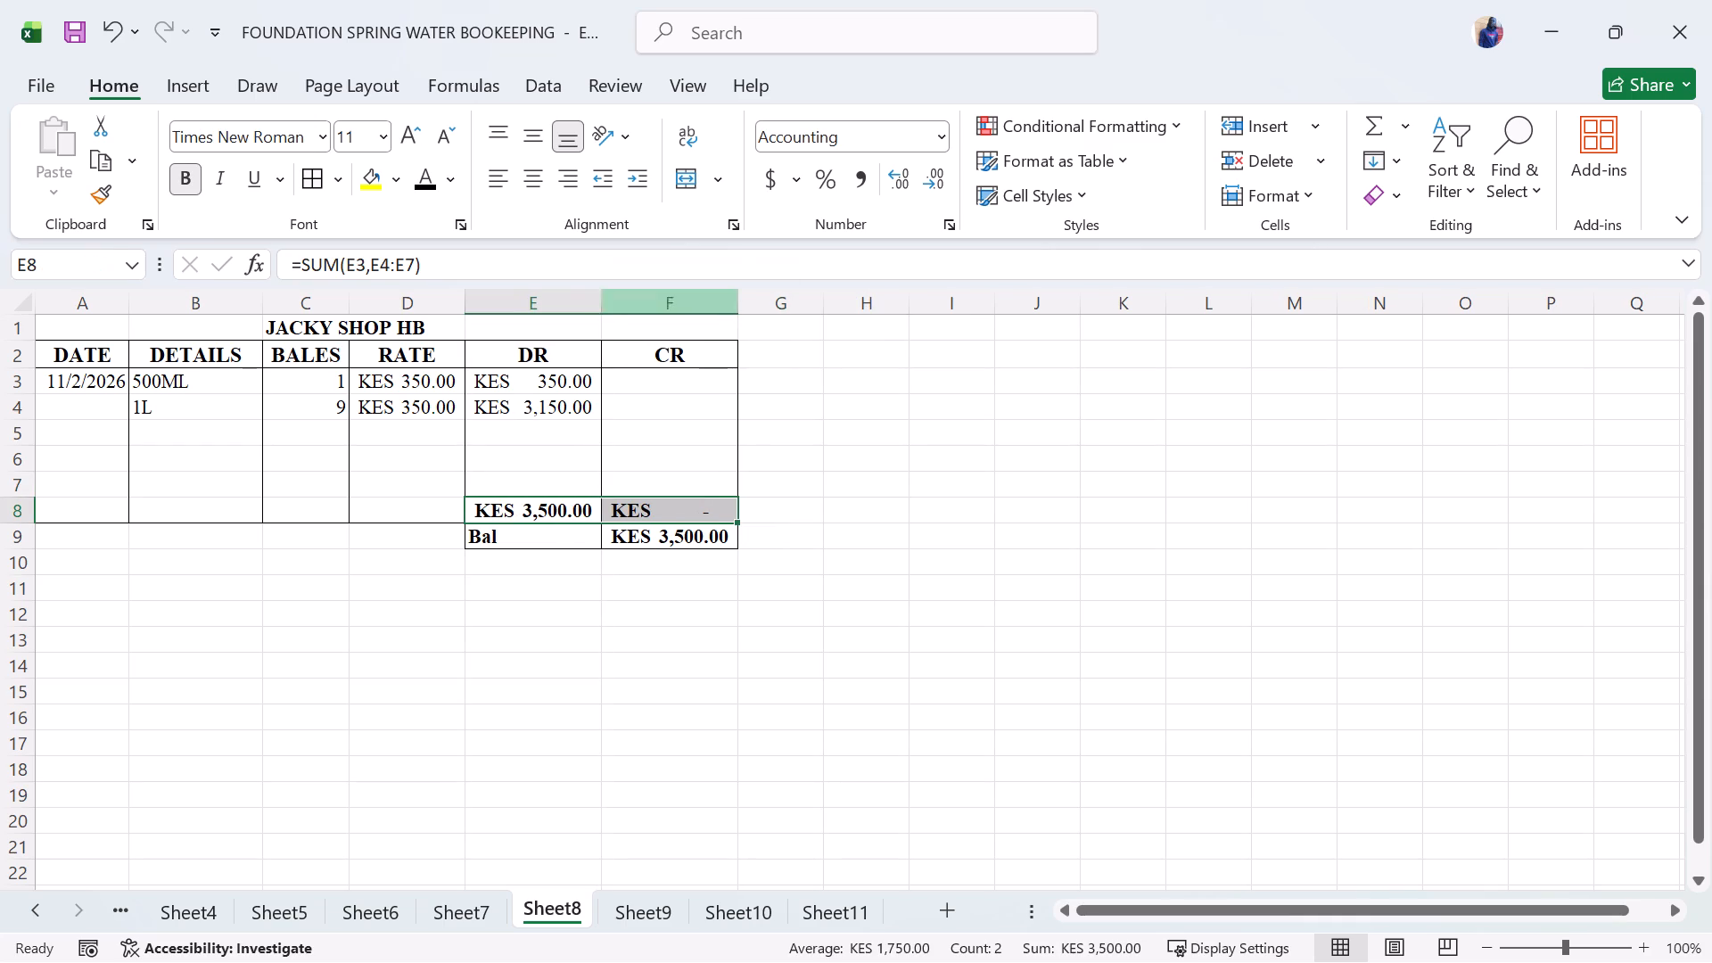
pyautogui.click(809, 453)
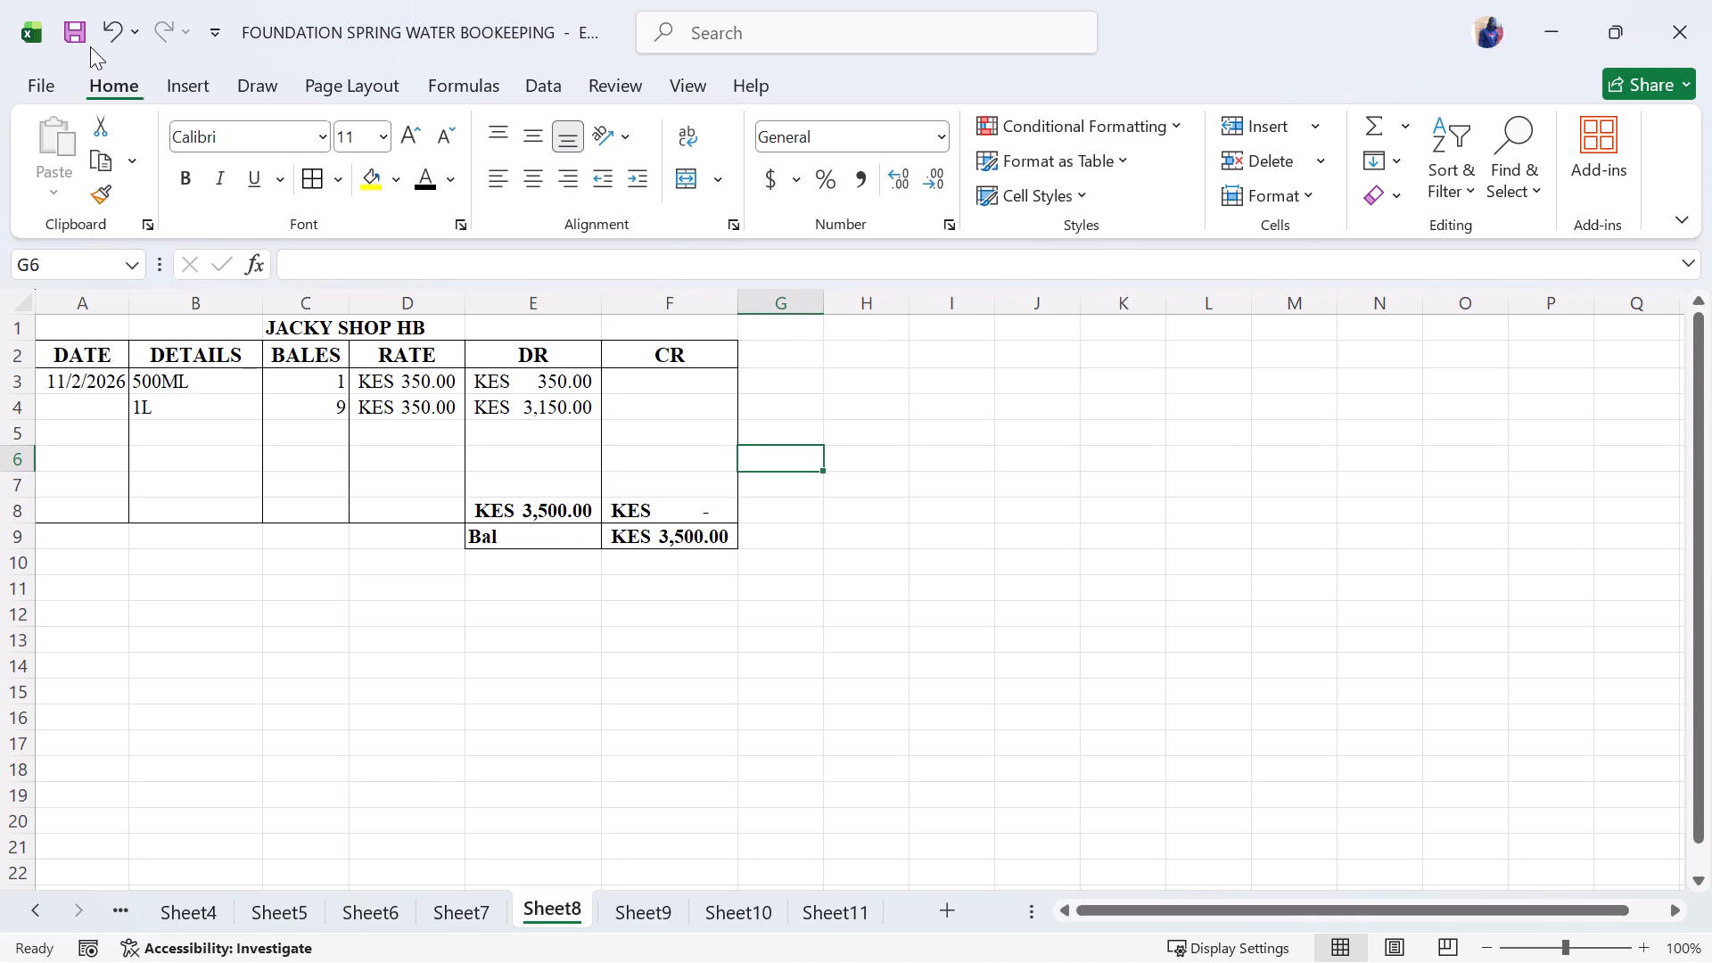
# Save the bookkeeping workbook with the formatted Jacky Shop ledger.
pyautogui.click(89, 44)
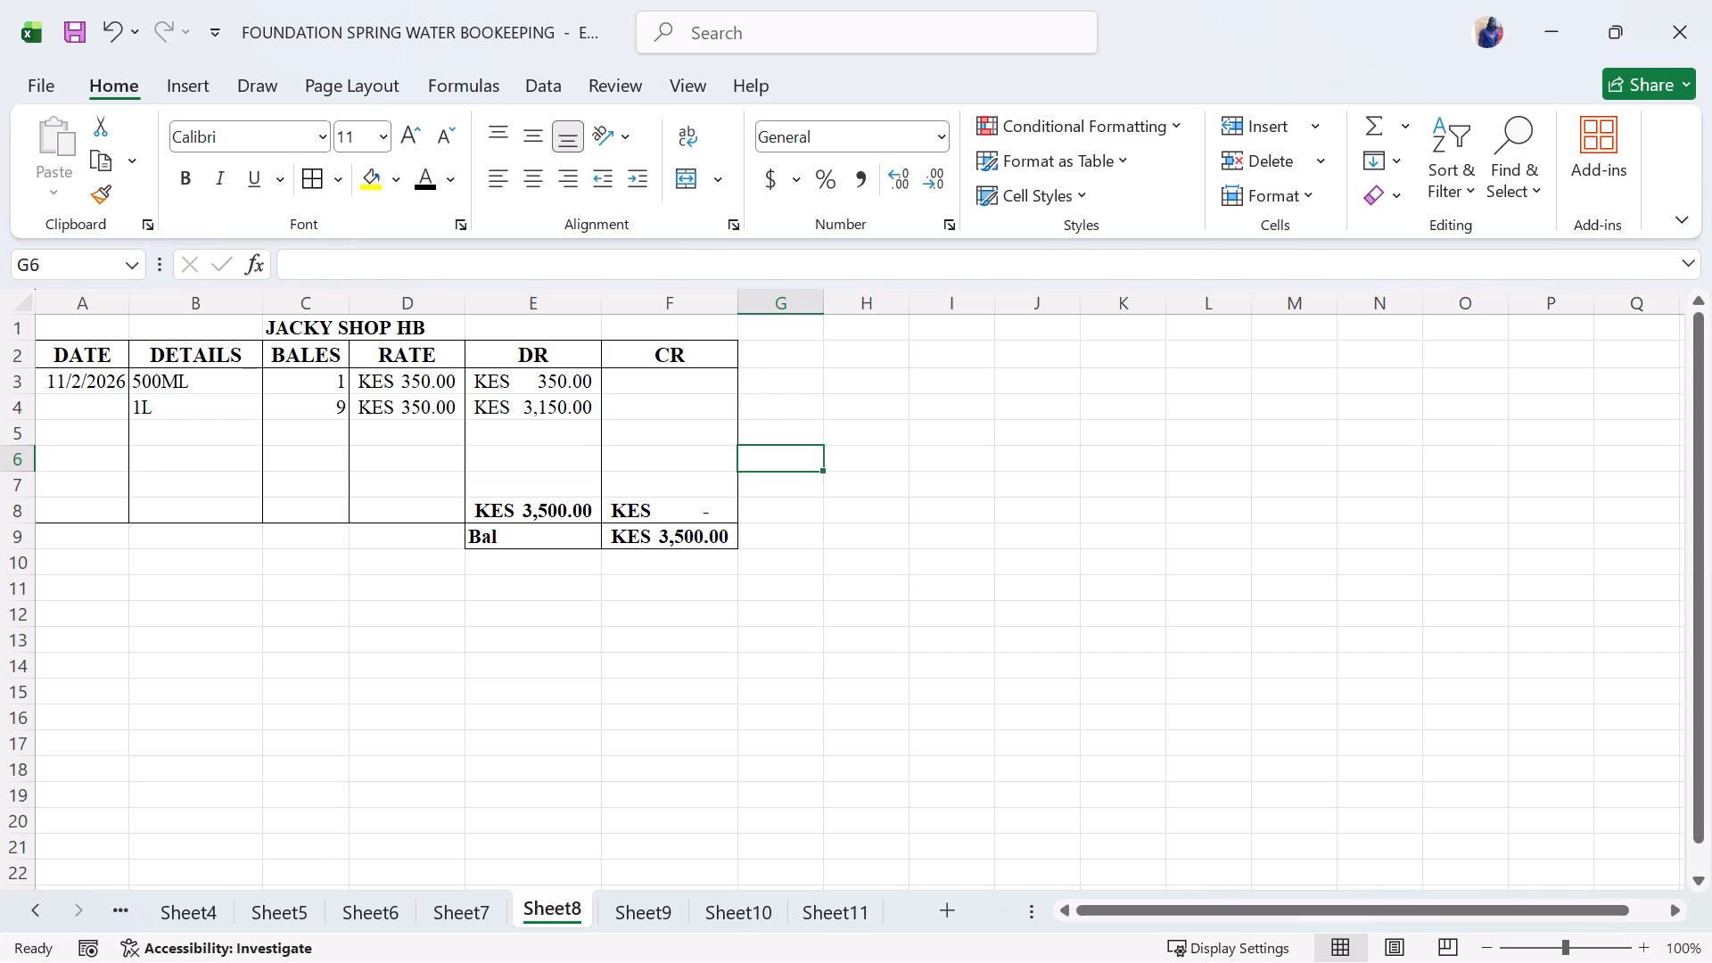
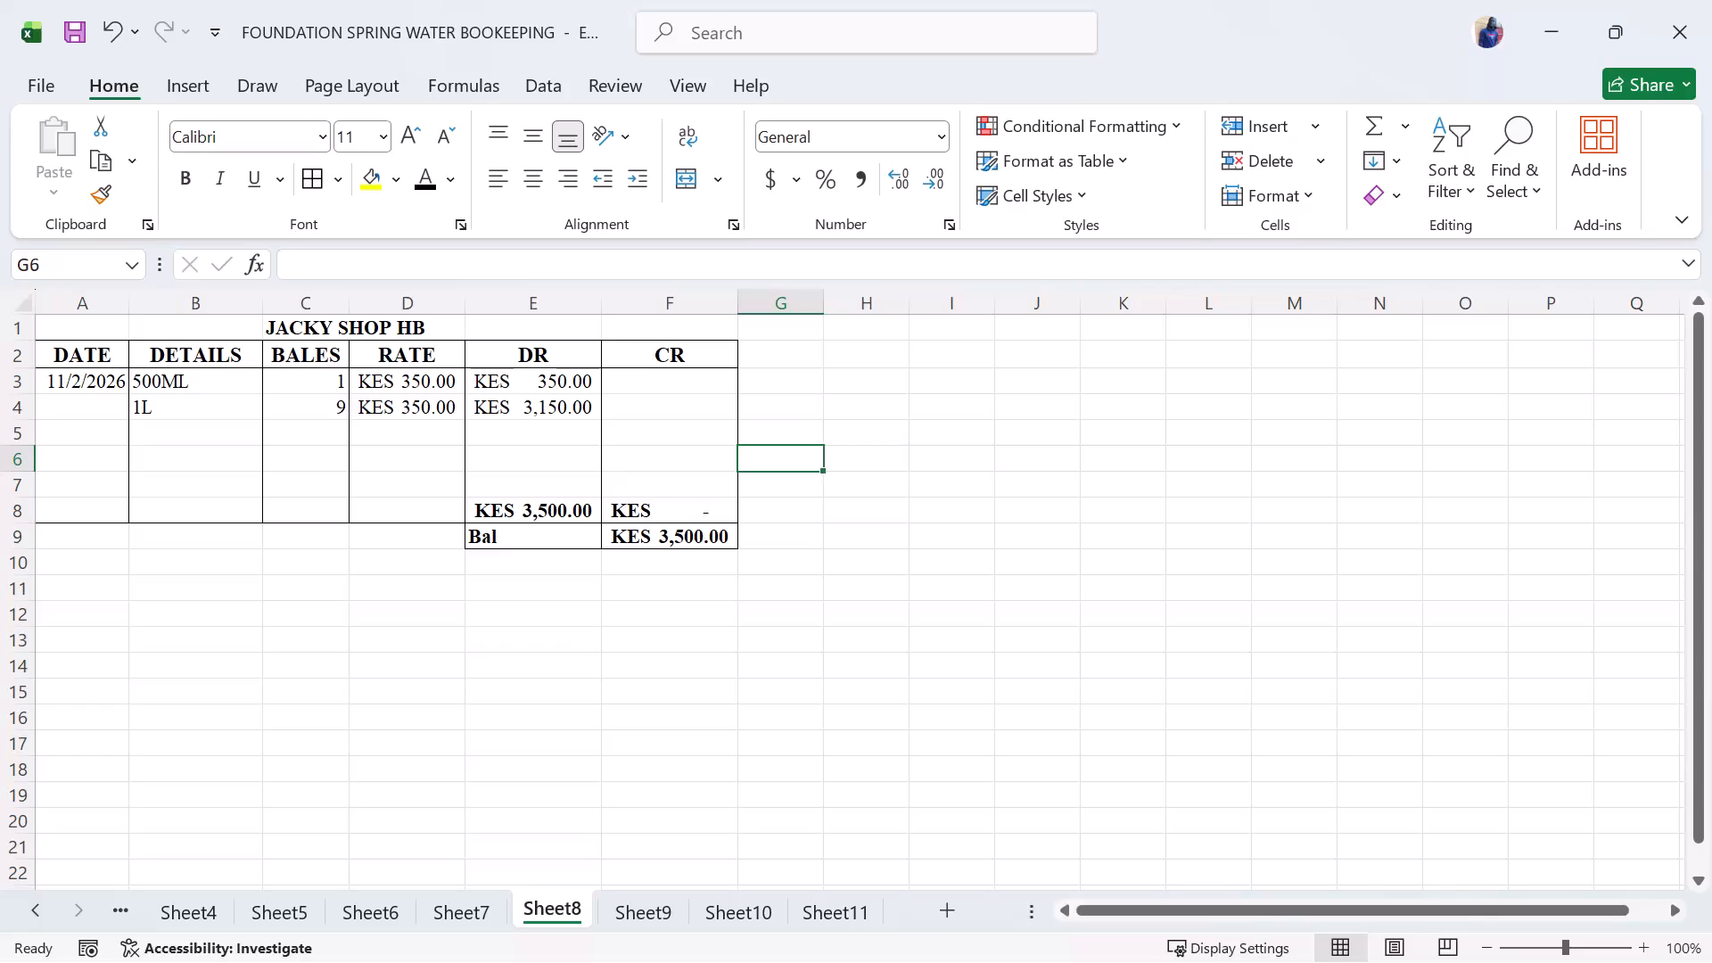
# Review the totals and balances in the ledgers on the second and third sheets.
pyautogui.doubleClick(21, 918)
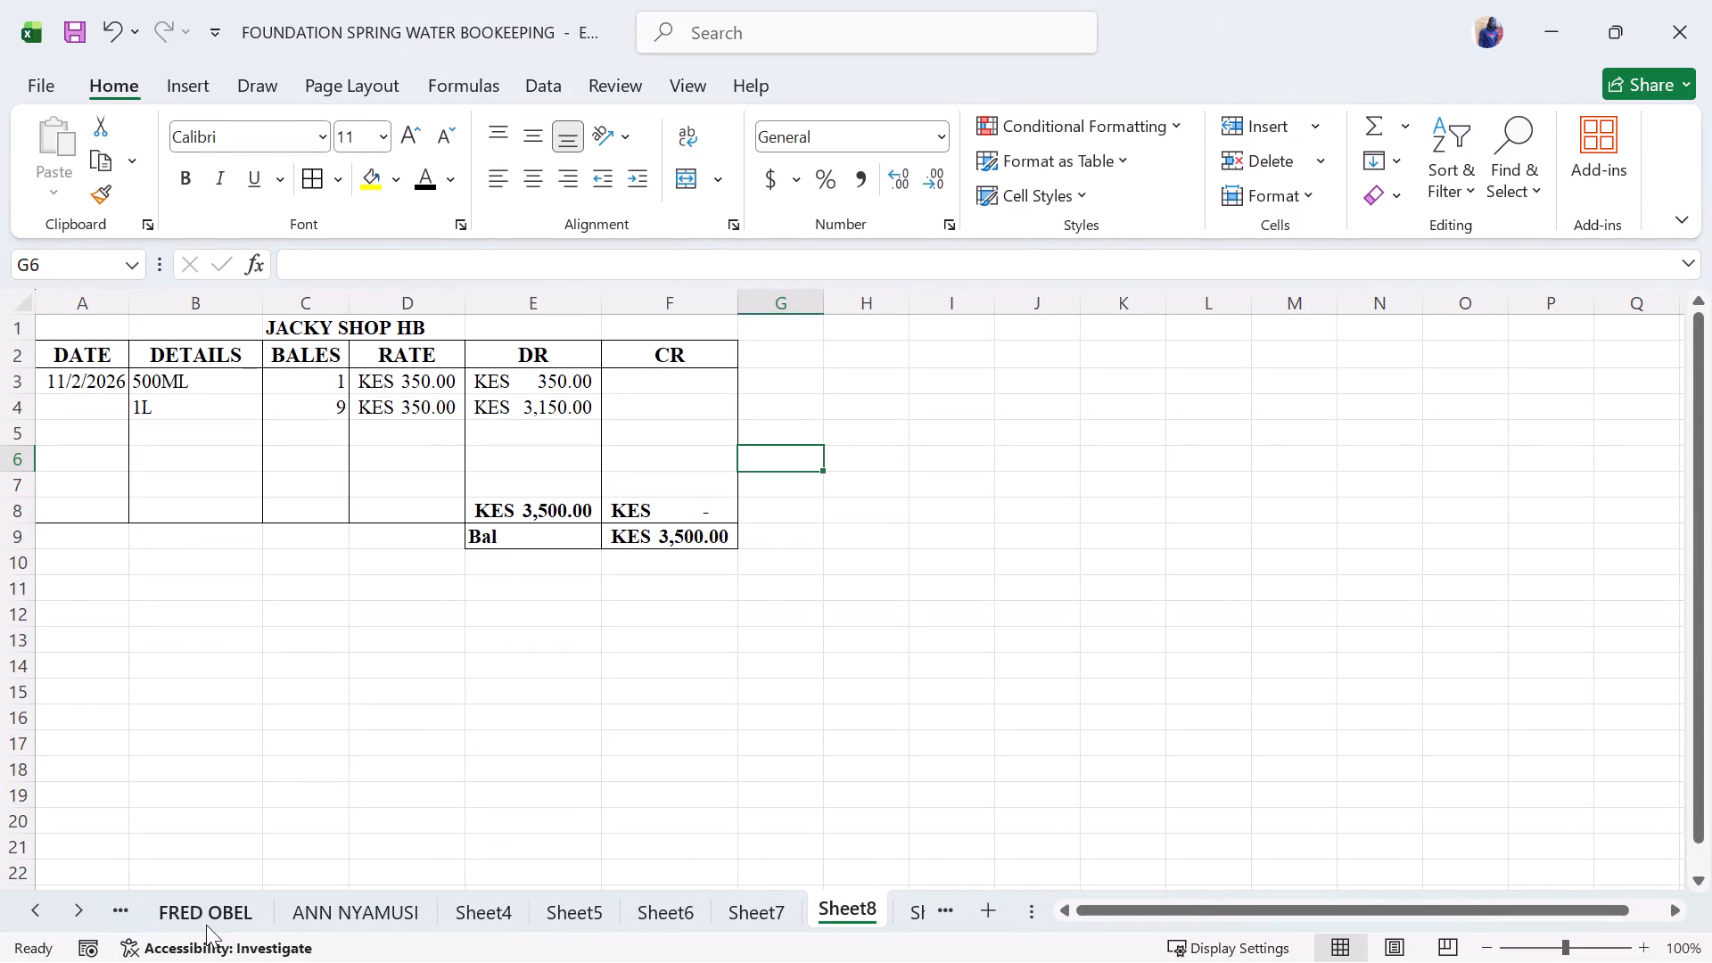
pyautogui.click(206, 915)
pyautogui.scroll(-1, 399, 791)
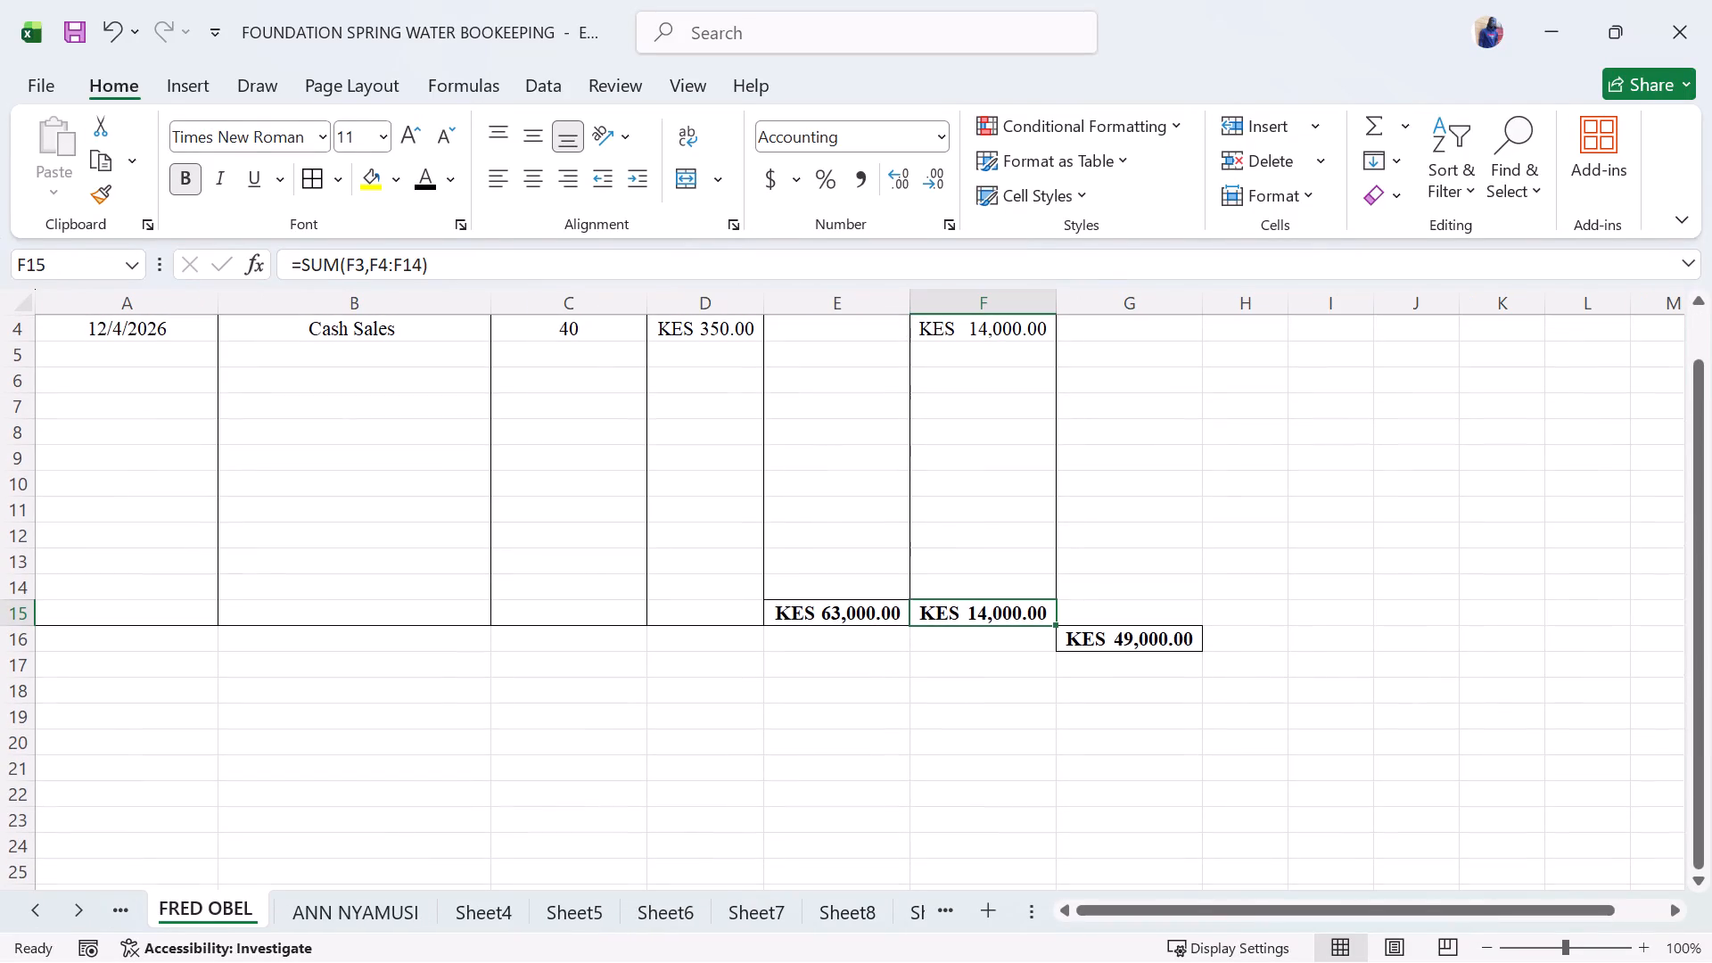
pyautogui.click(377, 894)
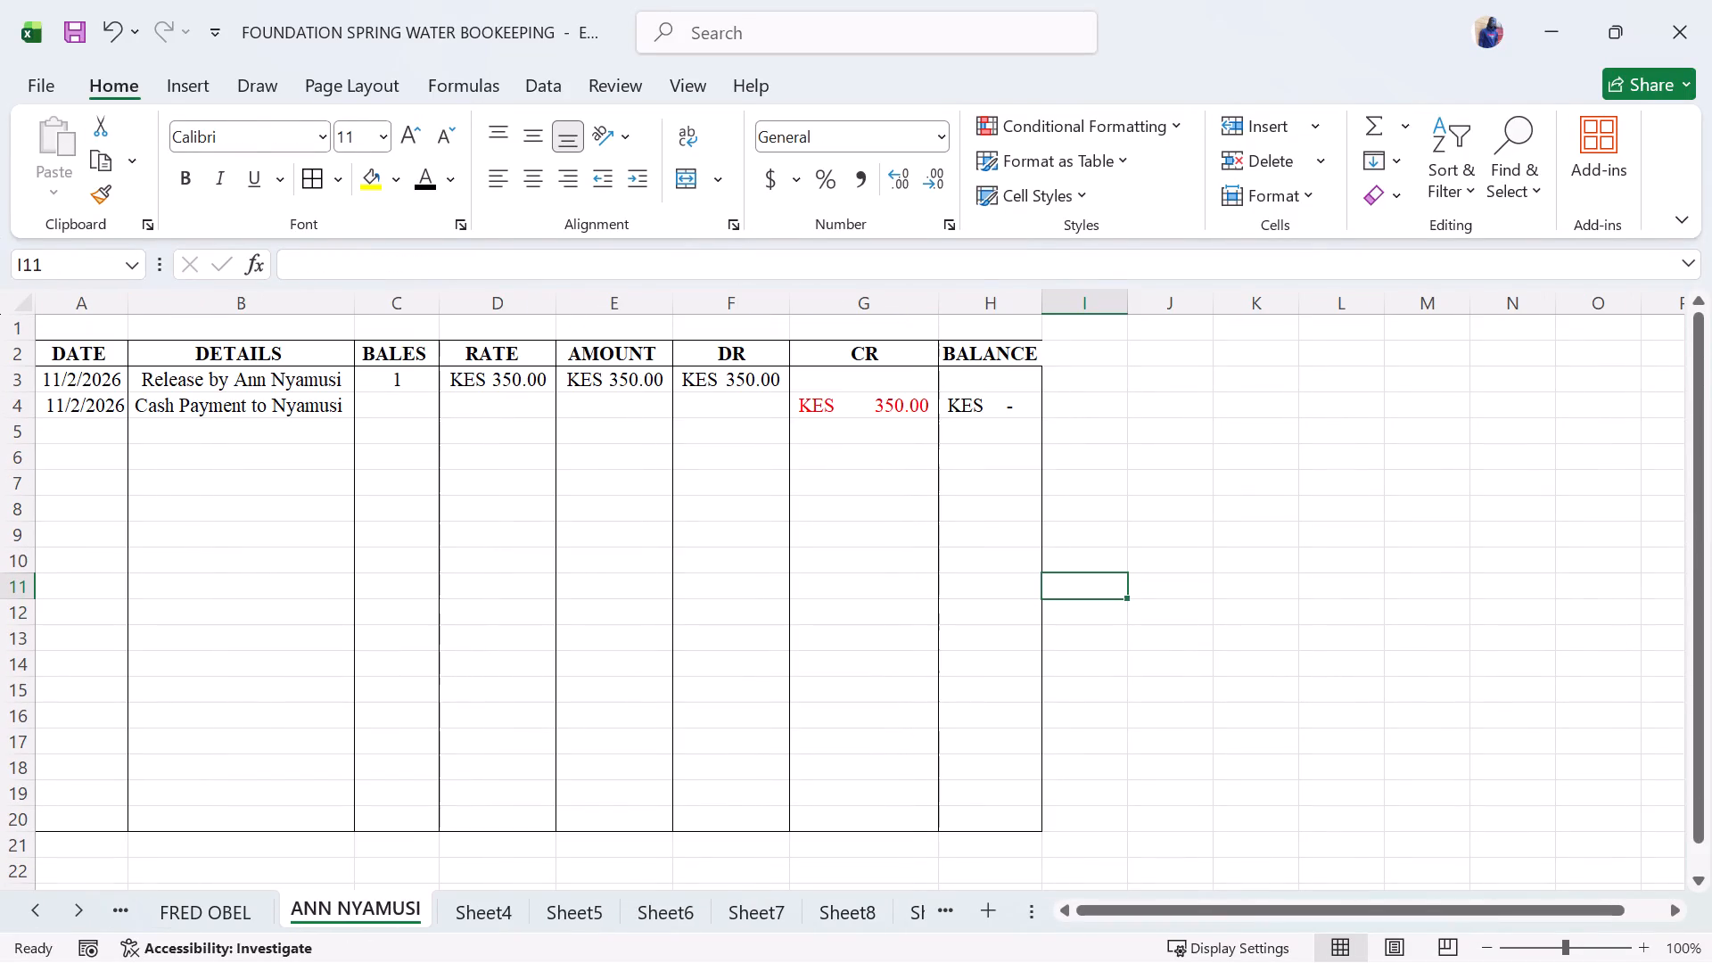
pyautogui.click(205, 918)
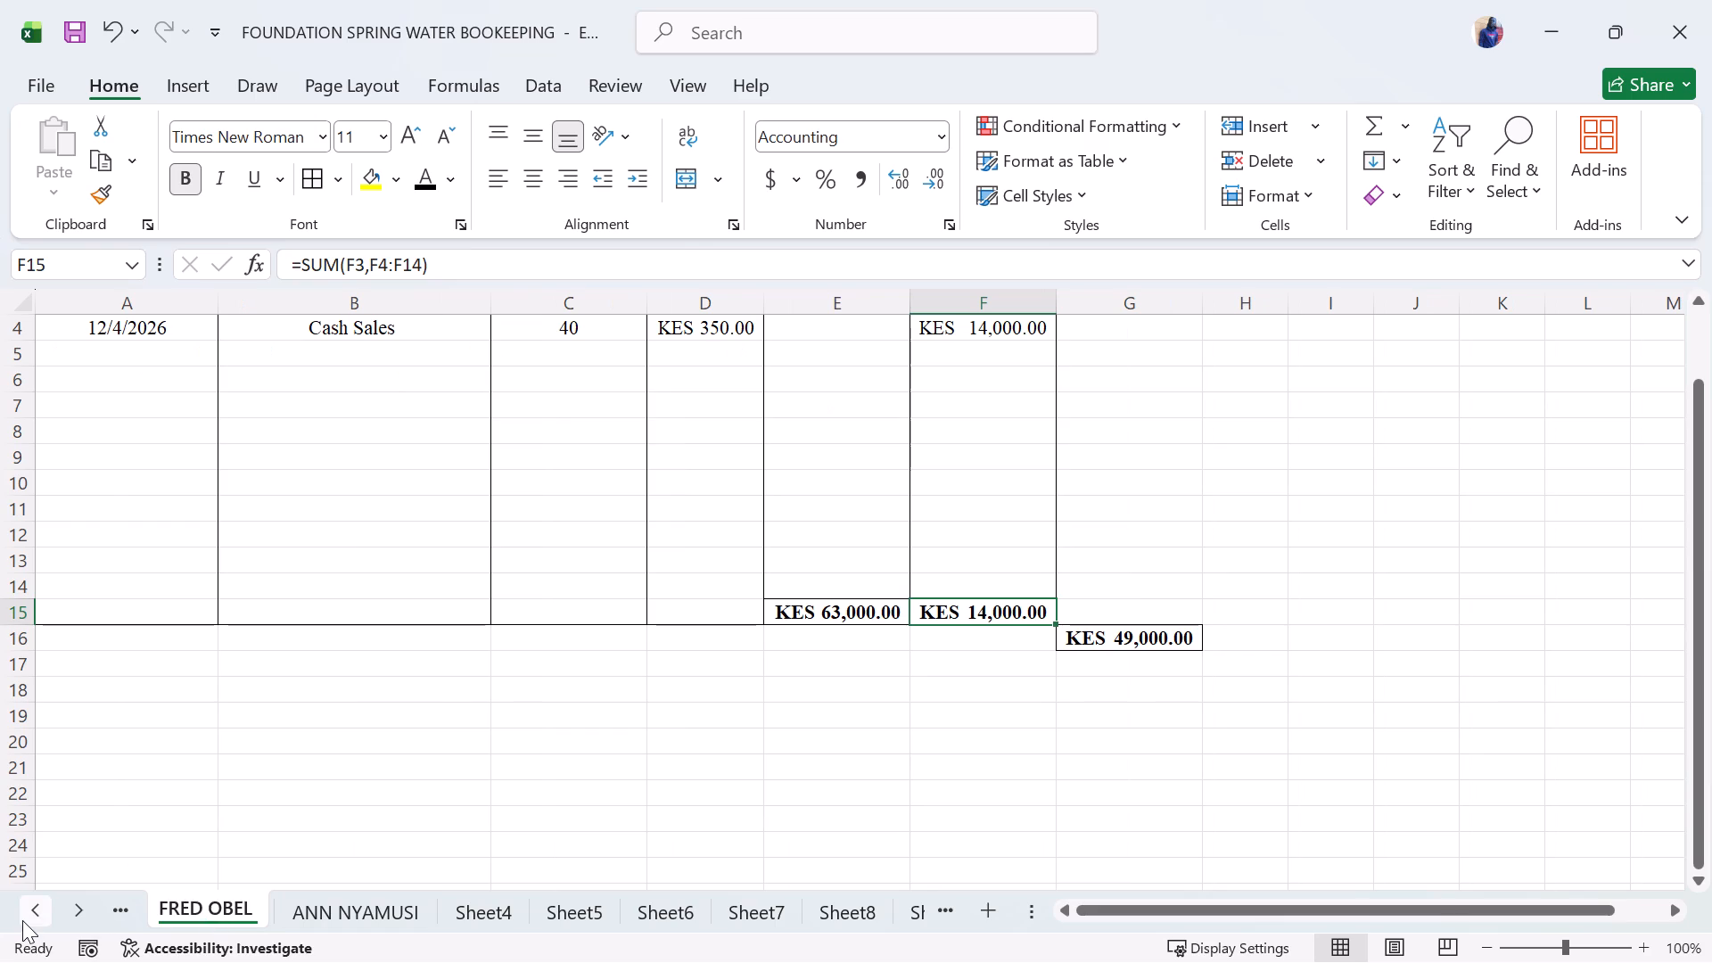
# Review the Debtors' Ledger and the stock balance table on Sheet1, including its amounts, total formula and bold headings.
pyautogui.doubleClick(25, 918)
pyautogui.click(171, 910)
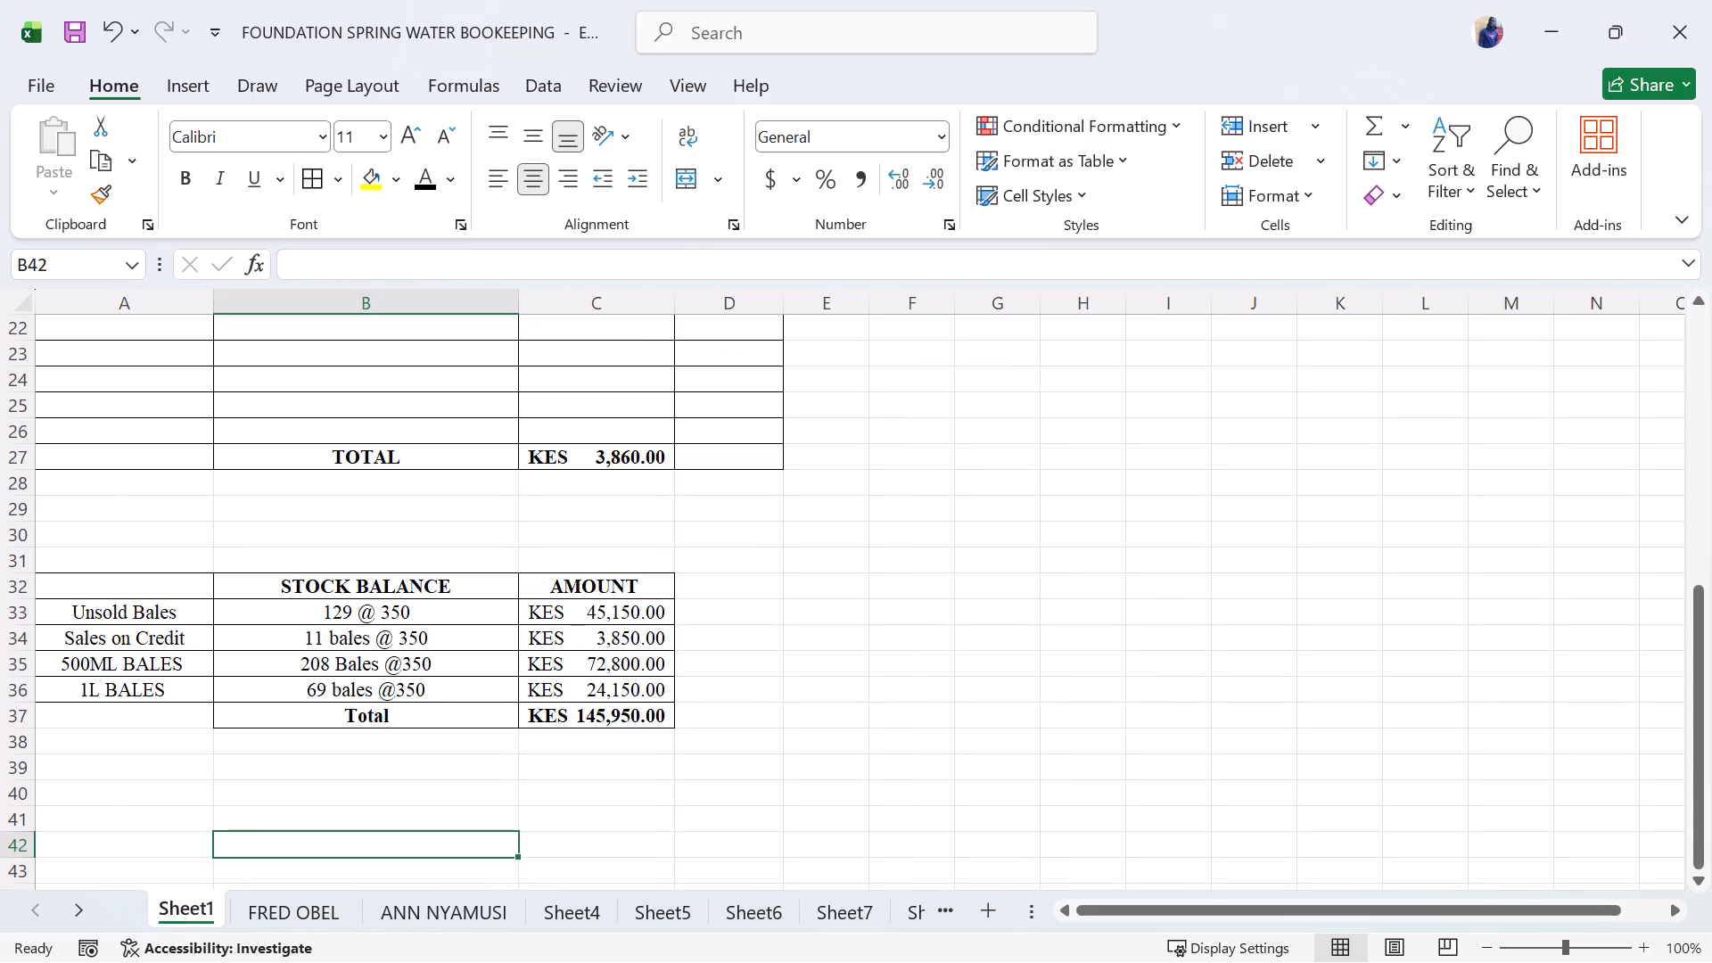
pyautogui.click(419, 613)
pyautogui.click(554, 616)
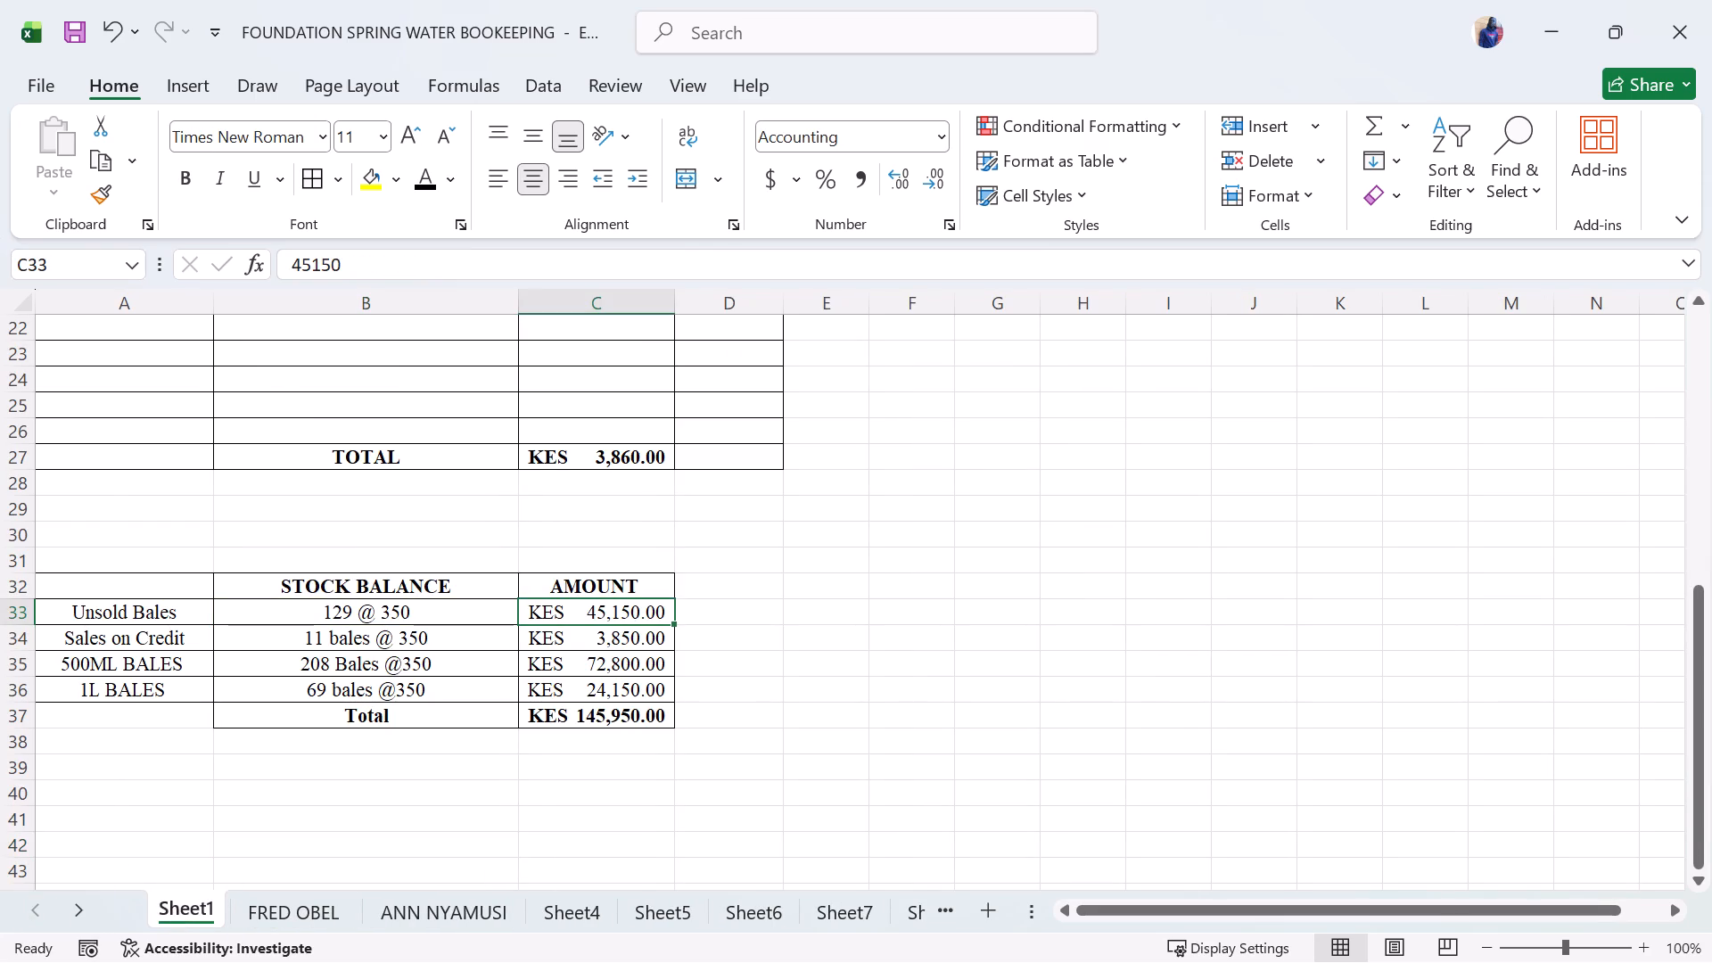
pyautogui.click(724, 623)
pyautogui.click(724, 683)
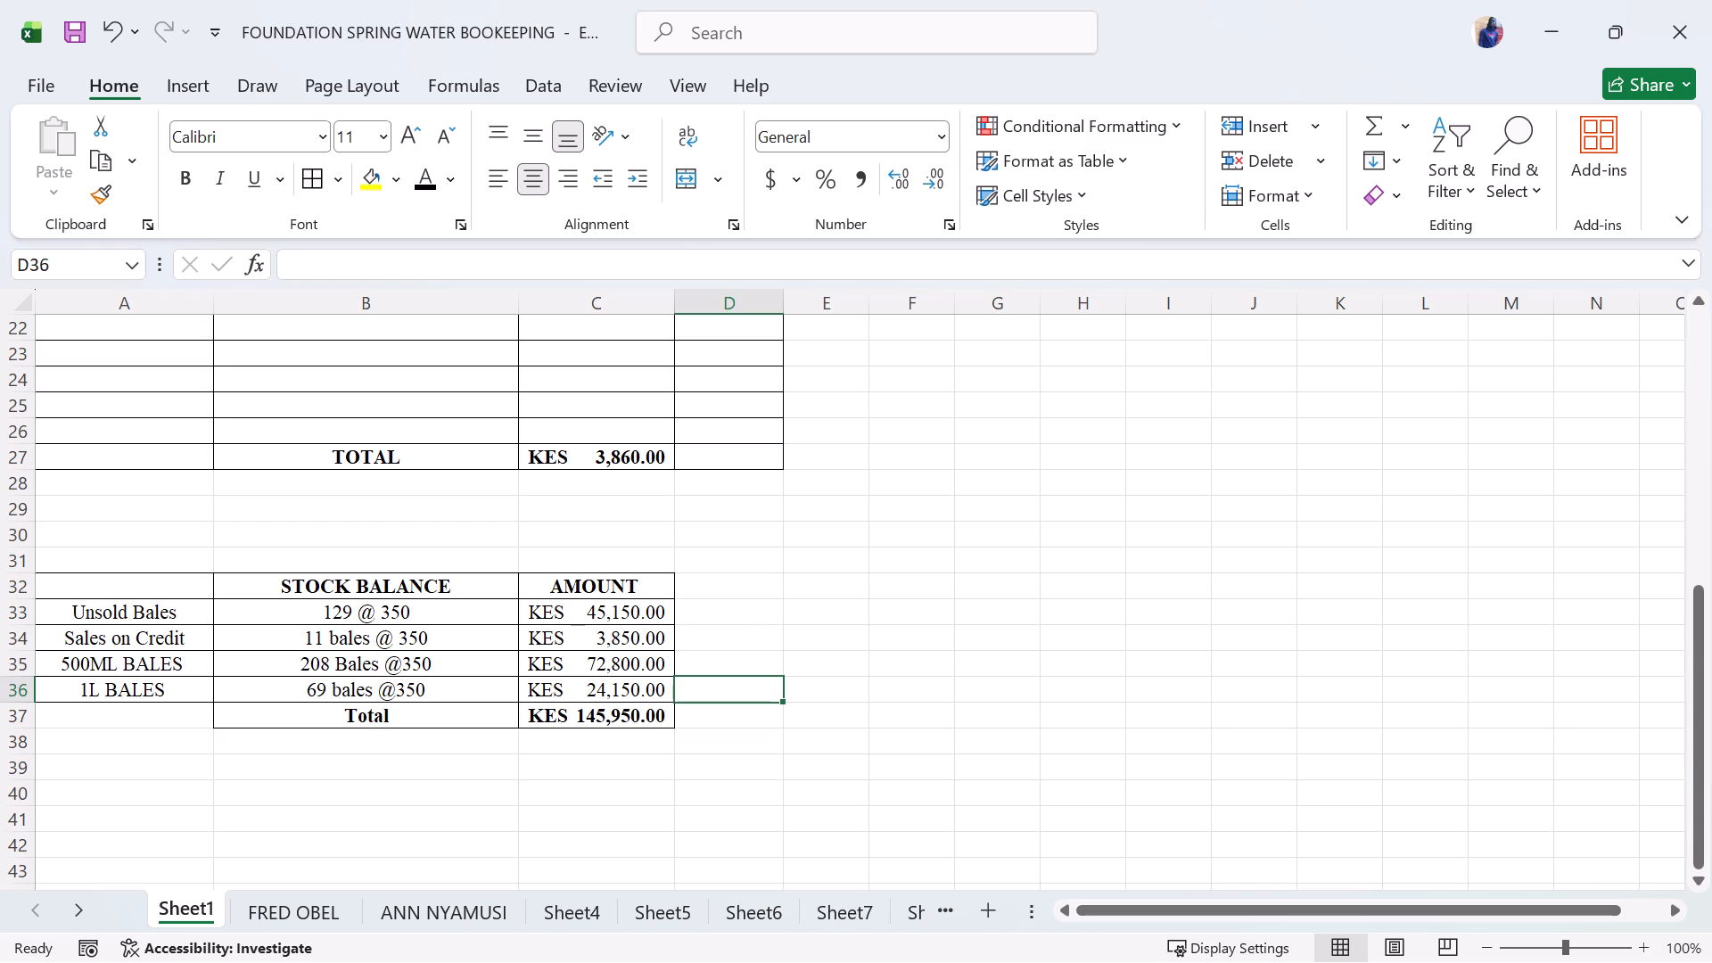
pyautogui.click(895, 529)
pyautogui.scroll(1, 895, 529)
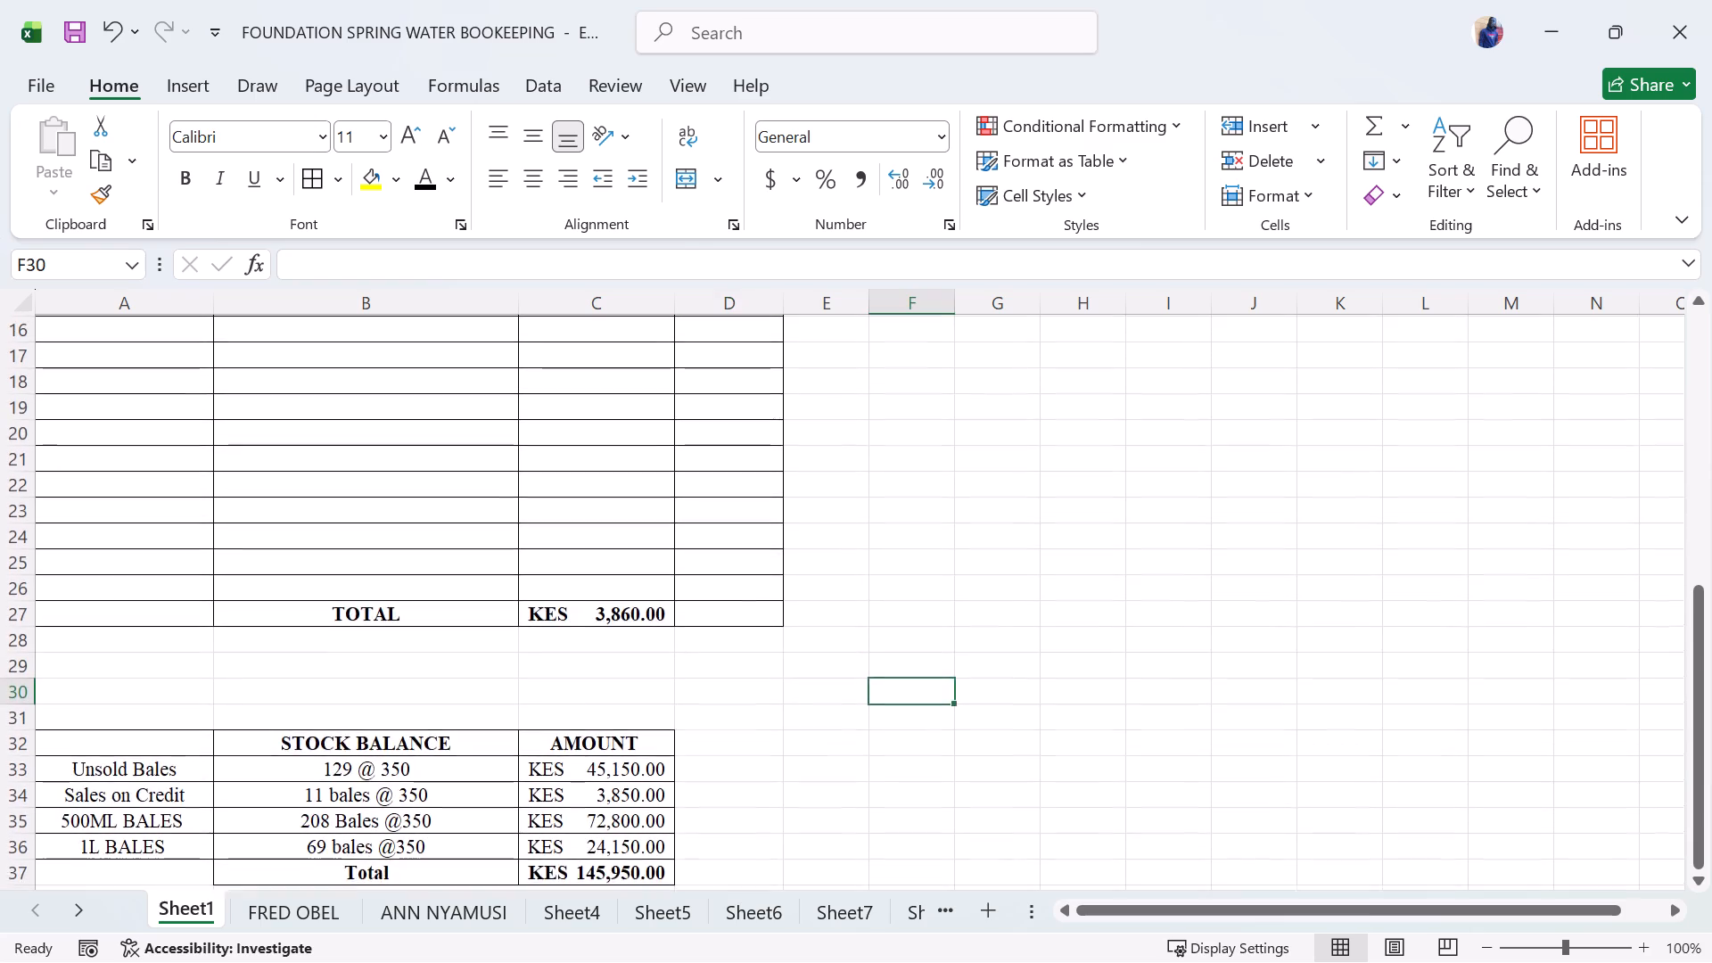
pyautogui.scroll(1, 895, 529)
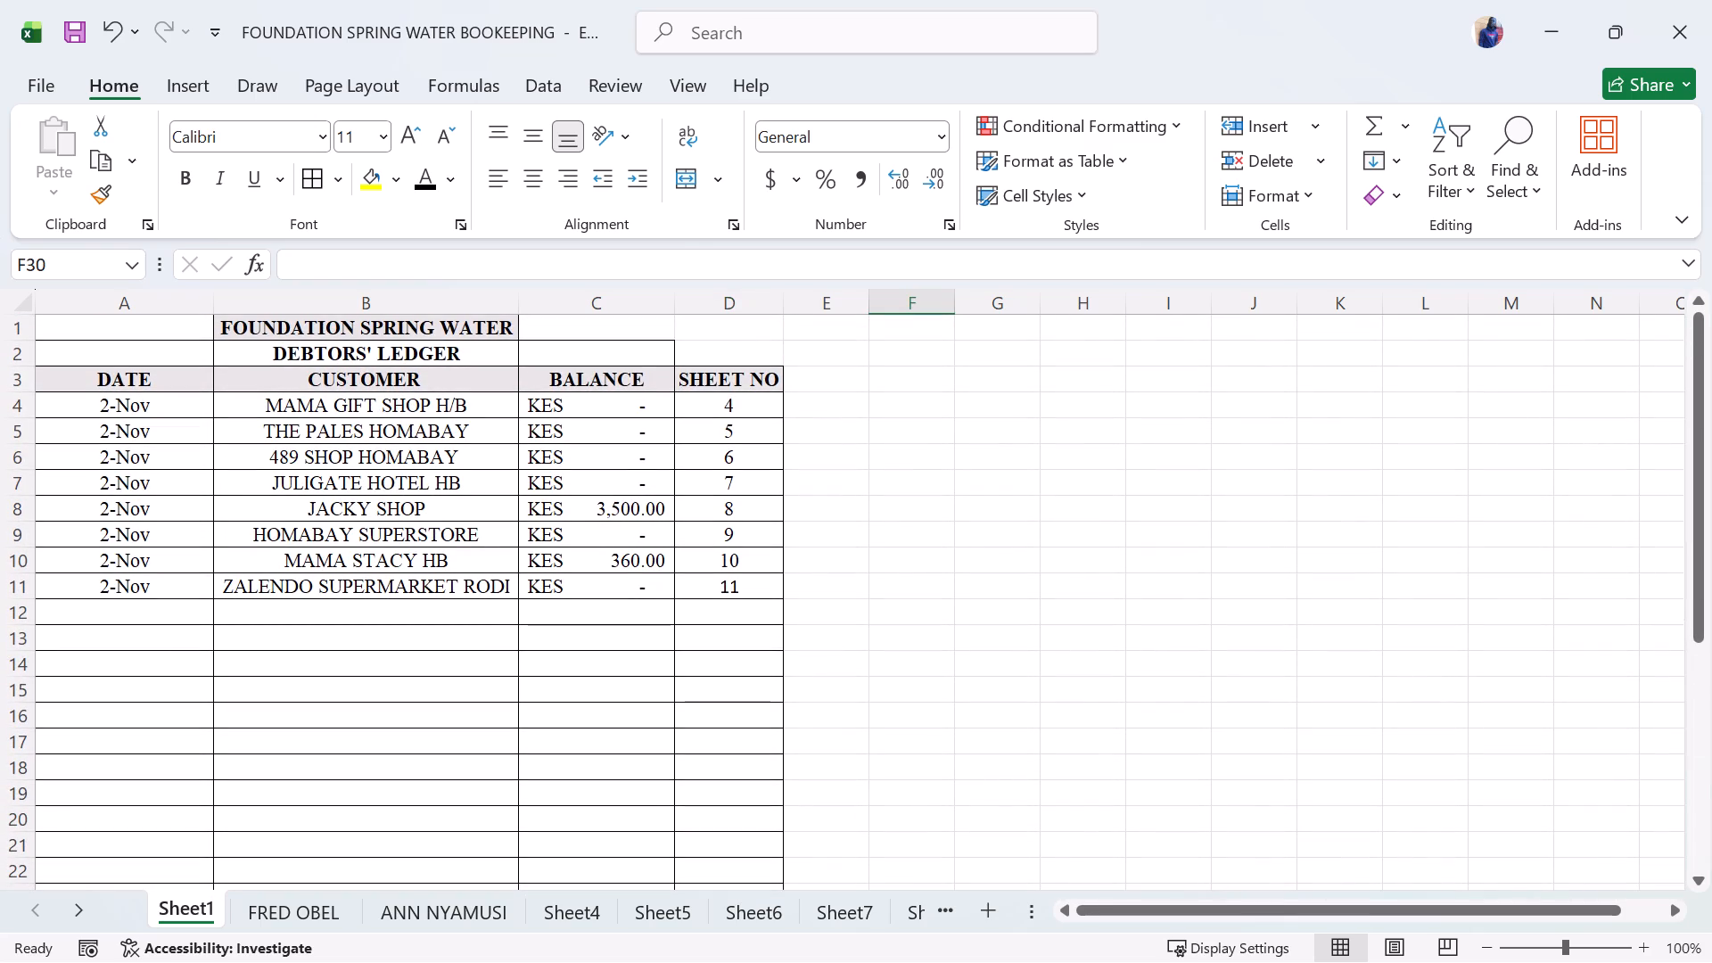
pyautogui.scroll(-1, 930, 556)
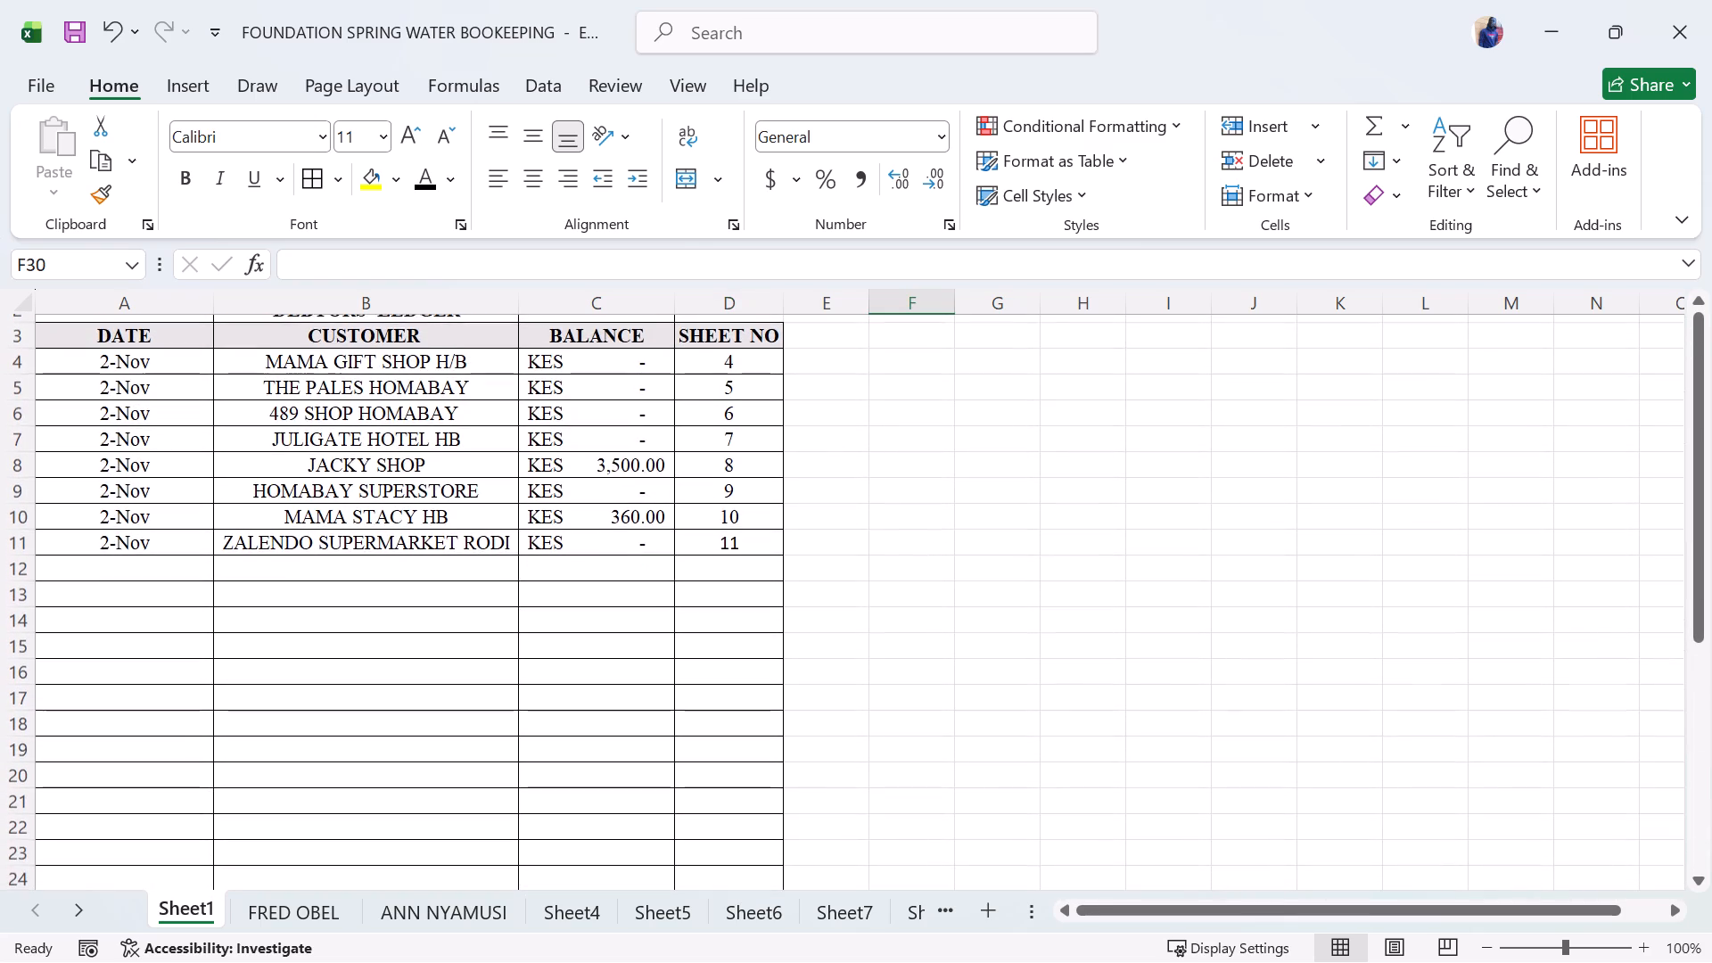
pyautogui.scroll(-2, 930, 556)
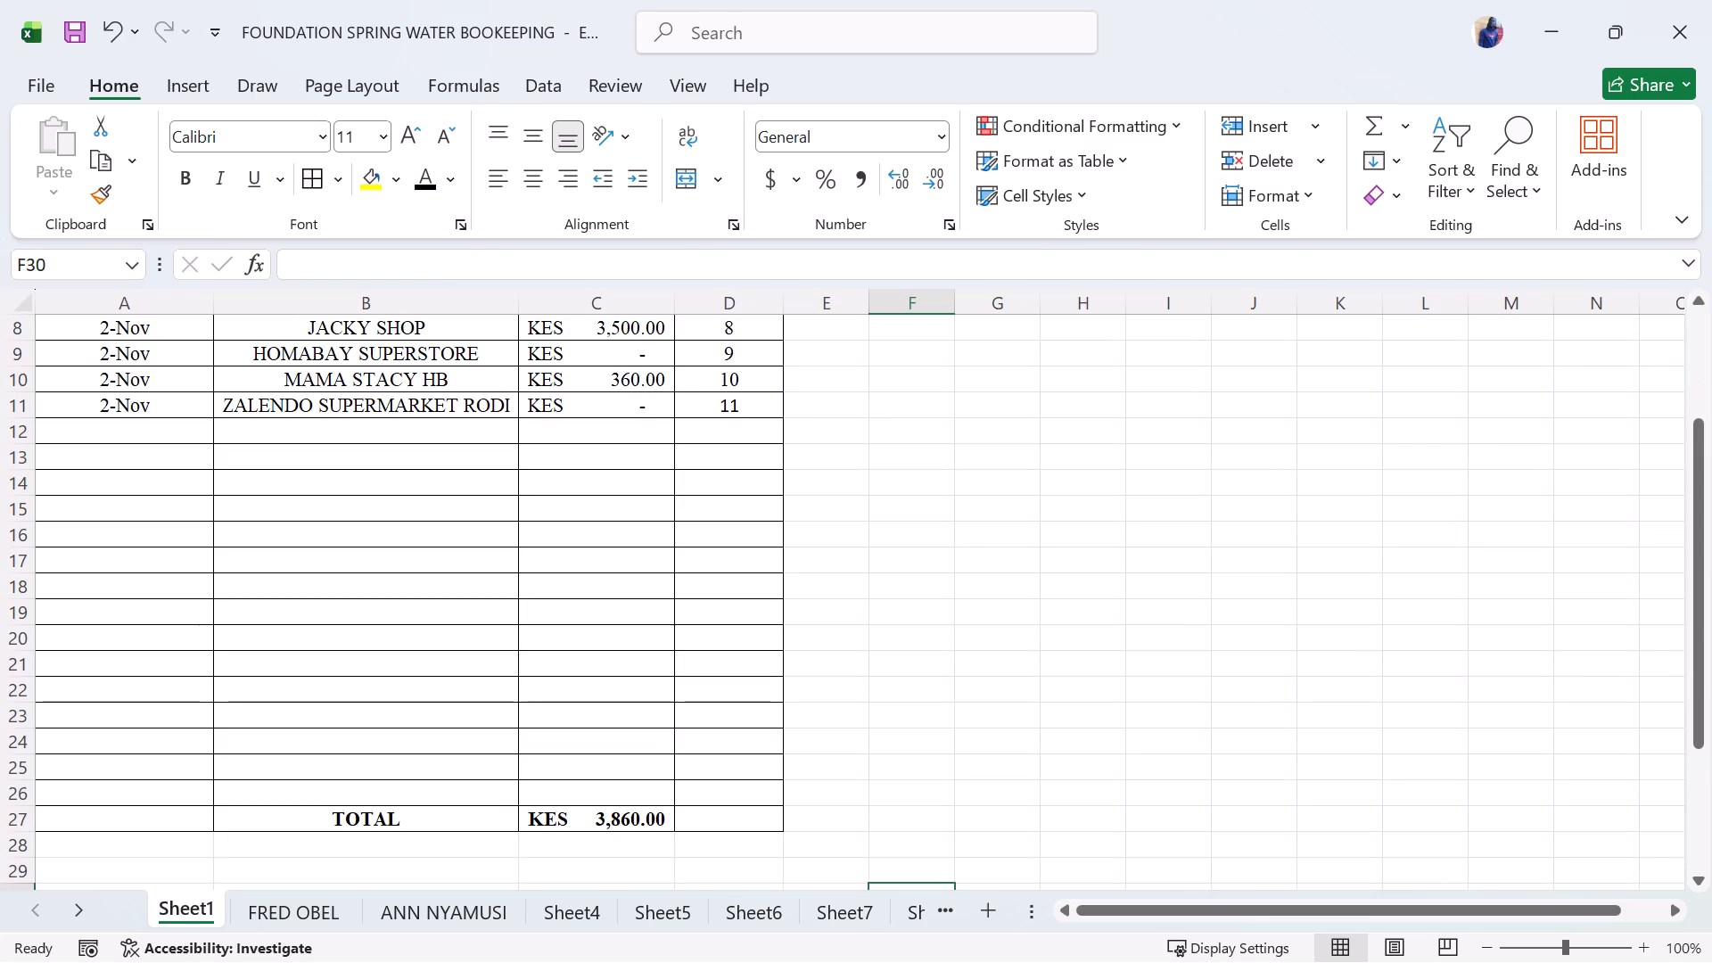
pyautogui.scroll(-2, 930, 556)
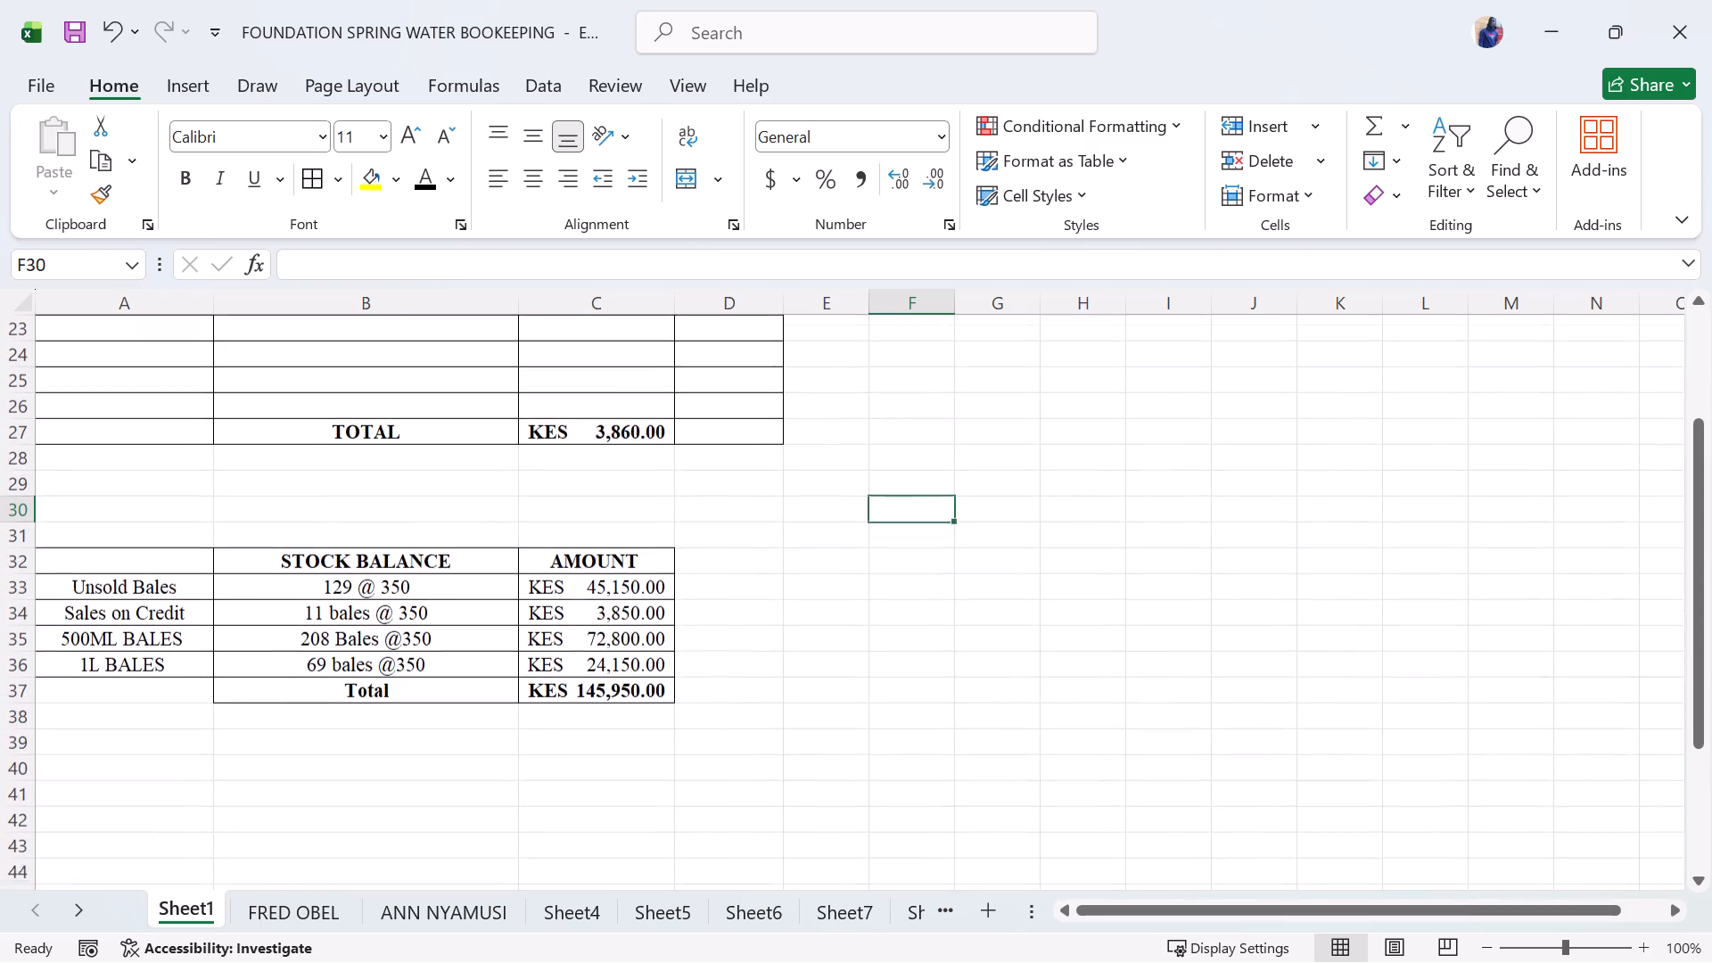
pyautogui.click(641, 663)
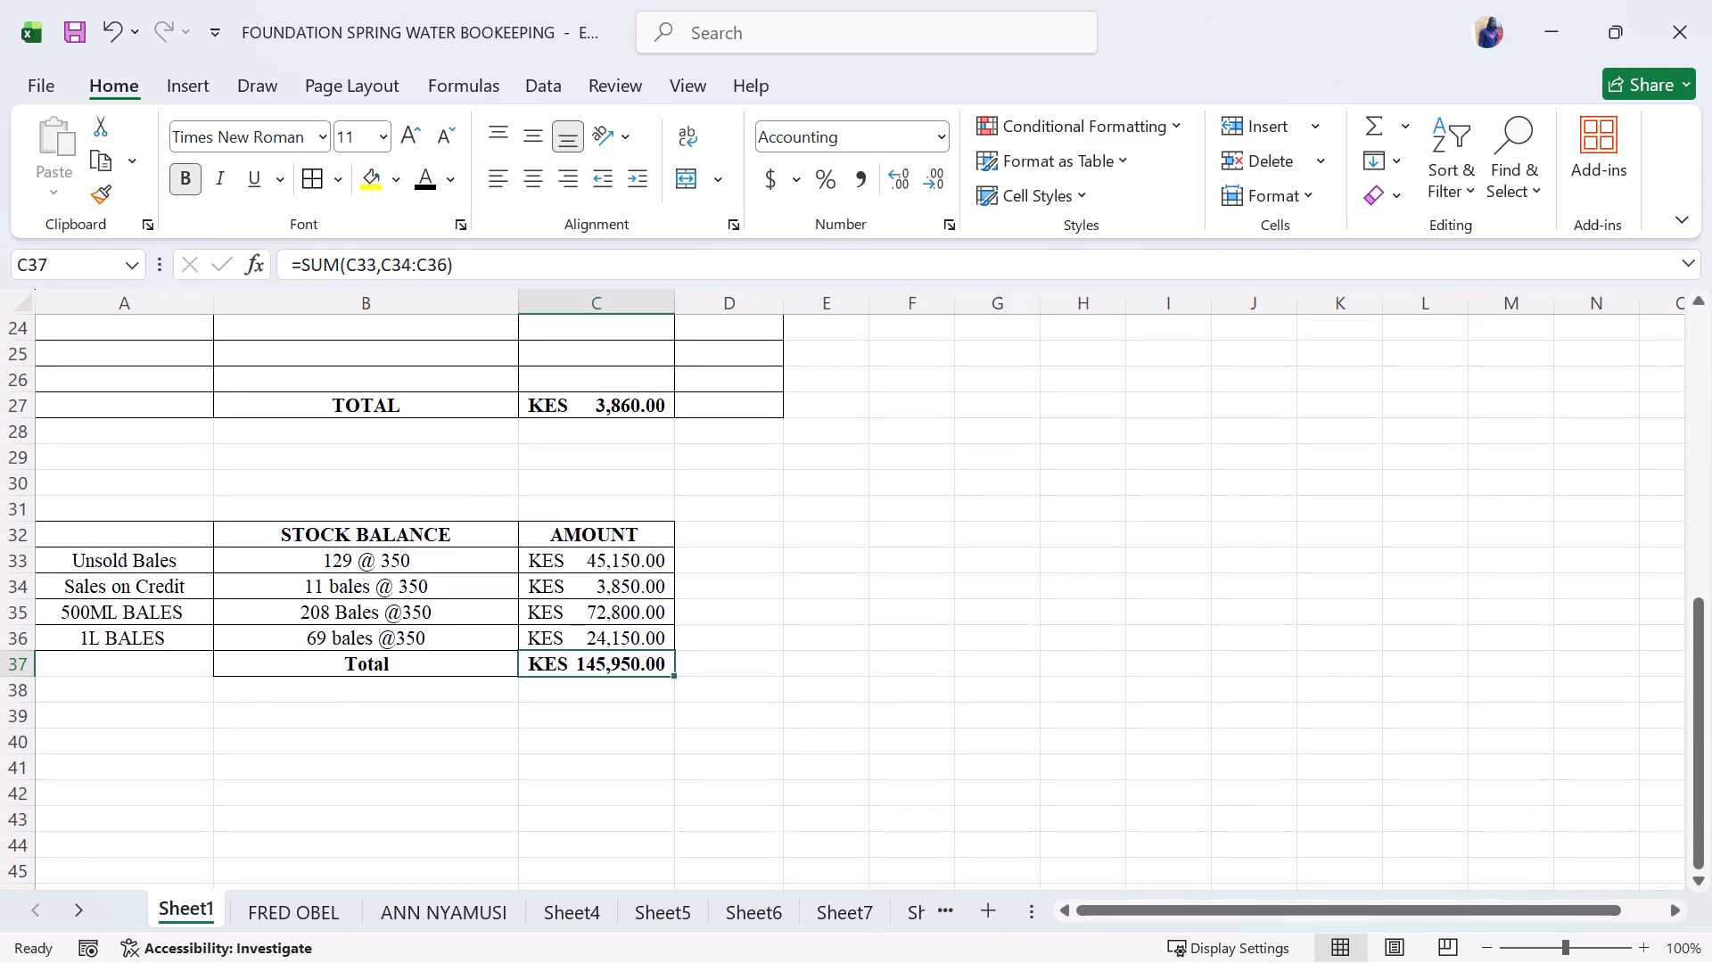
pyautogui.click(416, 539)
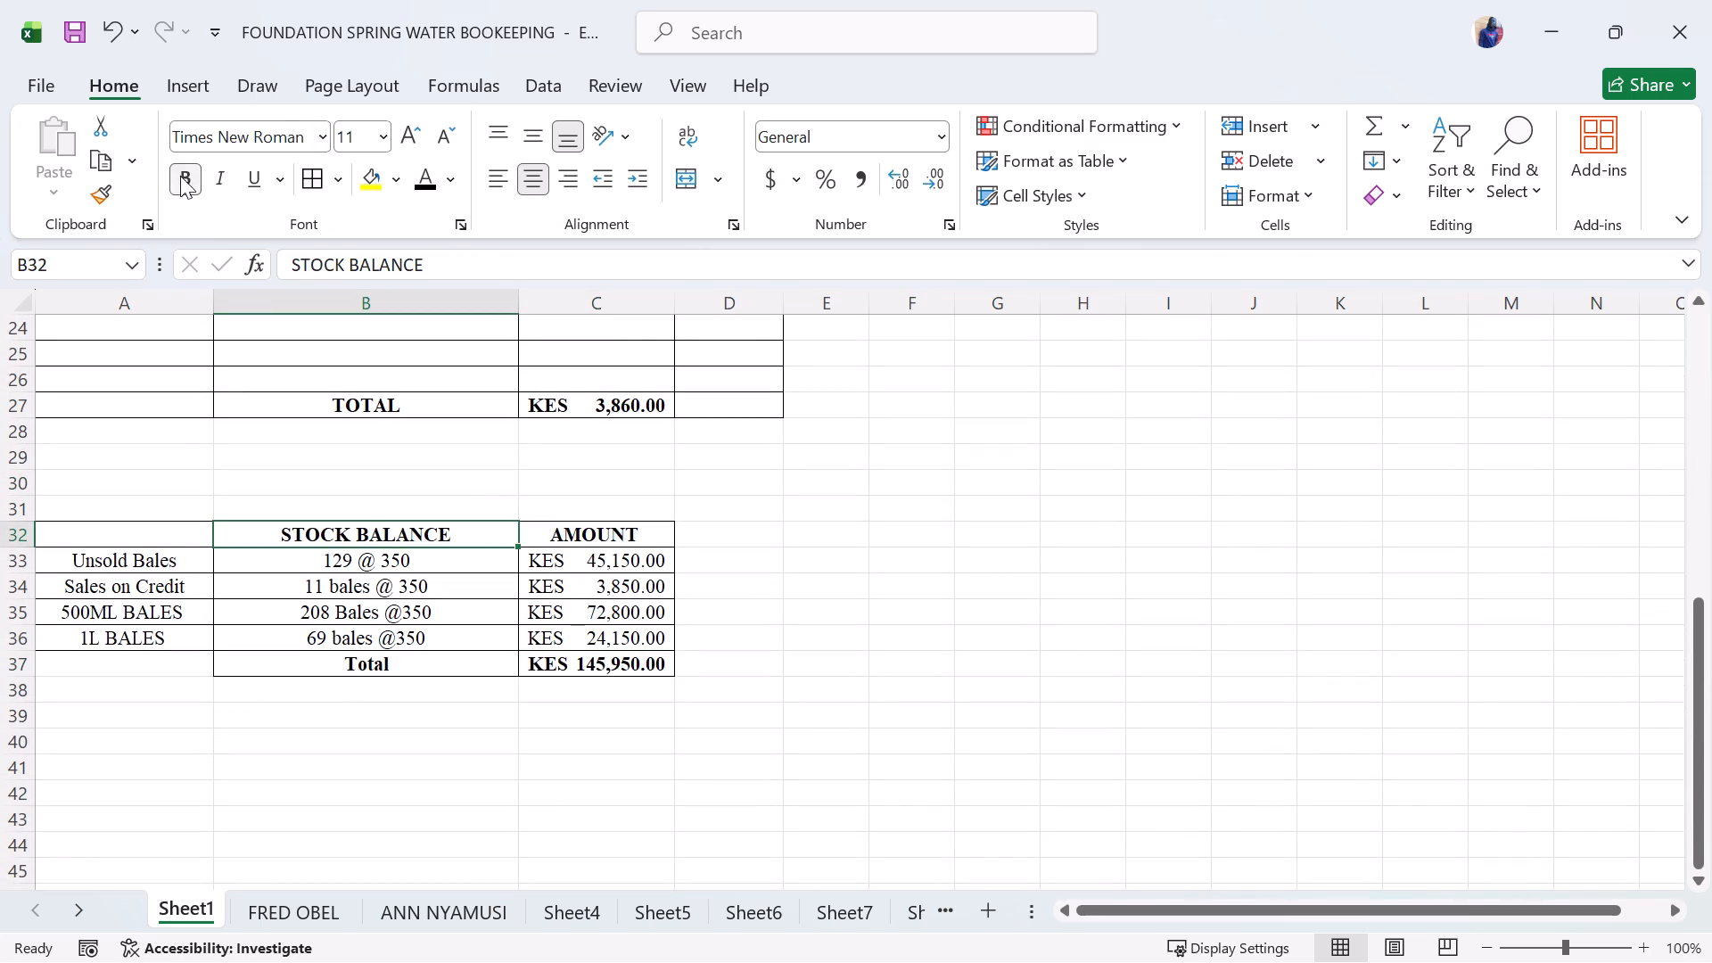
pyautogui.click(534, 582)
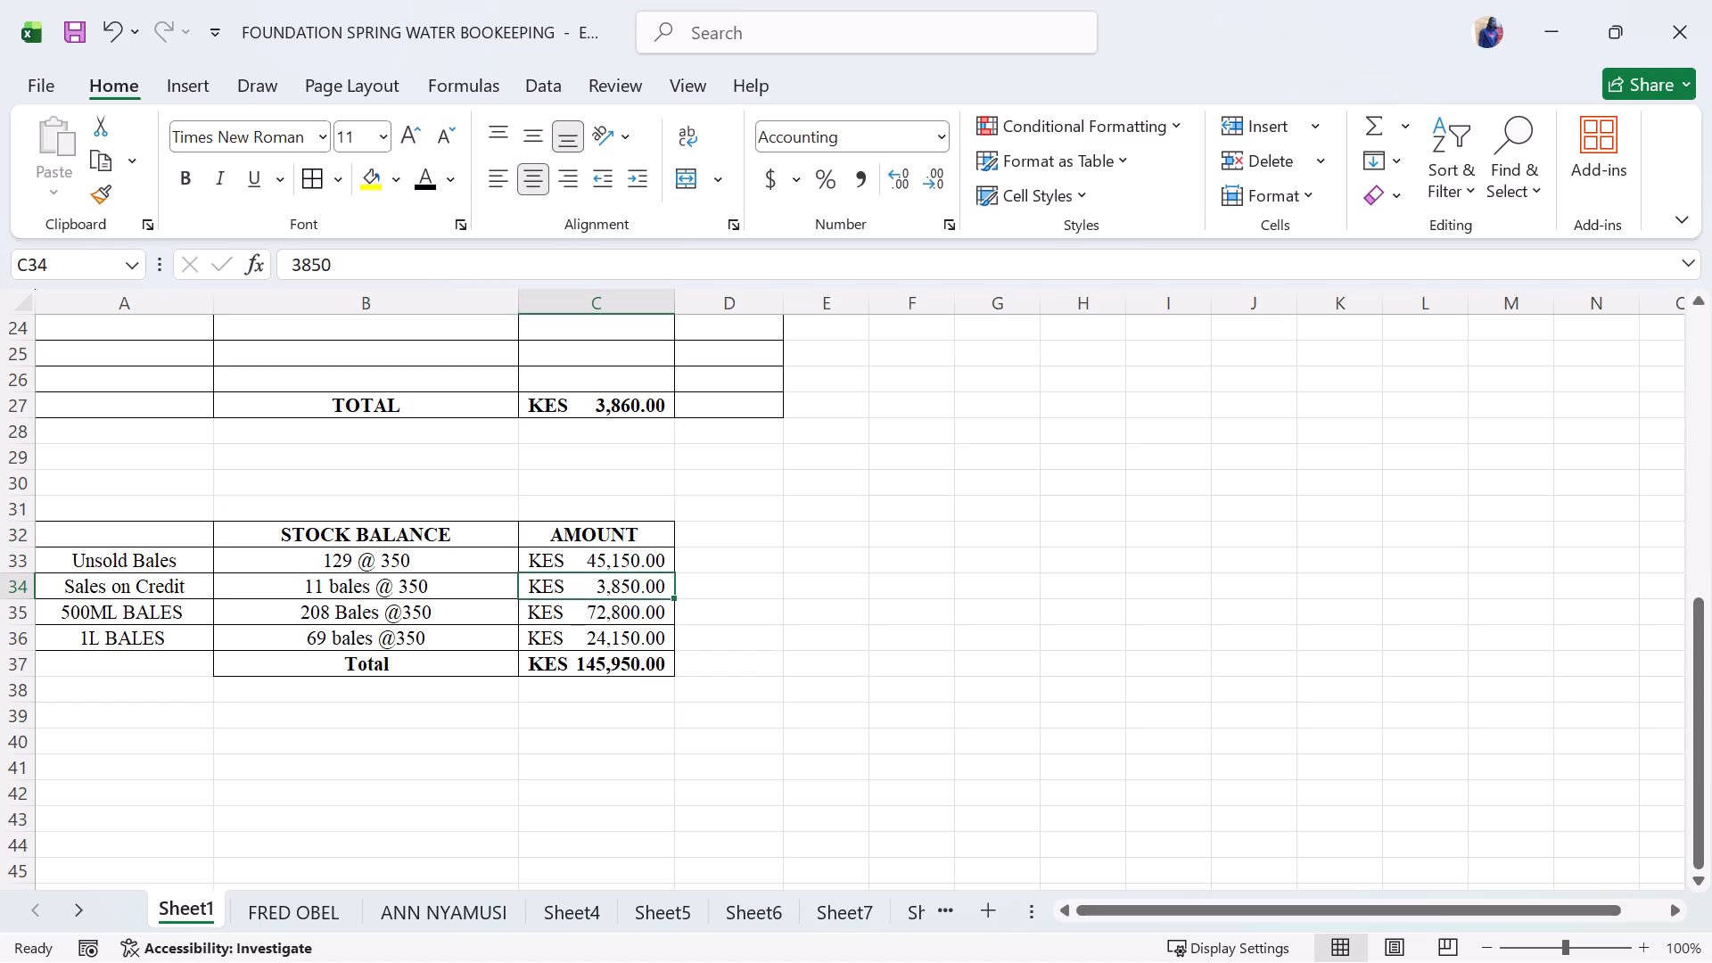
pyautogui.click(346, 526)
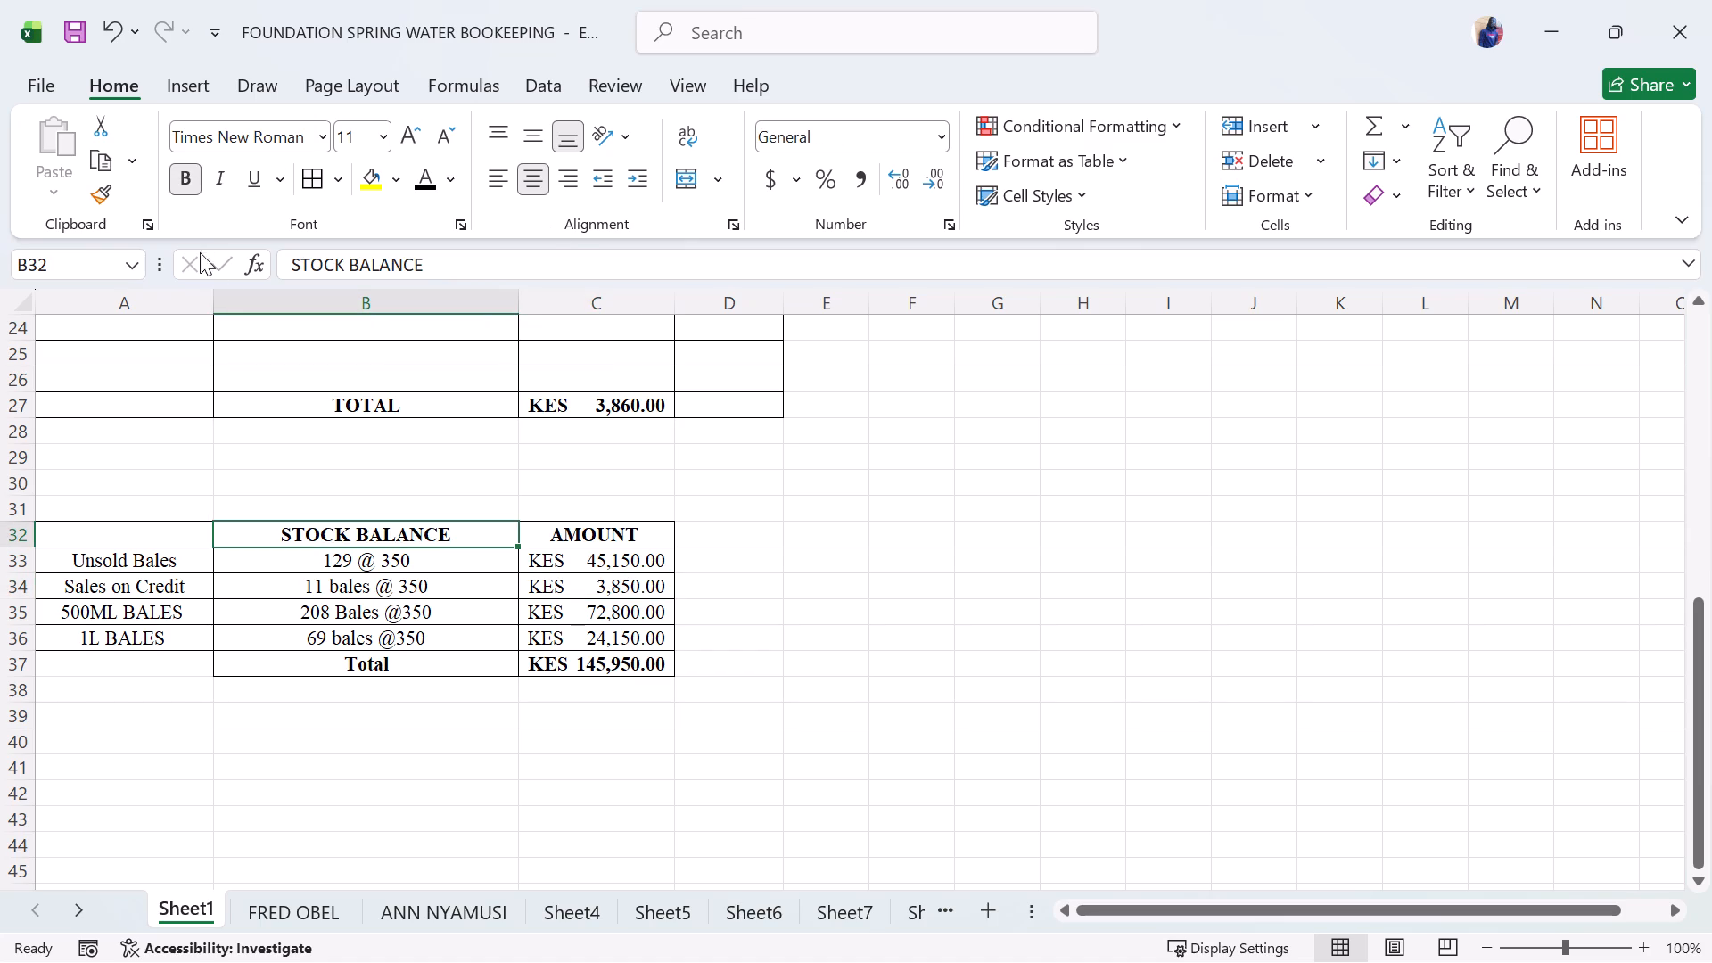
# Save the bookkeeping workbook from Sheet1.
pyautogui.click(79, 11)
pyautogui.click(433, 379)
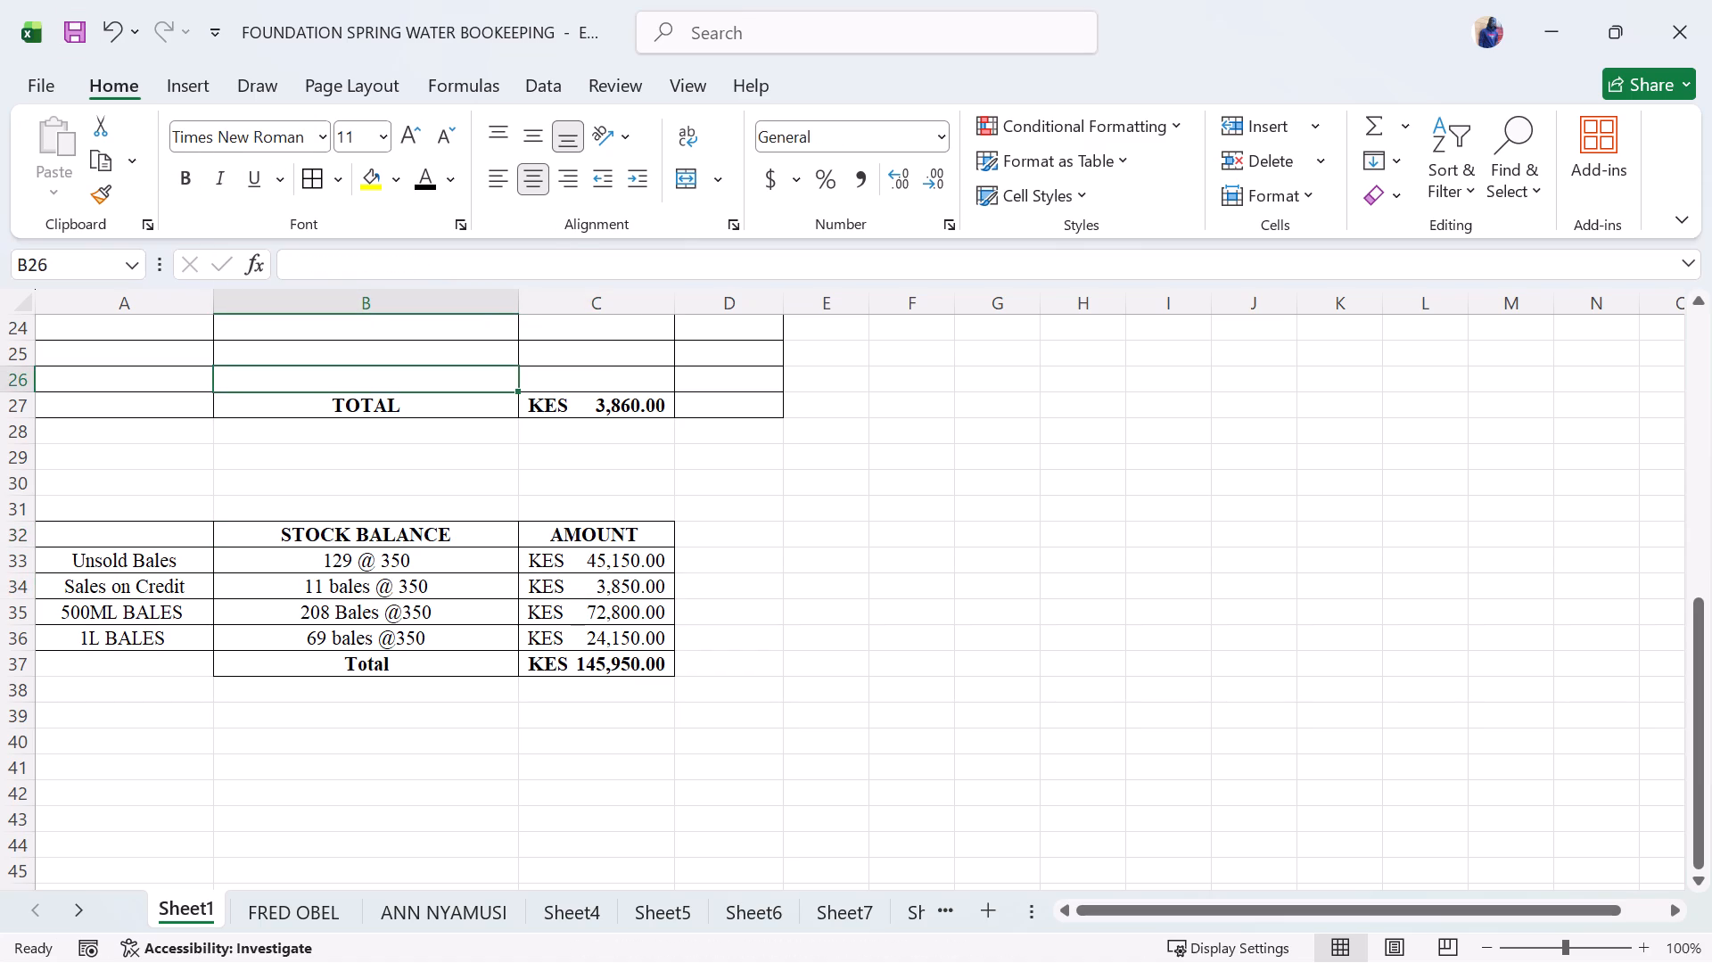
pyautogui.click(565, 486)
pyautogui.click(835, 557)
pyautogui.scroll(-1, 812, 785)
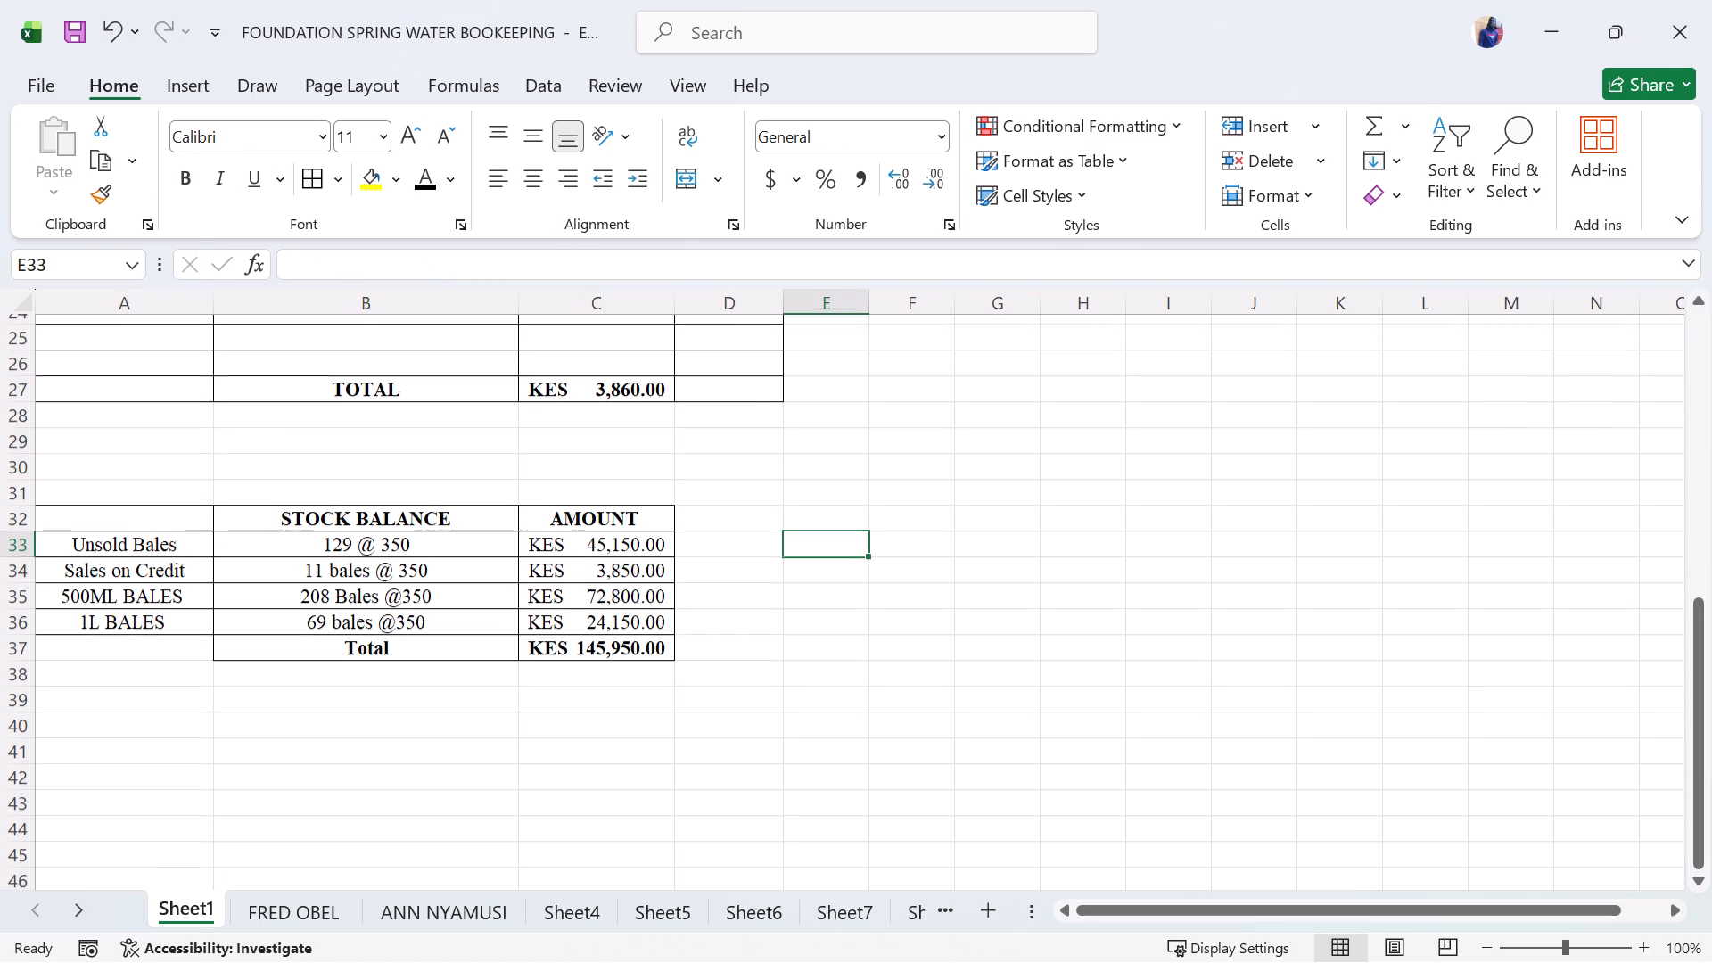
pyautogui.scroll(-1, 812, 785)
# Make the red CR cash payment in G4 of the third sheet's ledger bold.
pyautogui.click(303, 917)
pyautogui.scroll(1, 564, 723)
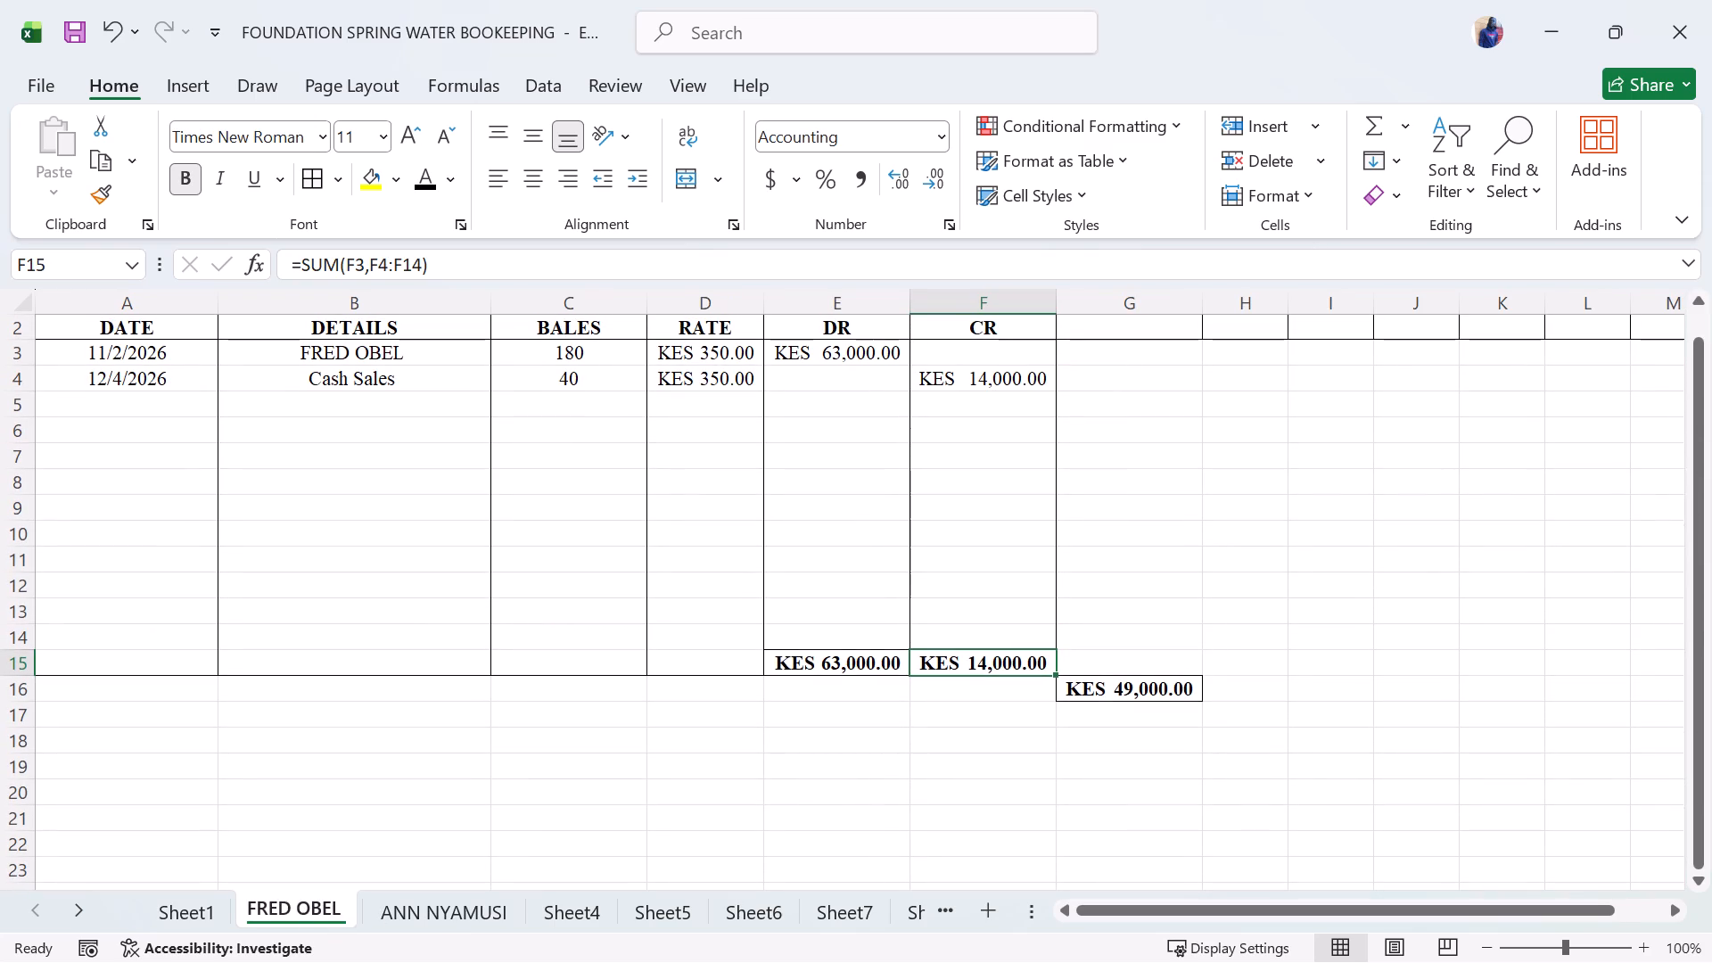
pyautogui.click(431, 909)
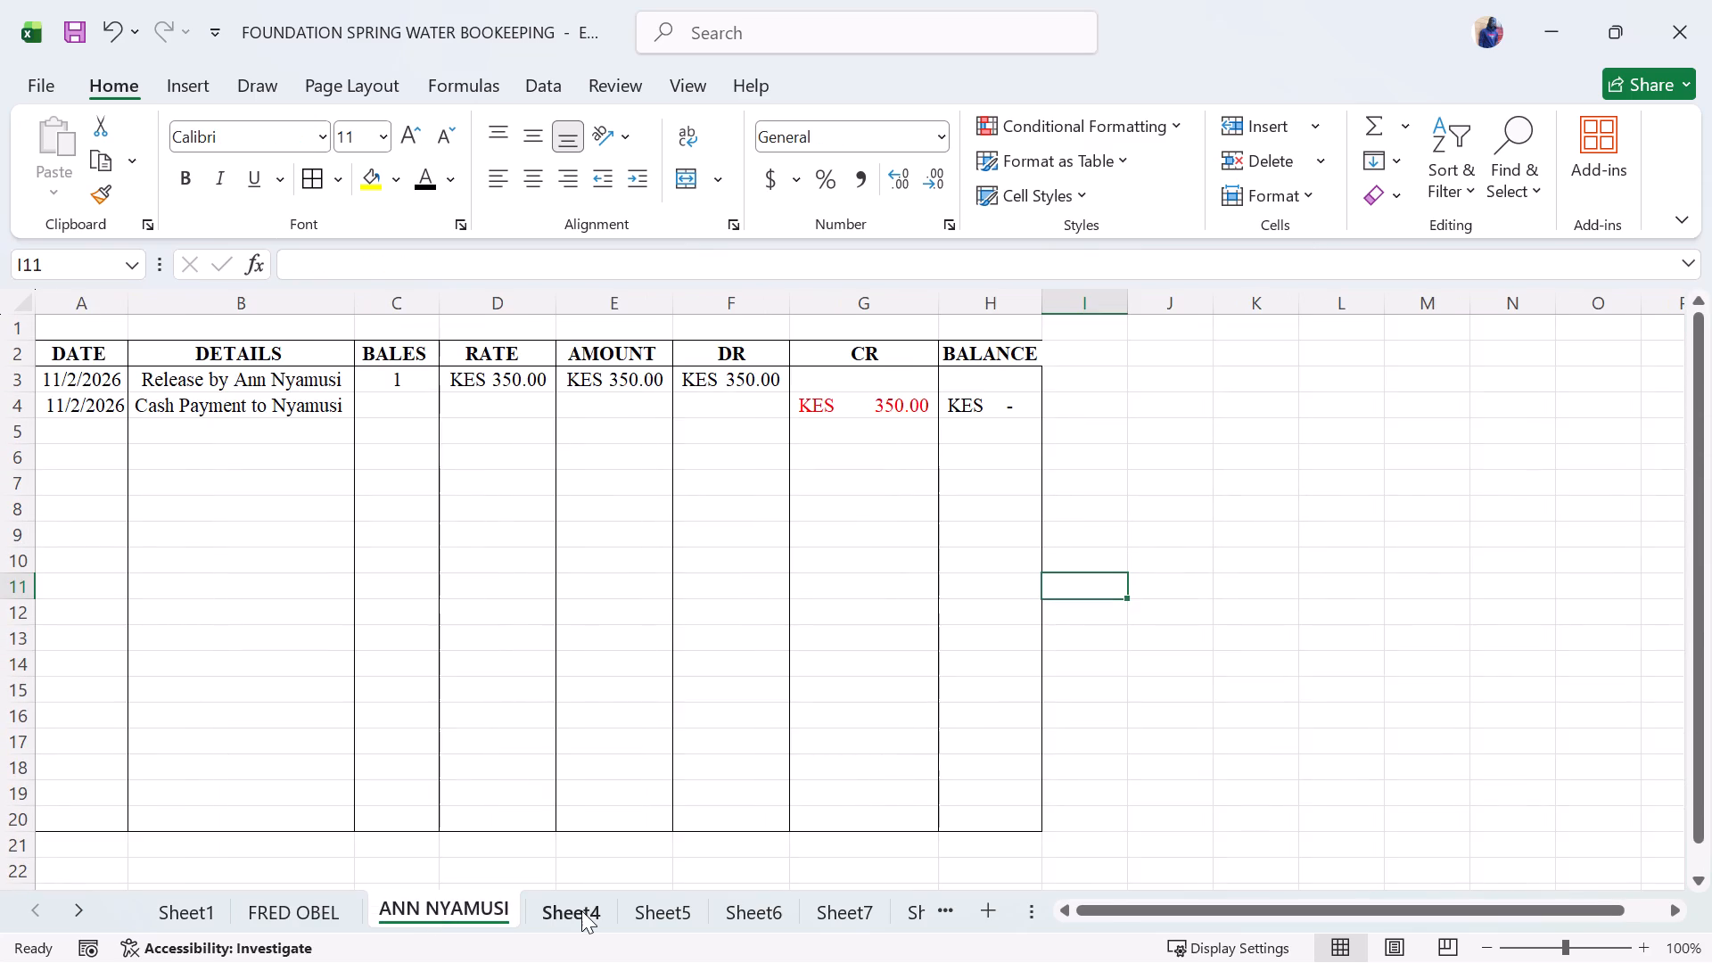
pyautogui.click(581, 910)
pyautogui.click(467, 905)
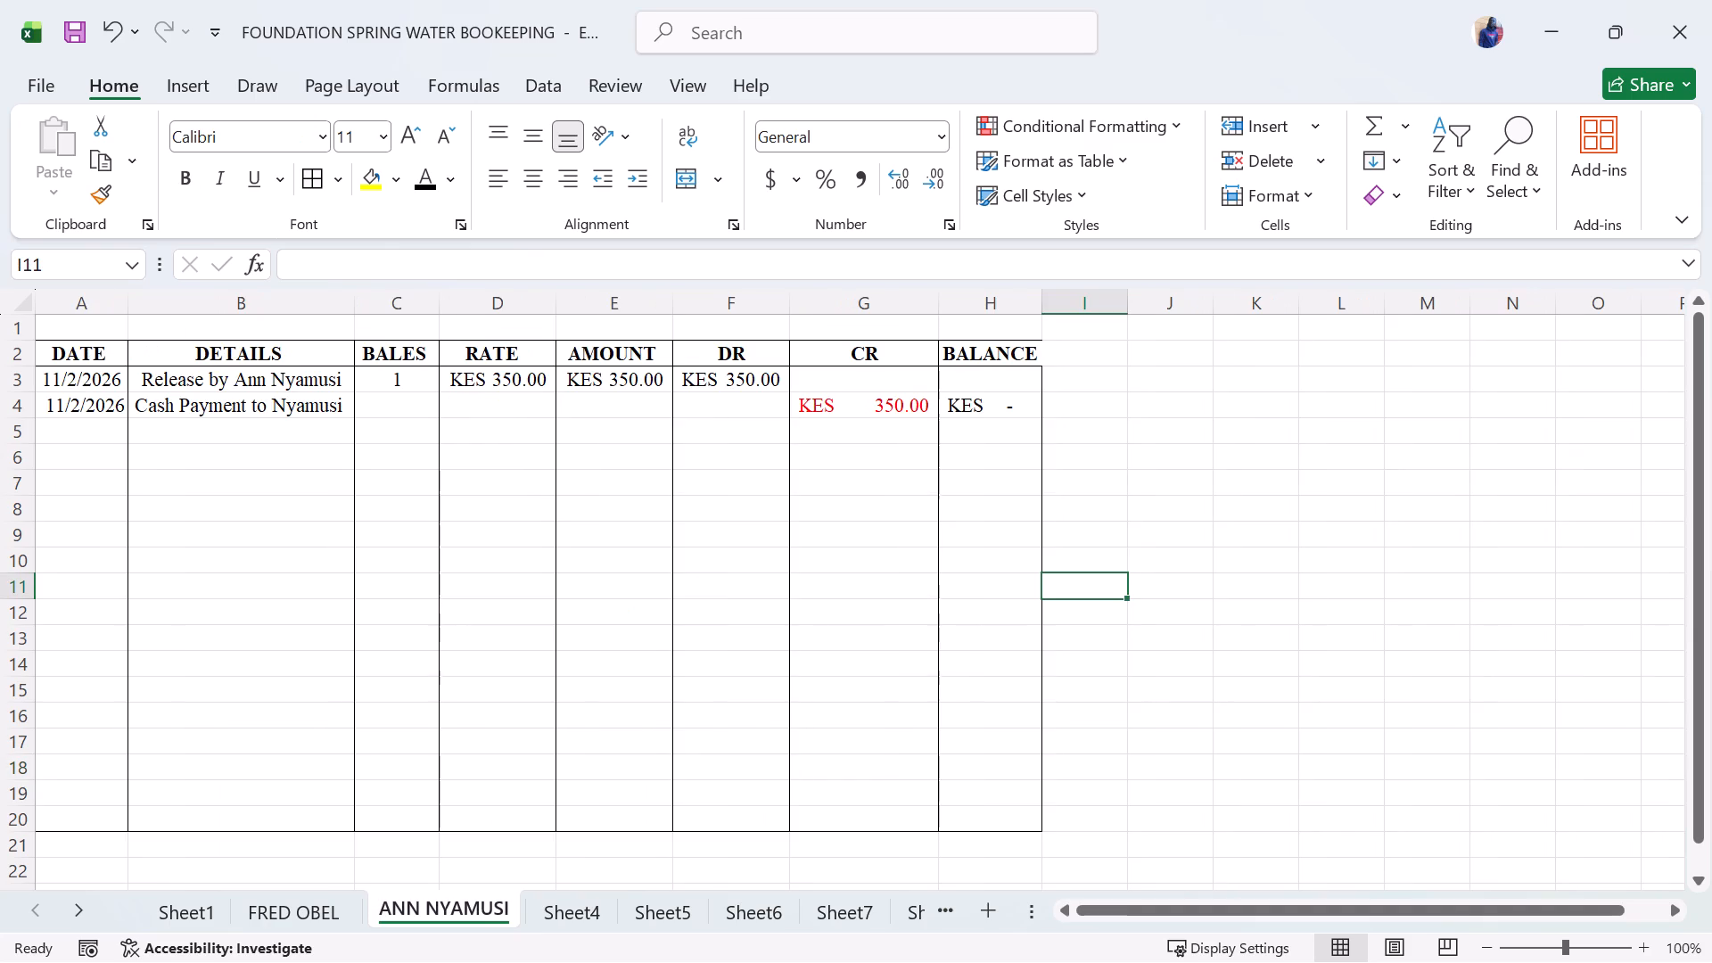
pyautogui.click(877, 409)
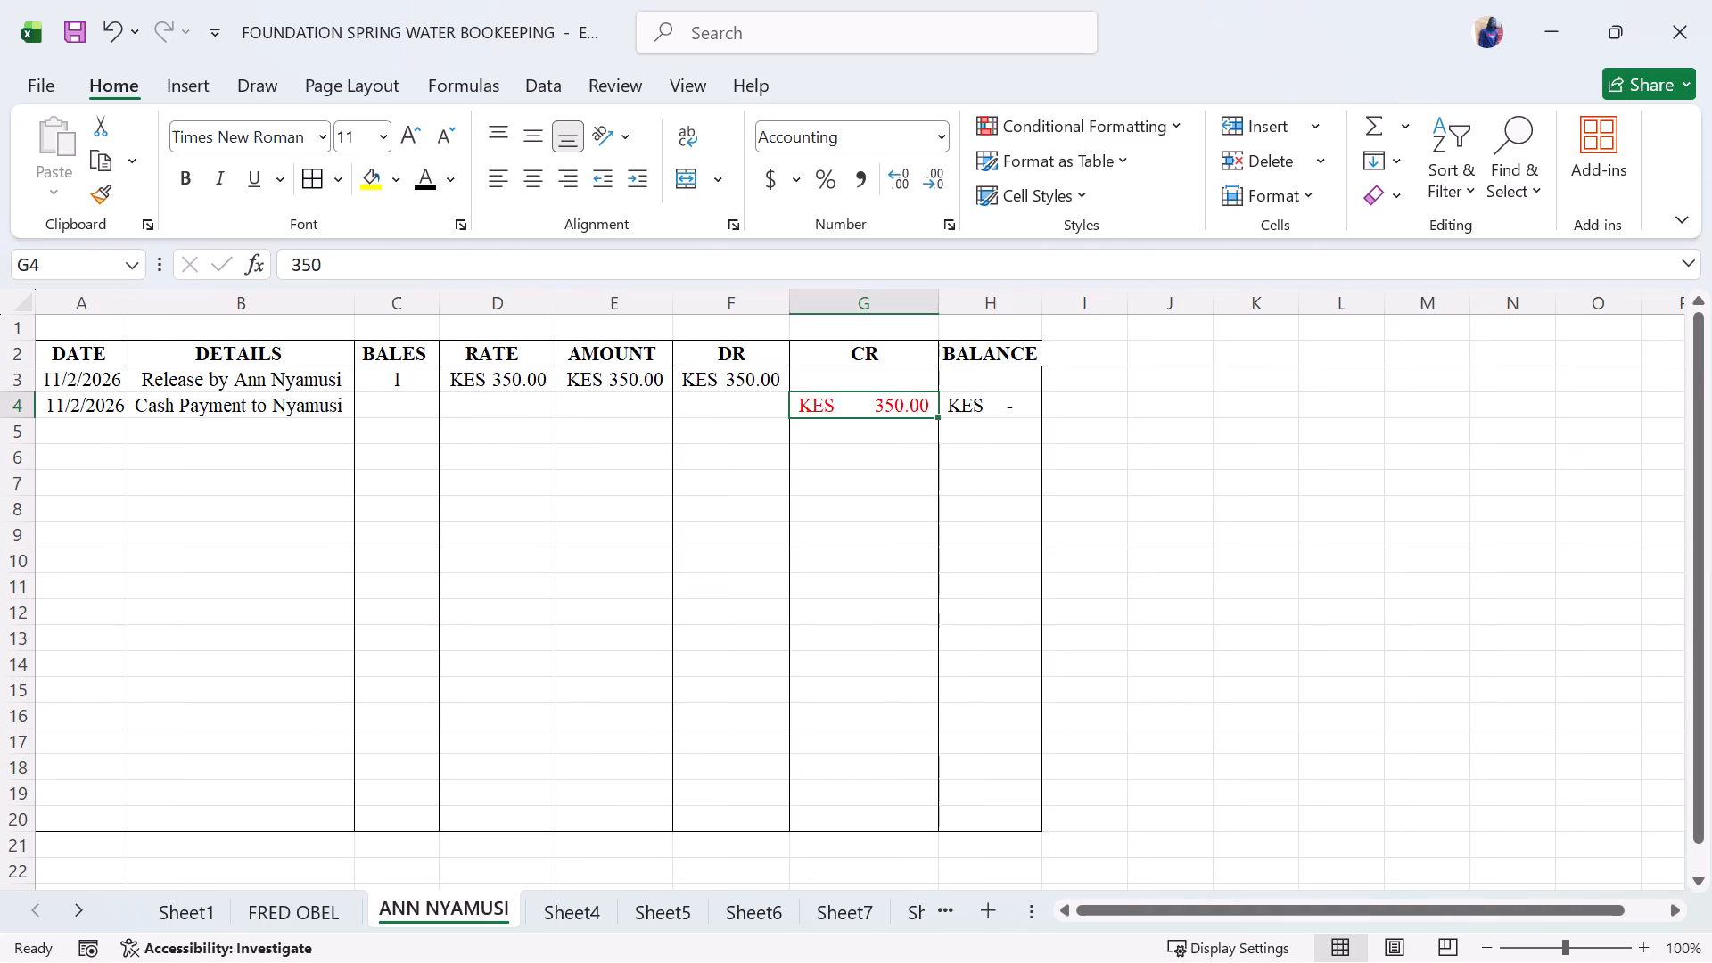
pyautogui.hotkey('ctrl', 'b')
# Make the CR payment in F5 of The Palace Homabay ledger on Sheet5 bold with a standard red font colour.
pyautogui.click(556, 912)
pyautogui.click(654, 910)
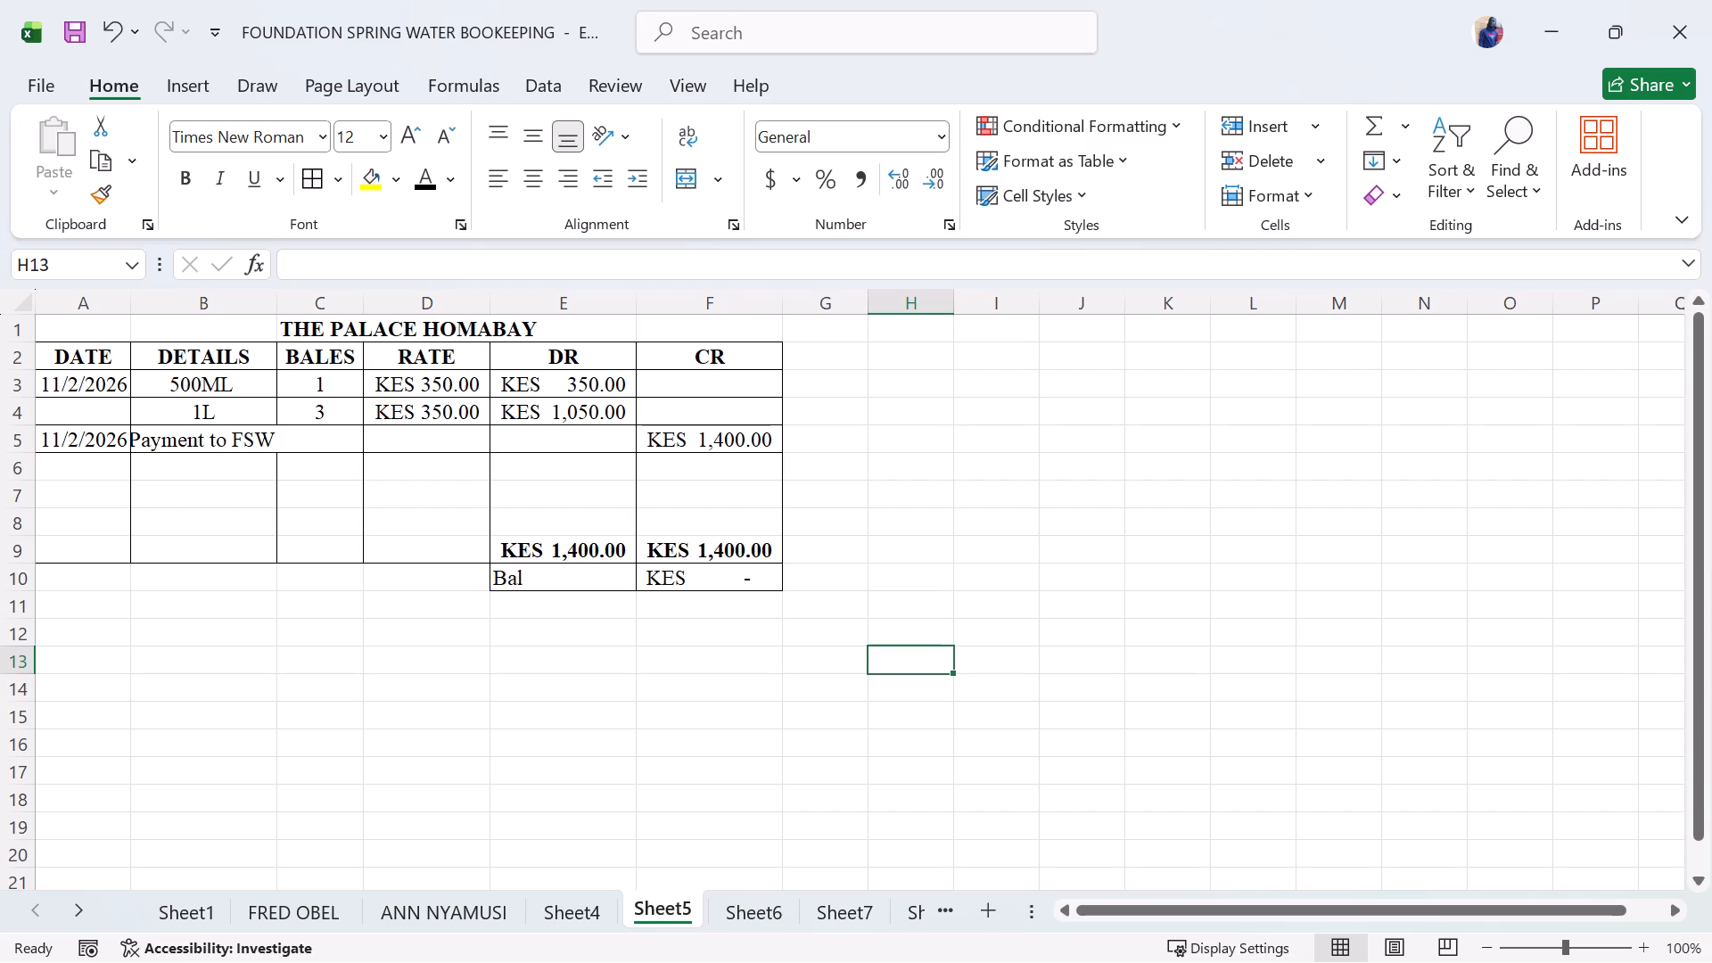
pyautogui.click(713, 435)
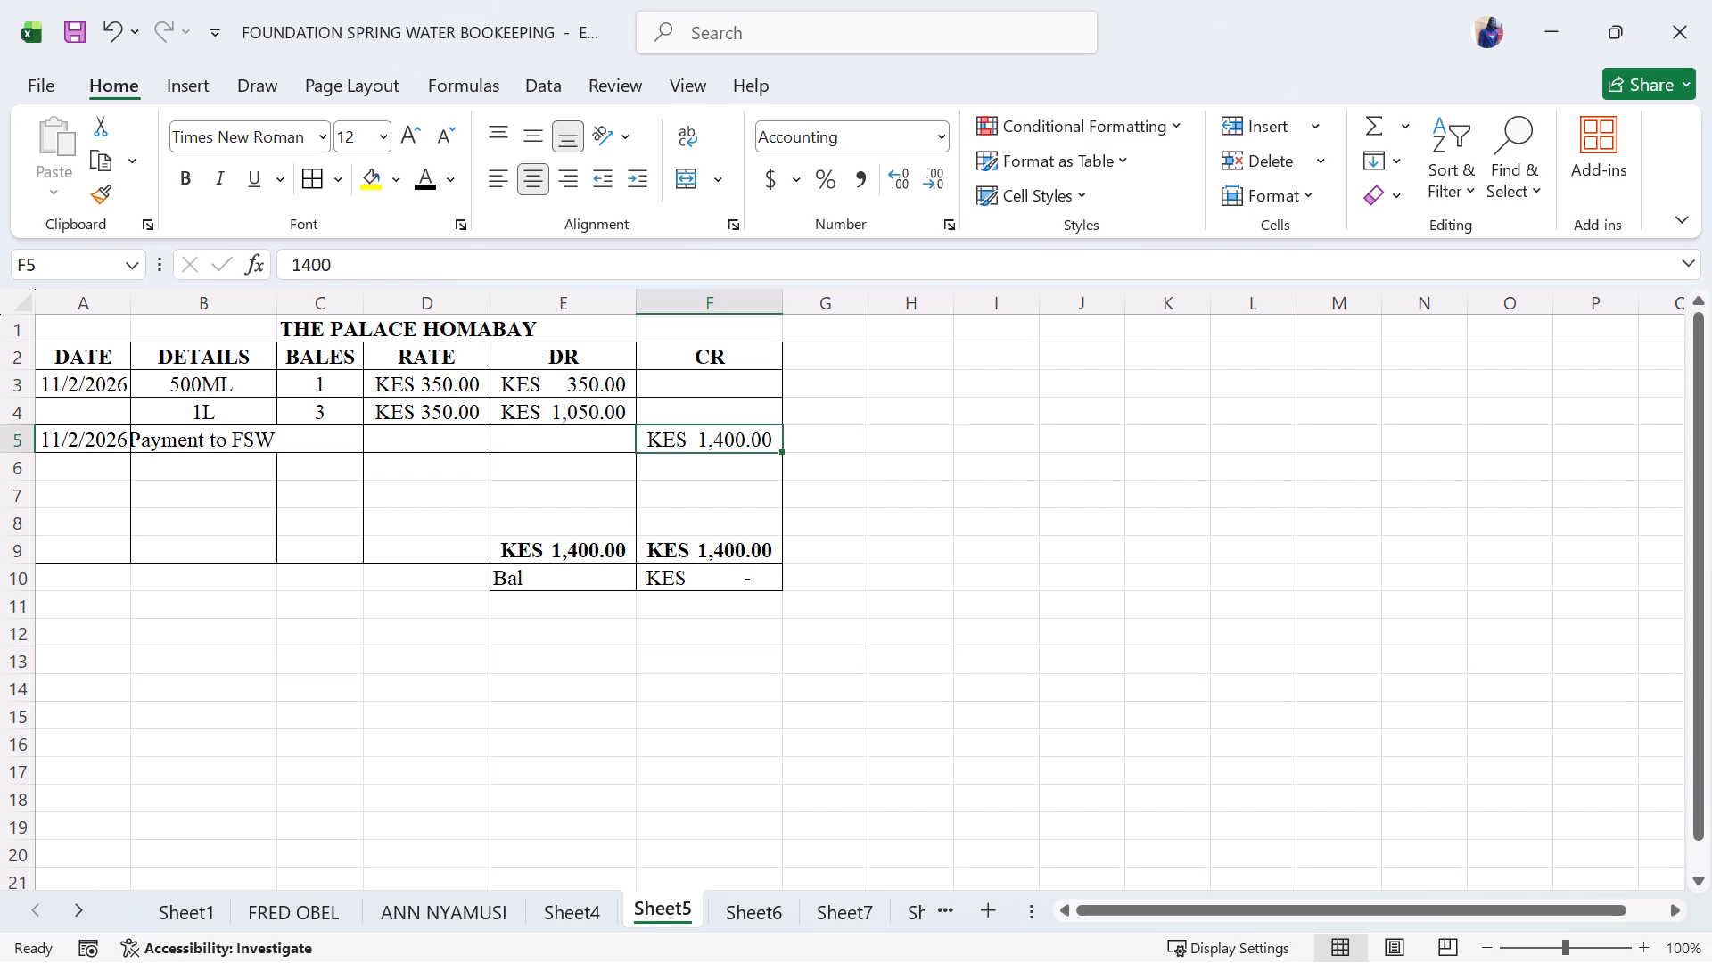
pyautogui.hotkey('ctrl', 'b')
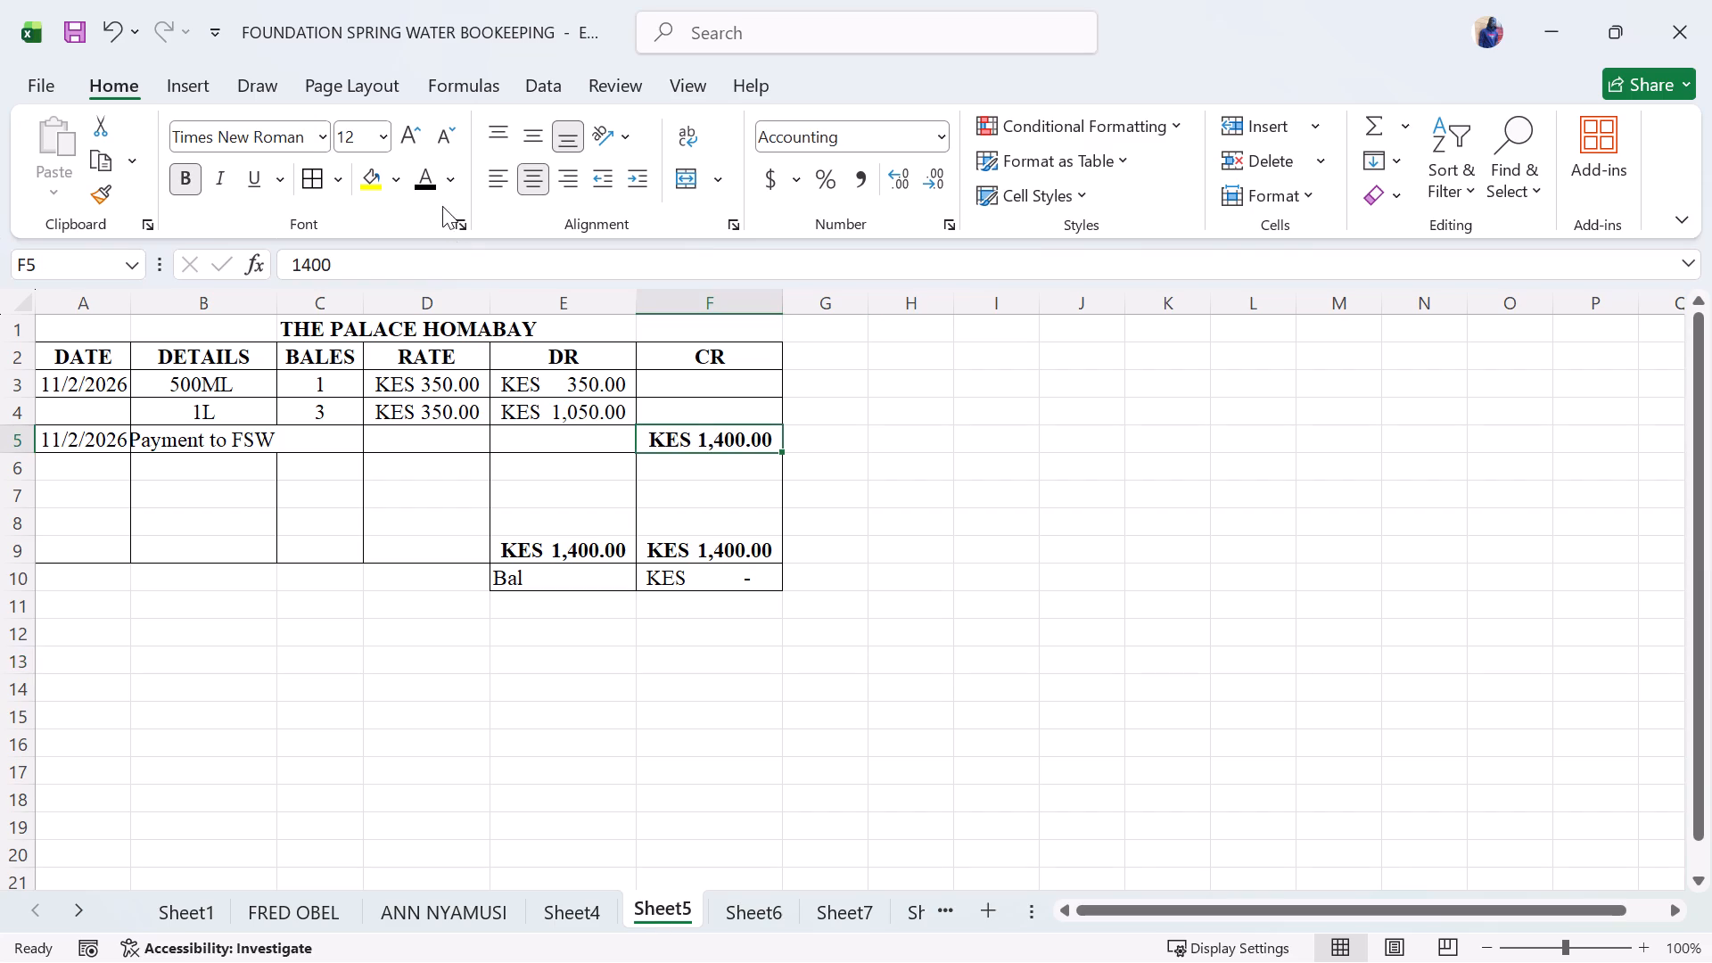
pyautogui.click(453, 188)
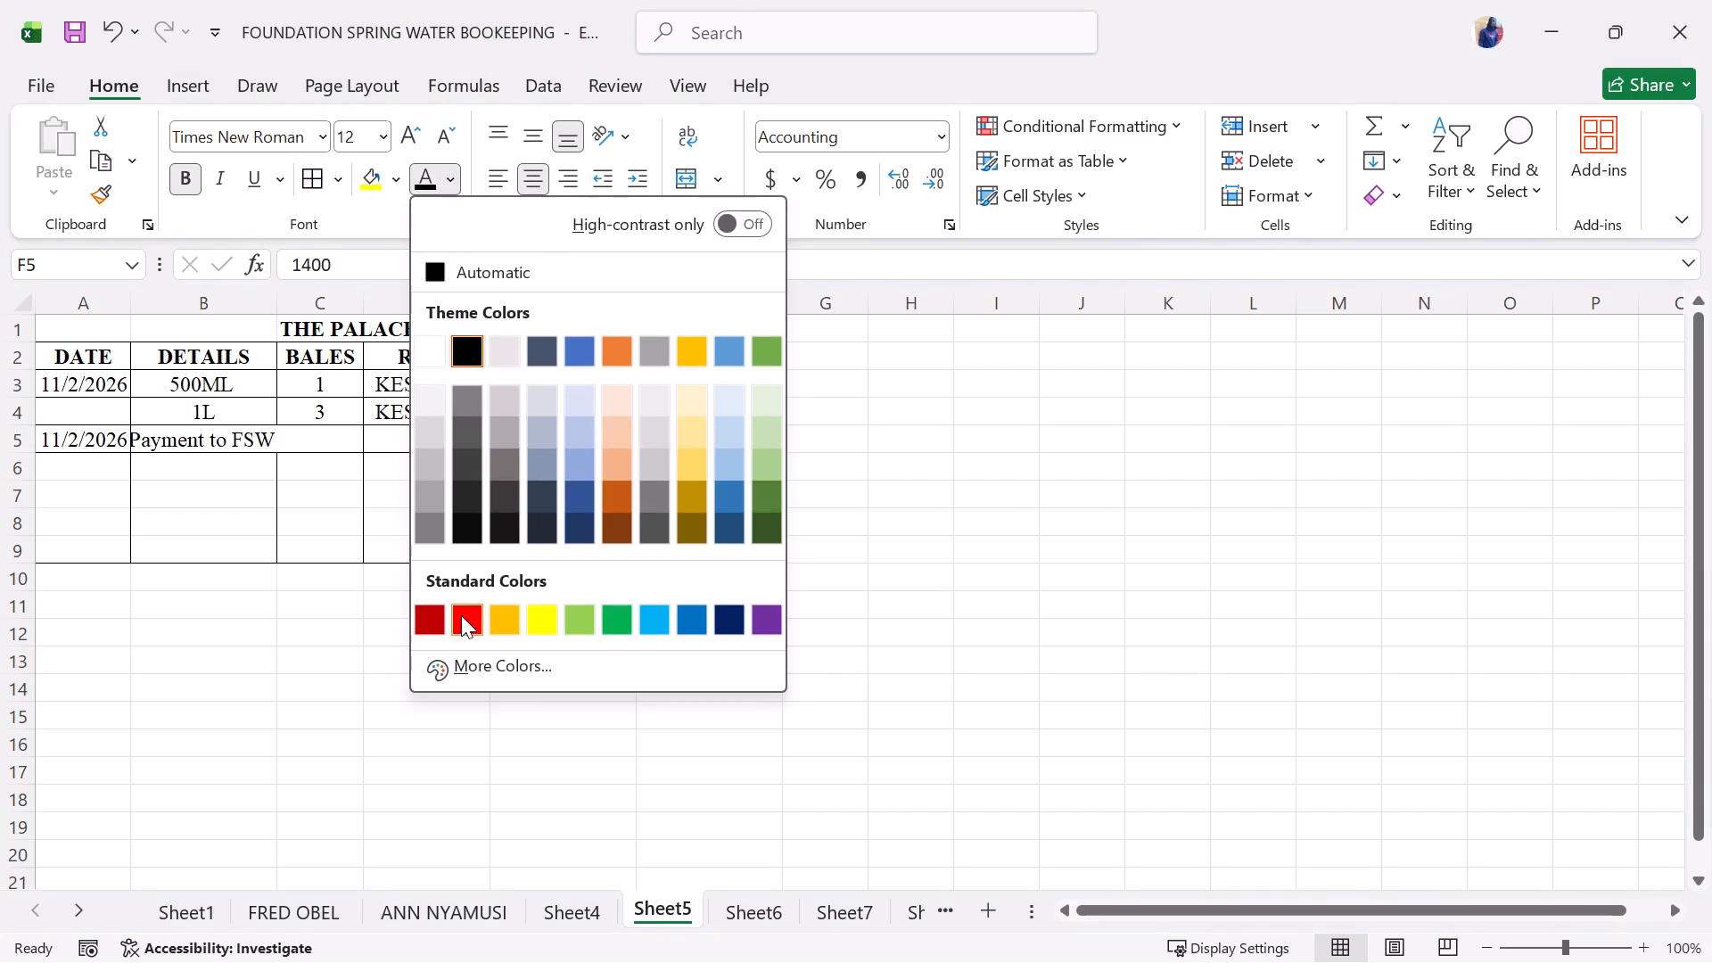
pyautogui.click(465, 614)
pyautogui.click(934, 596)
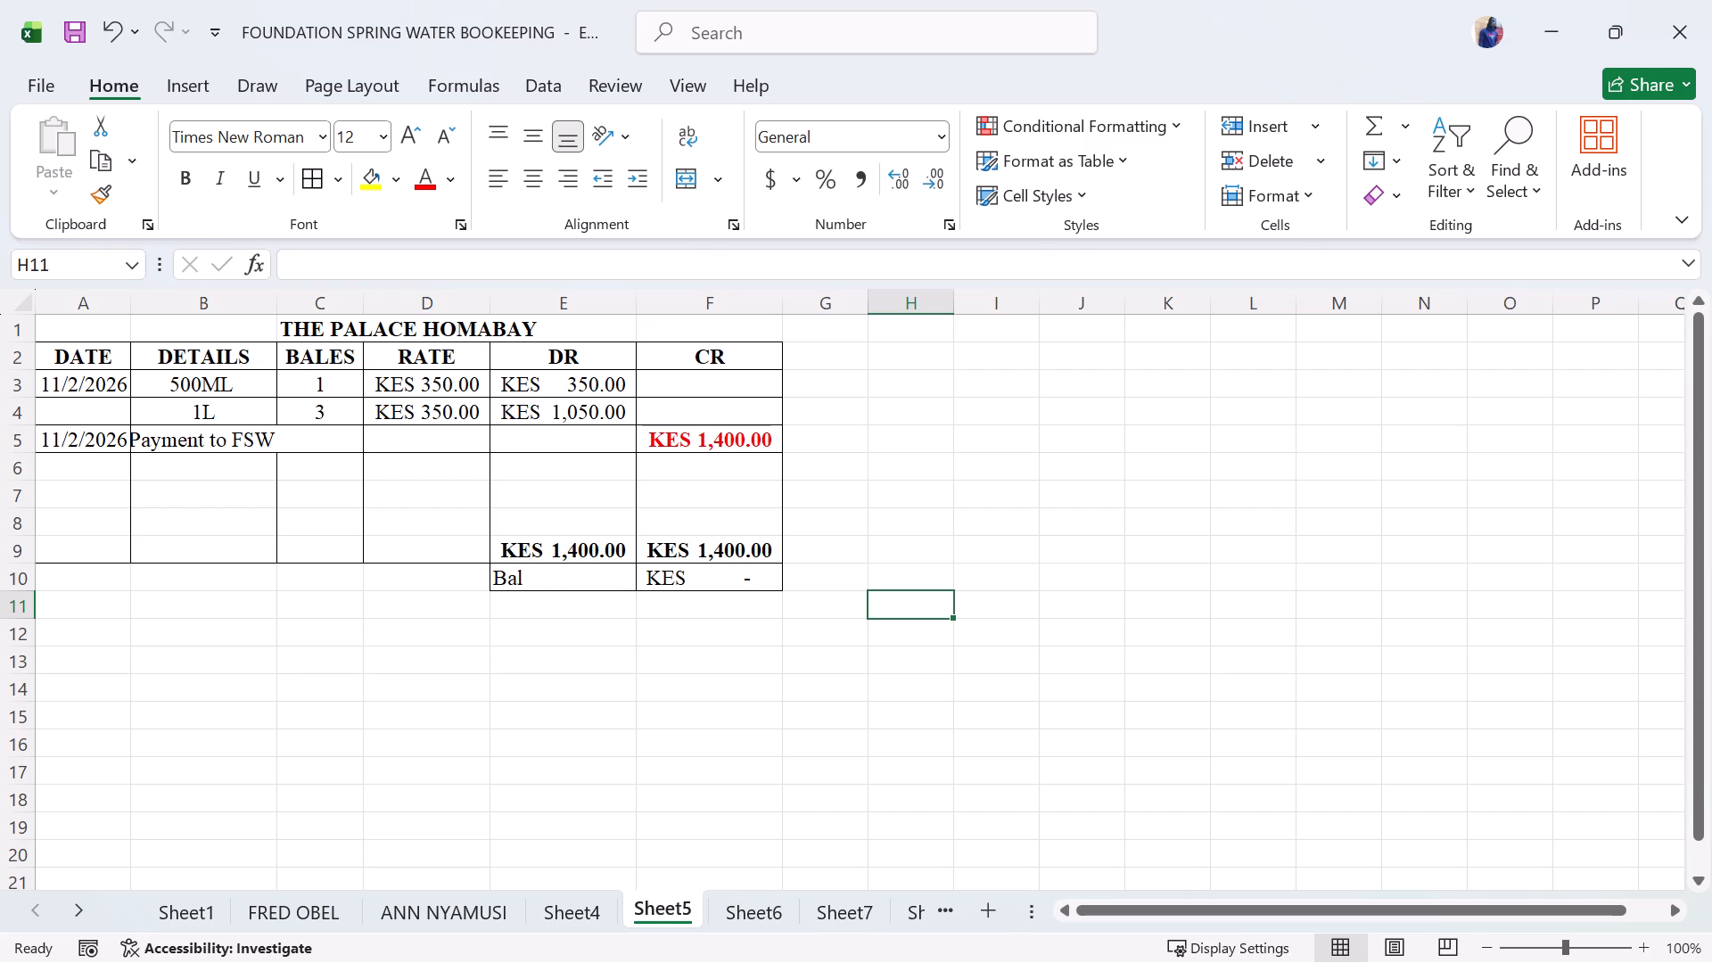
# Check the 489 Shop Homabay ledger on Sheet6 and save the workbook.
pyautogui.click(731, 910)
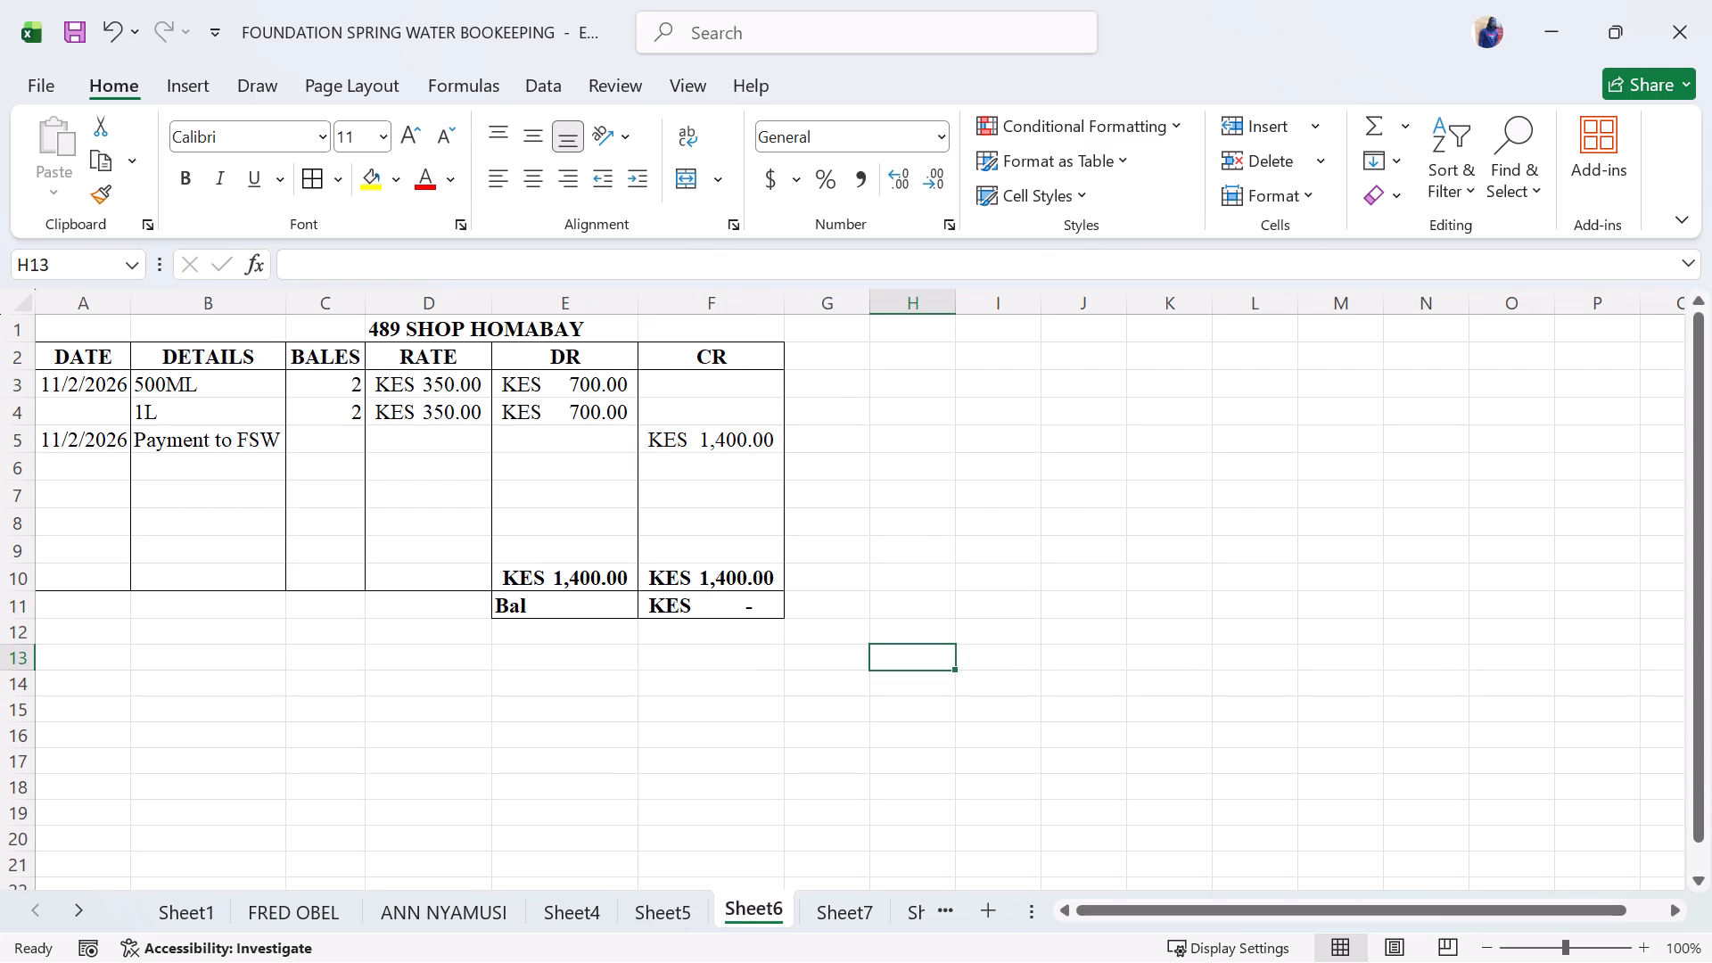
pyautogui.click(464, 326)
pyautogui.click(533, 322)
pyautogui.click(884, 432)
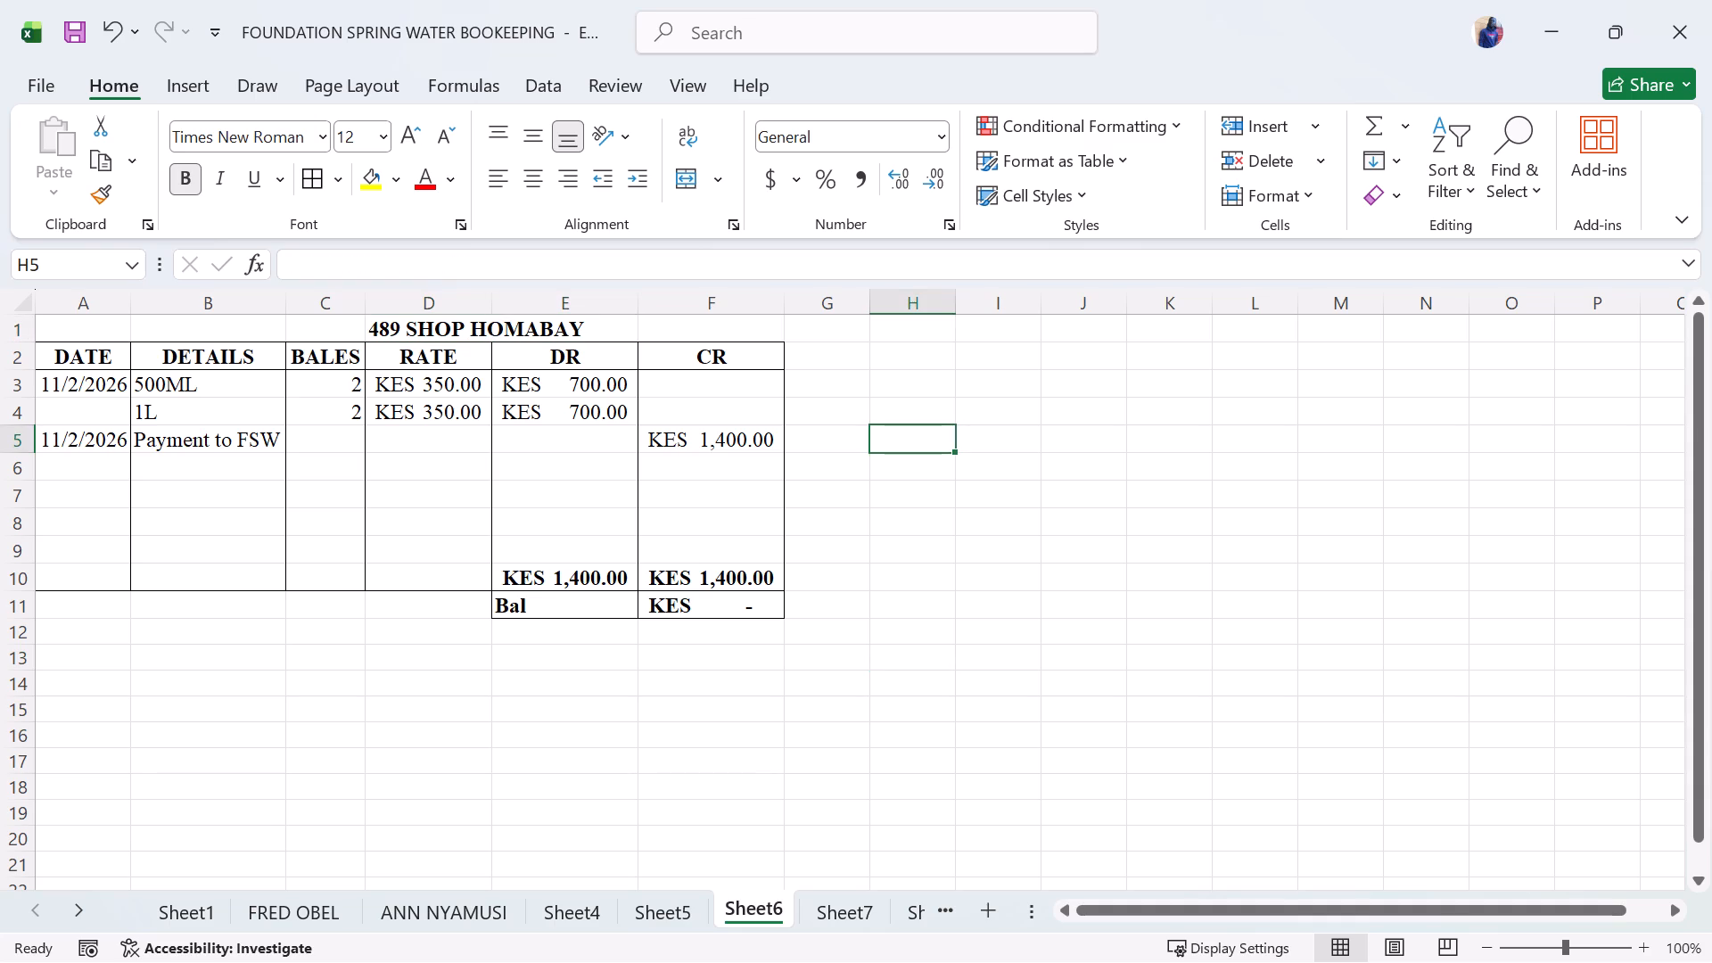
pyautogui.click(78, 31)
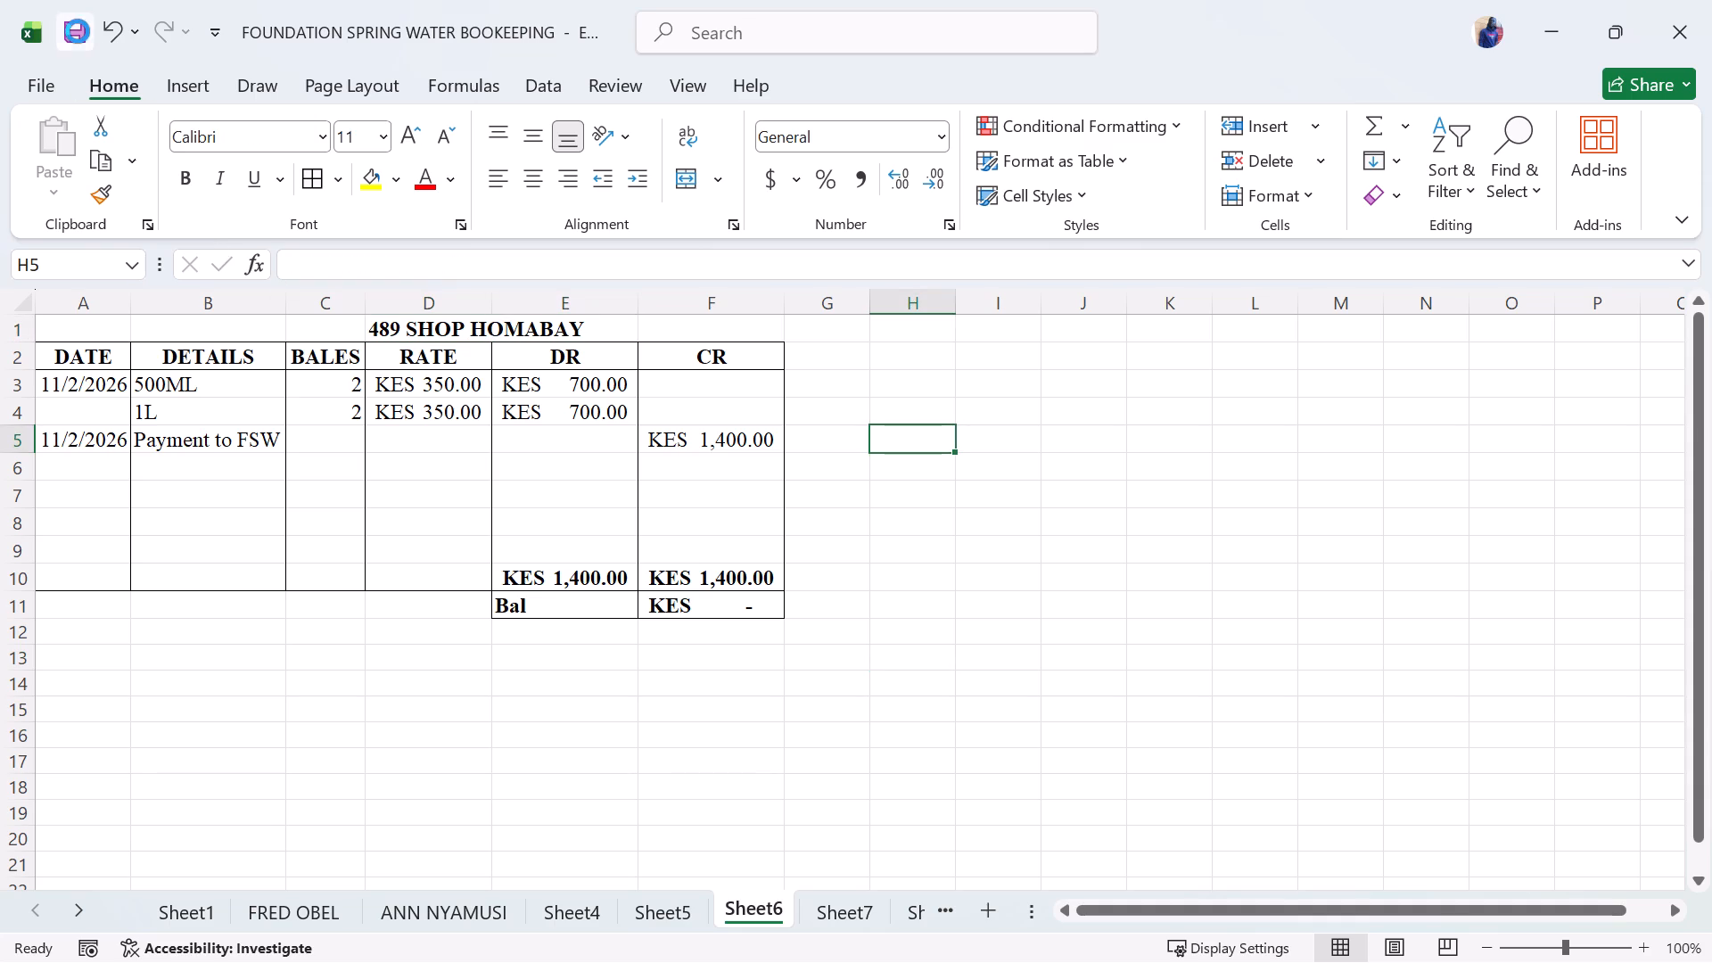
pyautogui.click(884, 536)
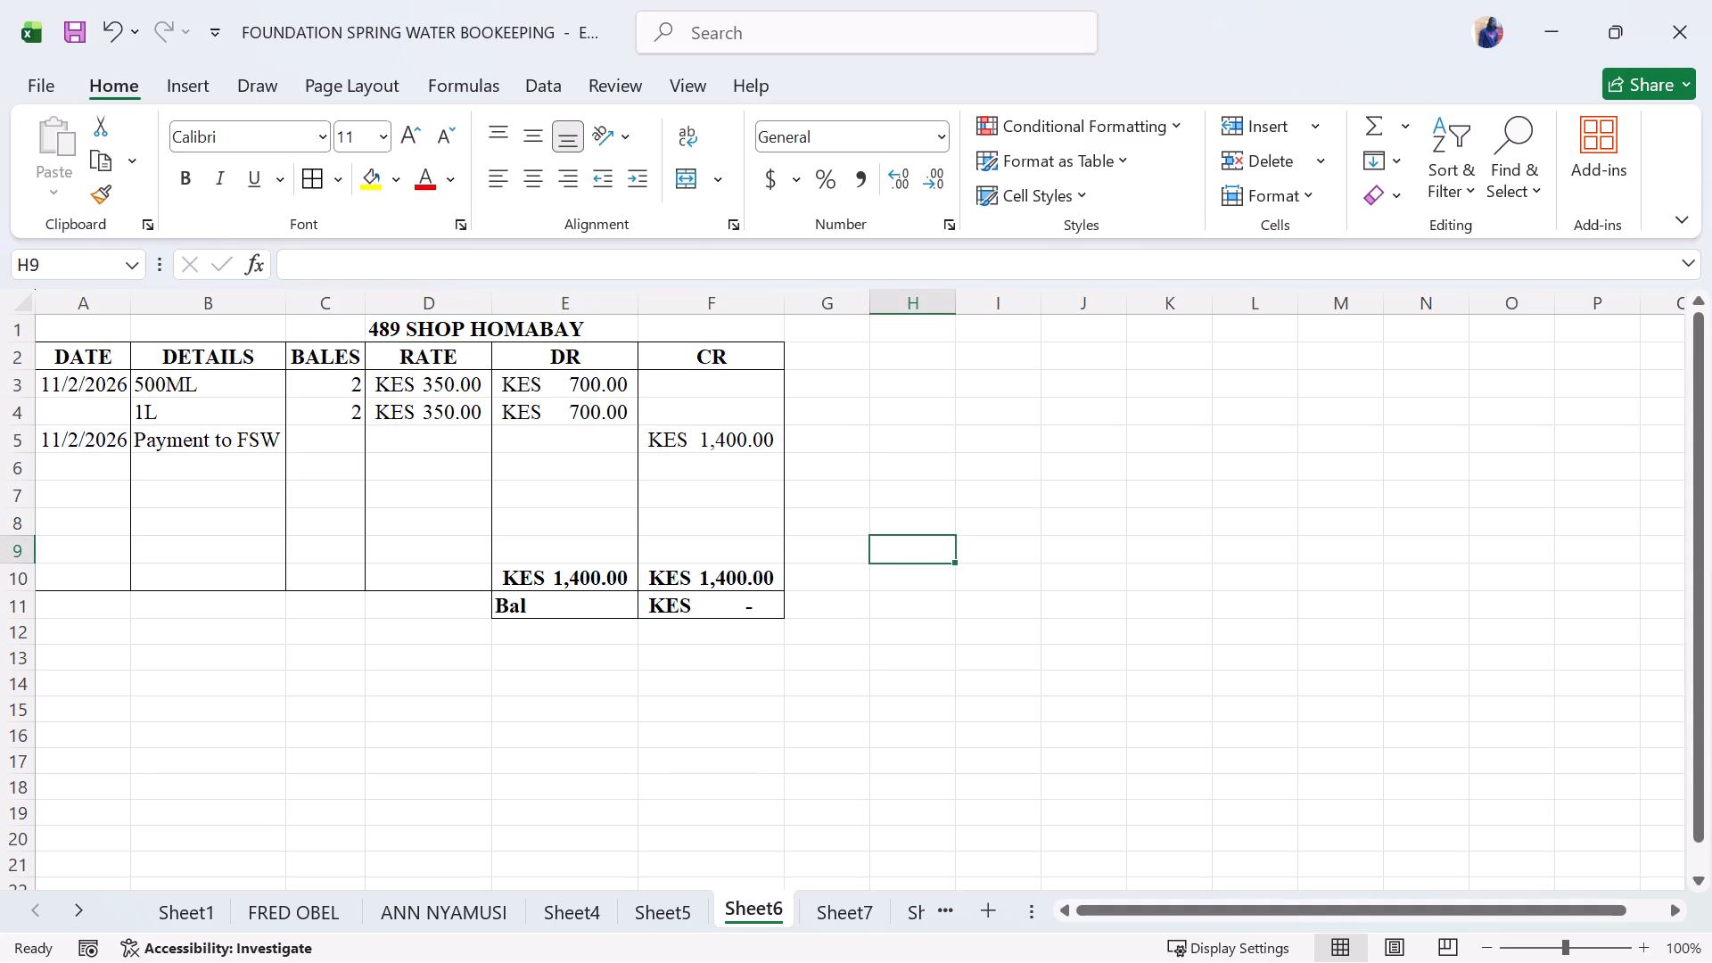
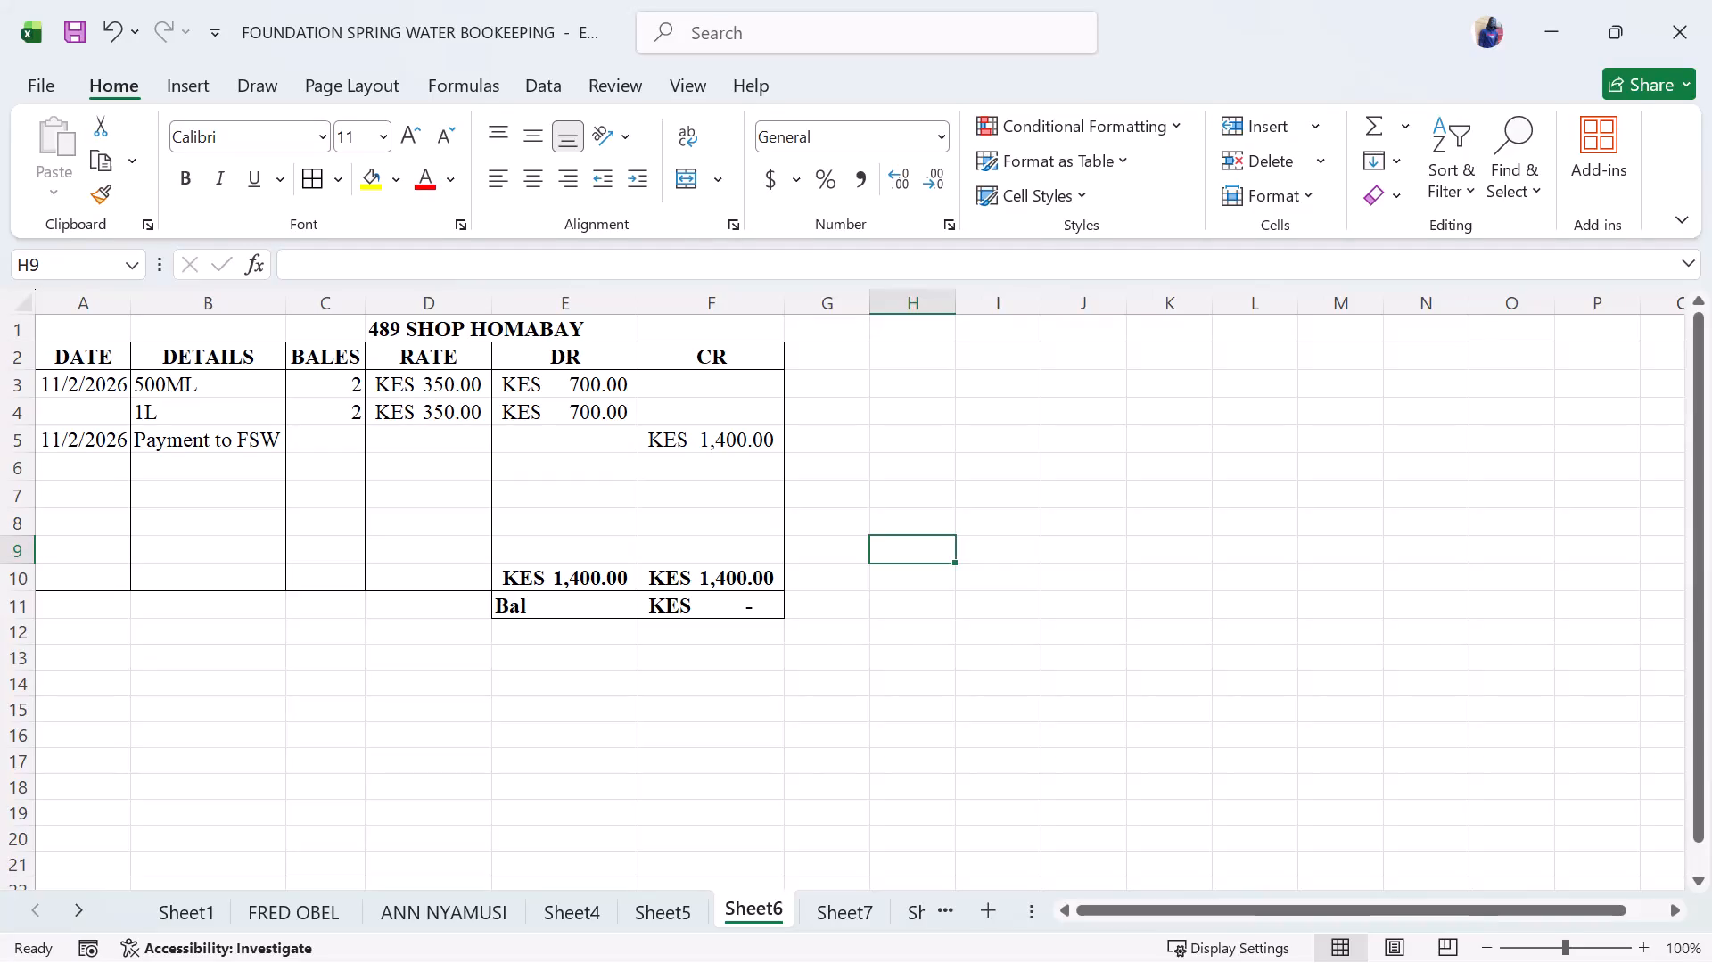
# Format the CR total in F15 of the second sheet's ledger as bold with a red font colour.
pyautogui.click(470, 906)
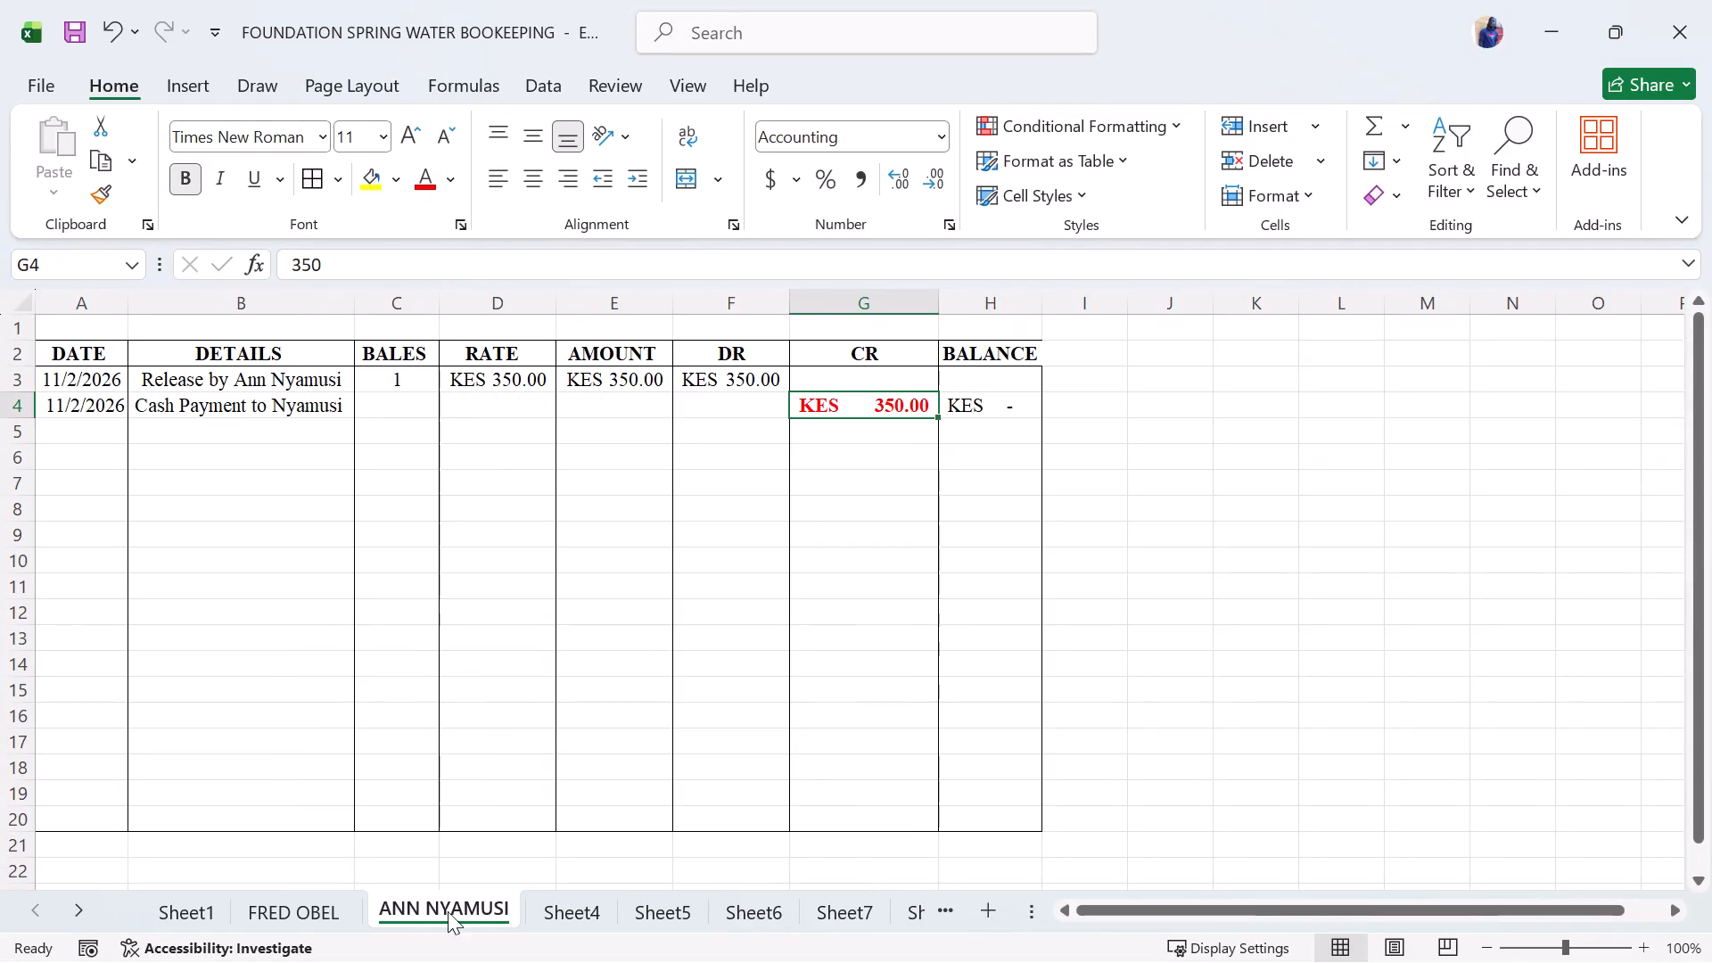
pyautogui.click(320, 893)
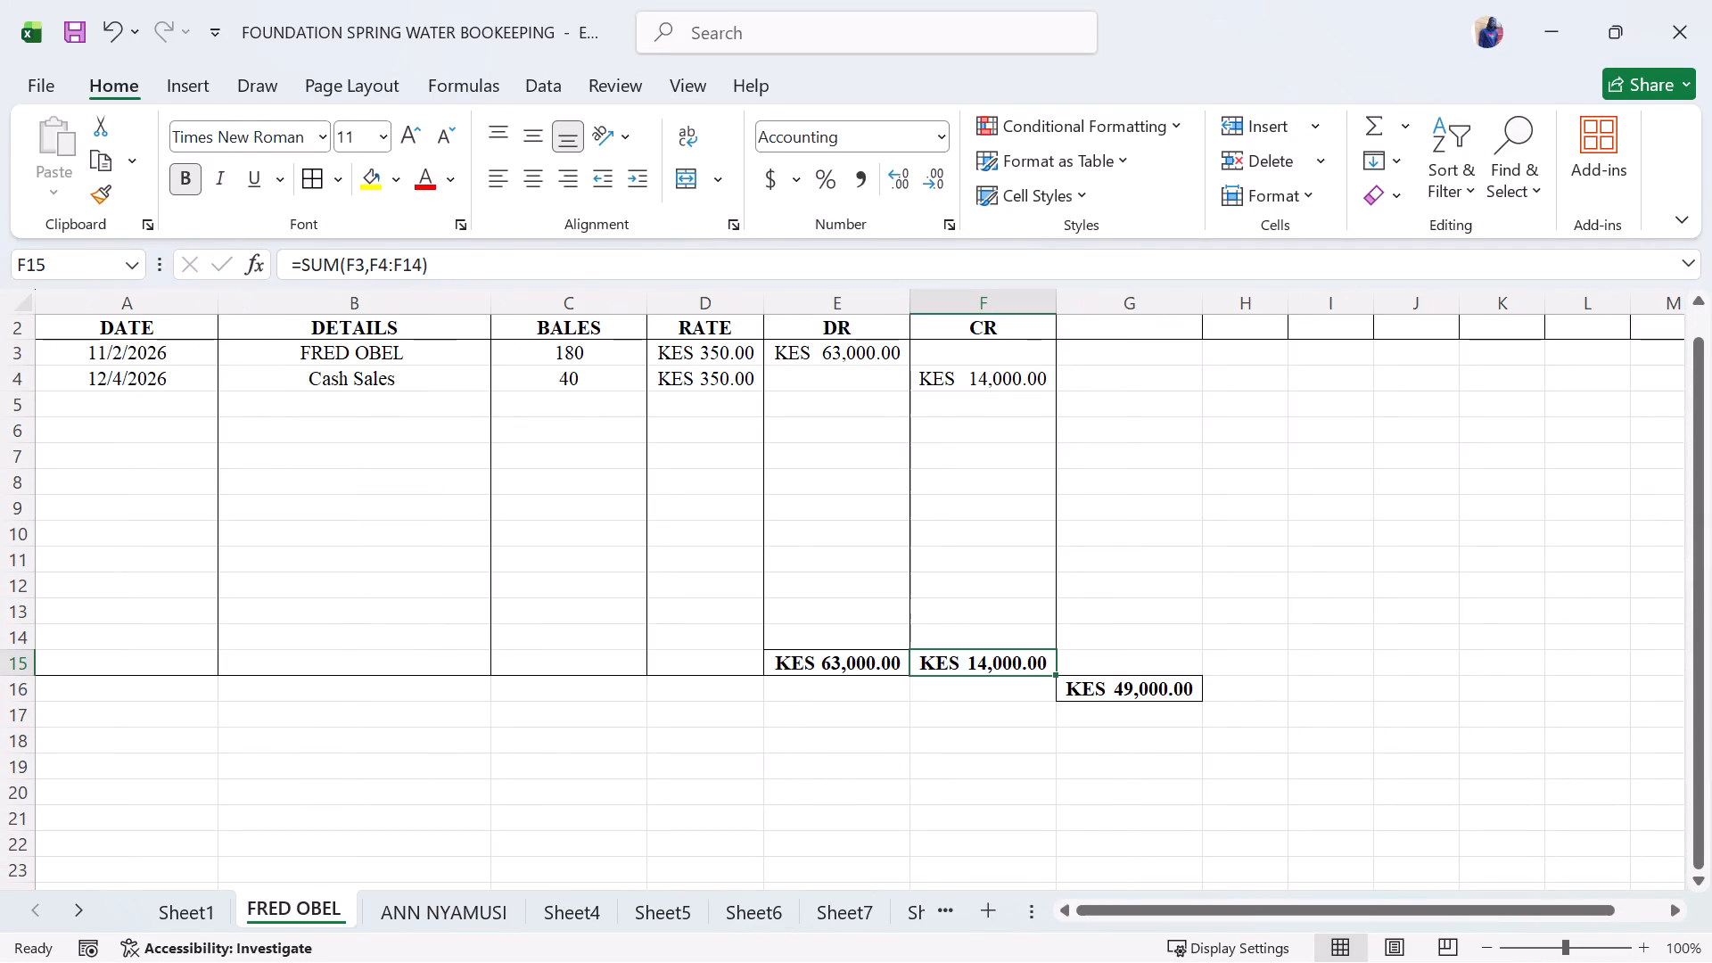
pyautogui.click(979, 669)
pyautogui.hotkey('ctrl', 'b')
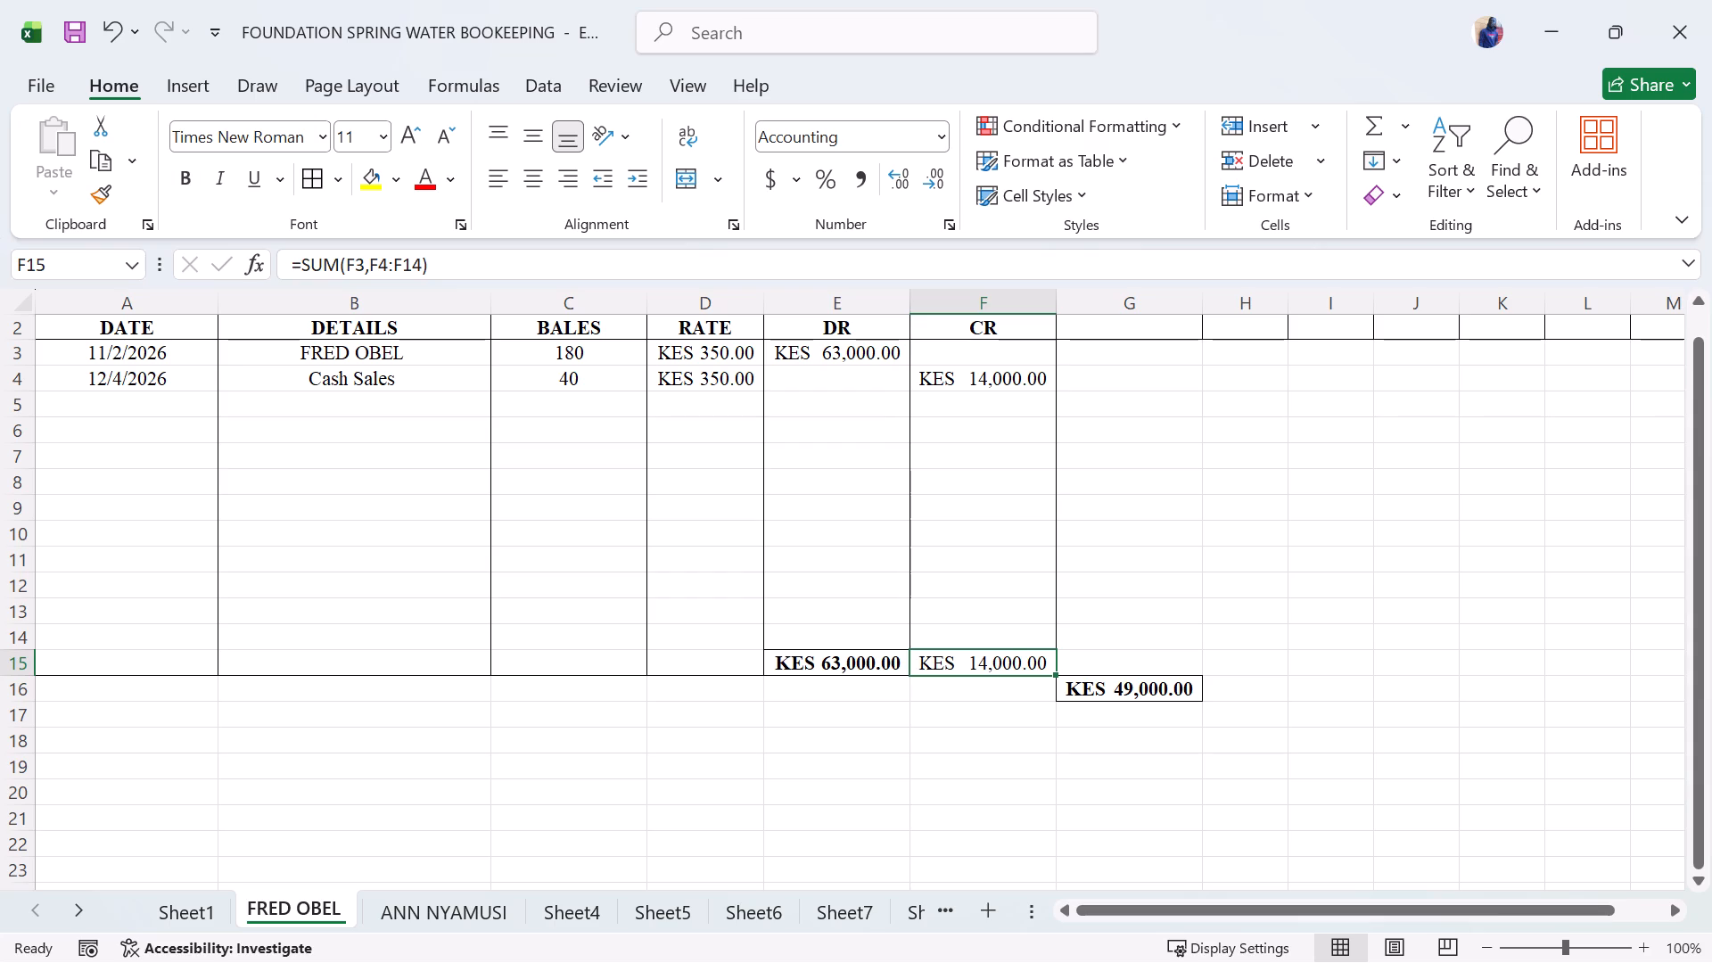
pyautogui.hotkey('ctrl', 'b')
pyautogui.click(414, 168)
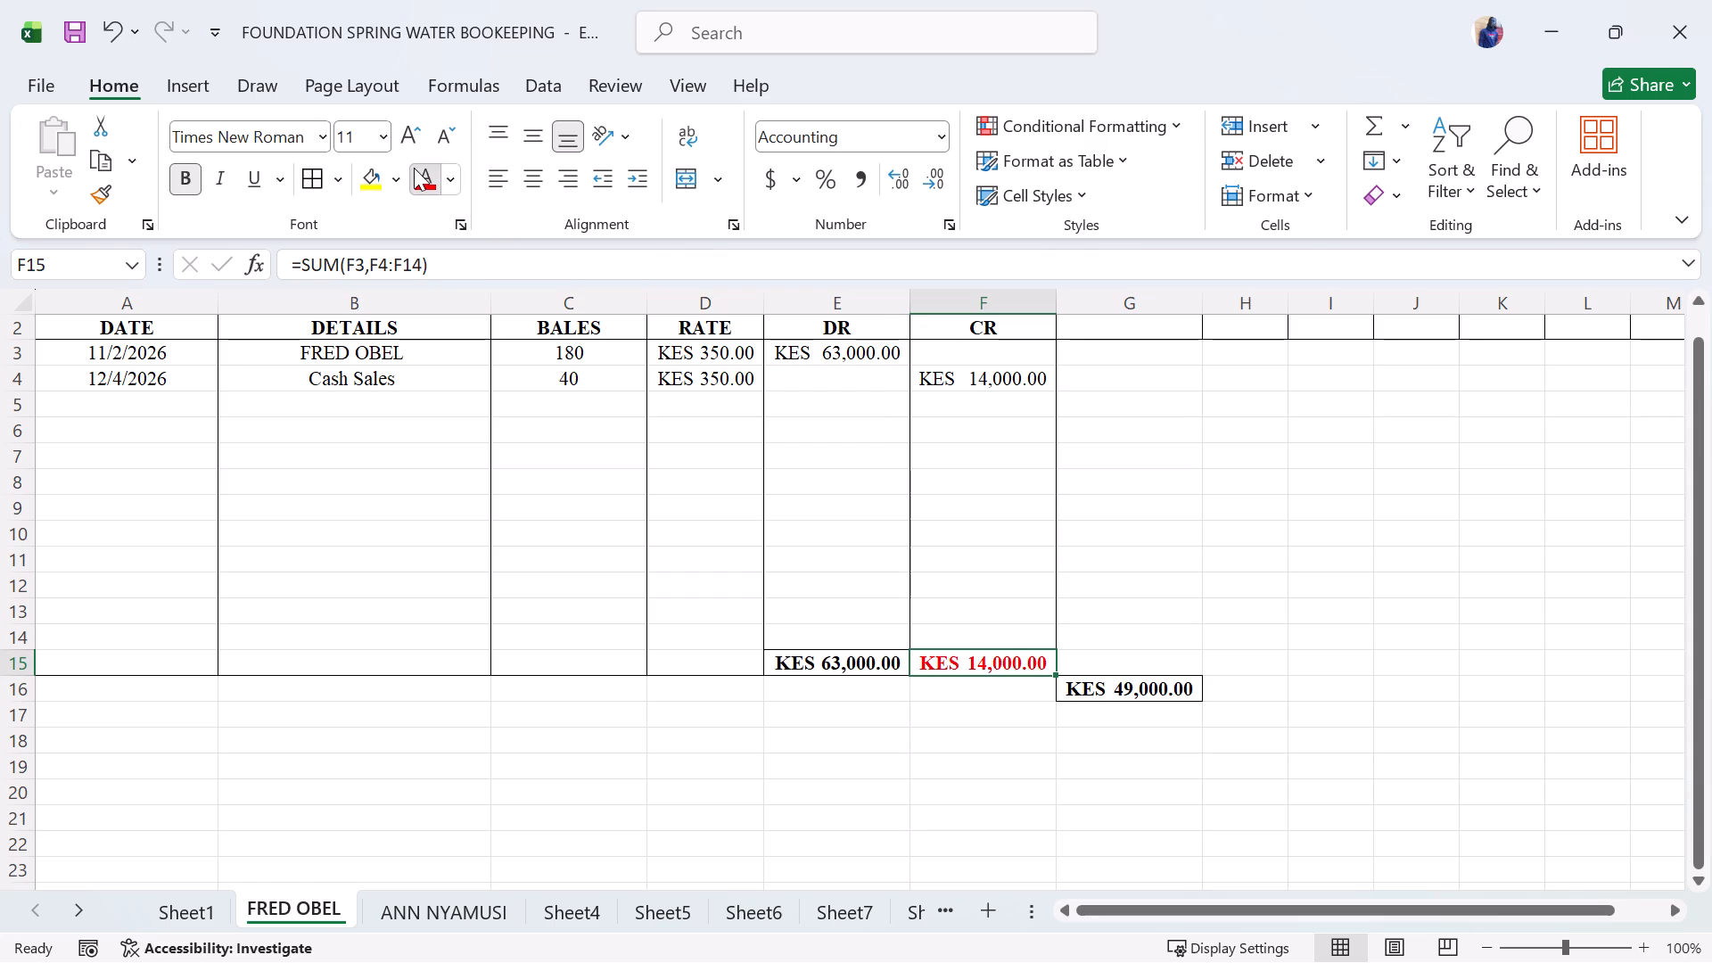
pyautogui.click(858, 587)
pyautogui.click(966, 714)
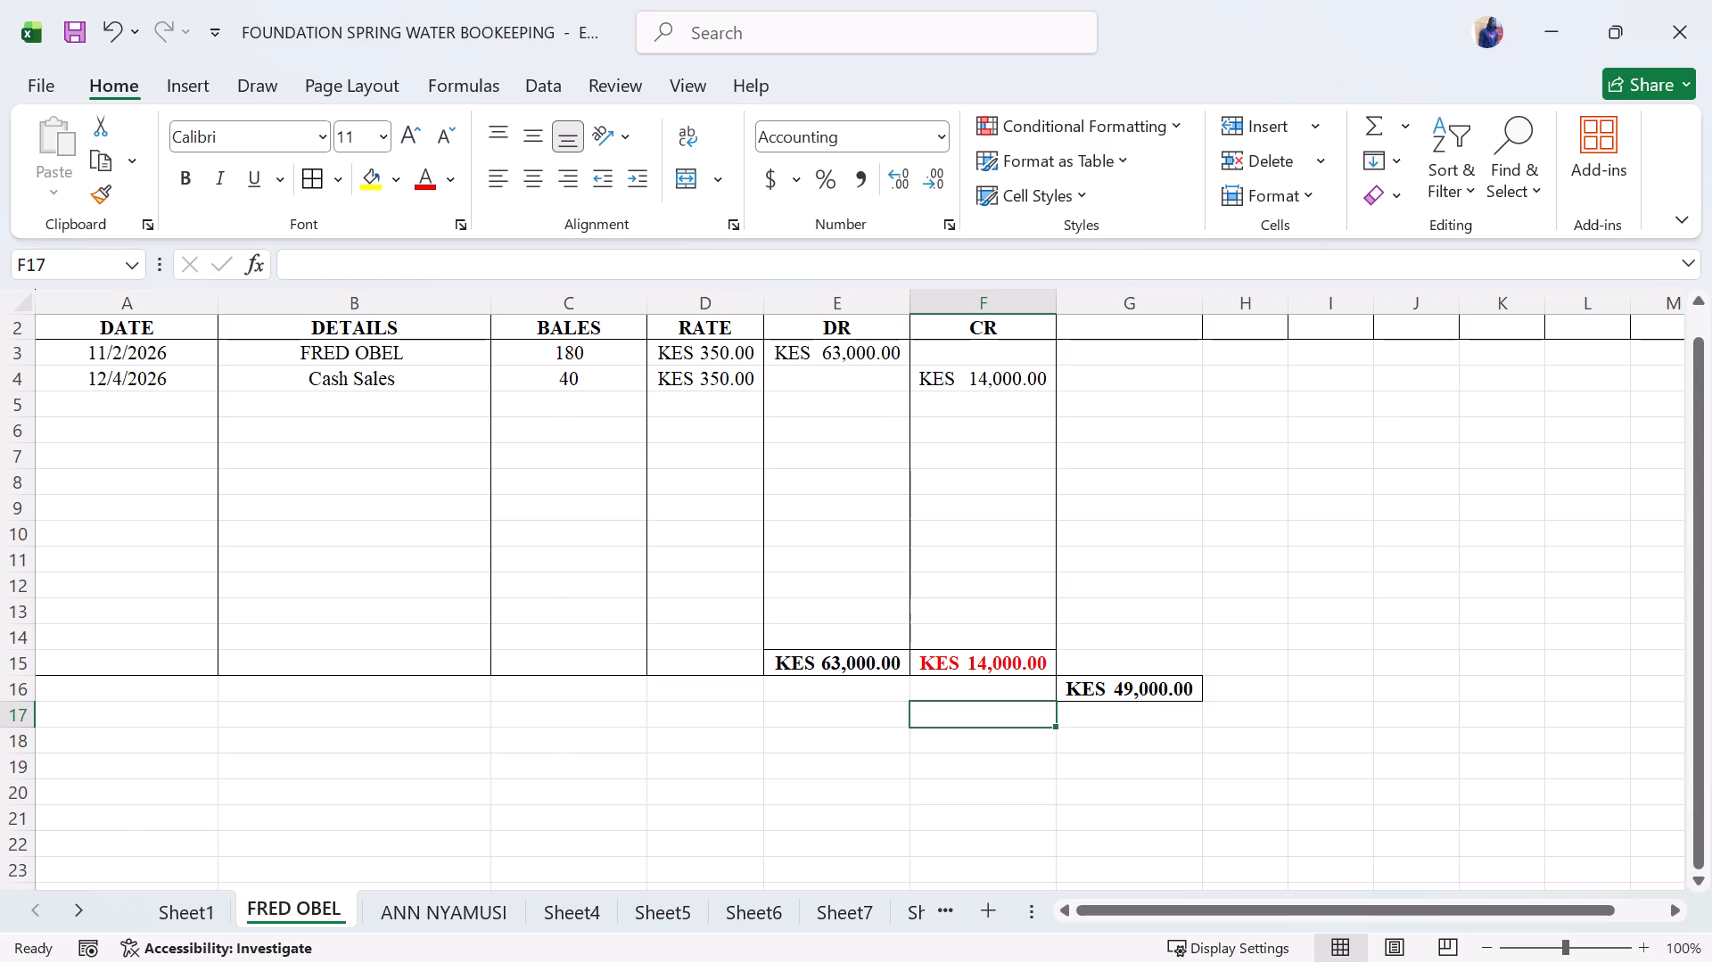
# Compare the CR formatting in the third sheet's and Sheet4's ledgers with the second sheet's ledger.
pyautogui.click(444, 899)
pyautogui.click(556, 904)
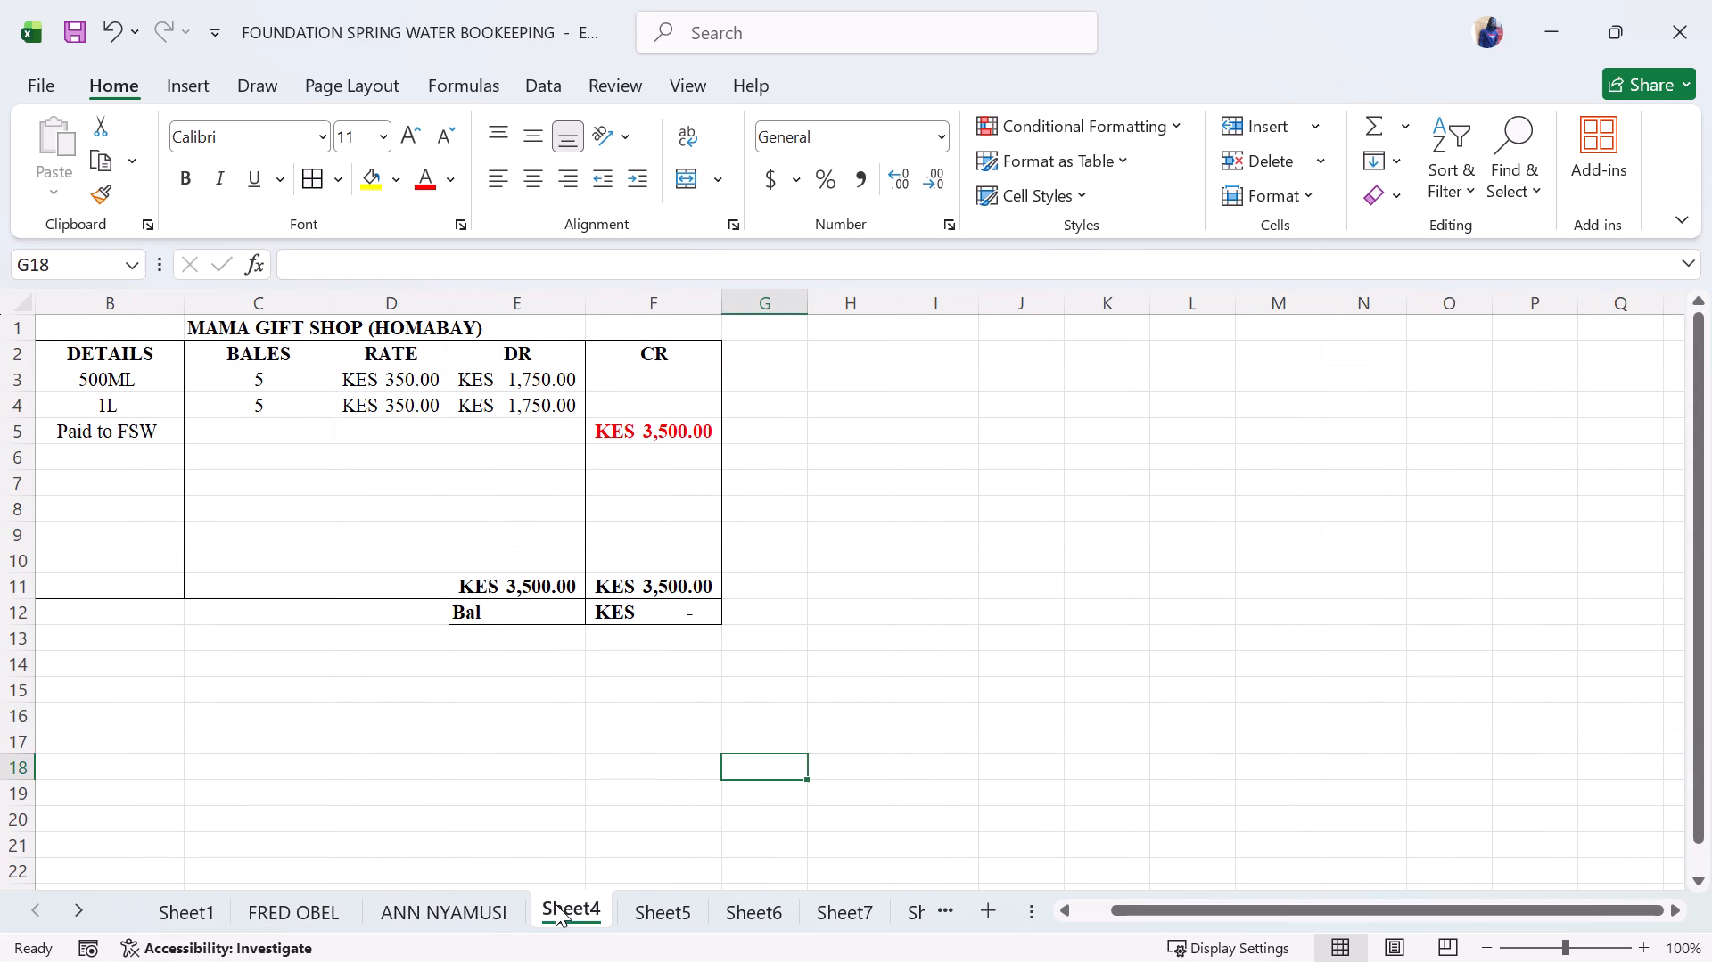
pyautogui.click(427, 892)
pyautogui.click(302, 899)
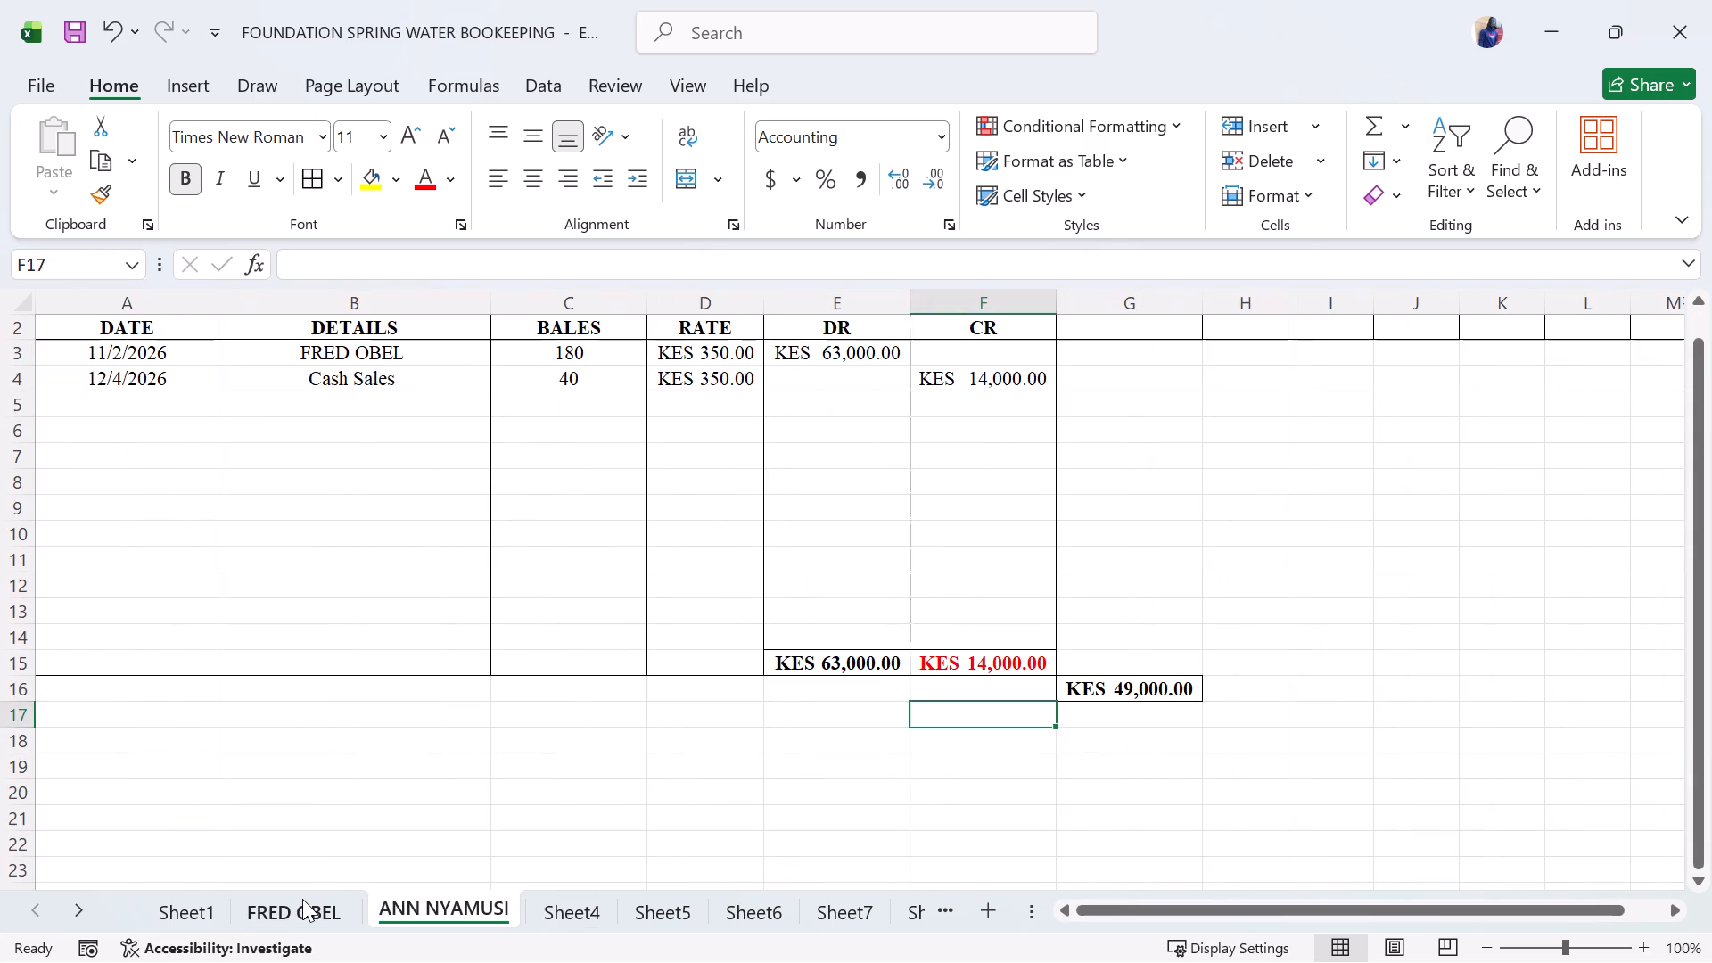
pyautogui.click(614, 616)
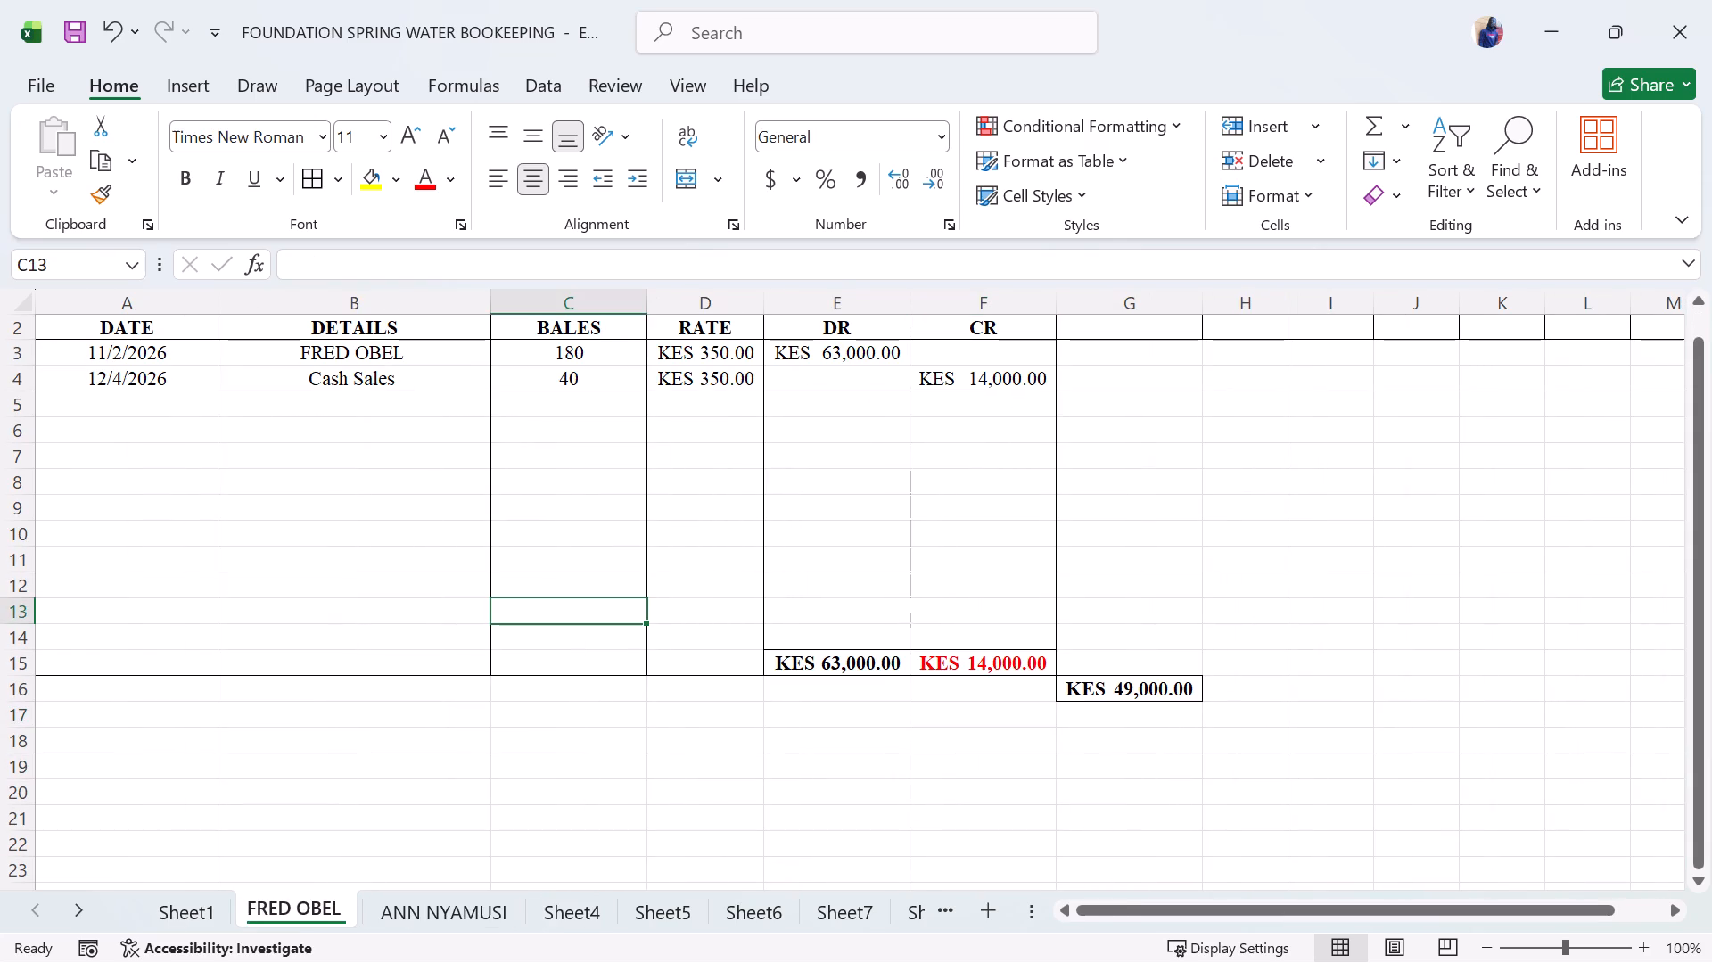
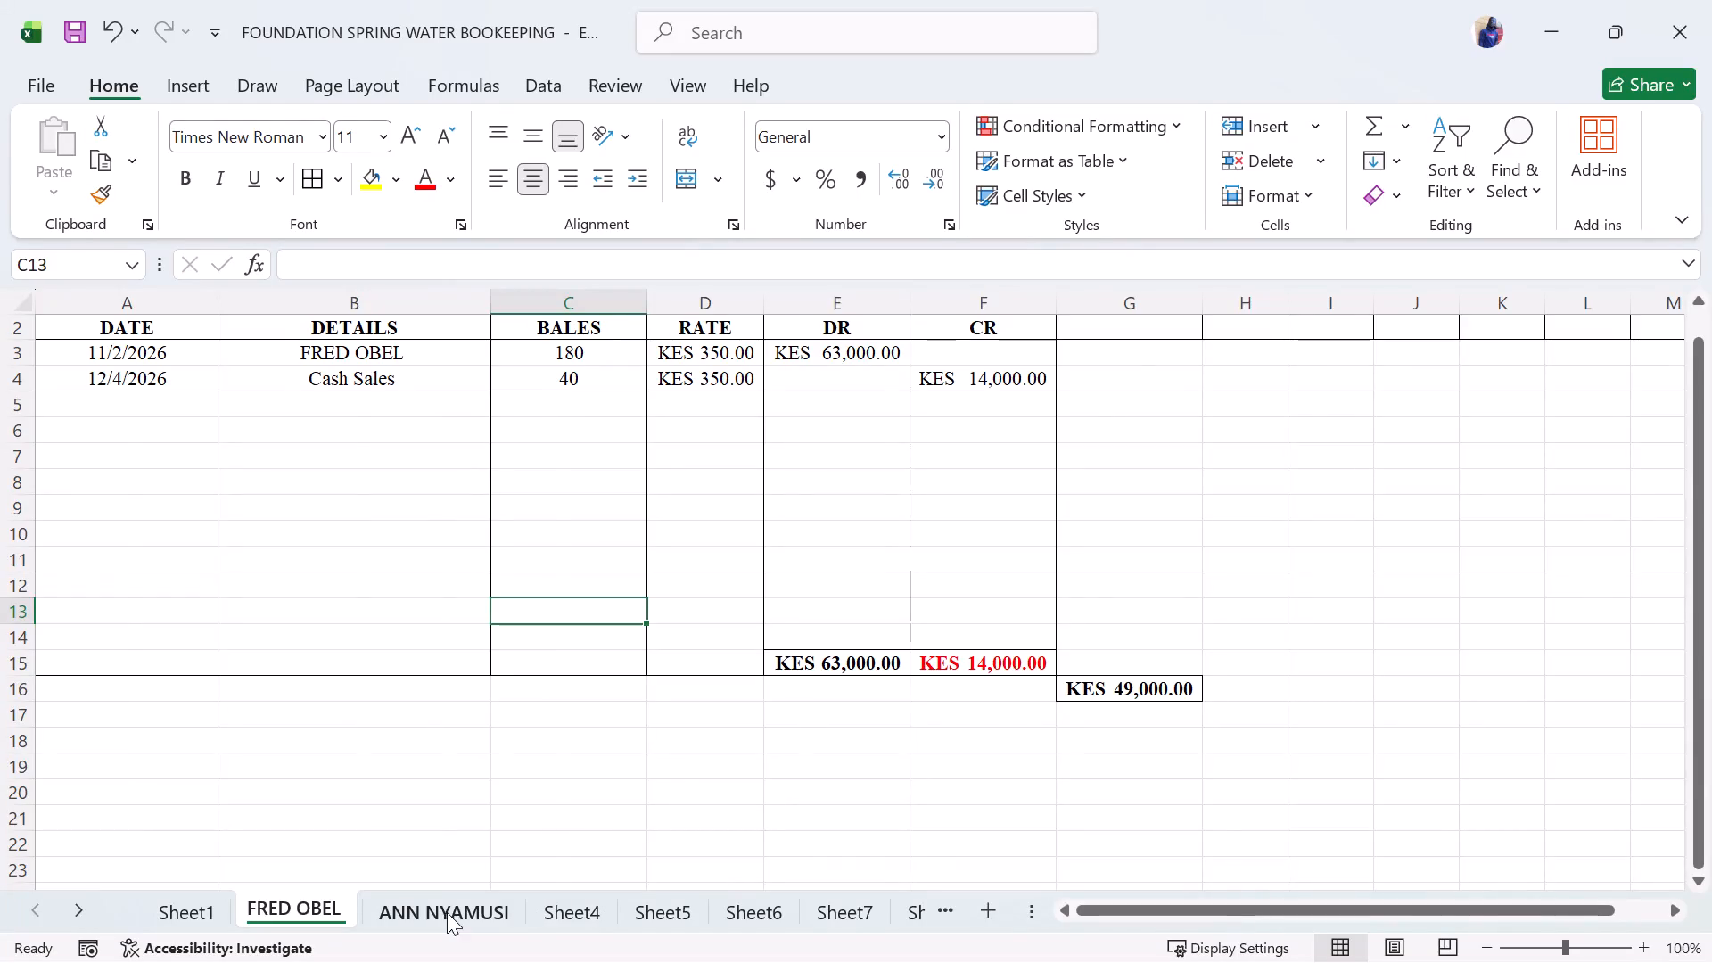
# Switch to the third sheet's customer ledger to review its CR and balance entries.
pyautogui.click(444, 910)
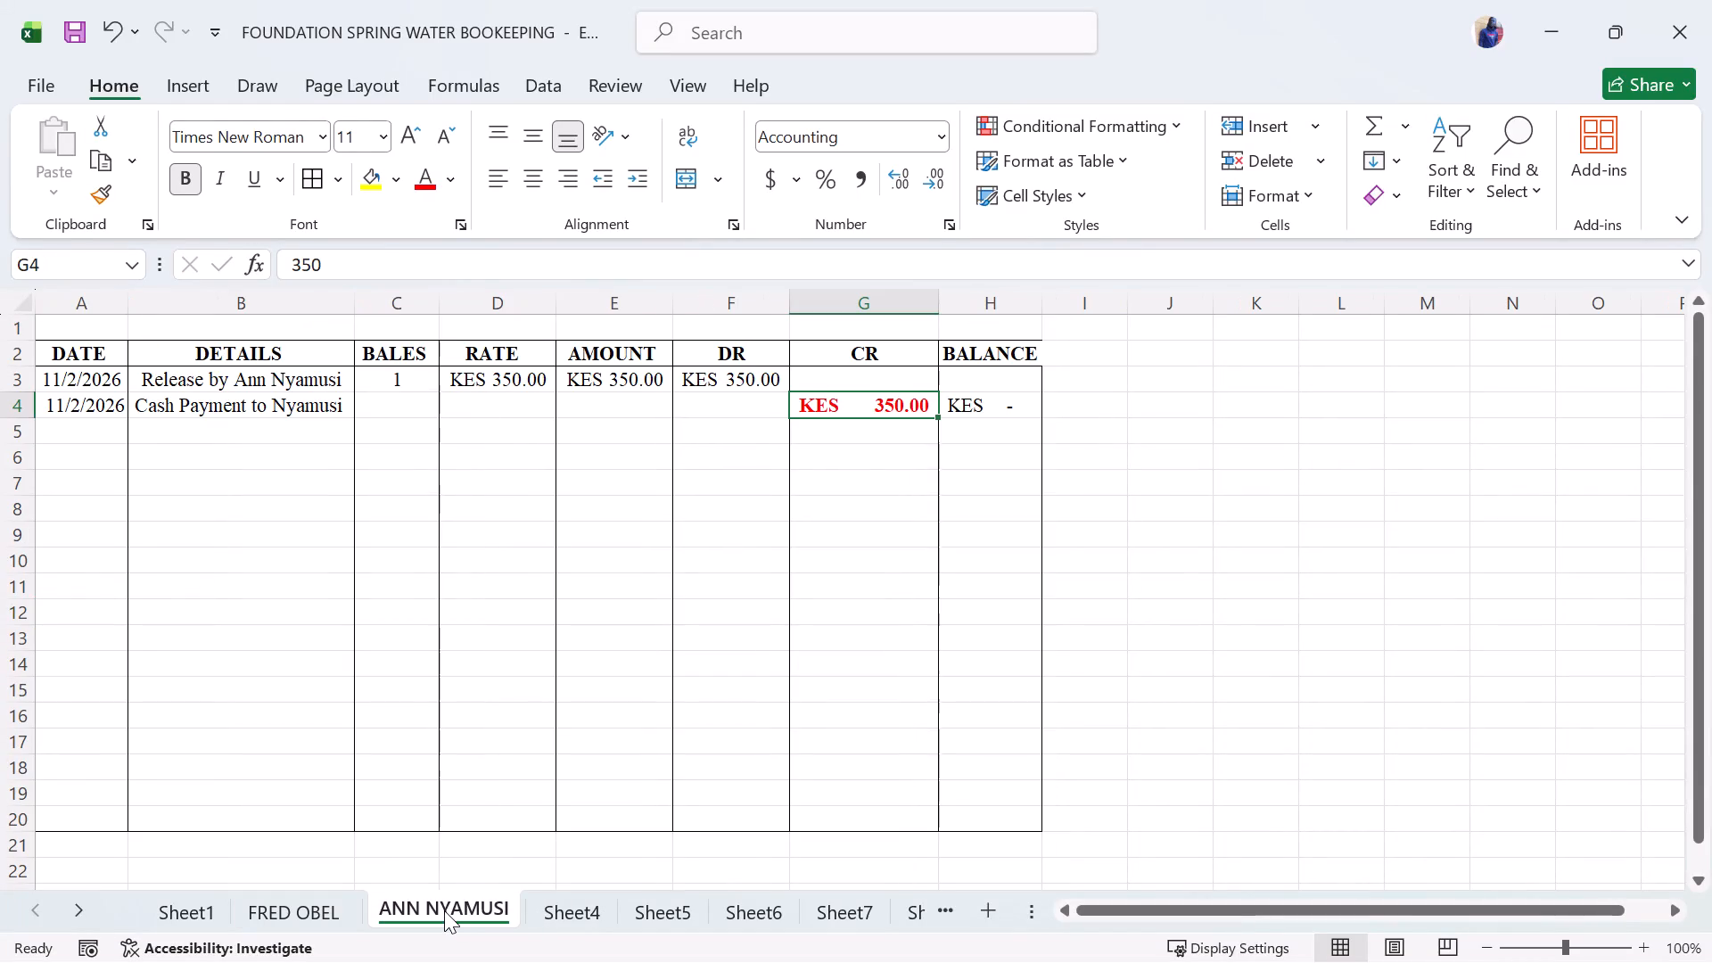
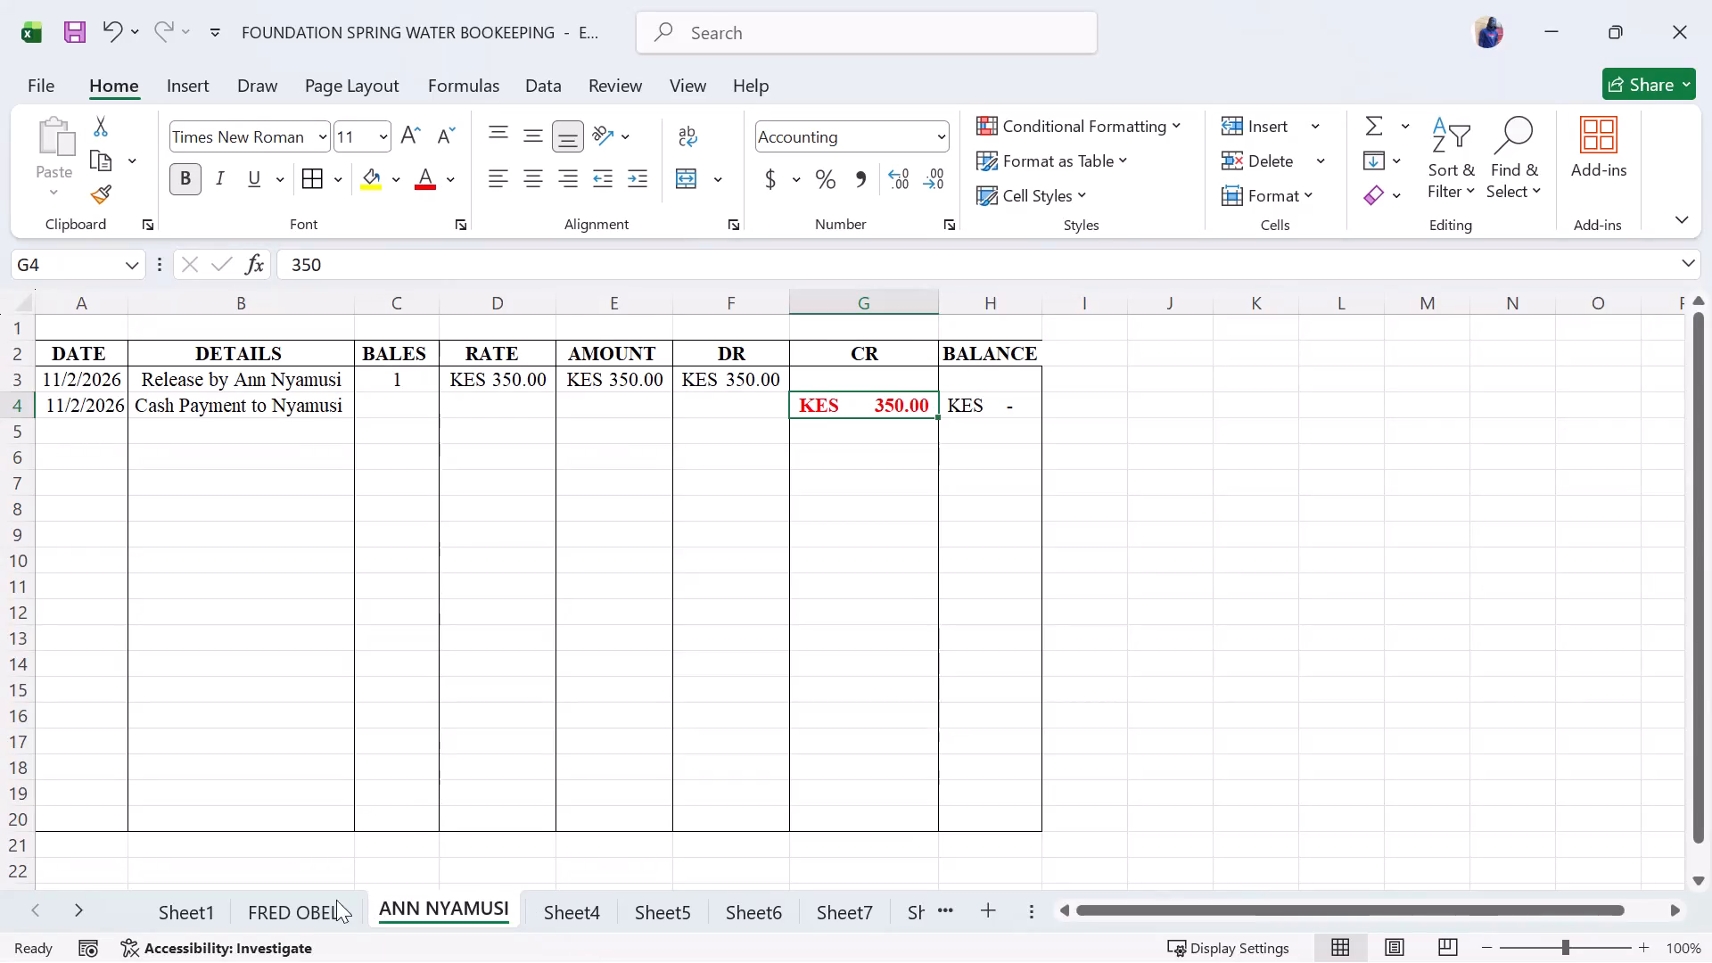
# Look over the second sheet's customer ledger and return to Sheet1 with the stock balance table.
pyautogui.click(320, 904)
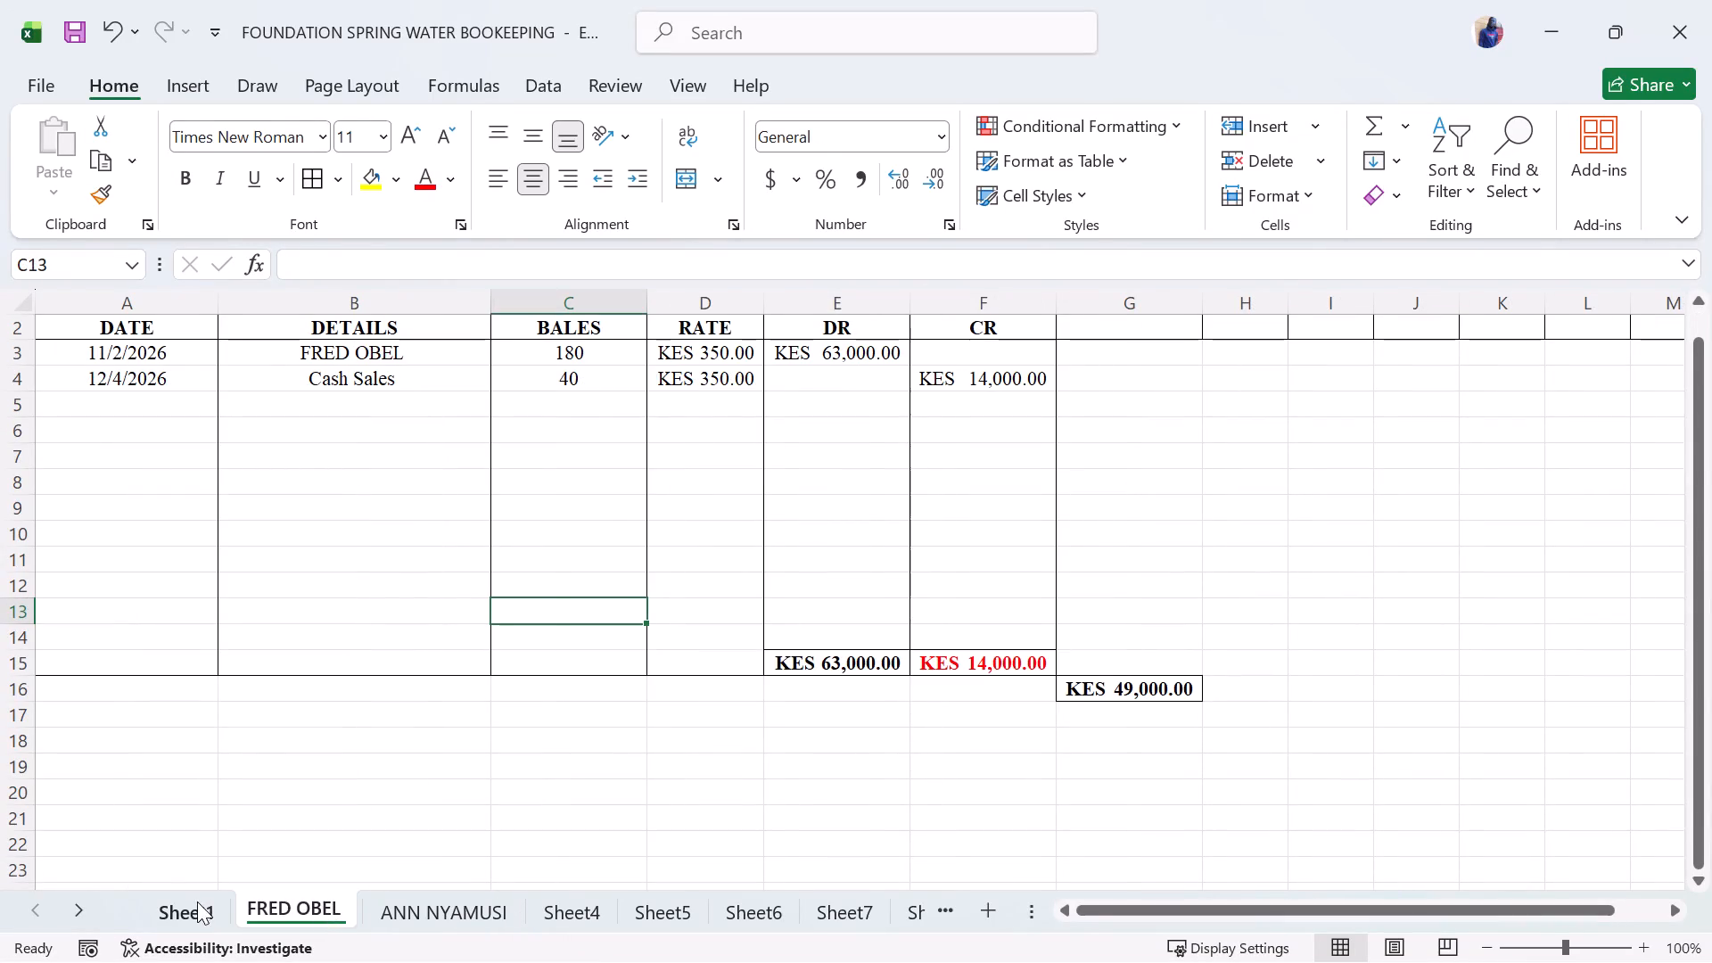
pyautogui.click(197, 901)
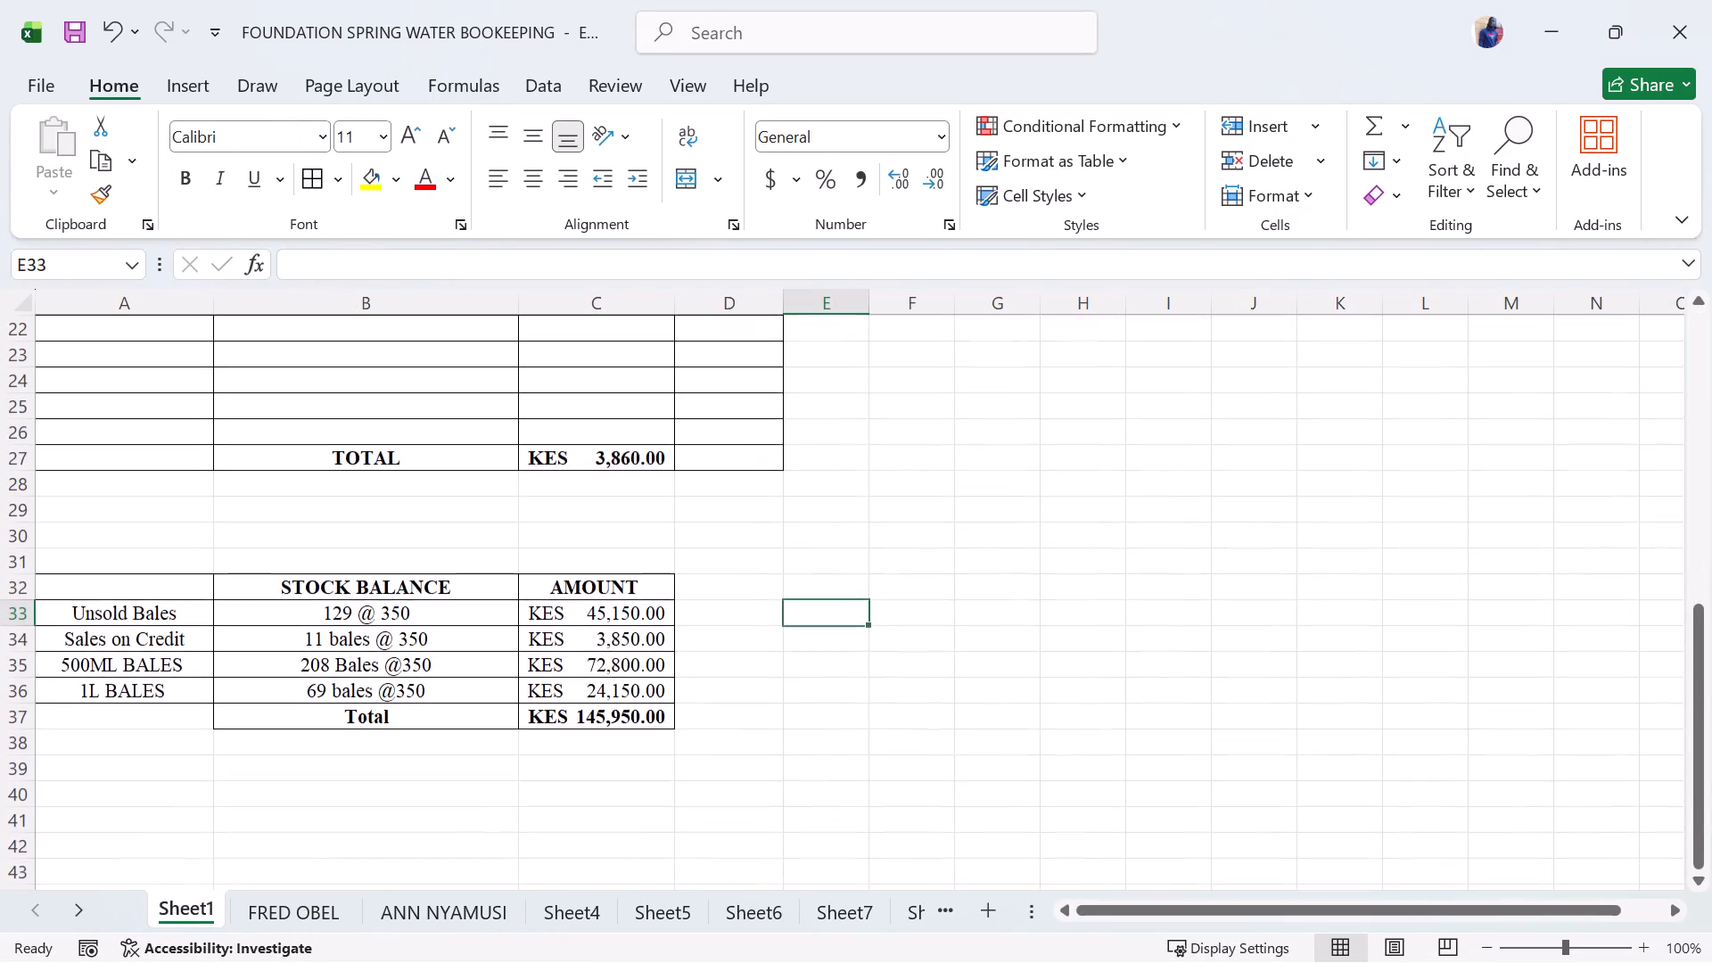
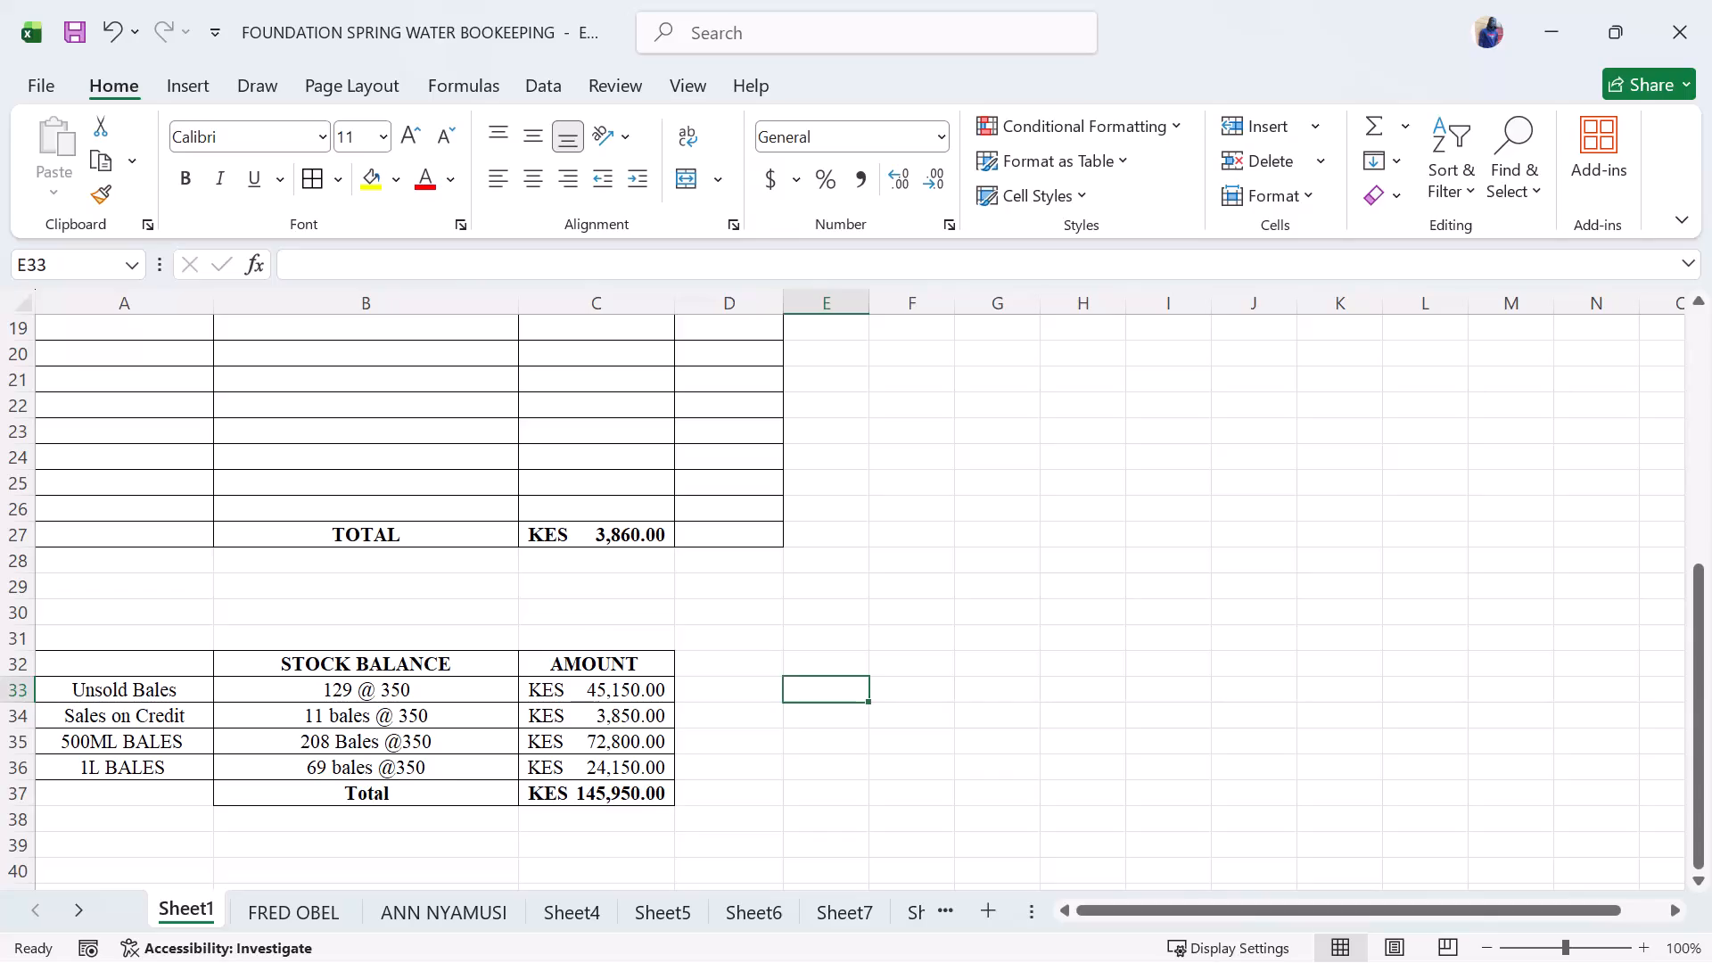
# Change the Unsold Bales entry in the stock balance table to read "129 bales @ 350".
pyautogui.tripleClick(352, 689)
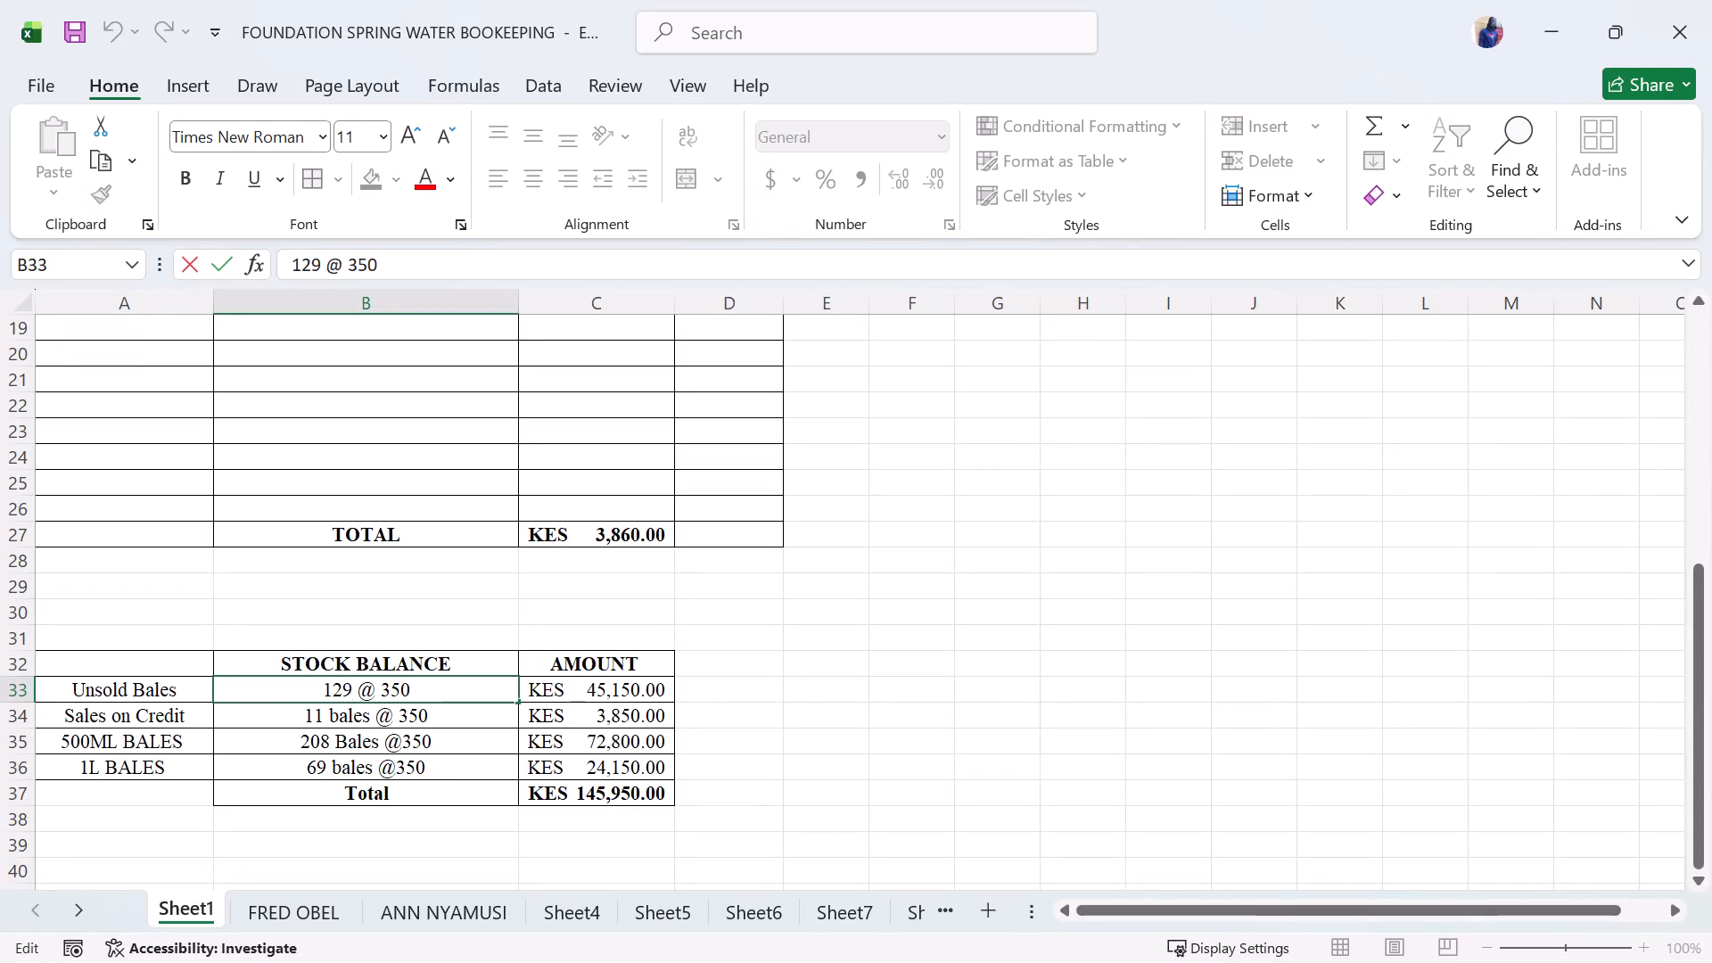
pyautogui.press('space')
pyautogui.write('BALES')
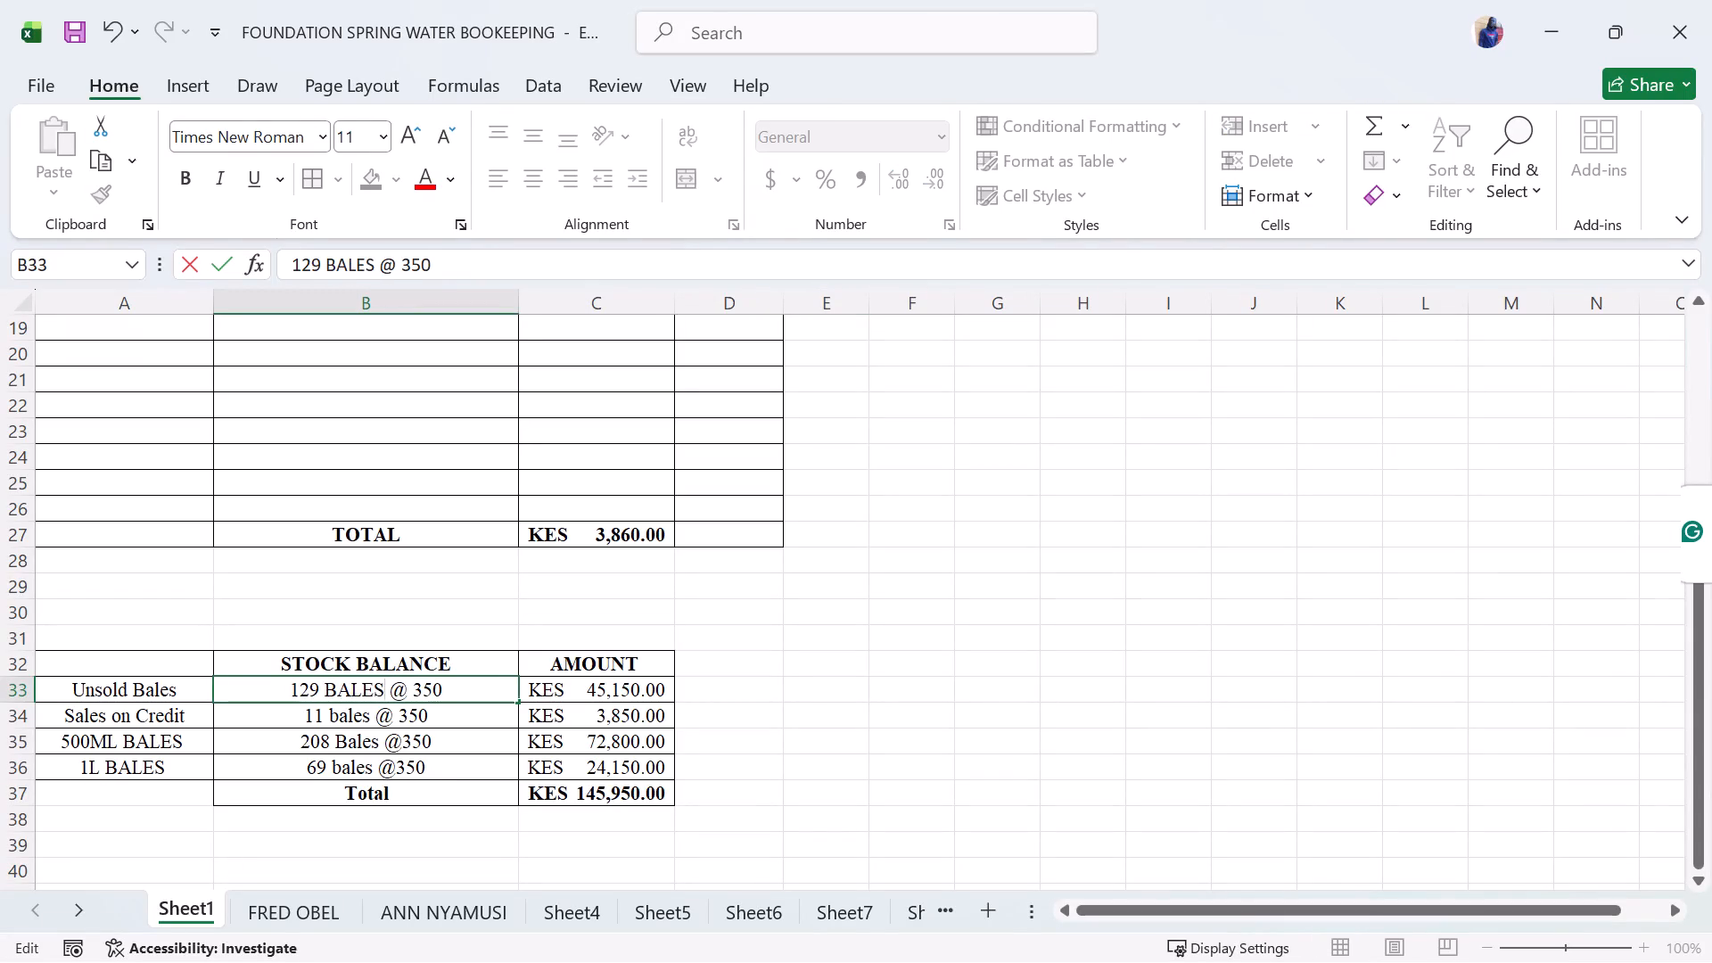
pyautogui.press('BackSpace')
pyautogui.press('BackSpace')
pyautogui.press('BackSpace')
pyautogui.press('BackSpace')
pyautogui.press('BackSpace')
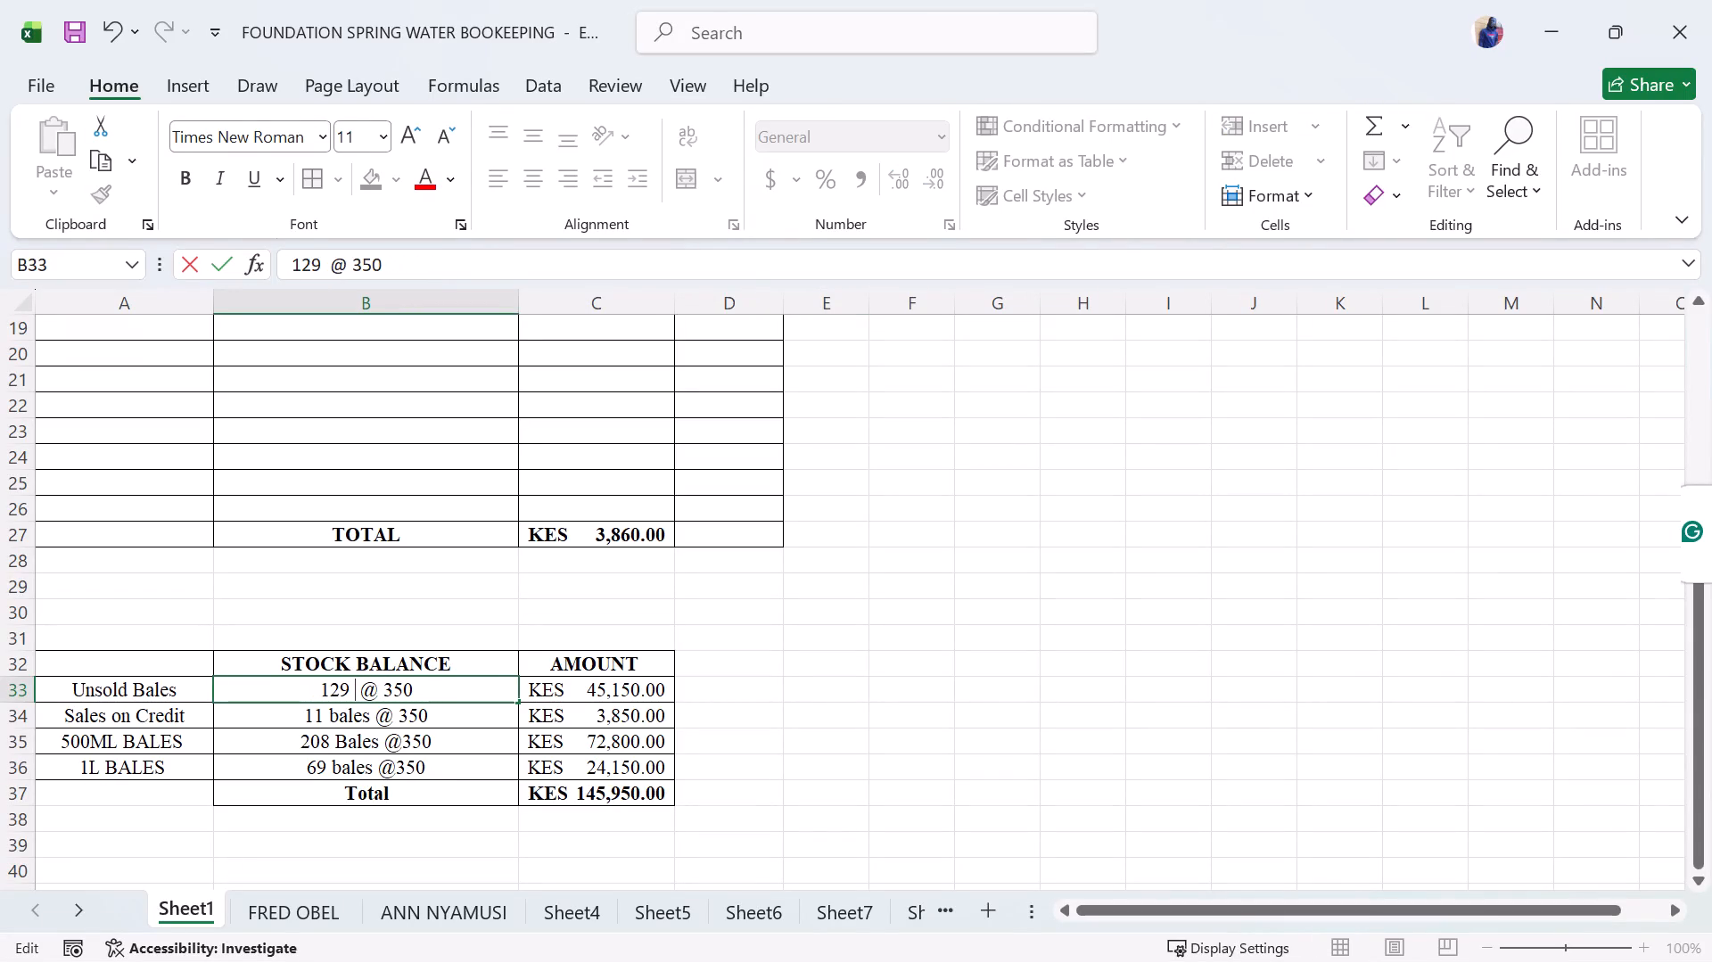
pyautogui.write('bales')
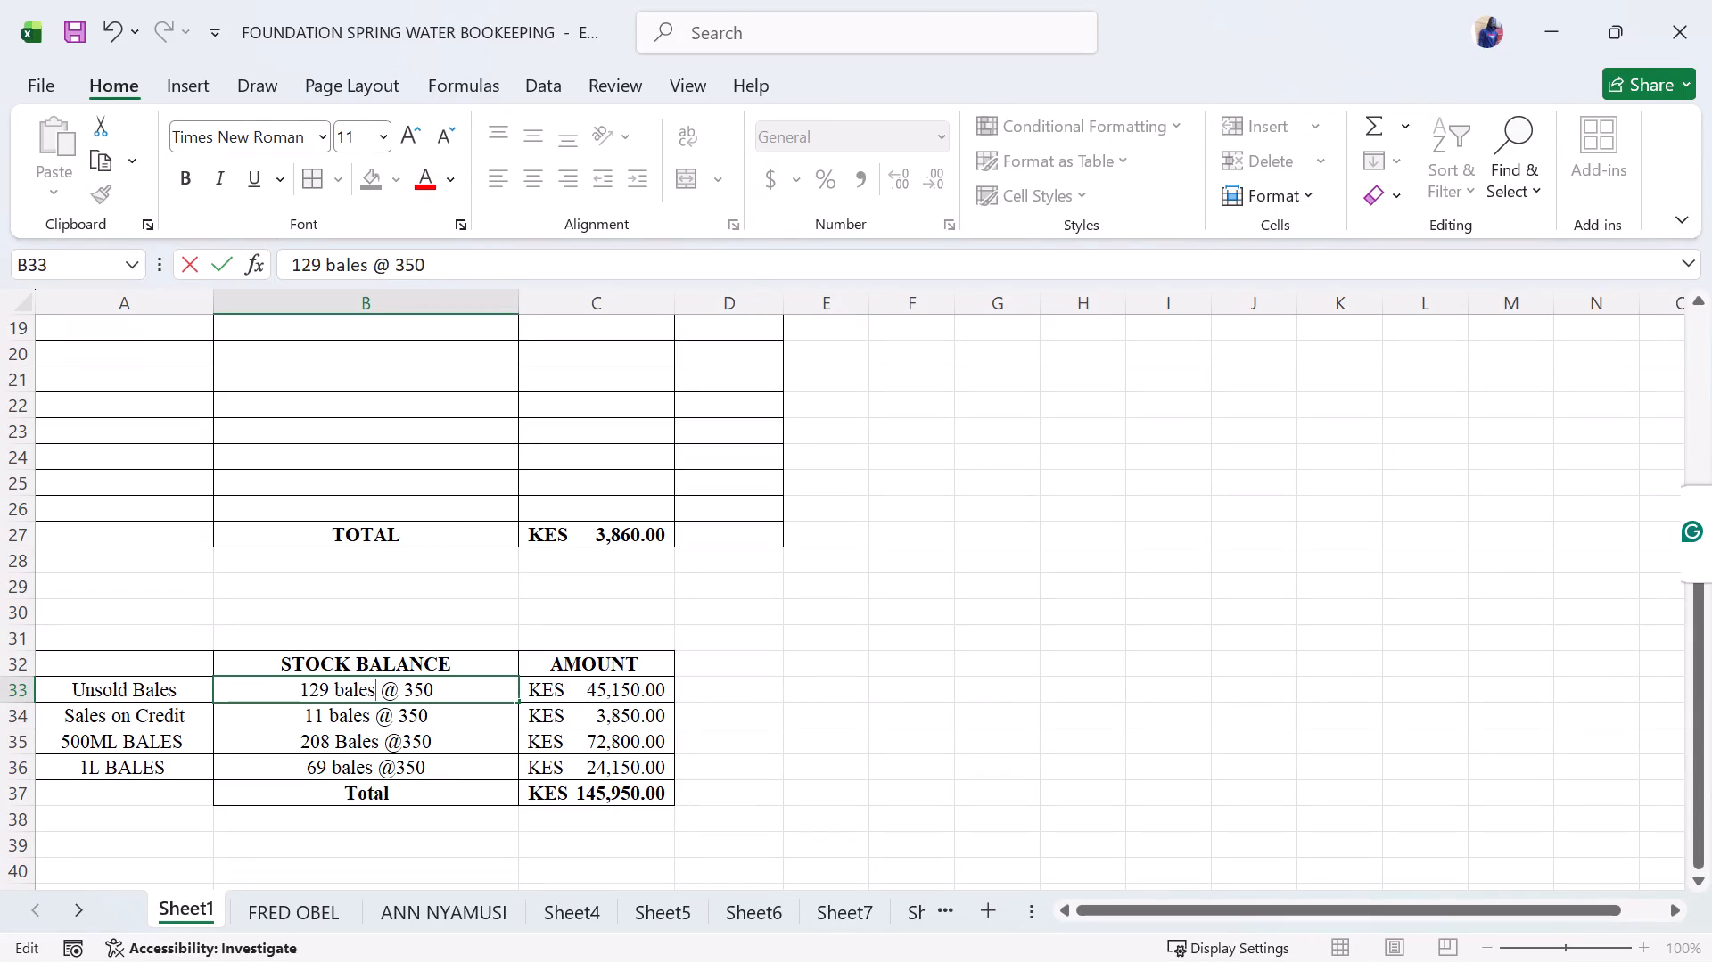
pyautogui.click(613, 607)
pyautogui.click(585, 668)
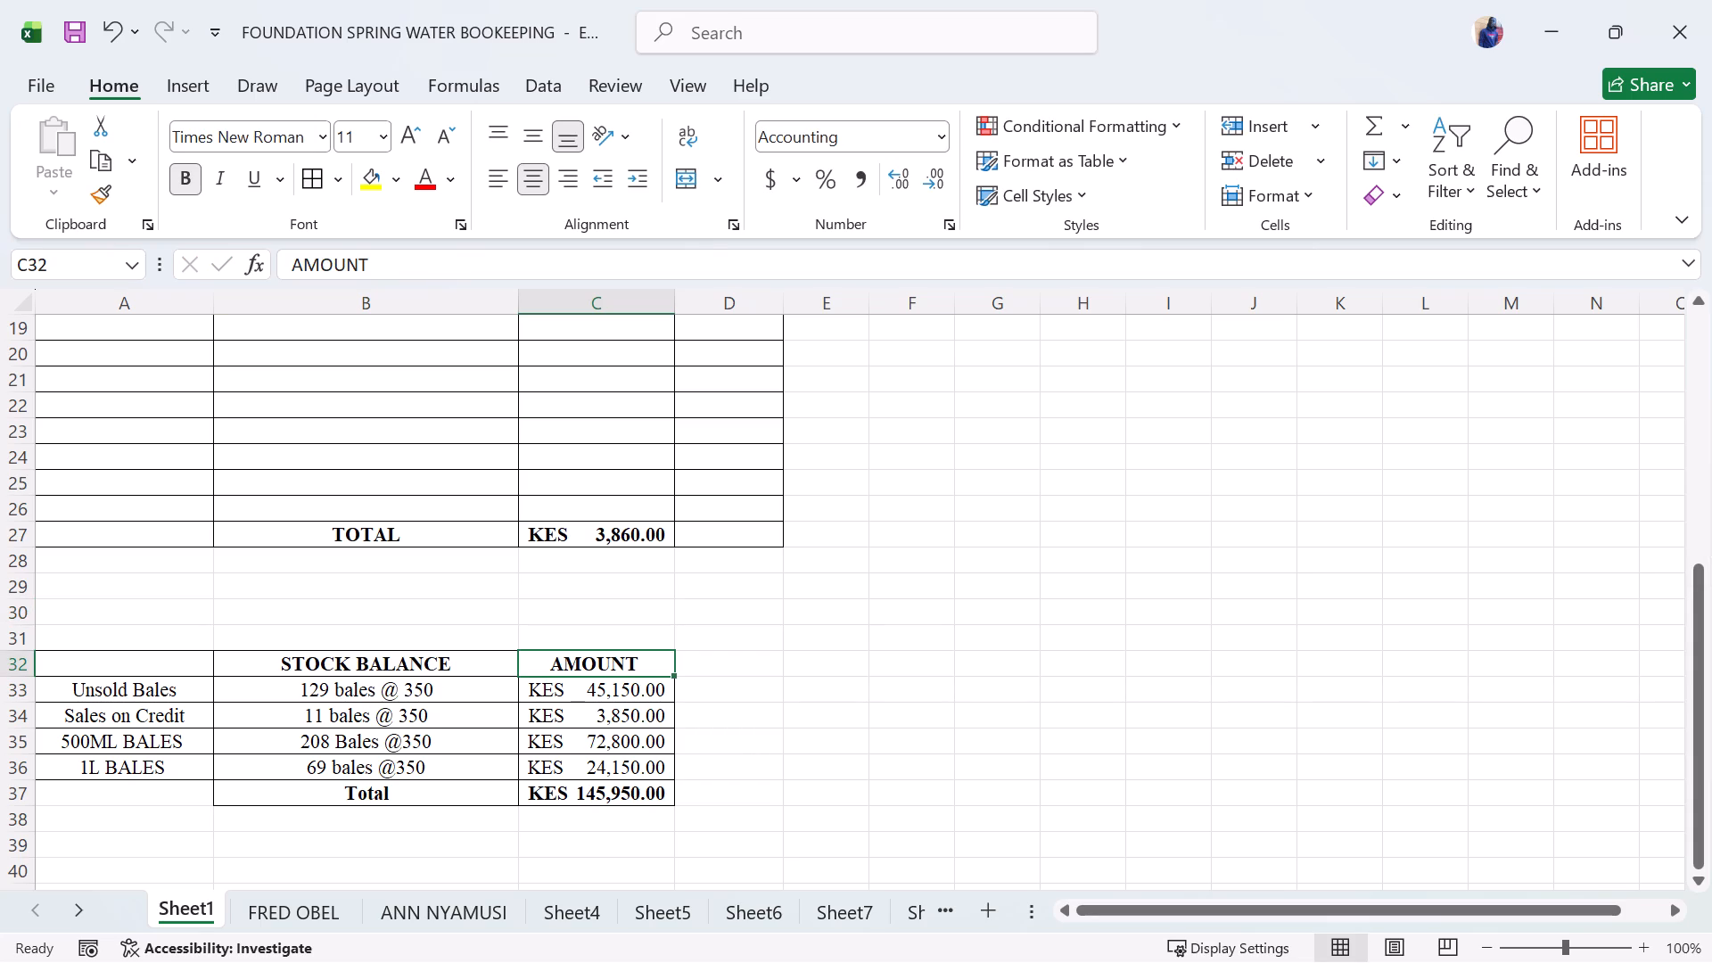
pyautogui.click(600, 684)
pyautogui.click(695, 637)
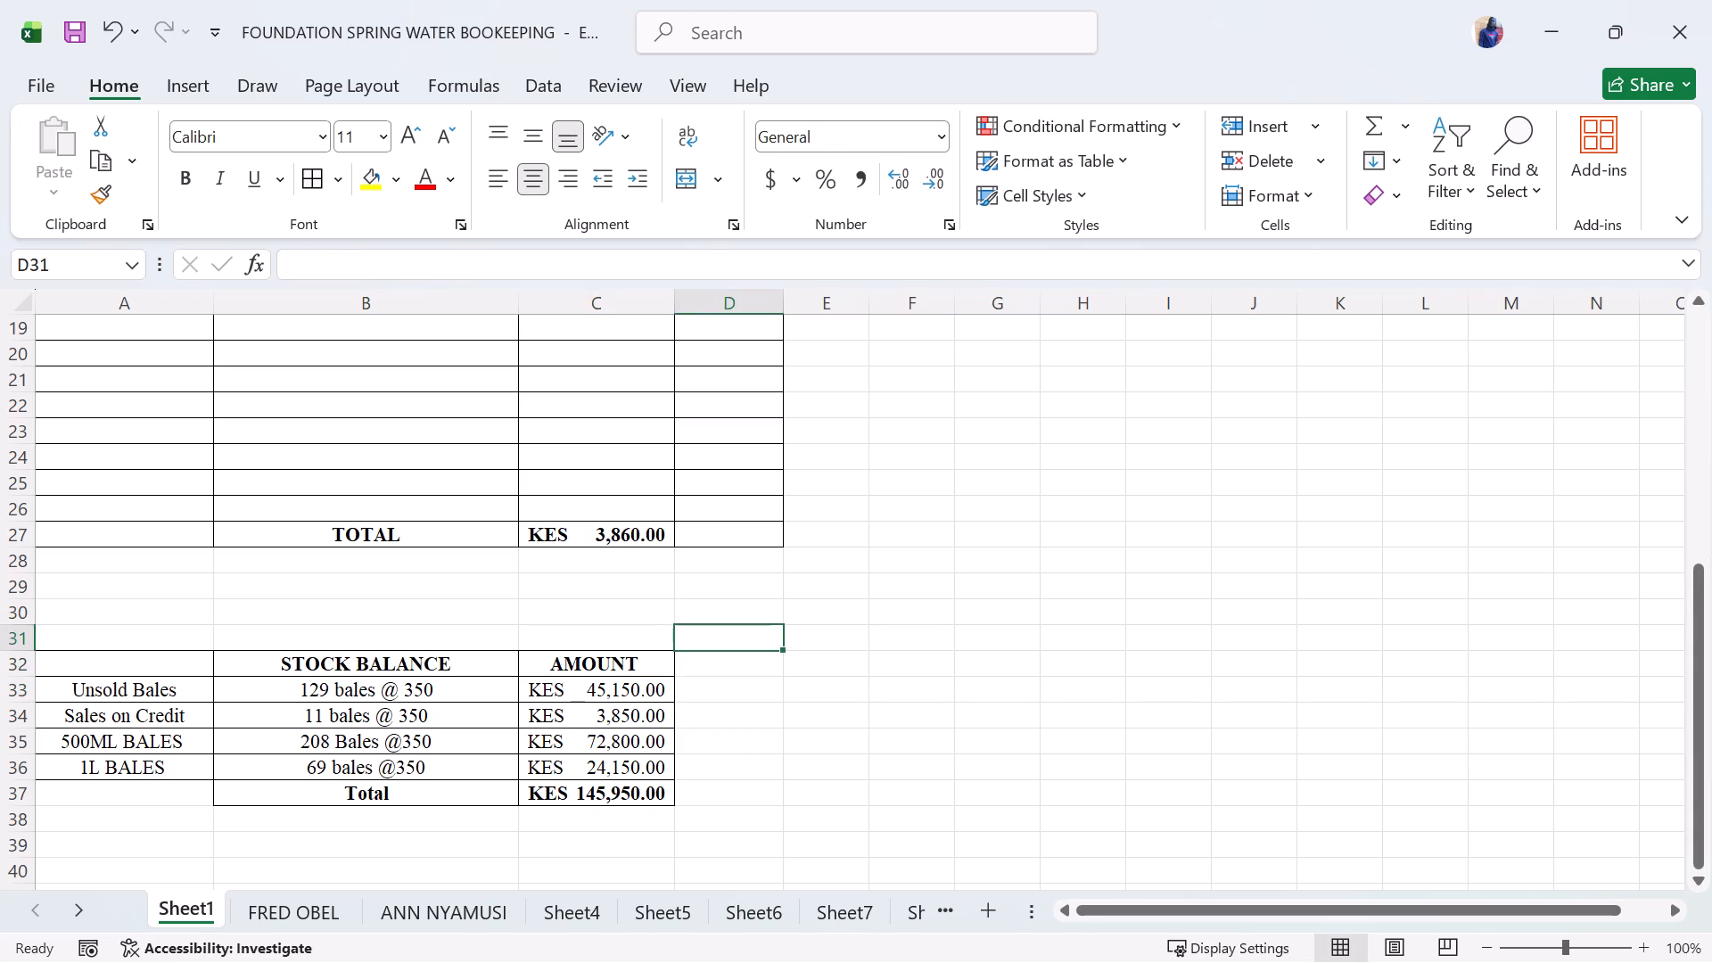
# Switch to the 489 SHOP HOMABAY ledger on Sheet6 and save the workbook.
pyautogui.scroll(2, 746, 567)
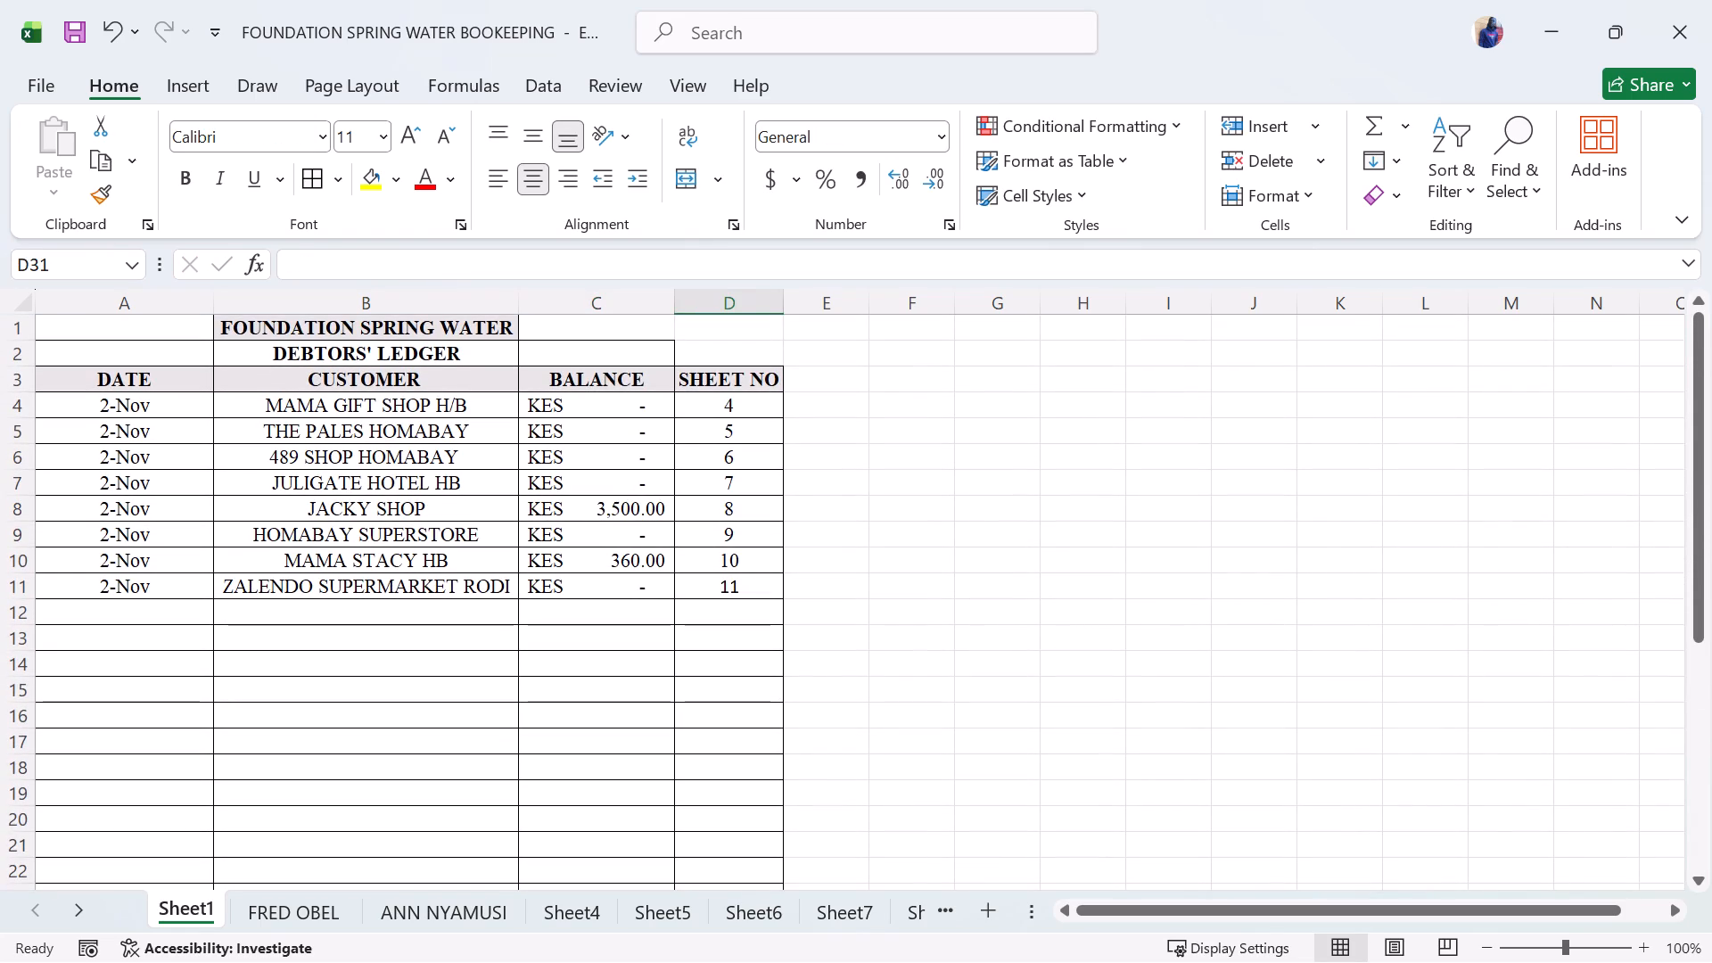
pyautogui.click(866, 552)
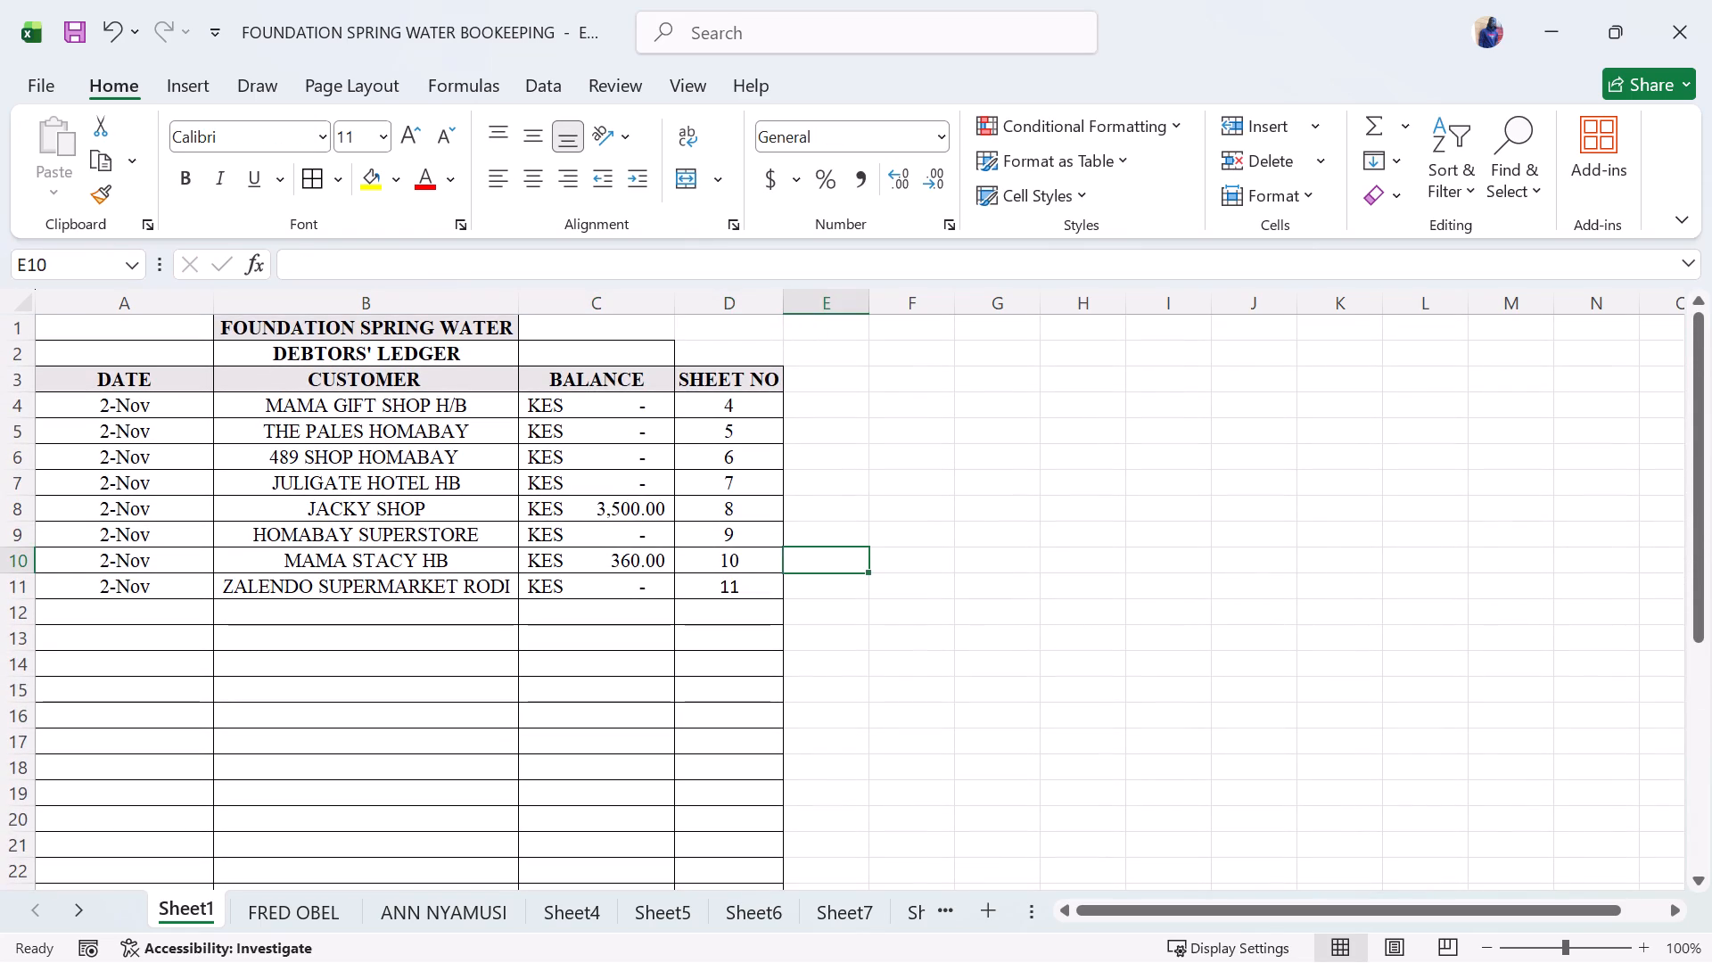
pyautogui.scroll(-2, 865, 612)
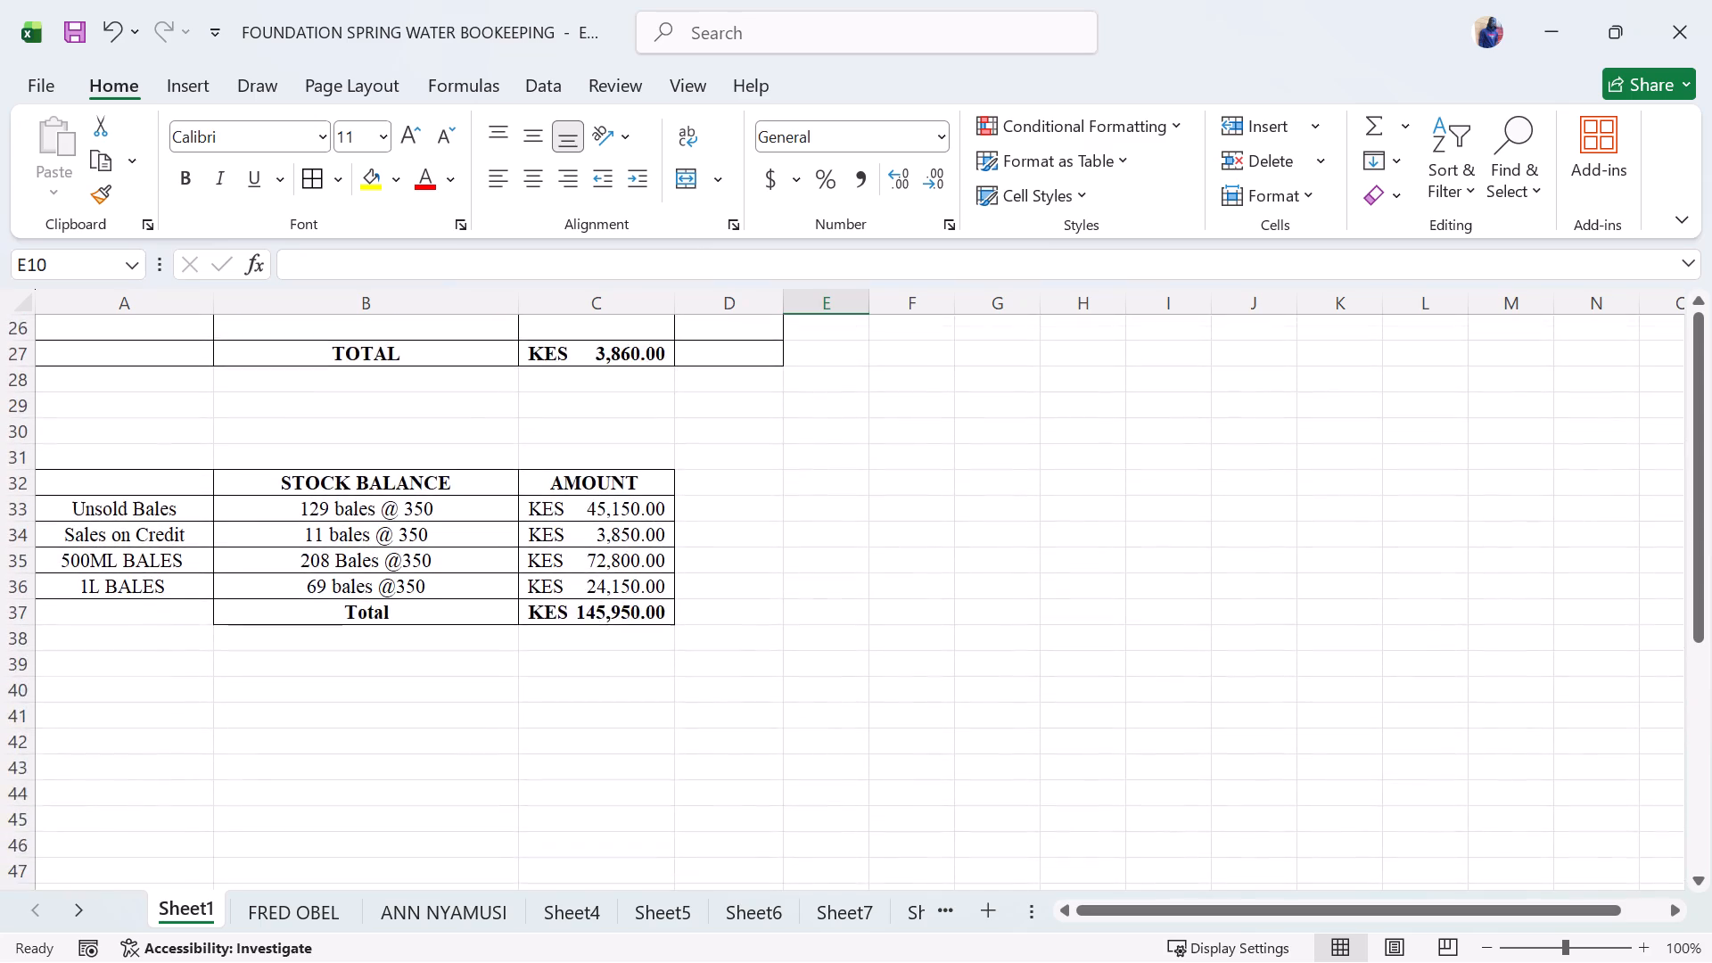
pyautogui.scroll(1, 865, 612)
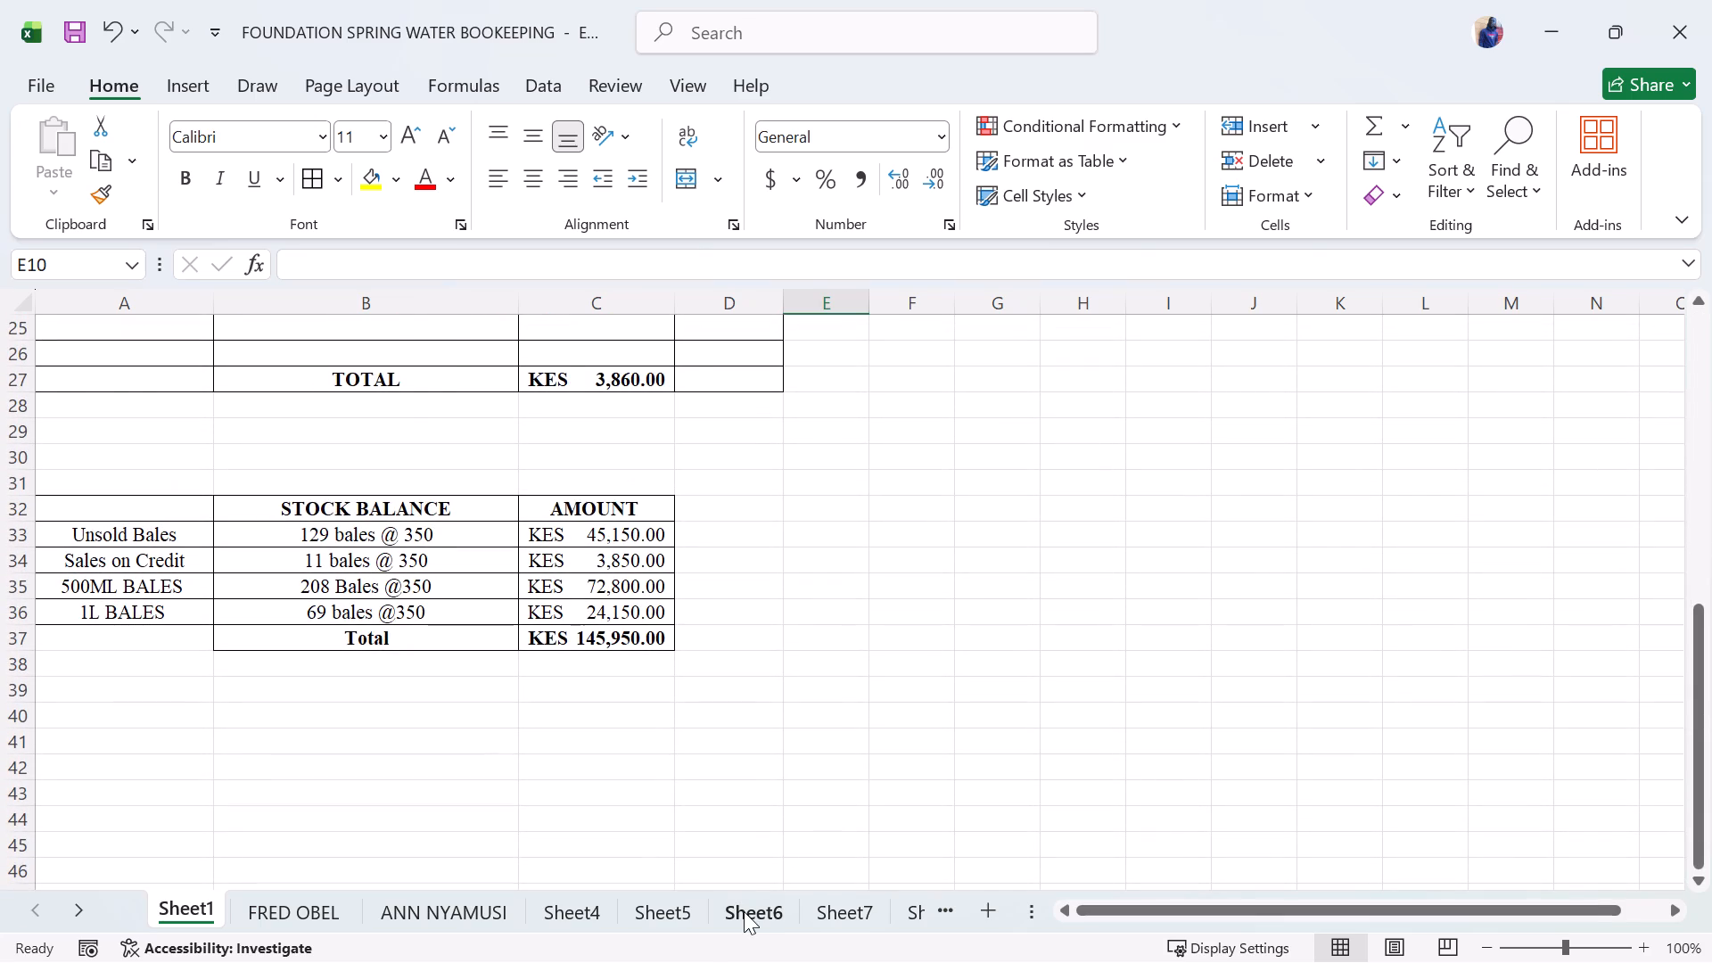
pyautogui.click(744, 911)
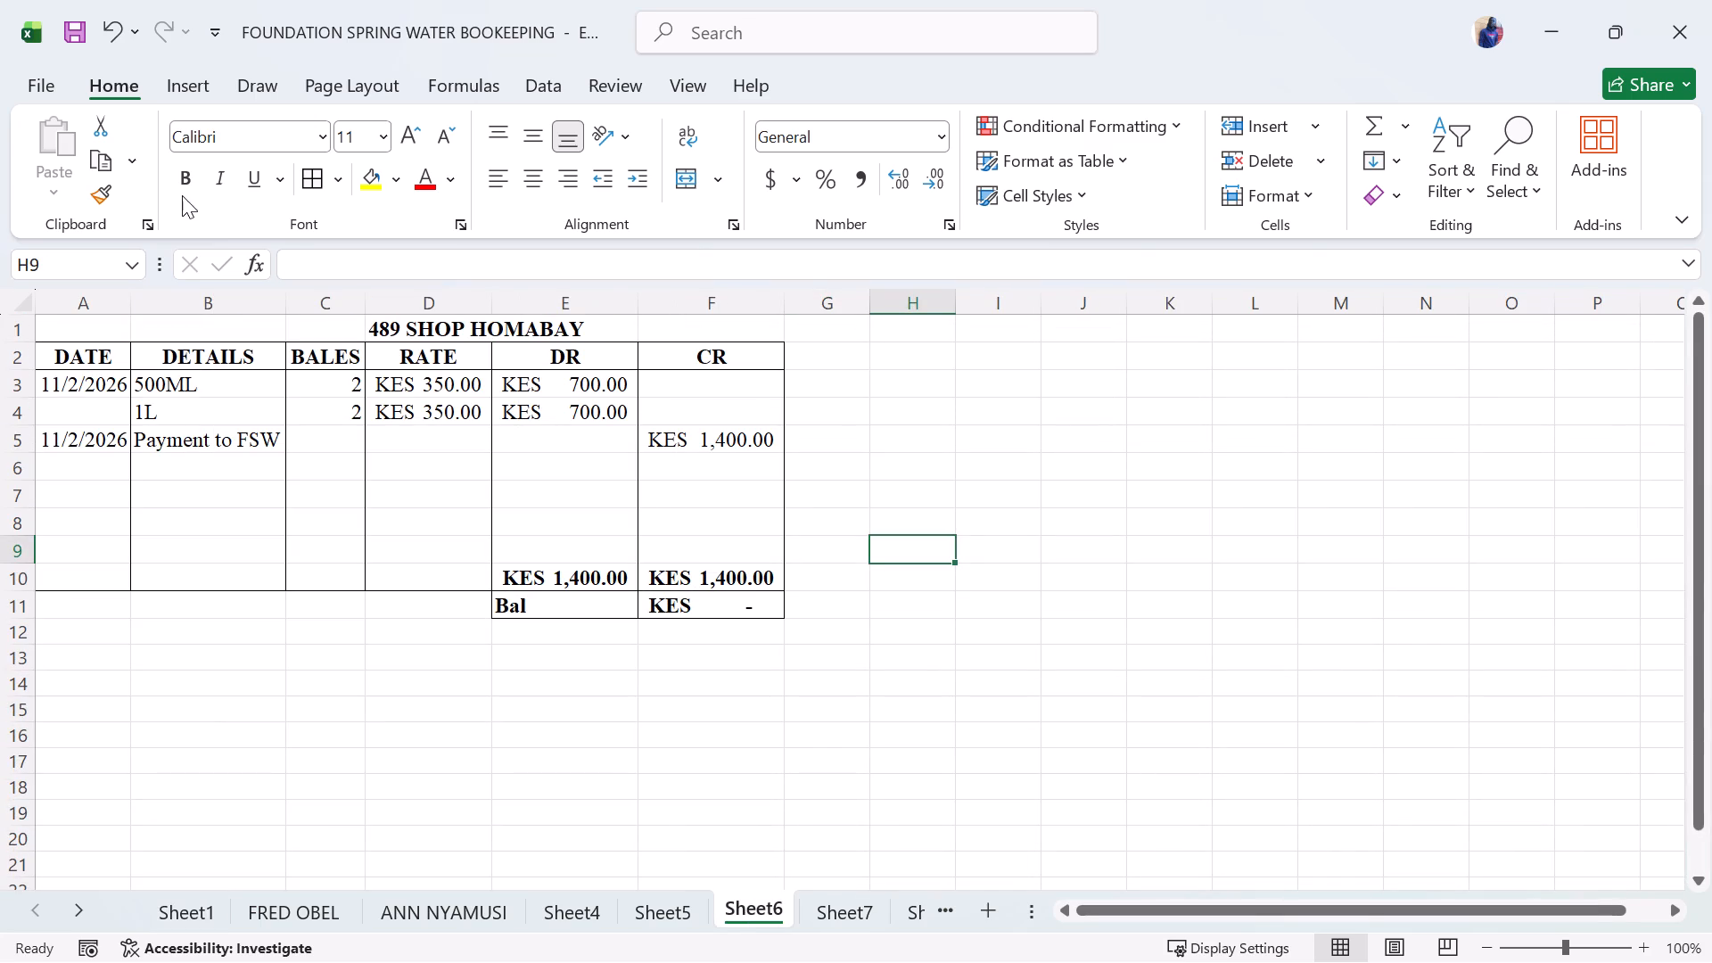
pyautogui.click(79, 26)
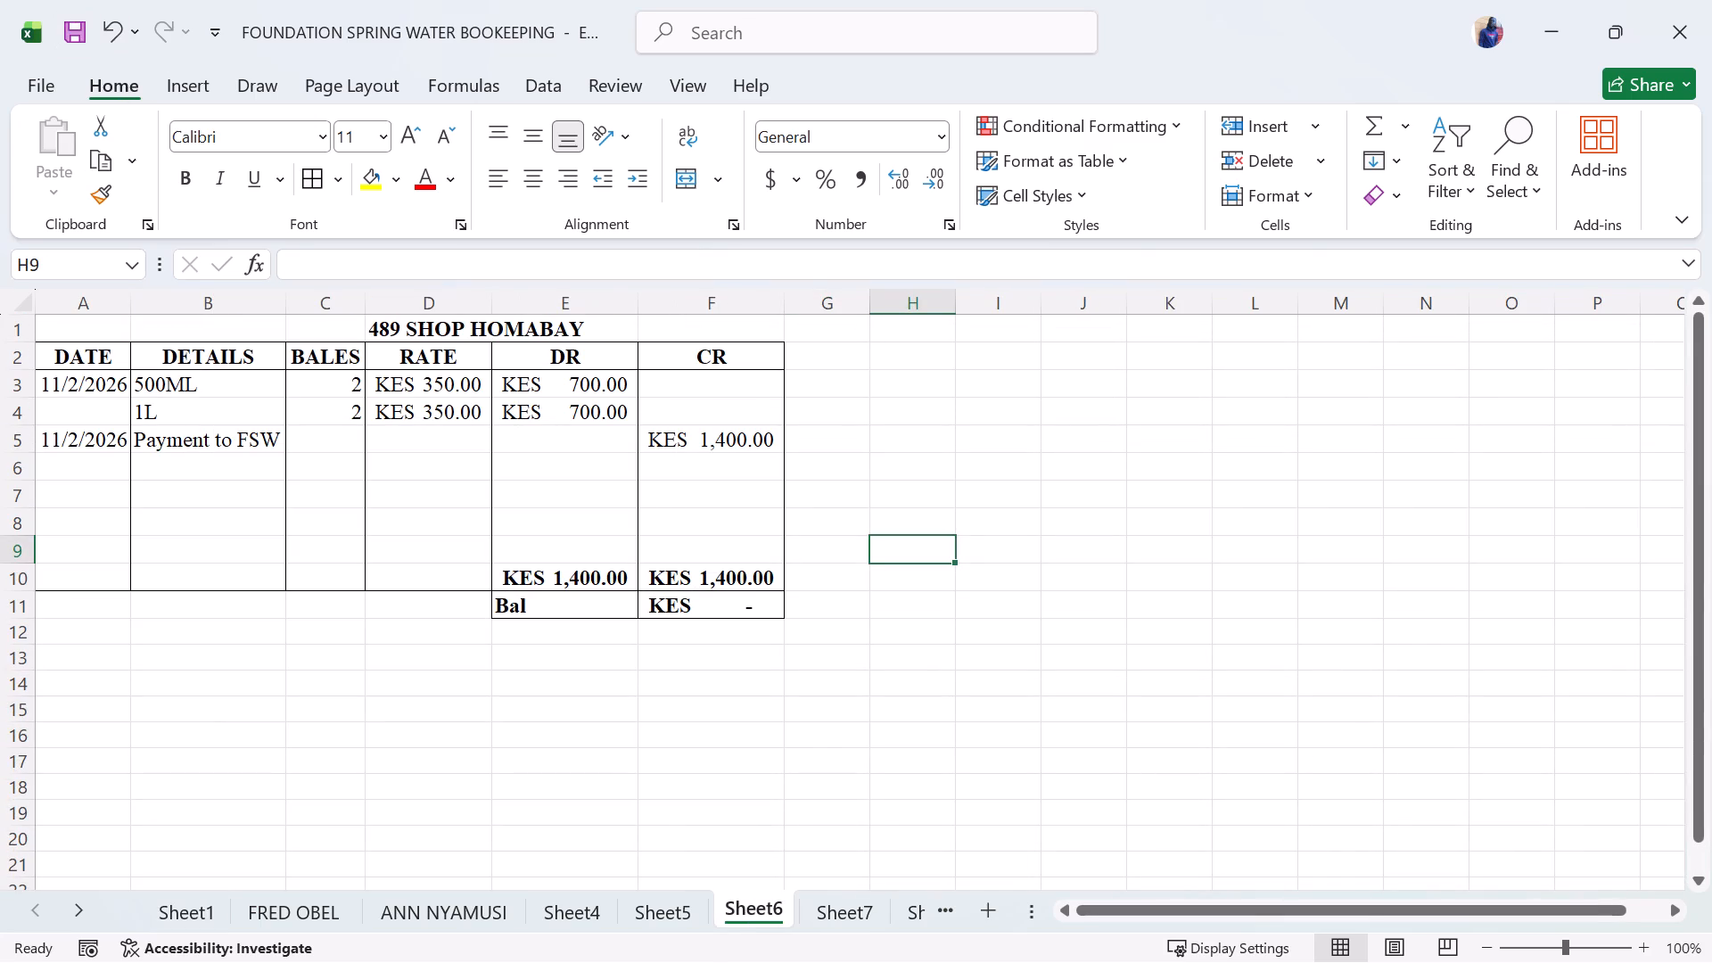
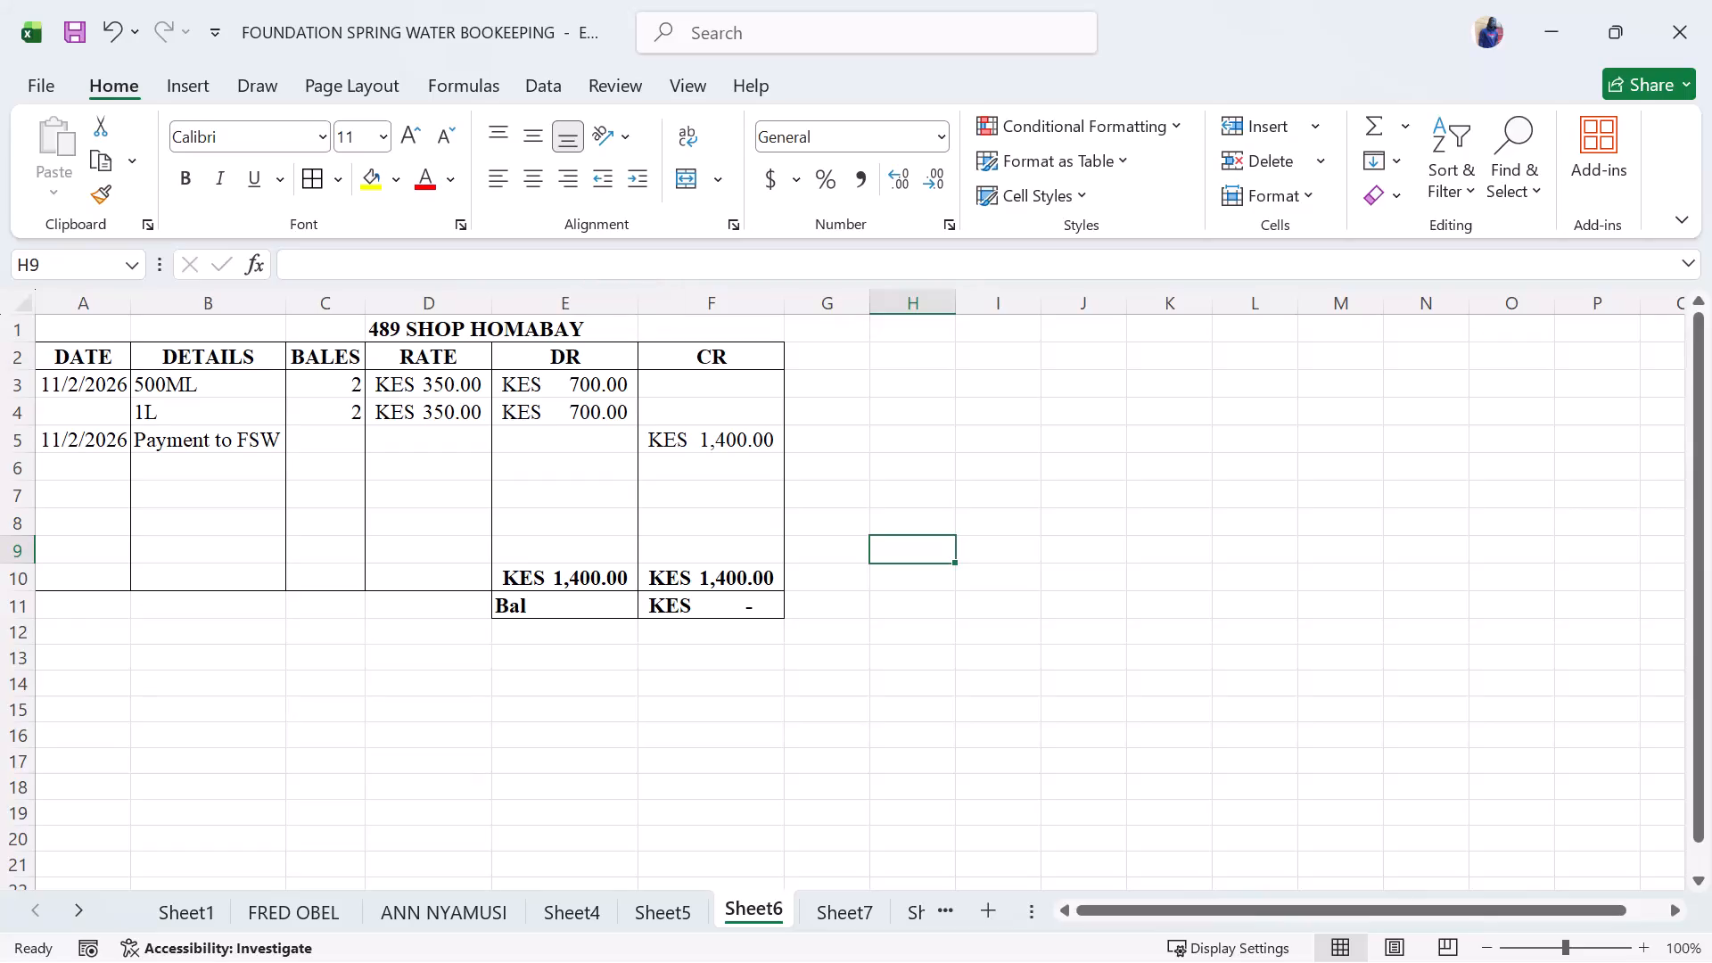
# Review the customer ledgers on Sheet7 through Sheet11, checking their entries, totals and balances, and come back to Sheet10.
pyautogui.click(836, 897)
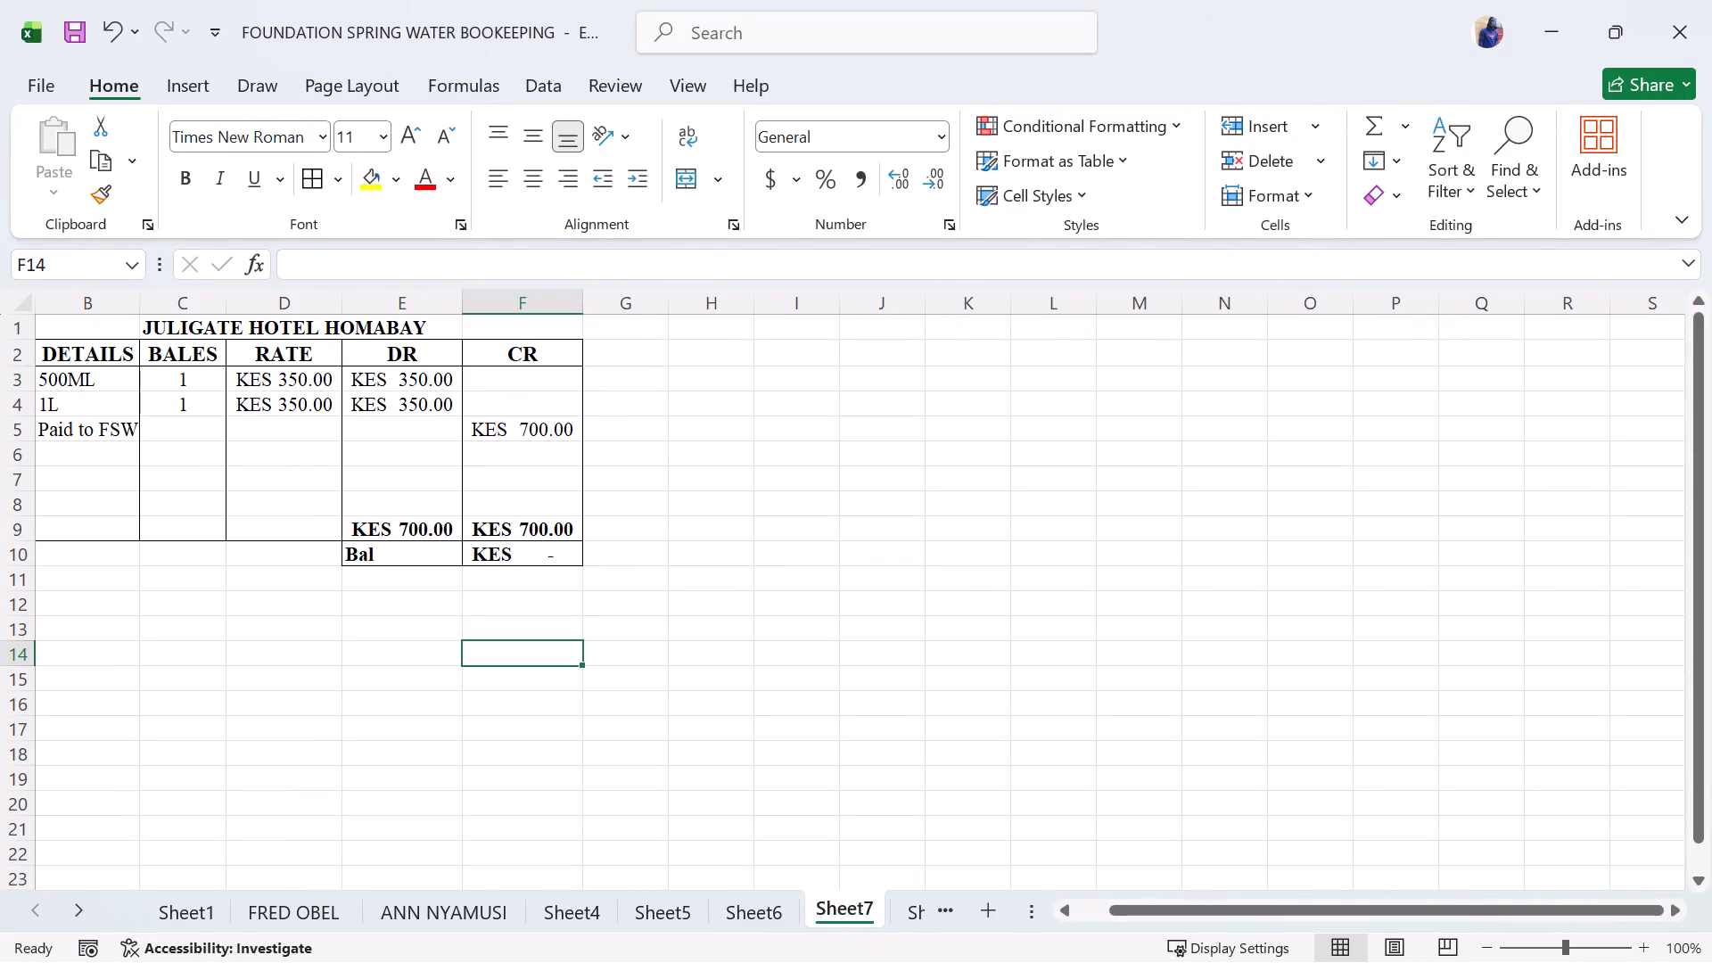
pyautogui.click(885, 909)
pyautogui.click(900, 919)
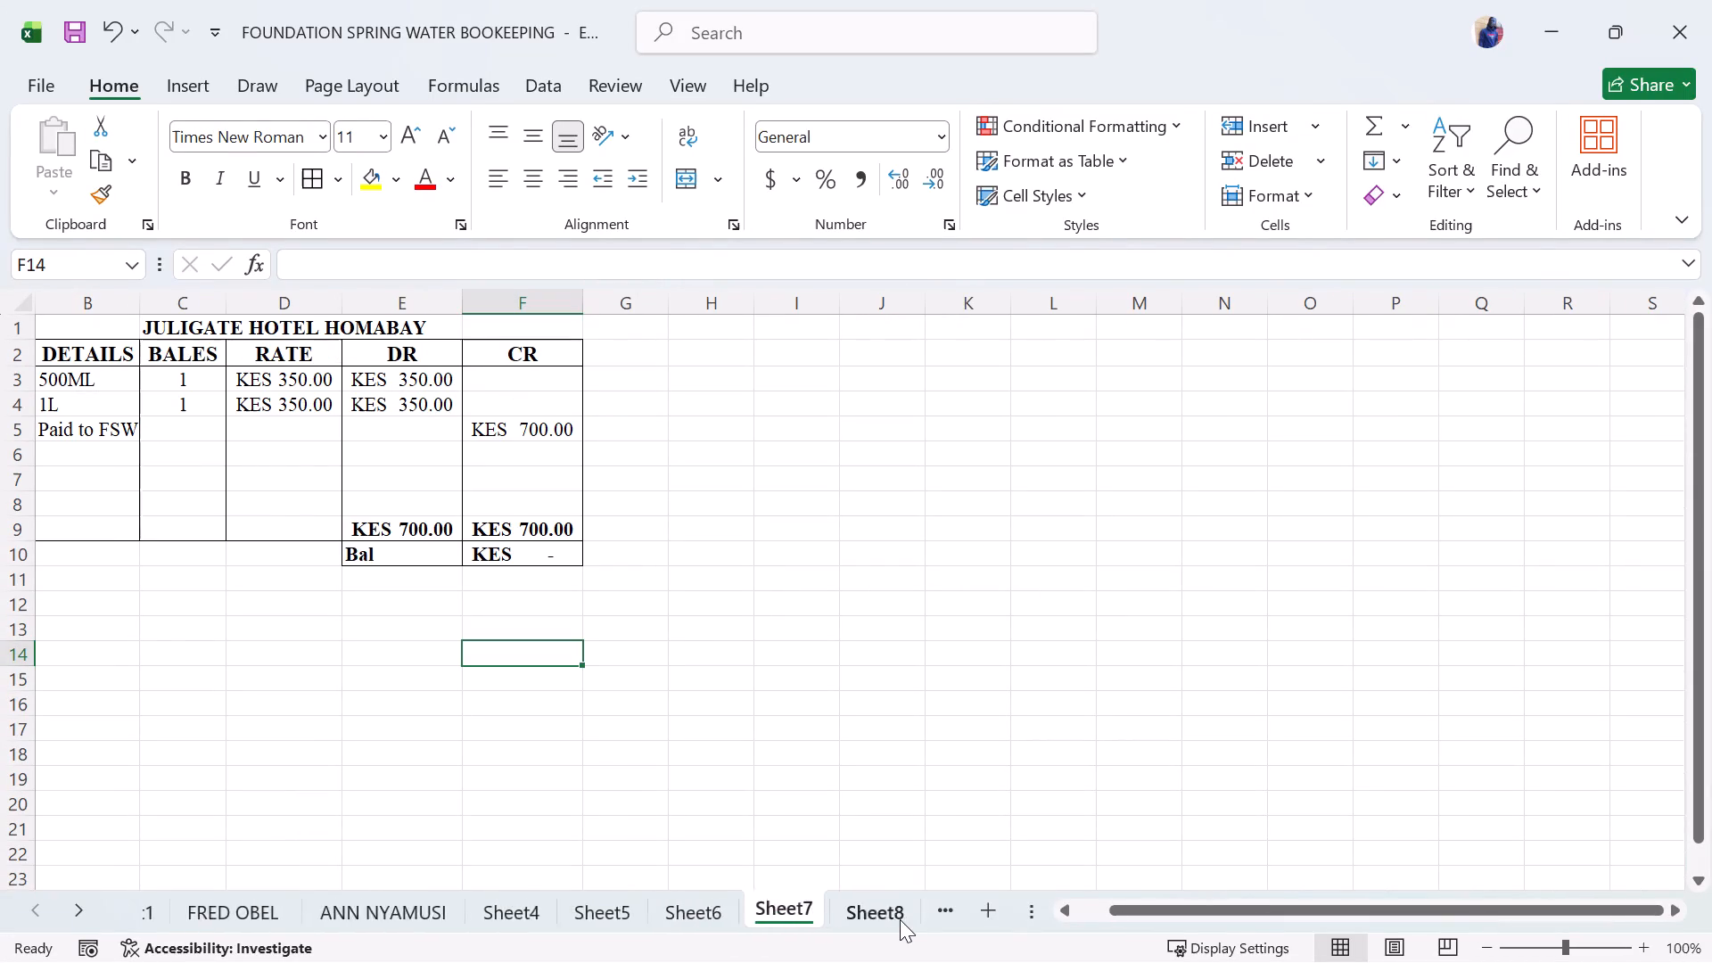
pyautogui.click(900, 911)
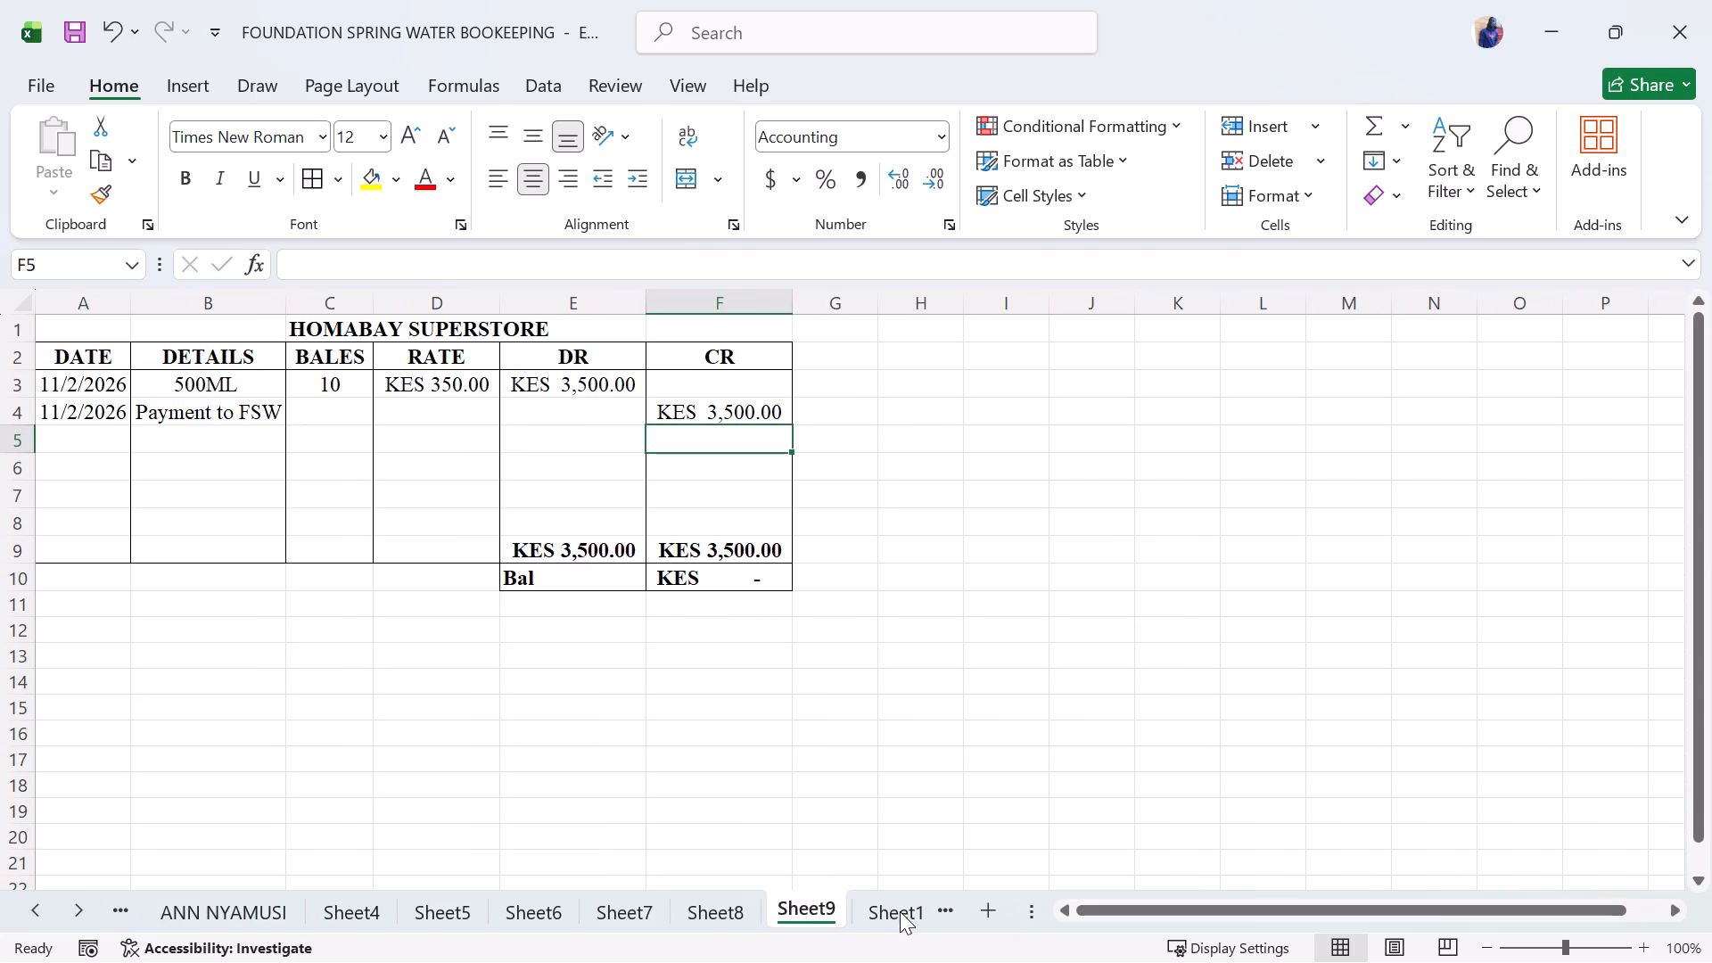
pyautogui.click(897, 909)
pyautogui.click(823, 901)
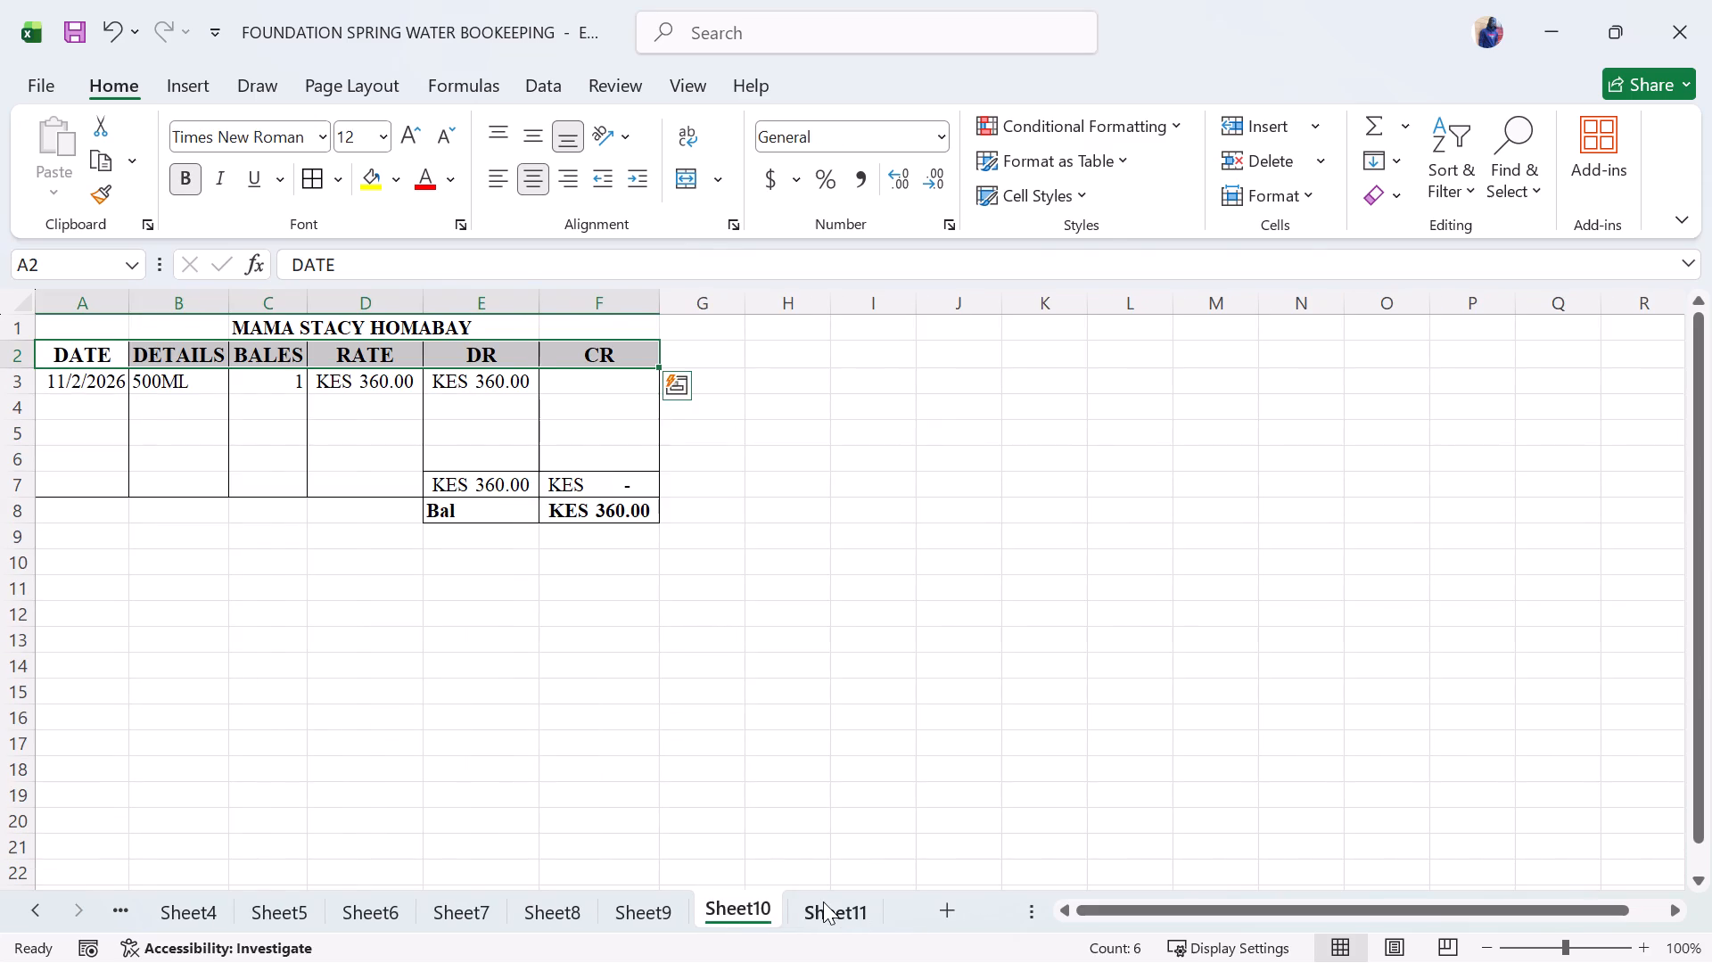
pyautogui.click(750, 893)
# Return to Sheet1 and review the customer balance list and the stock balance table below it.
pyautogui.tripleClick(34, 907)
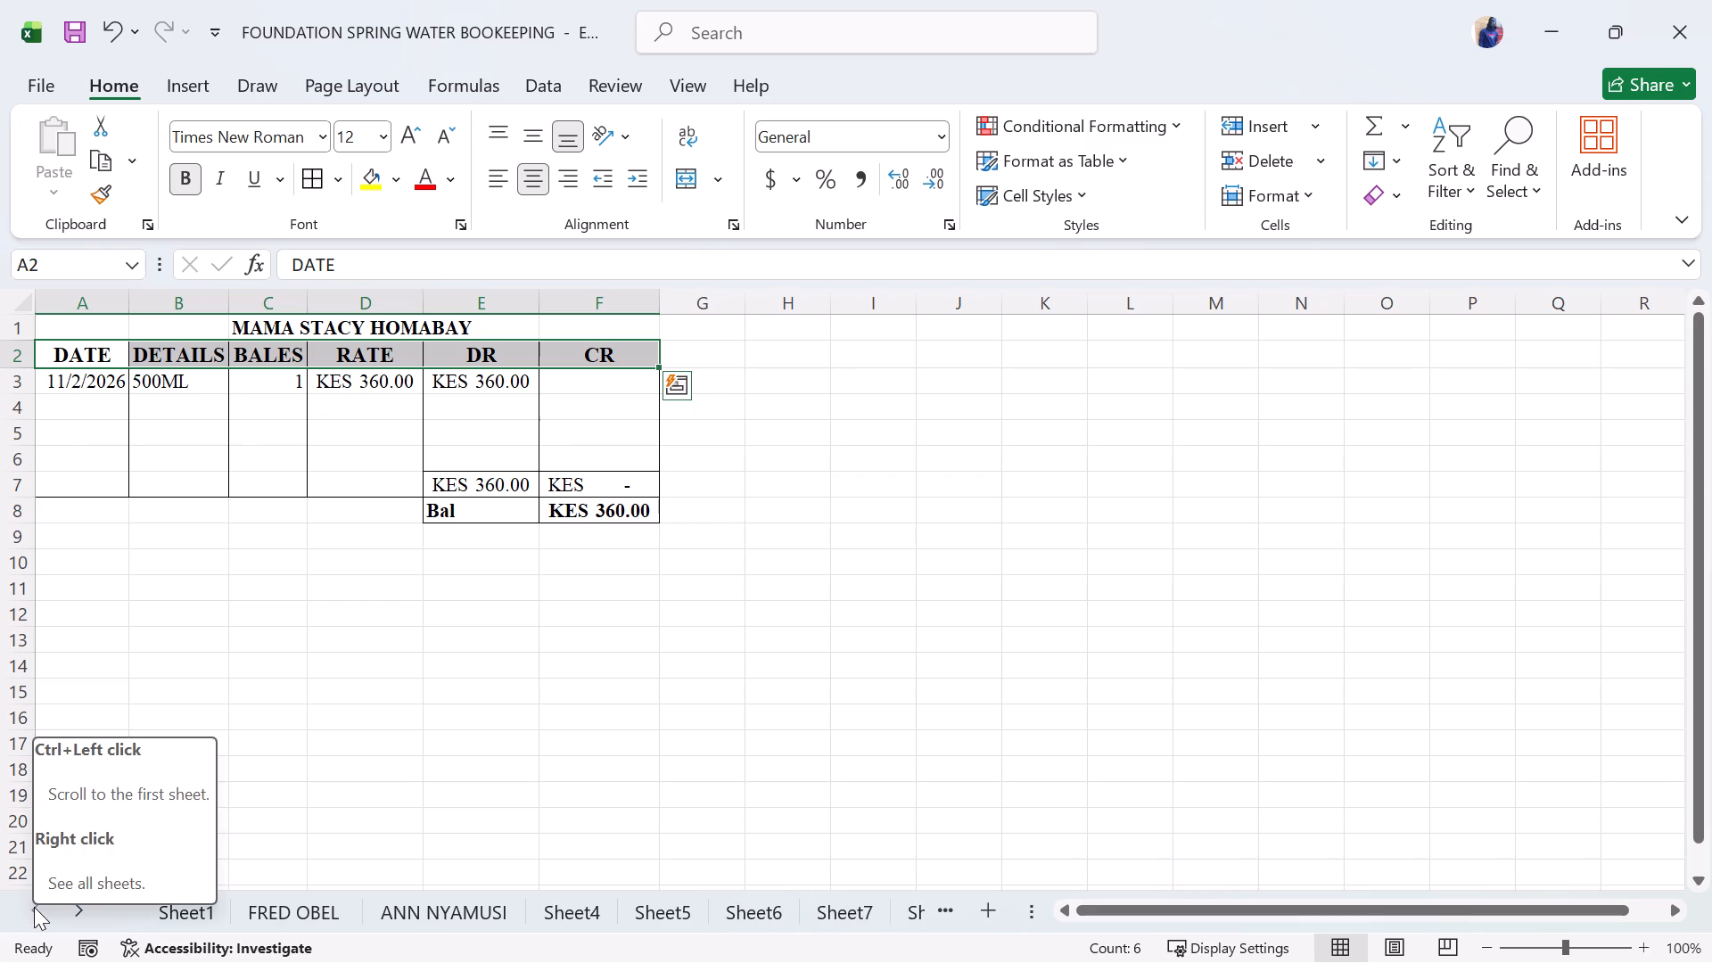
pyautogui.click(190, 910)
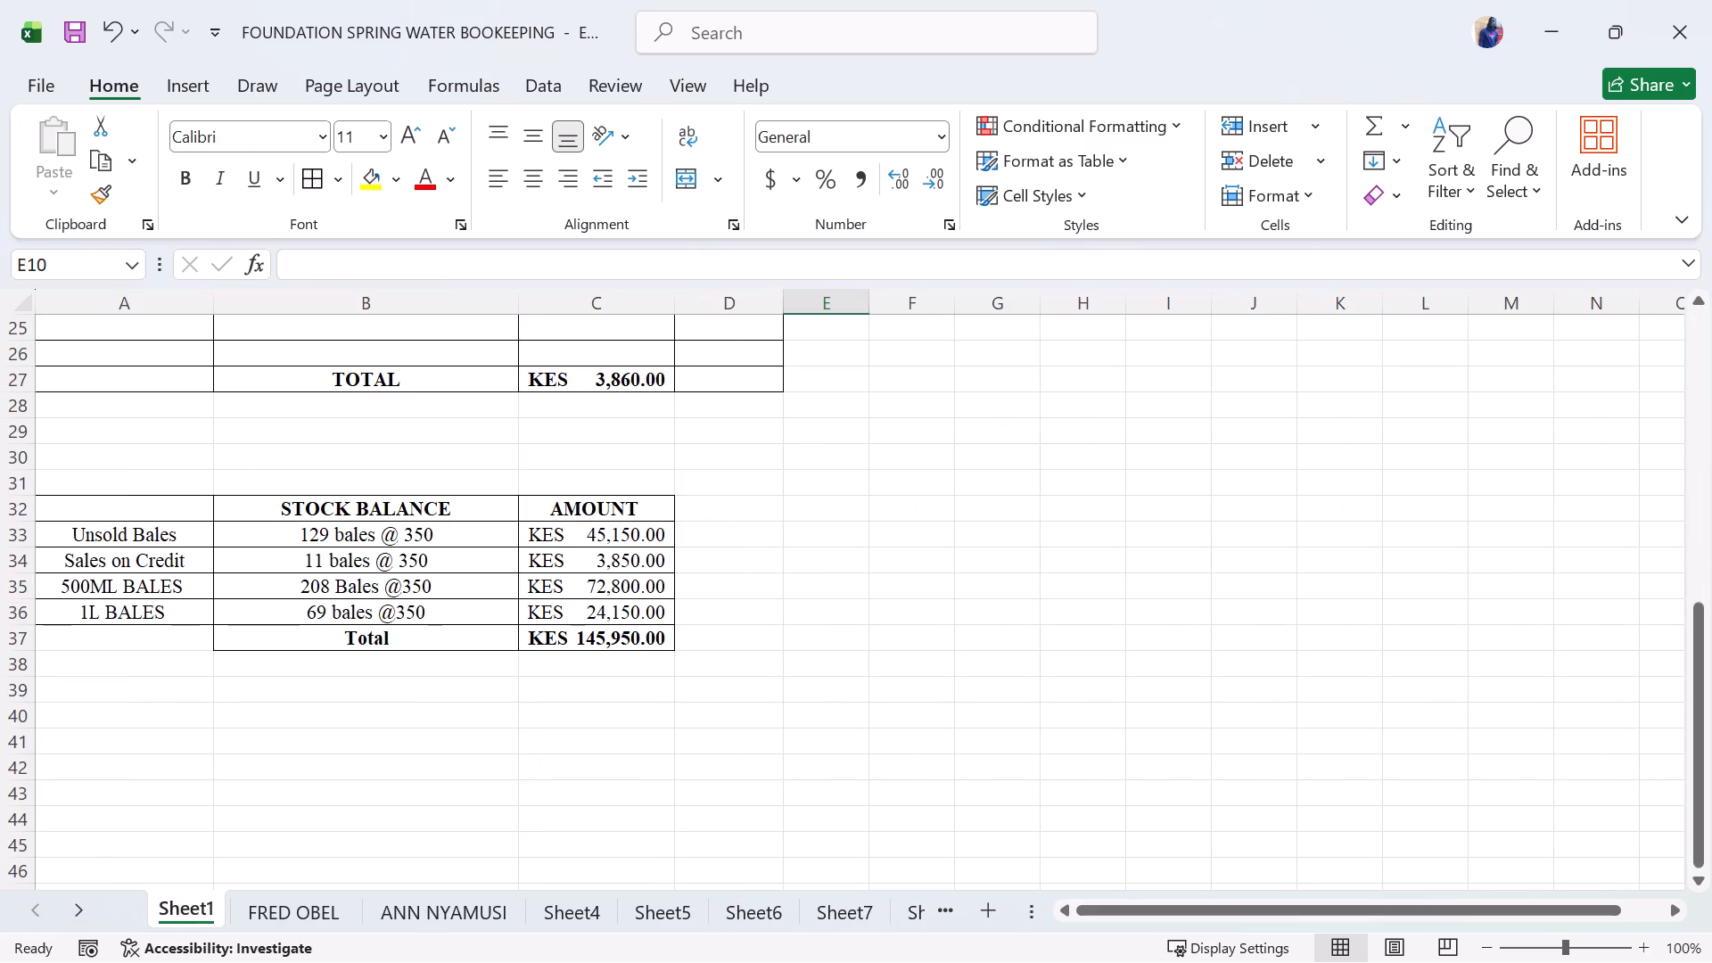
pyautogui.scroll(1, 382, 673)
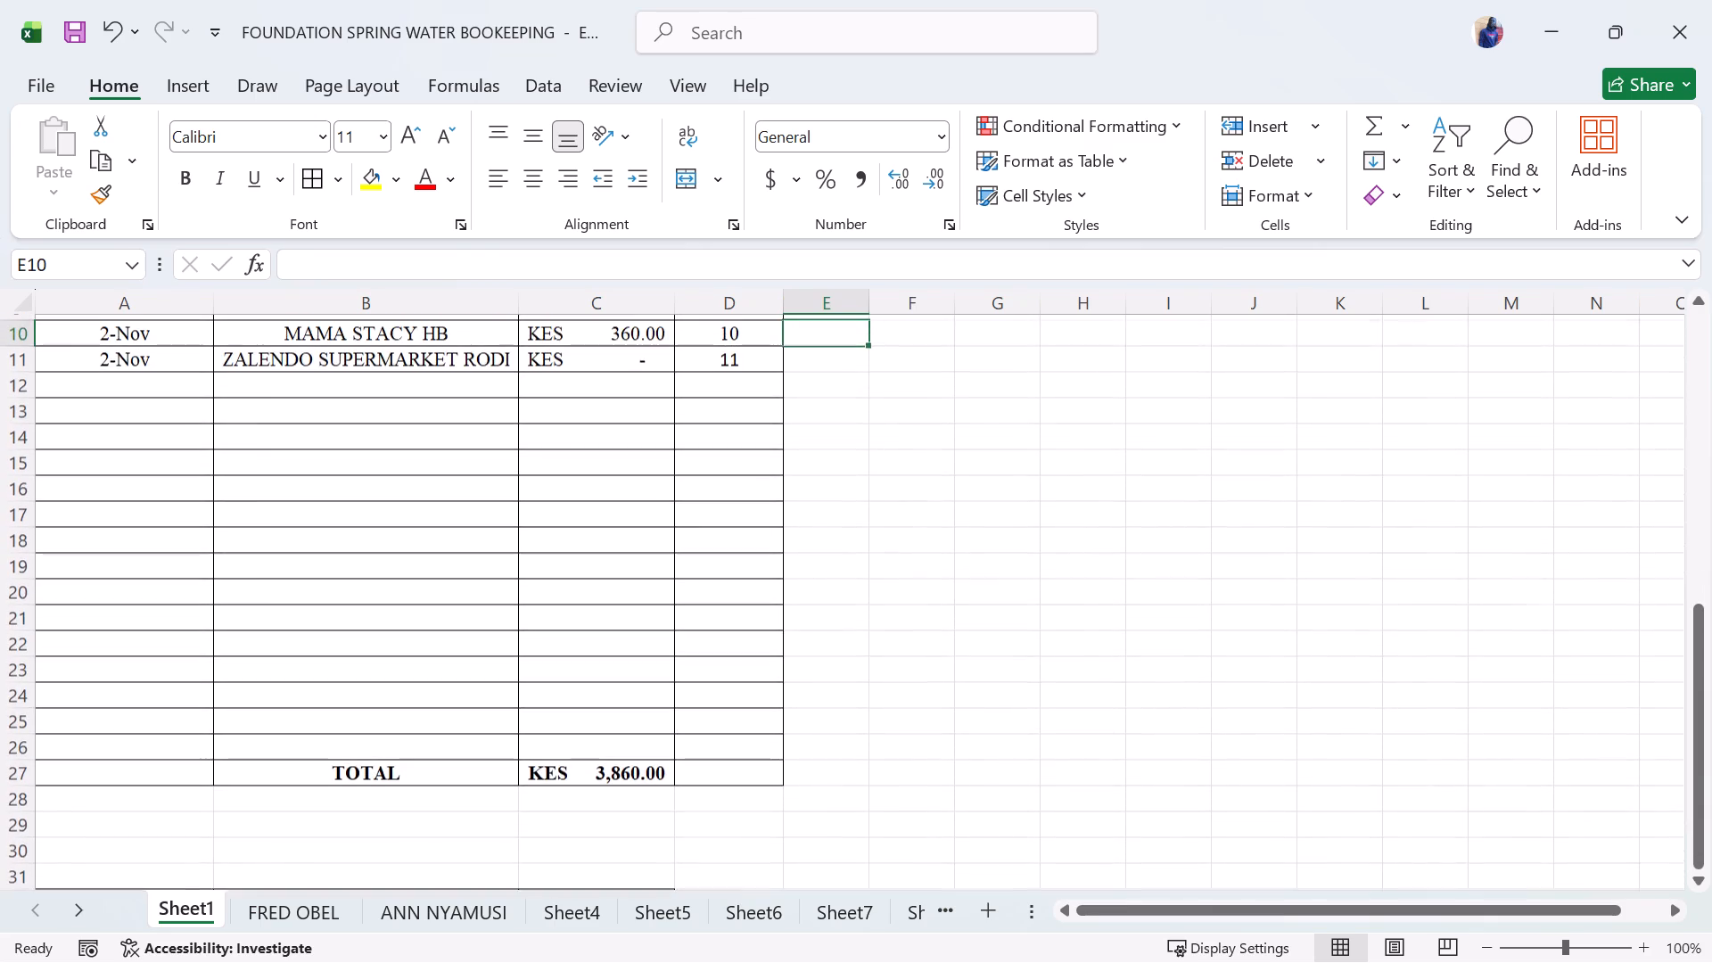
pyautogui.scroll(1, 382, 673)
pyautogui.scroll(-2, 382, 673)
pyautogui.scroll(1, 382, 673)
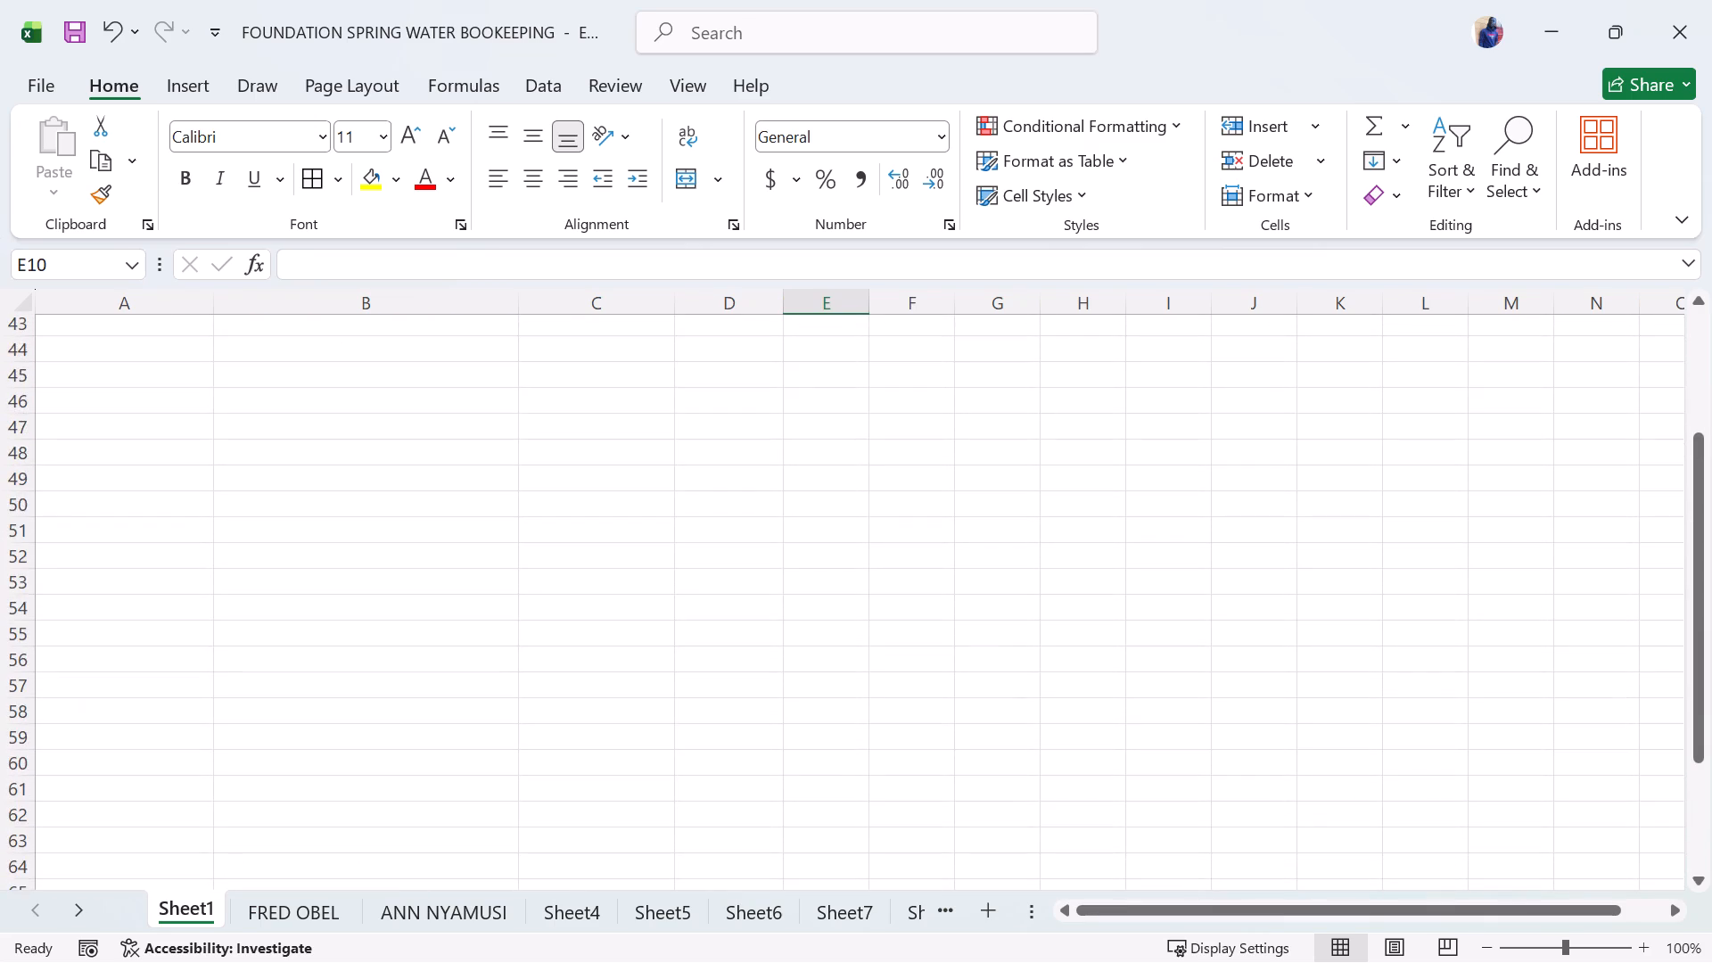
pyautogui.scroll(1, 382, 673)
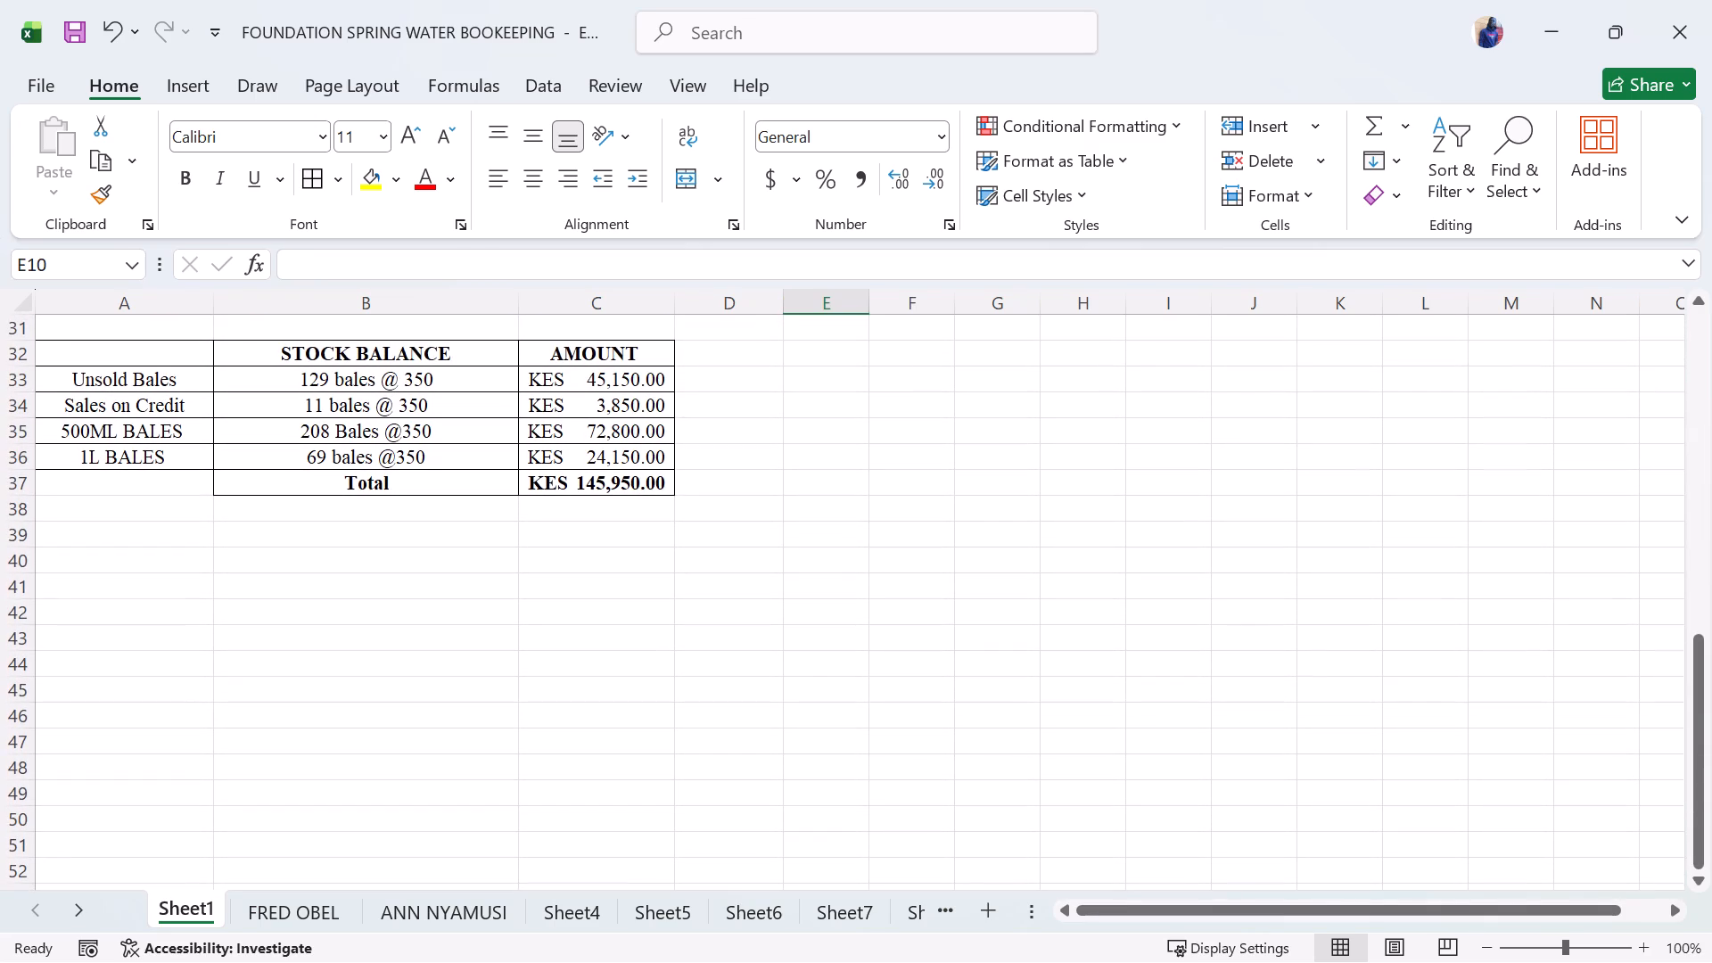
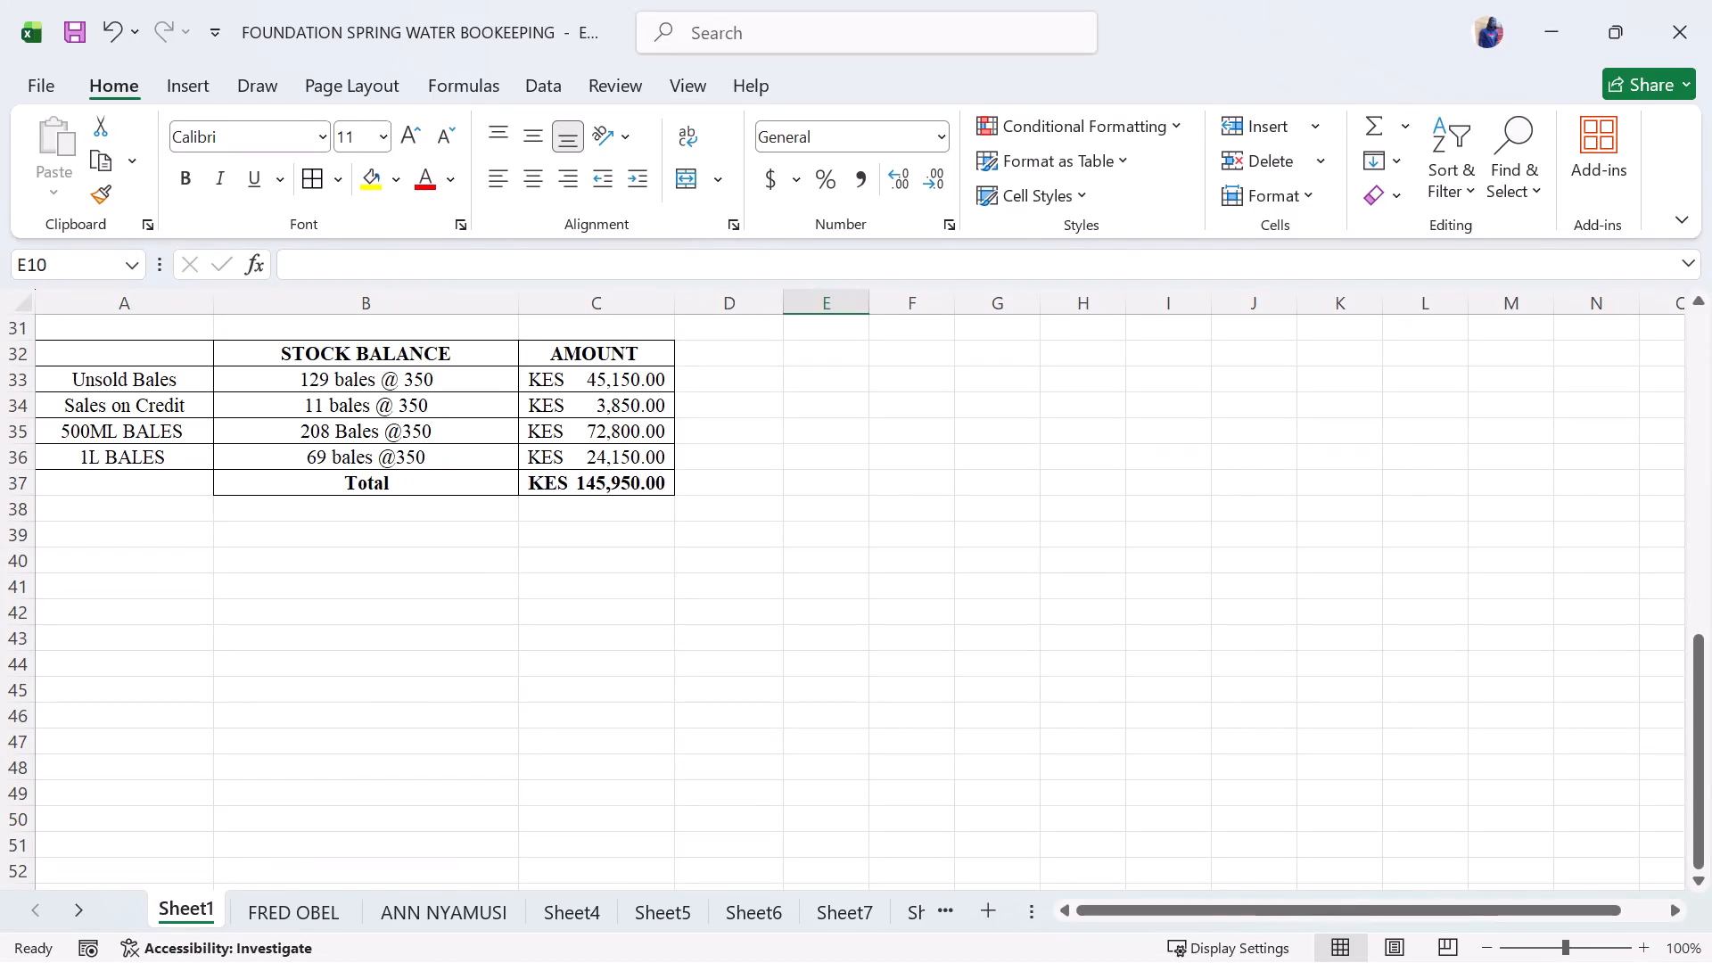
# Look through the two named customer ledgers after Sheet1 and the ledgers on Sheet8 through Sheet11, checking entries, totals and balances.
pyautogui.click(308, 910)
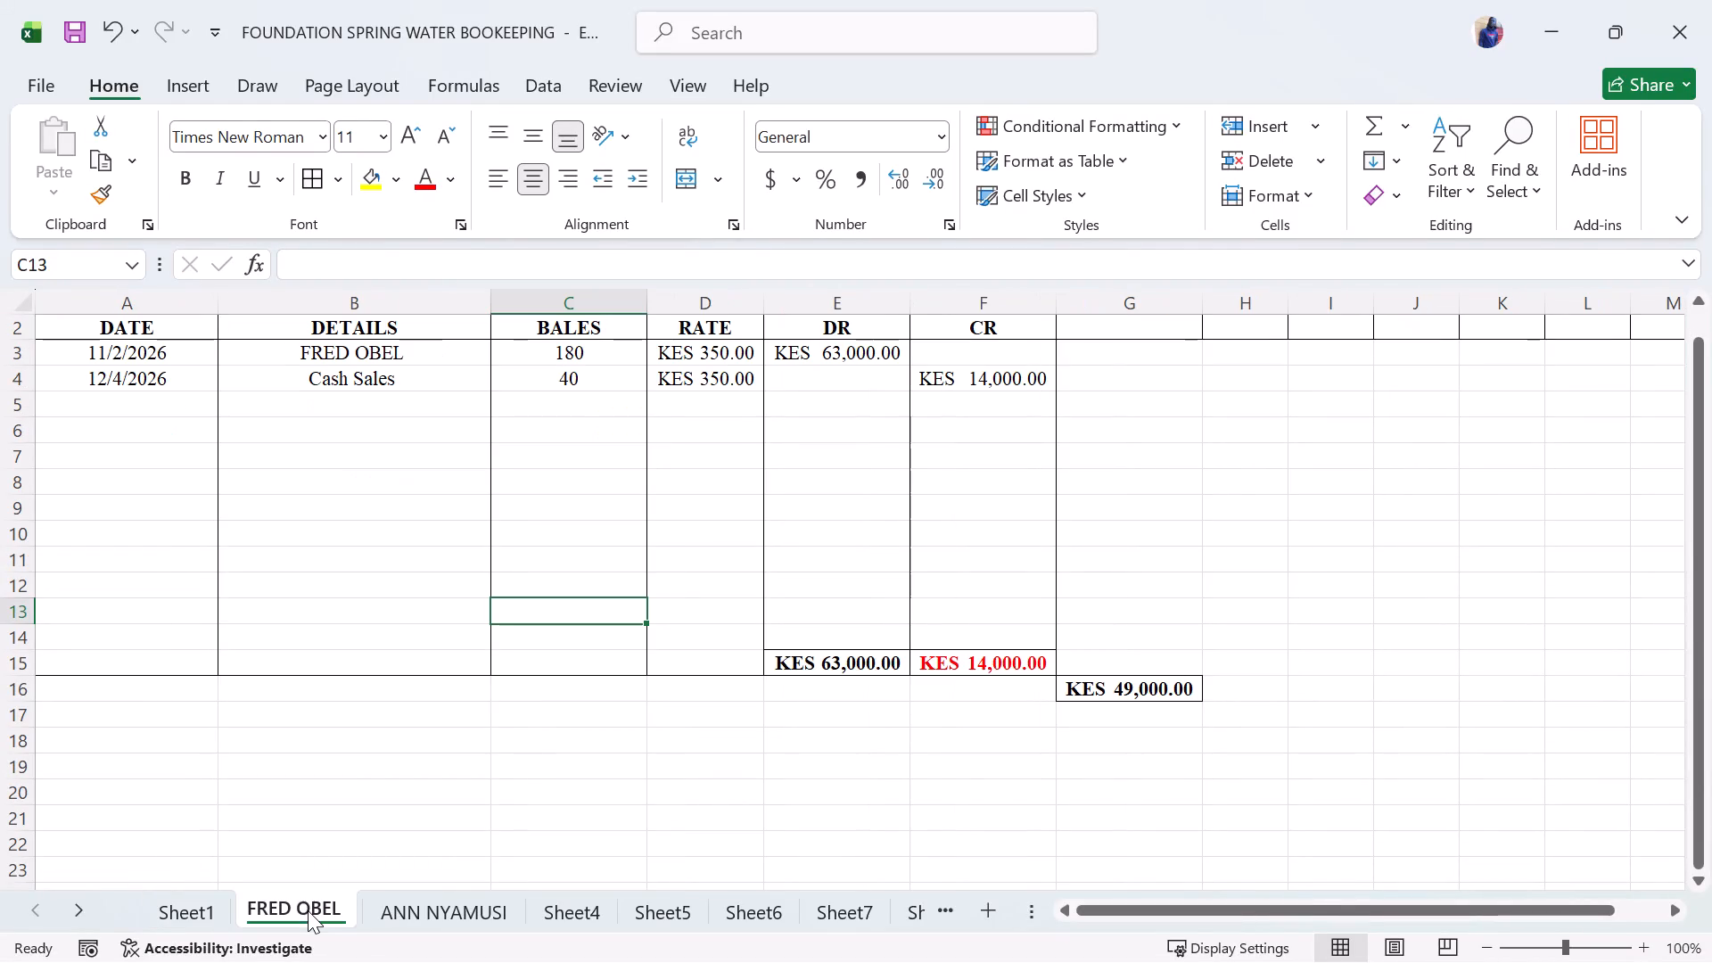
pyautogui.click(438, 923)
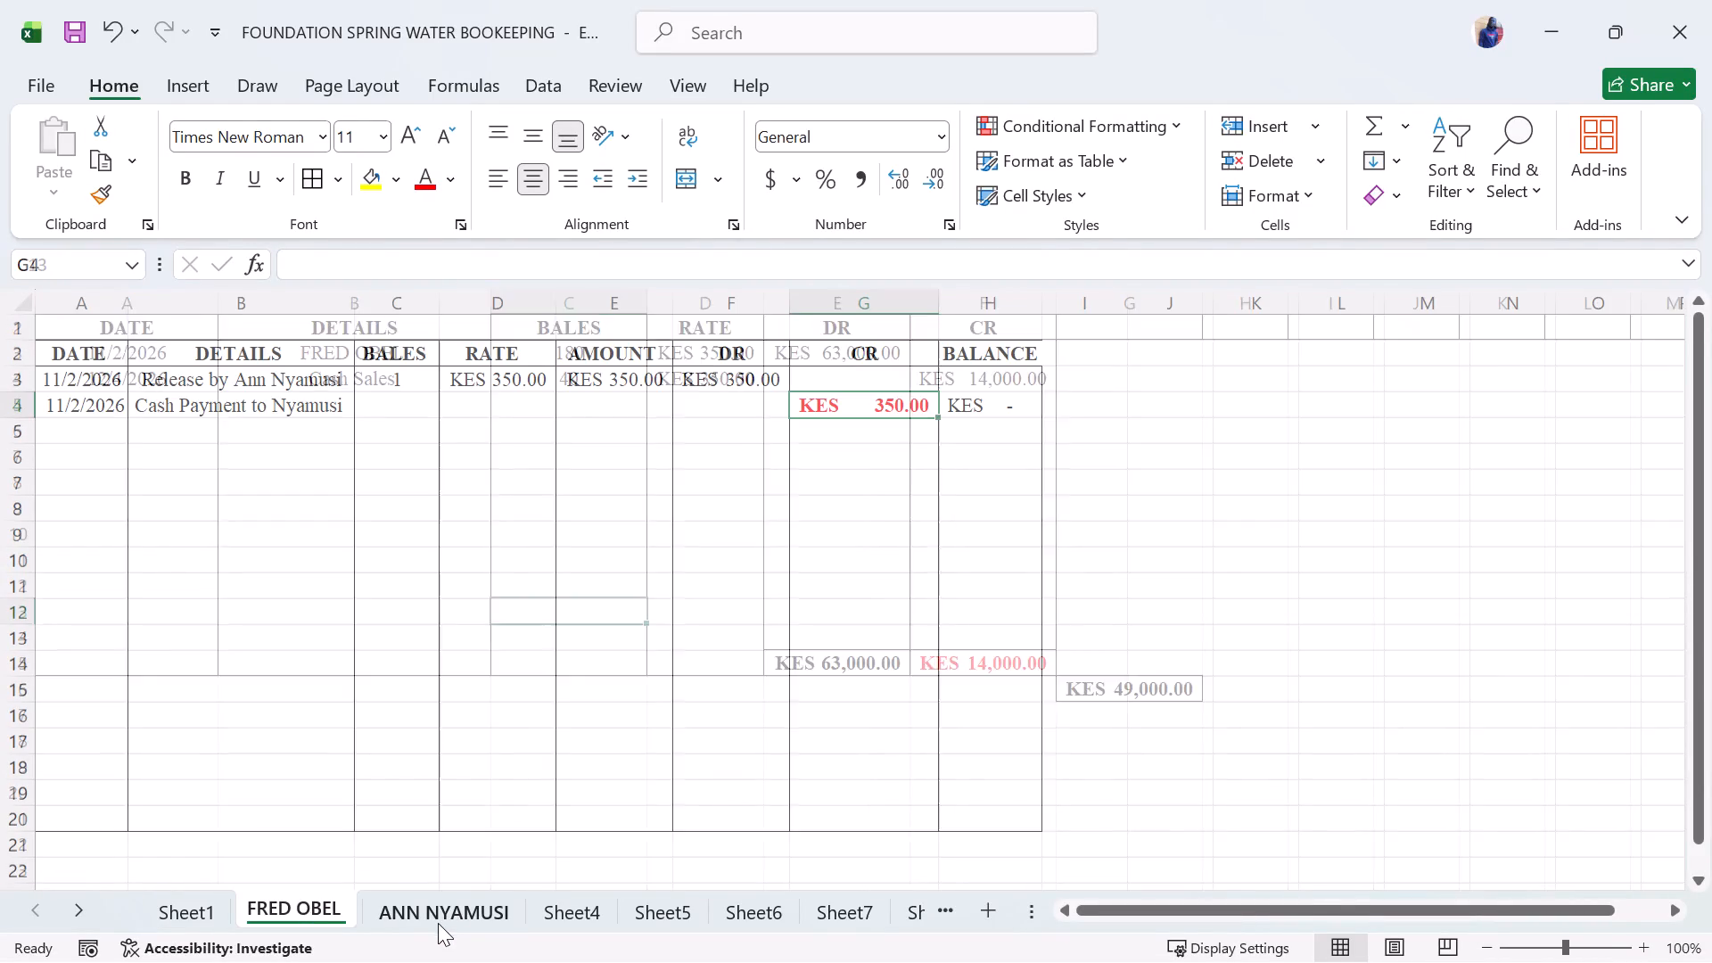
pyautogui.click(913, 909)
pyautogui.click(913, 909)
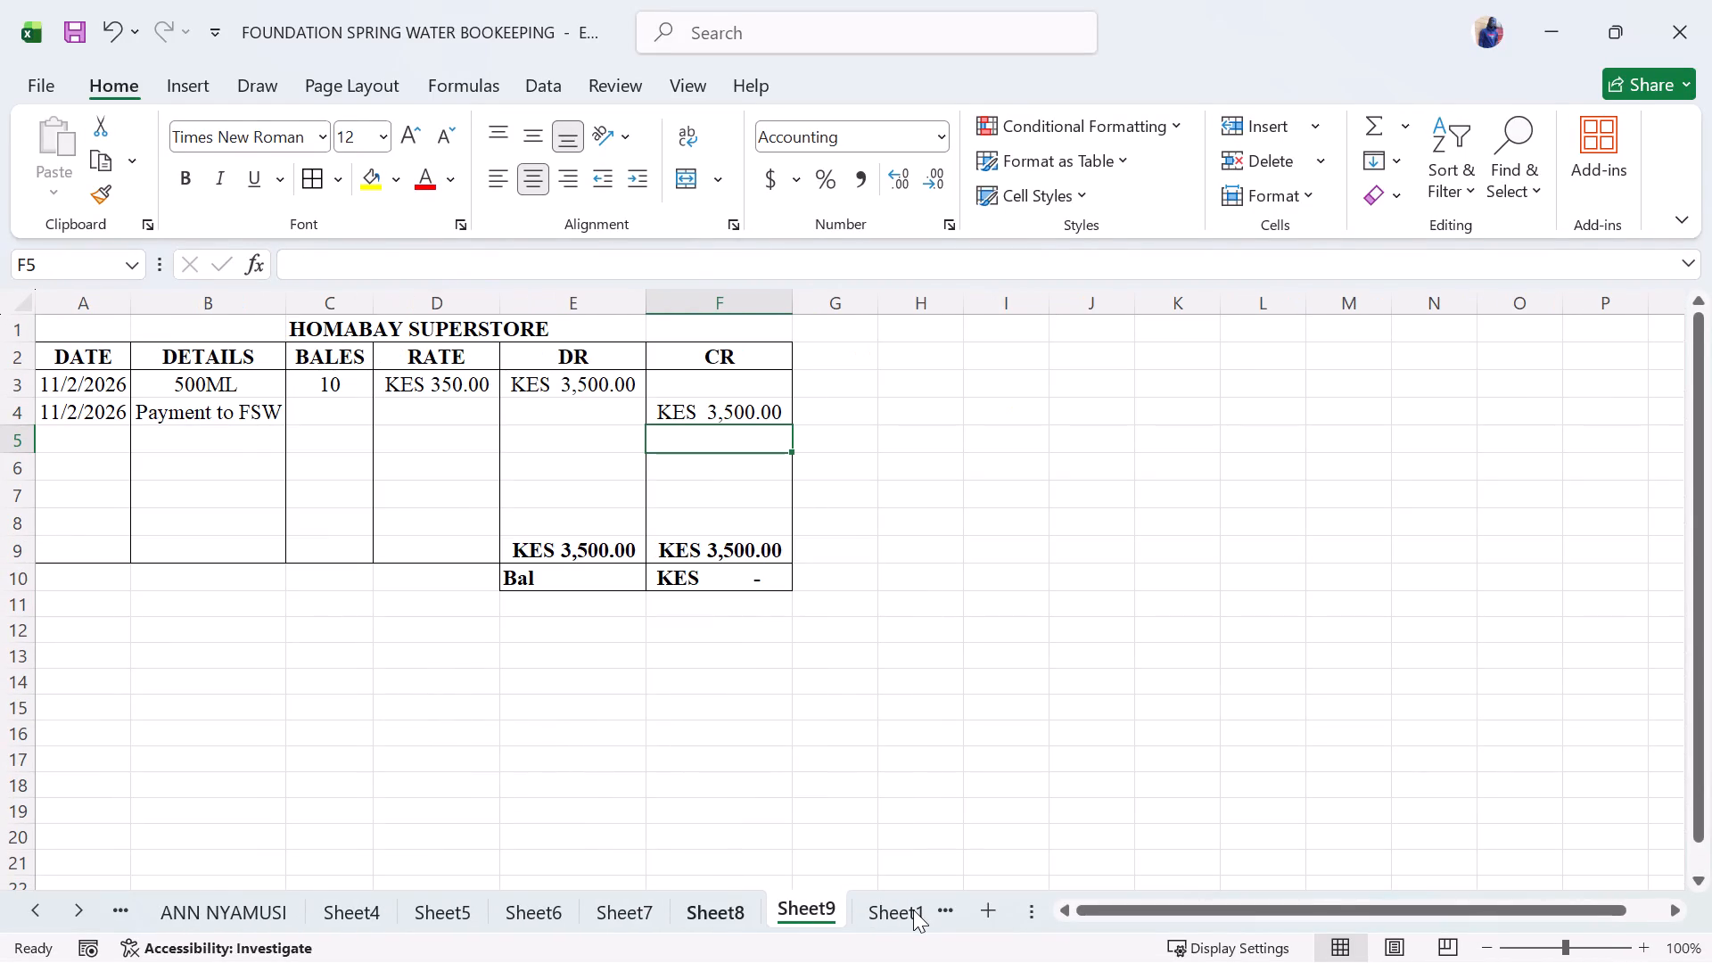
pyautogui.click(913, 909)
pyautogui.click(844, 904)
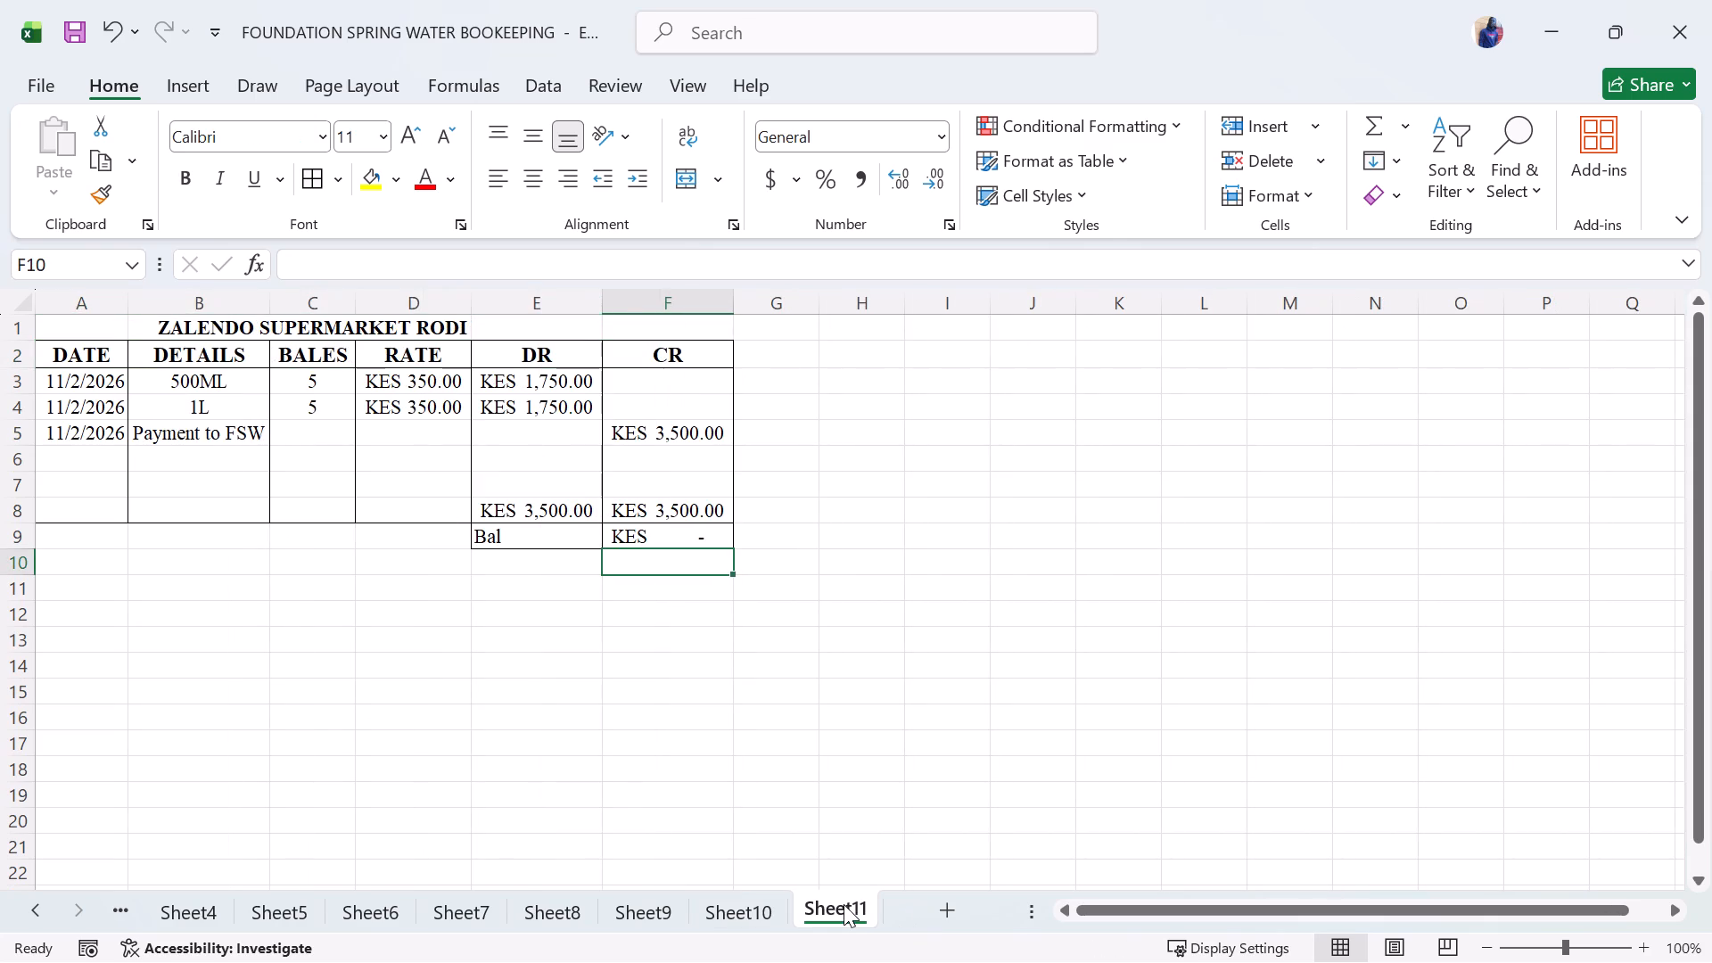
# Select empty cell H11 beside the Zalendo Supermarket Rodi ledger on Sheet11 and save the workbook.
pyautogui.click(891, 586)
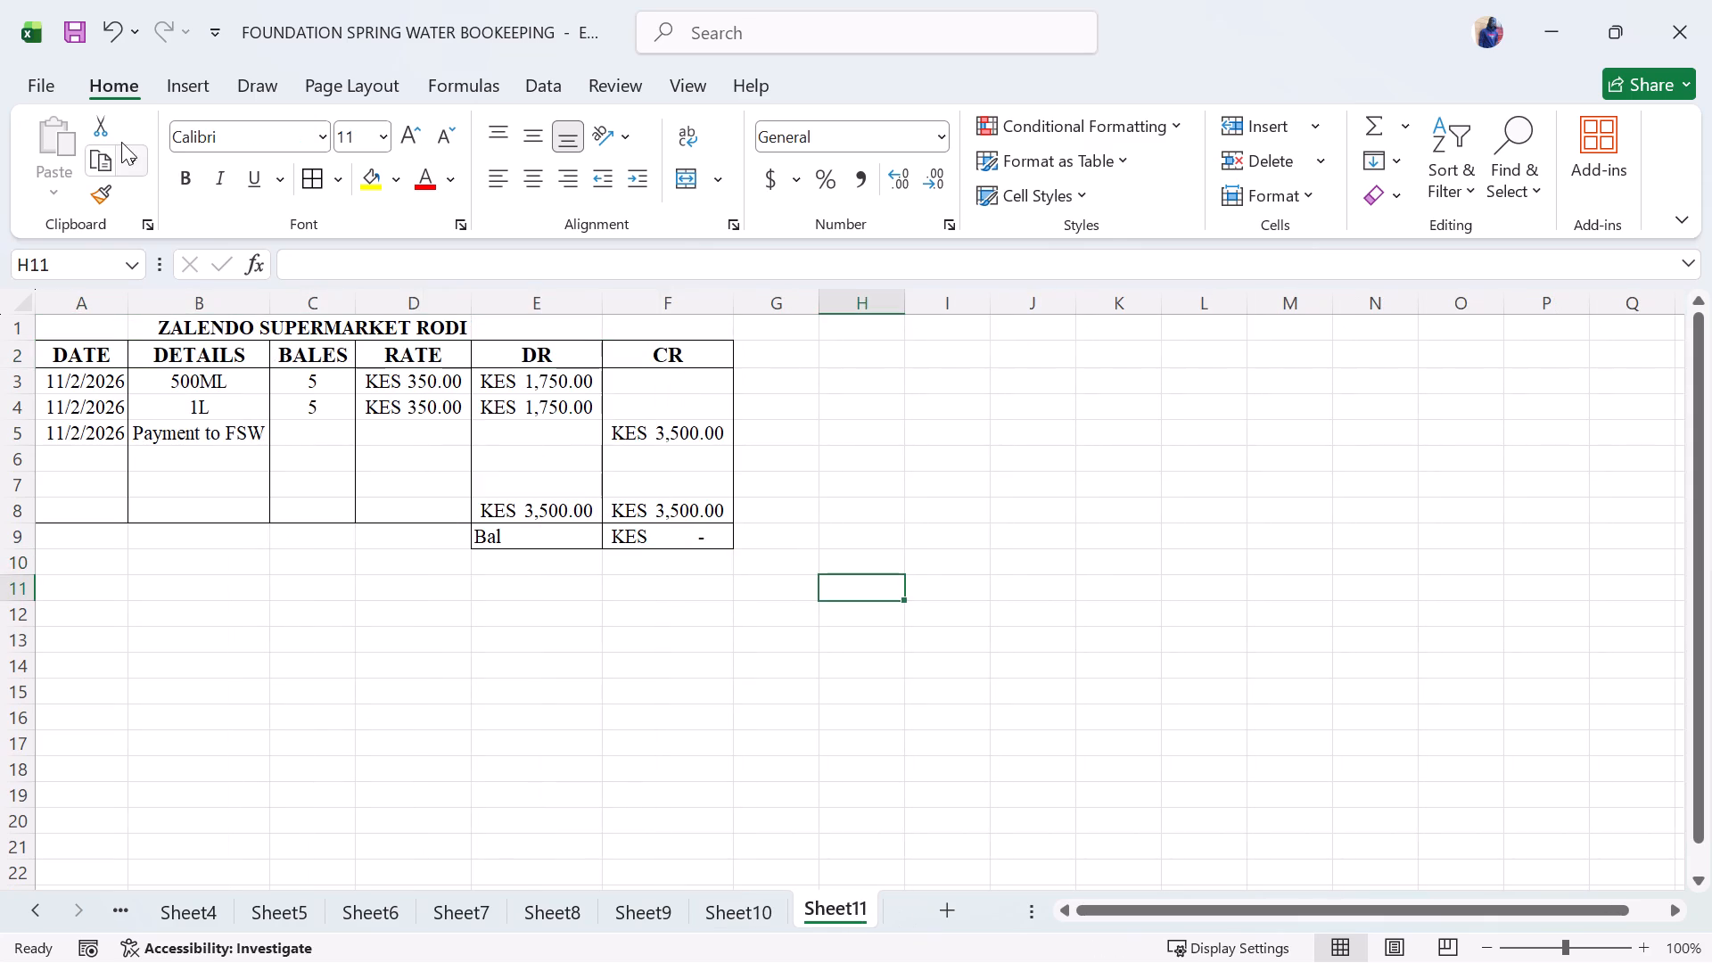
pyautogui.click(74, 22)
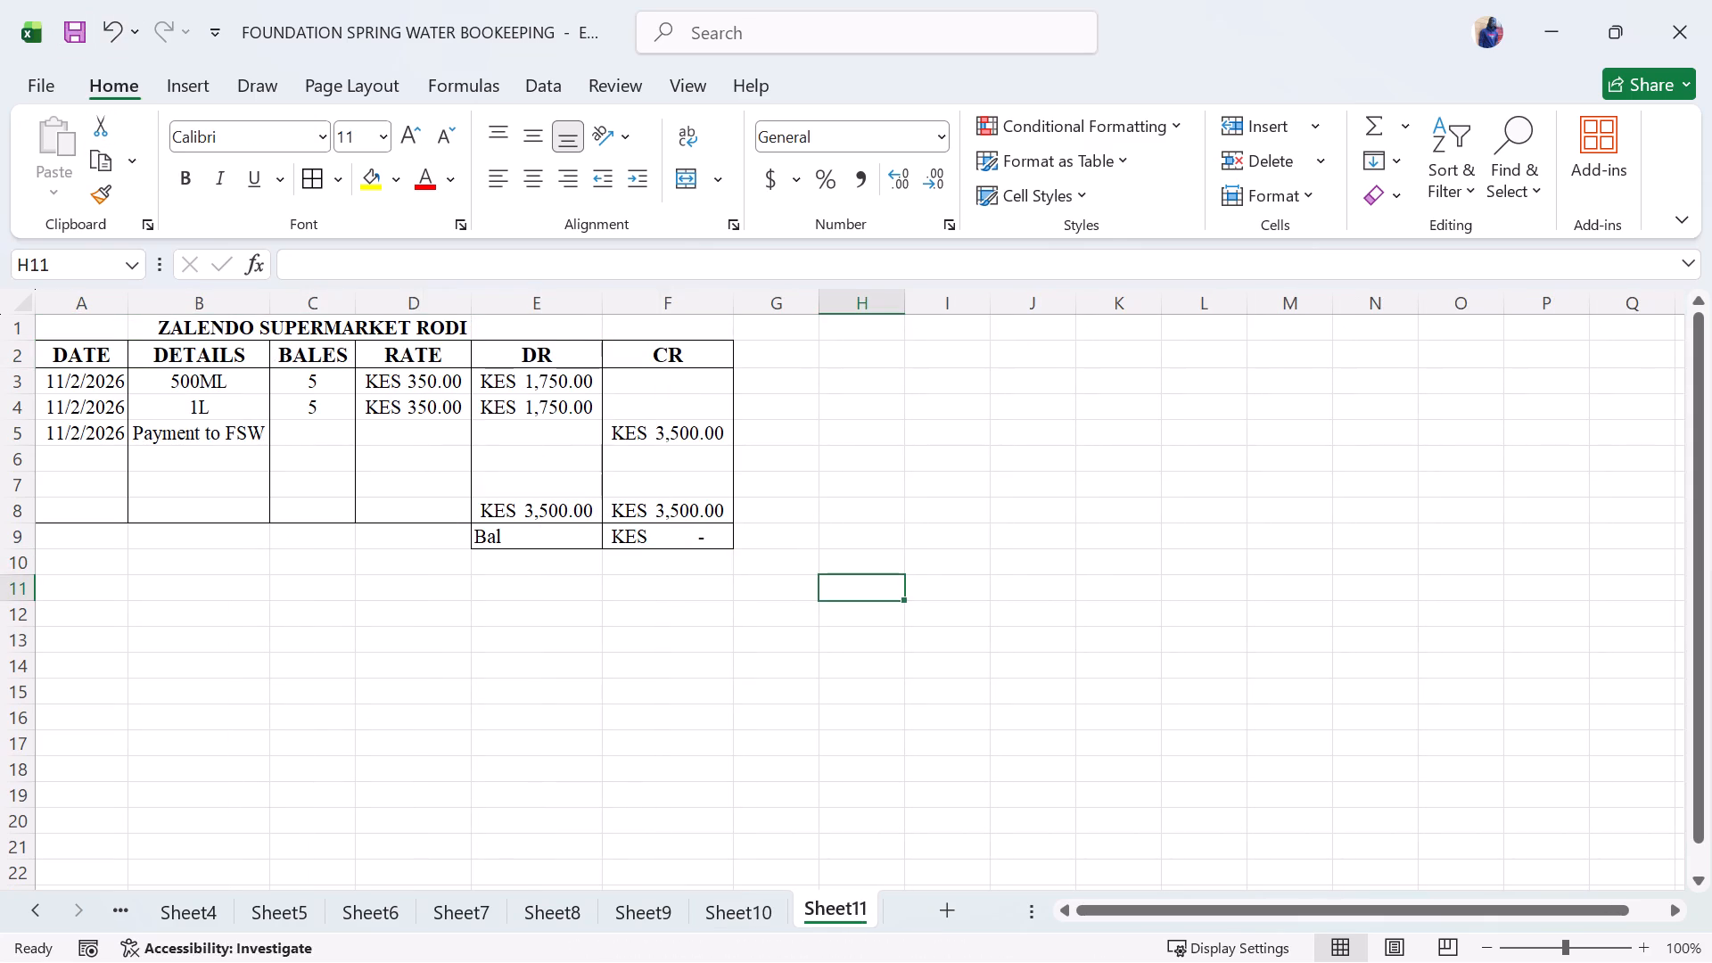
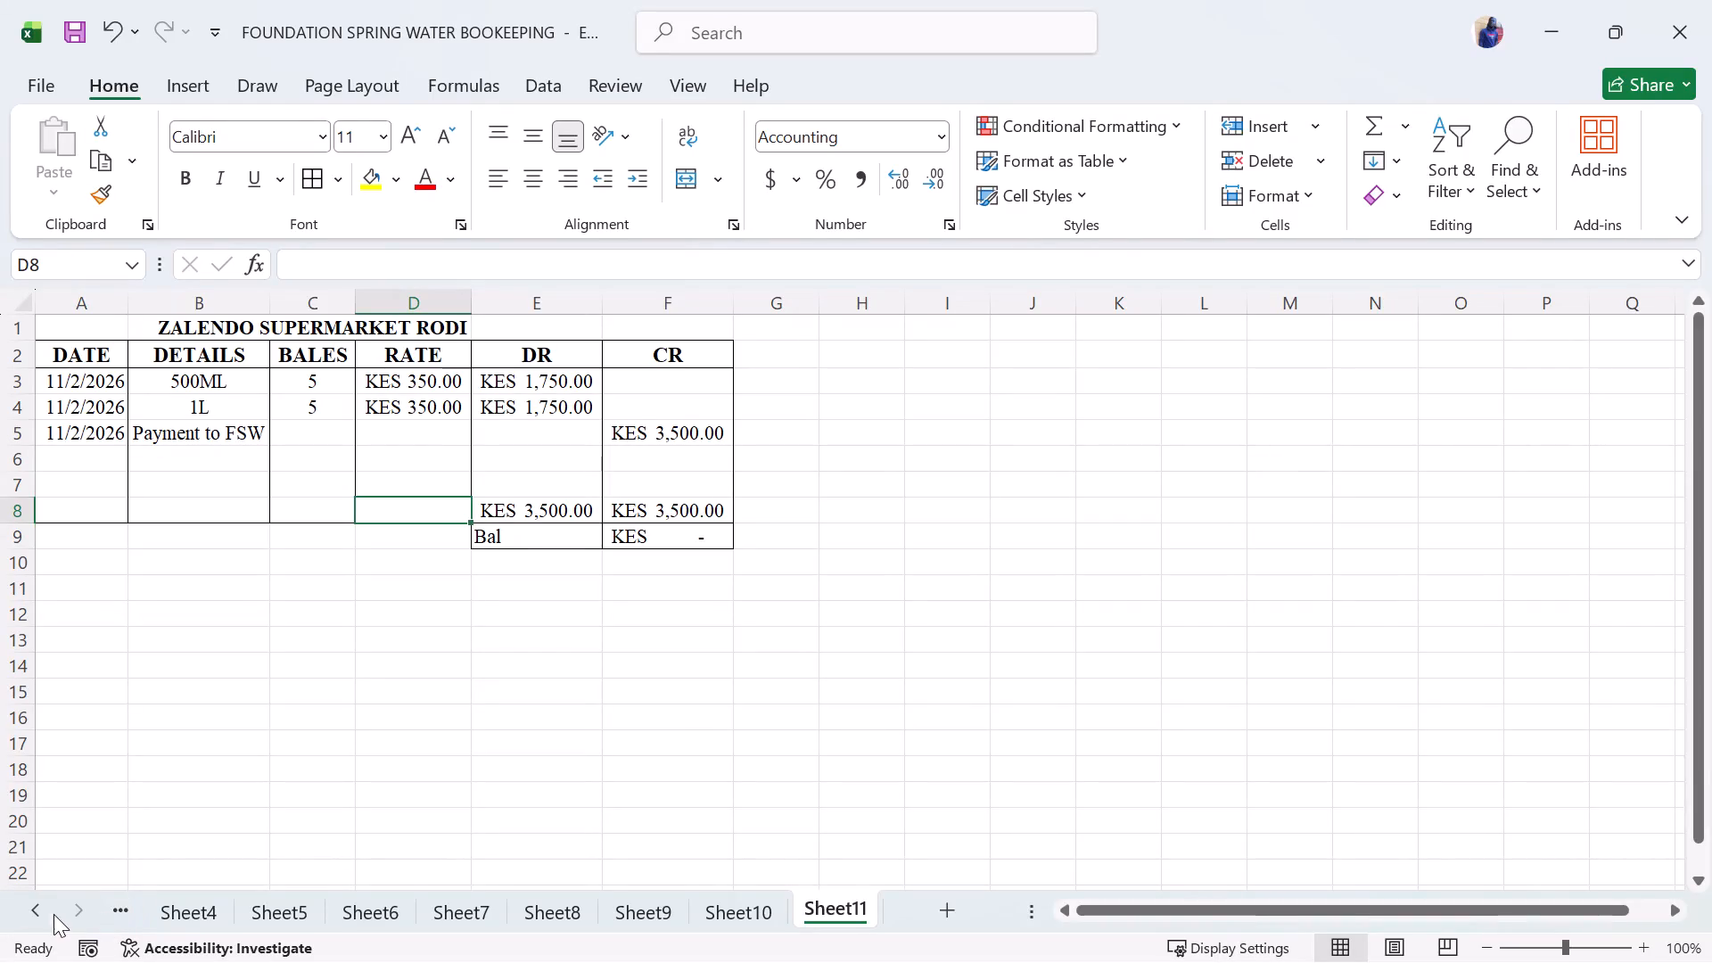
# Return to Sheet1, select empty cell B46 below the stock balance table, and look back over the sheet's entries above it.
pyautogui.tripleClick(41, 910)
pyautogui.click(41, 910)
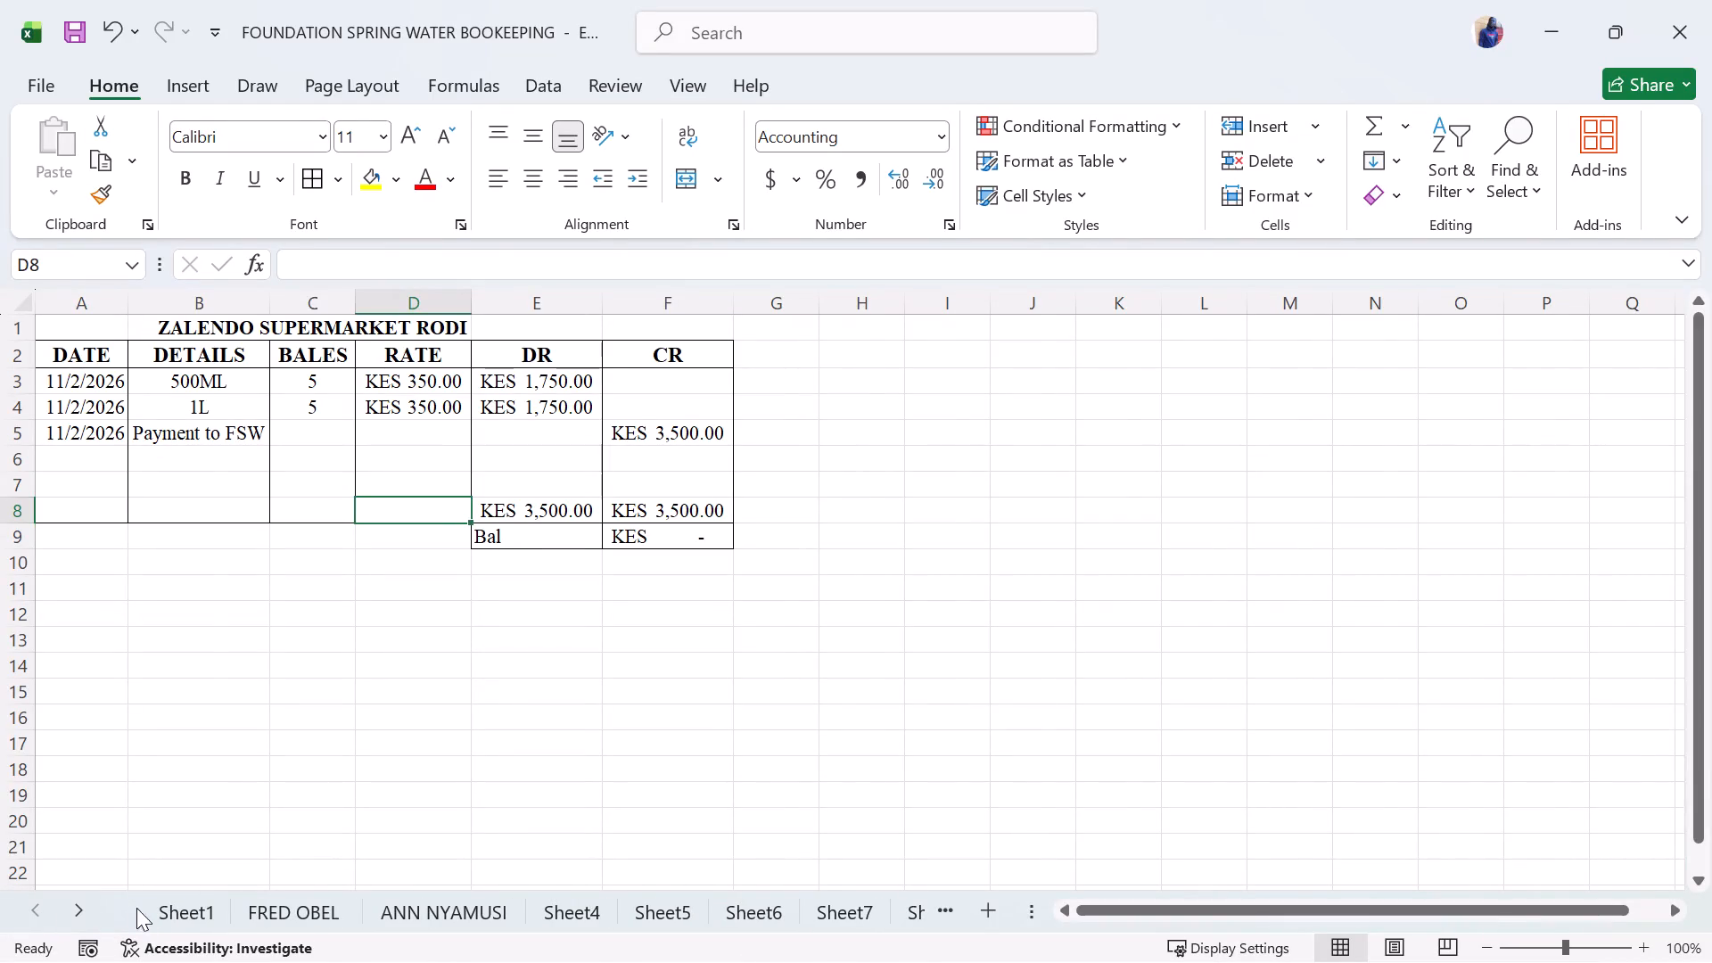
pyautogui.click(174, 908)
pyautogui.click(385, 711)
pyautogui.scroll(1, 385, 711)
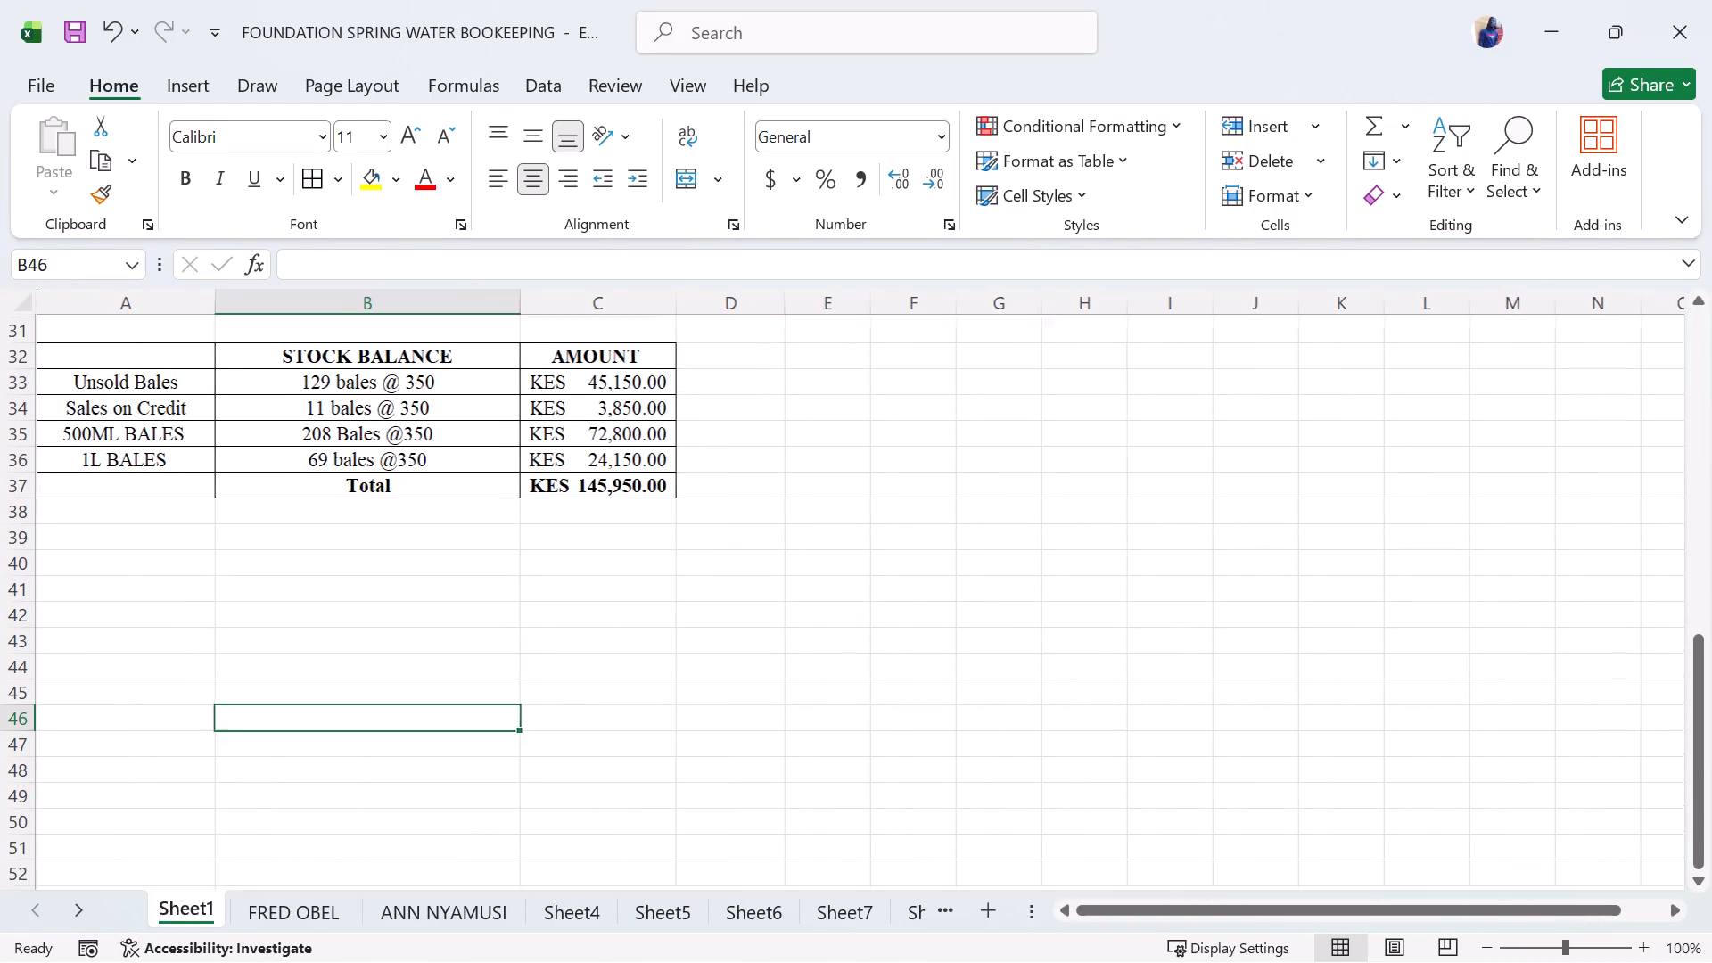
pyautogui.scroll(1, 385, 711)
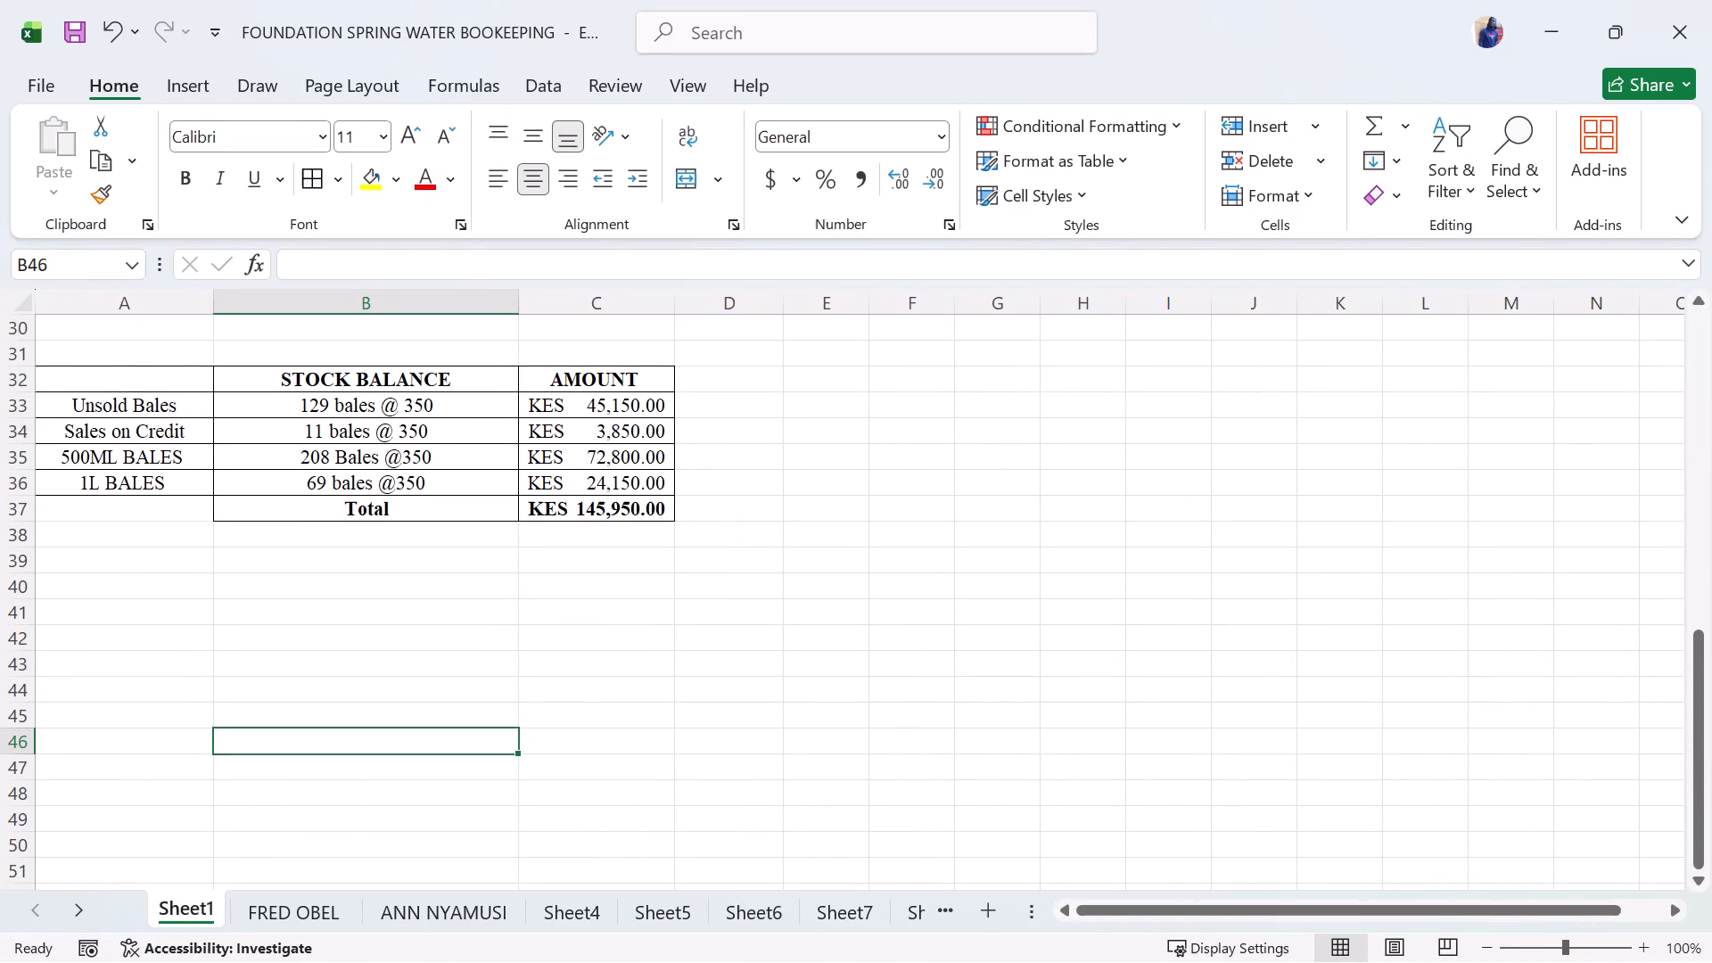
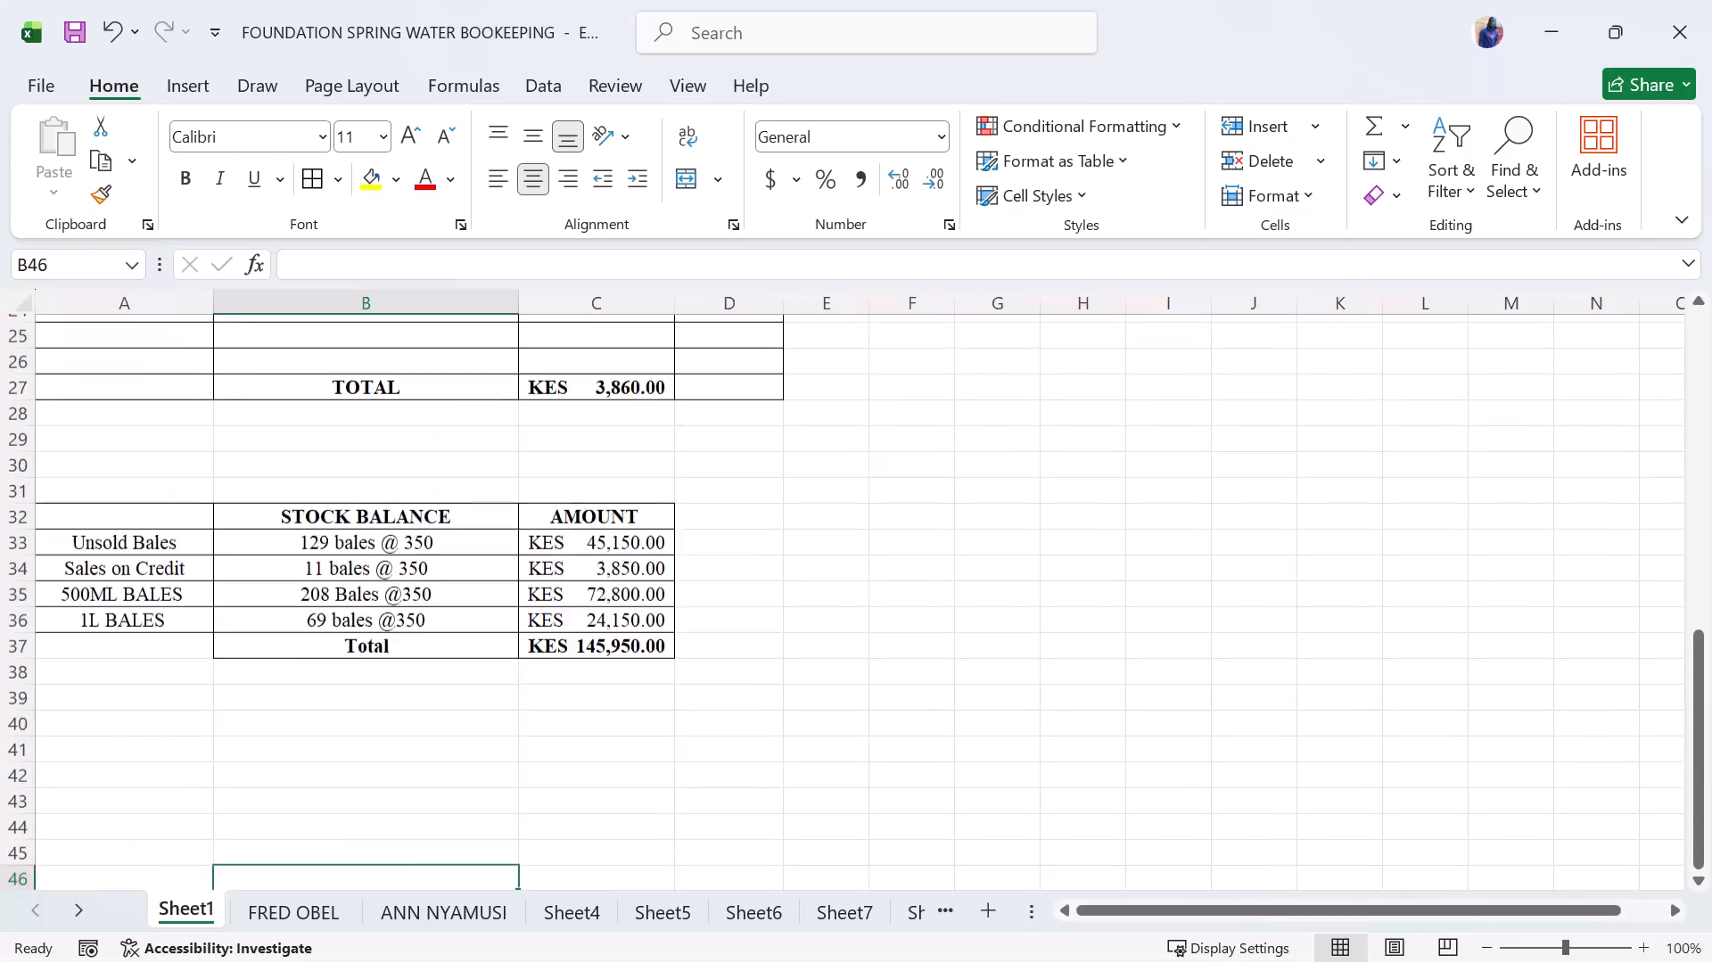
# Review the debtors' ledger and stock balance on Sheet1, and examine the entries on the two individually named ledger sheets.
pyautogui.scroll(1, 516, 445)
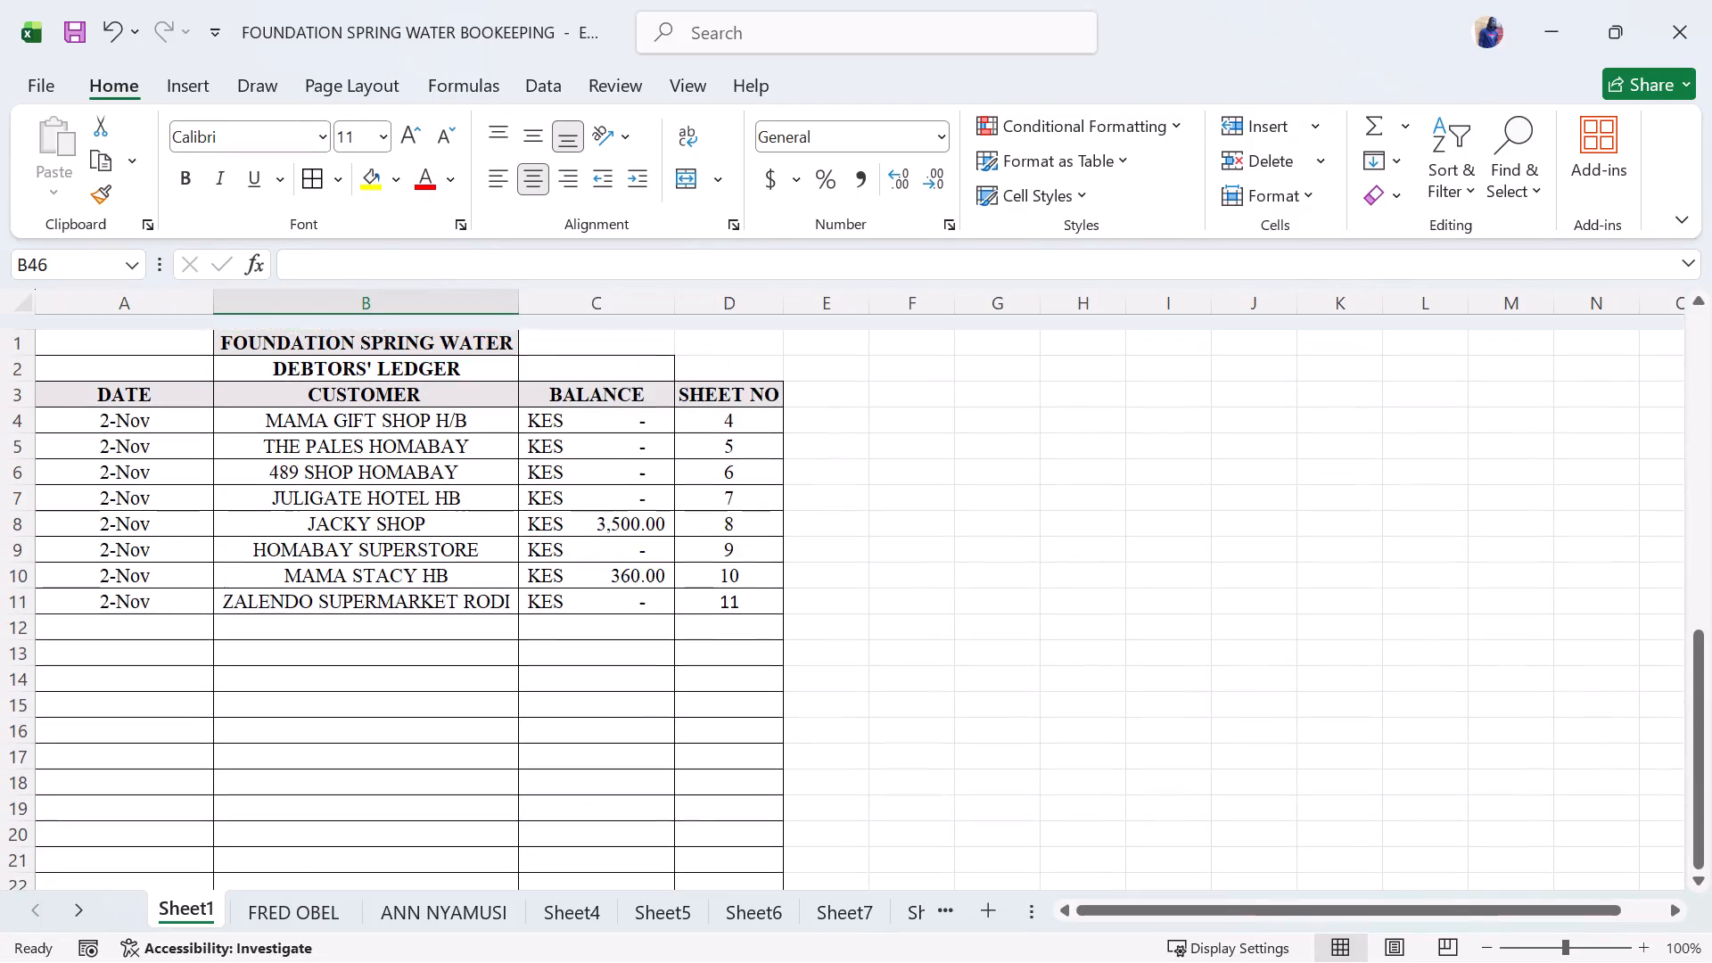
pyautogui.scroll(1, 516, 445)
pyautogui.scroll(-1, 516, 445)
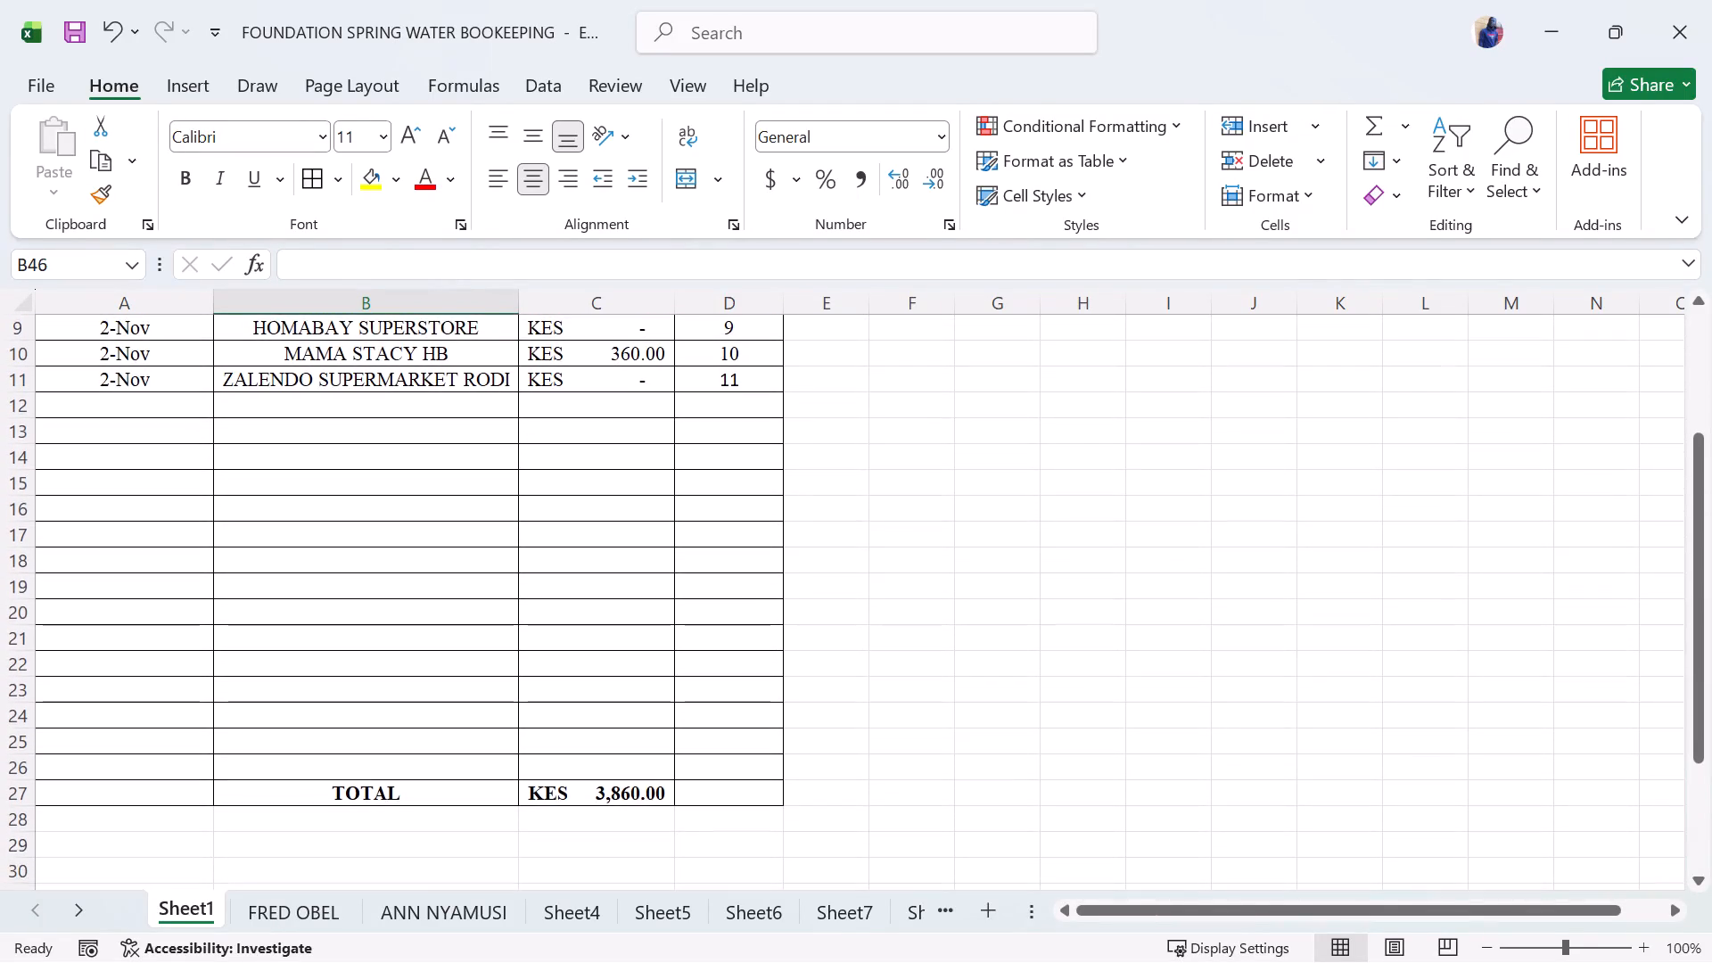
pyautogui.scroll(-1, 358, 791)
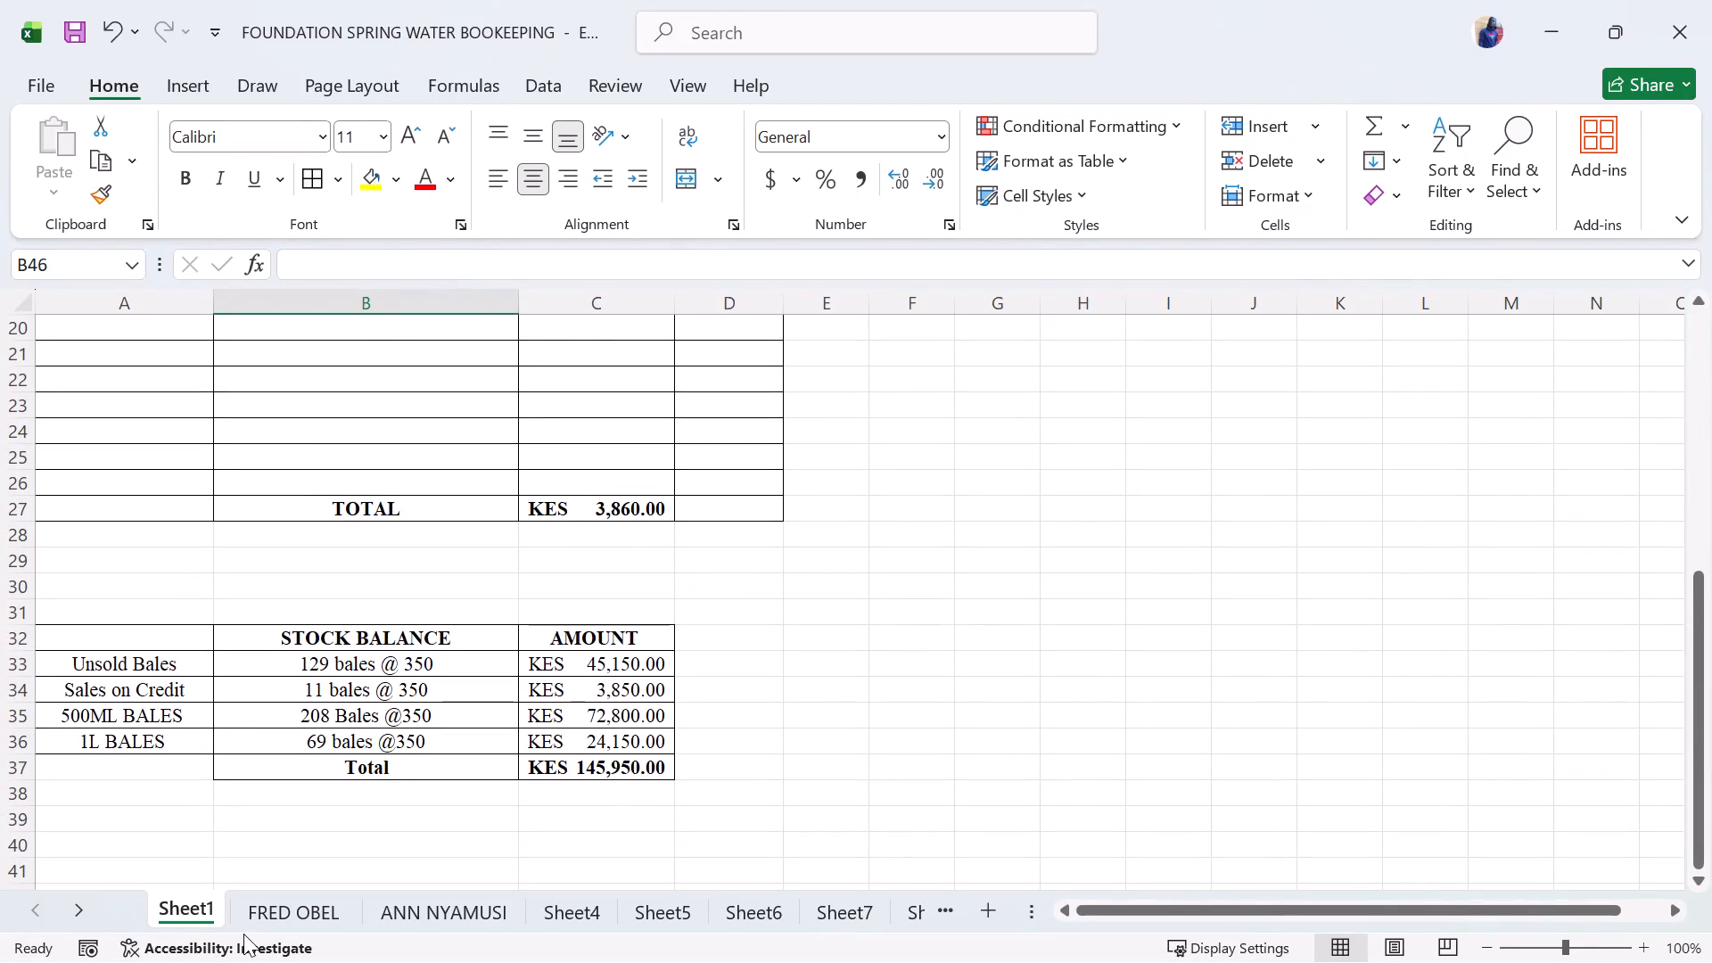
pyautogui.click(271, 908)
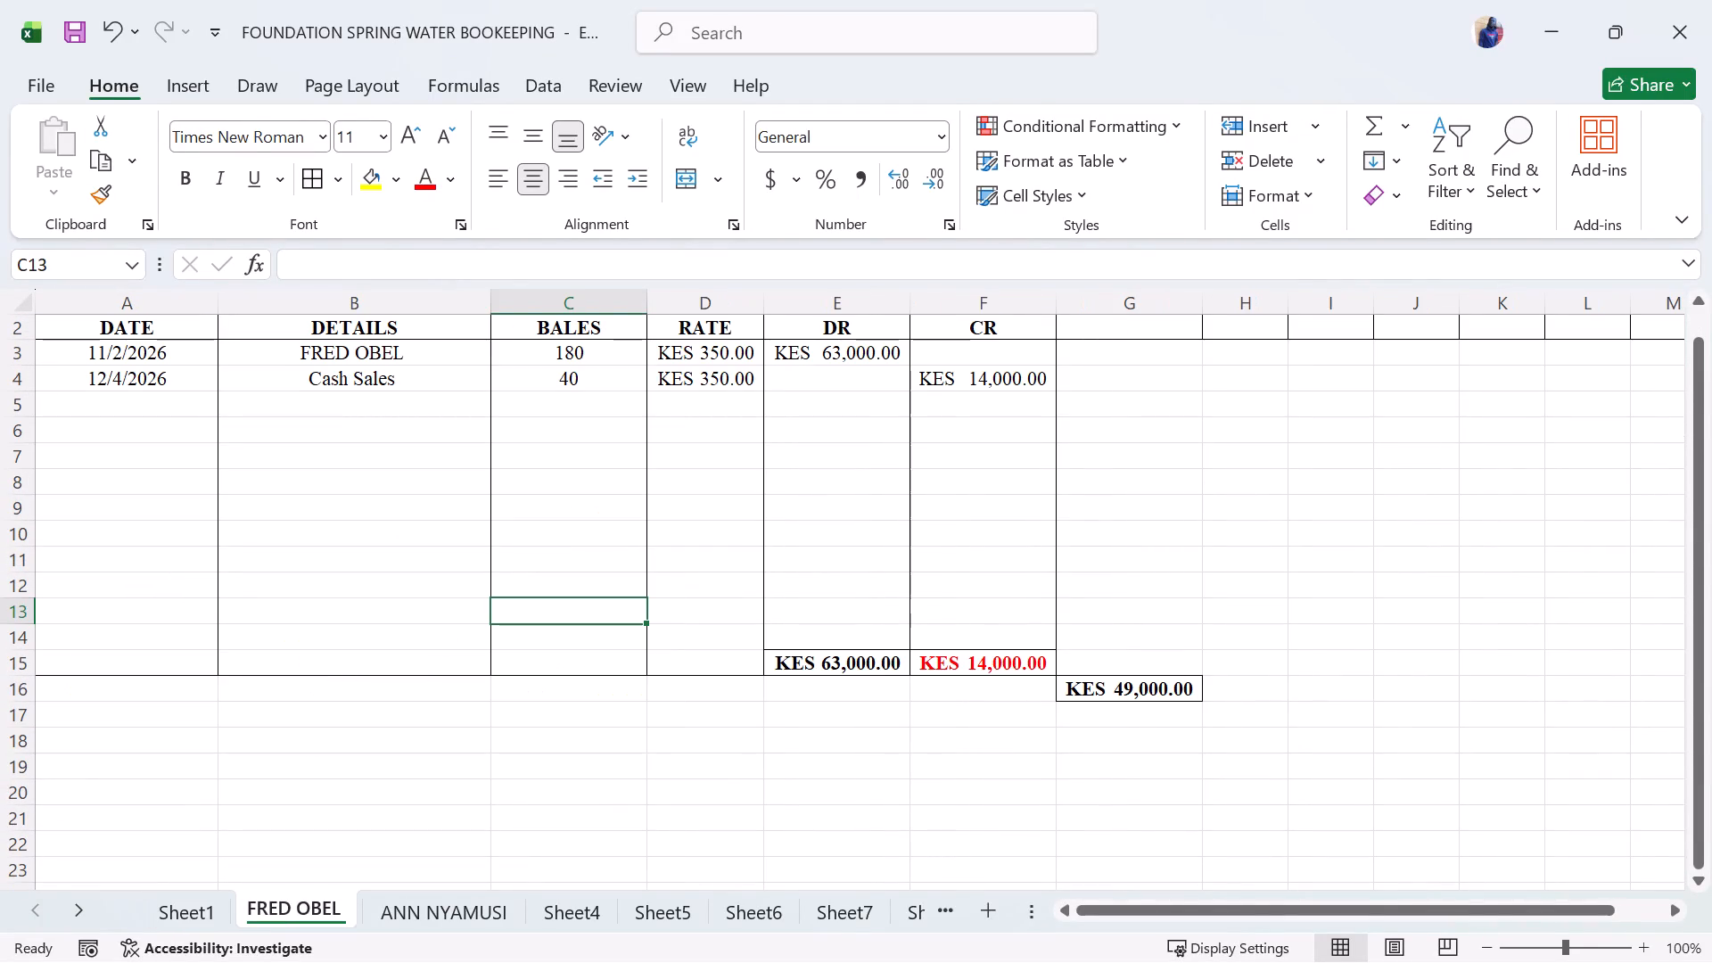
pyautogui.scroll(1, 741, 649)
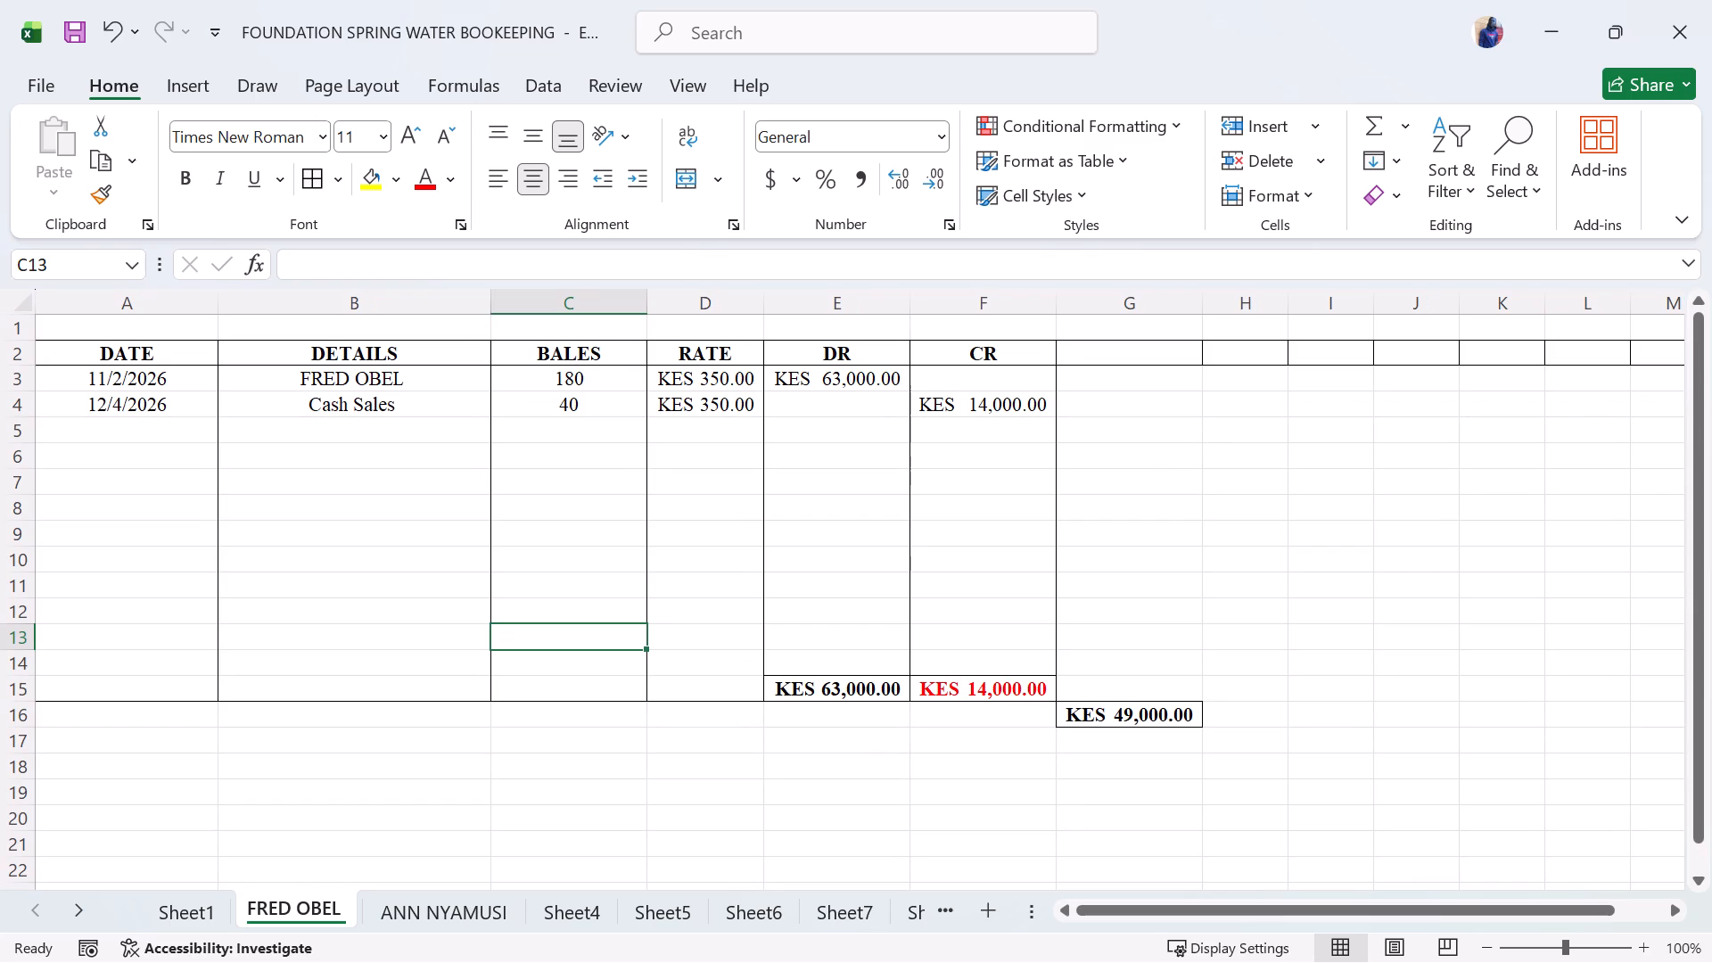
pyautogui.click(411, 901)
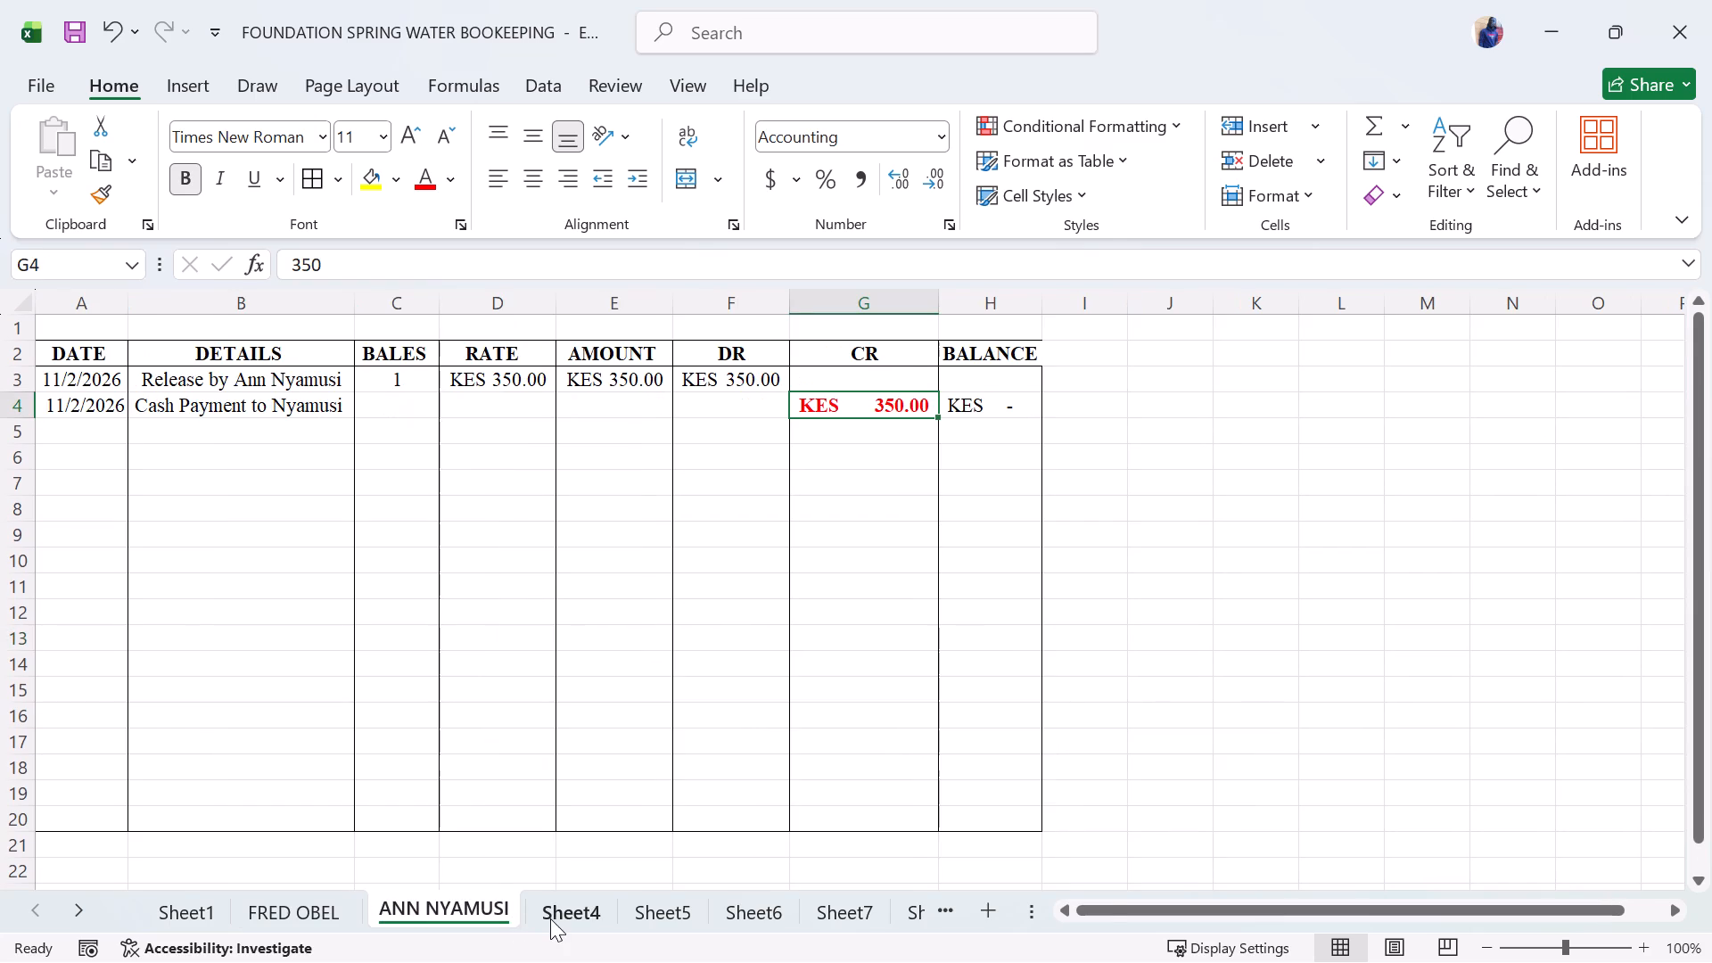
pyautogui.click(551, 918)
pyautogui.click(483, 909)
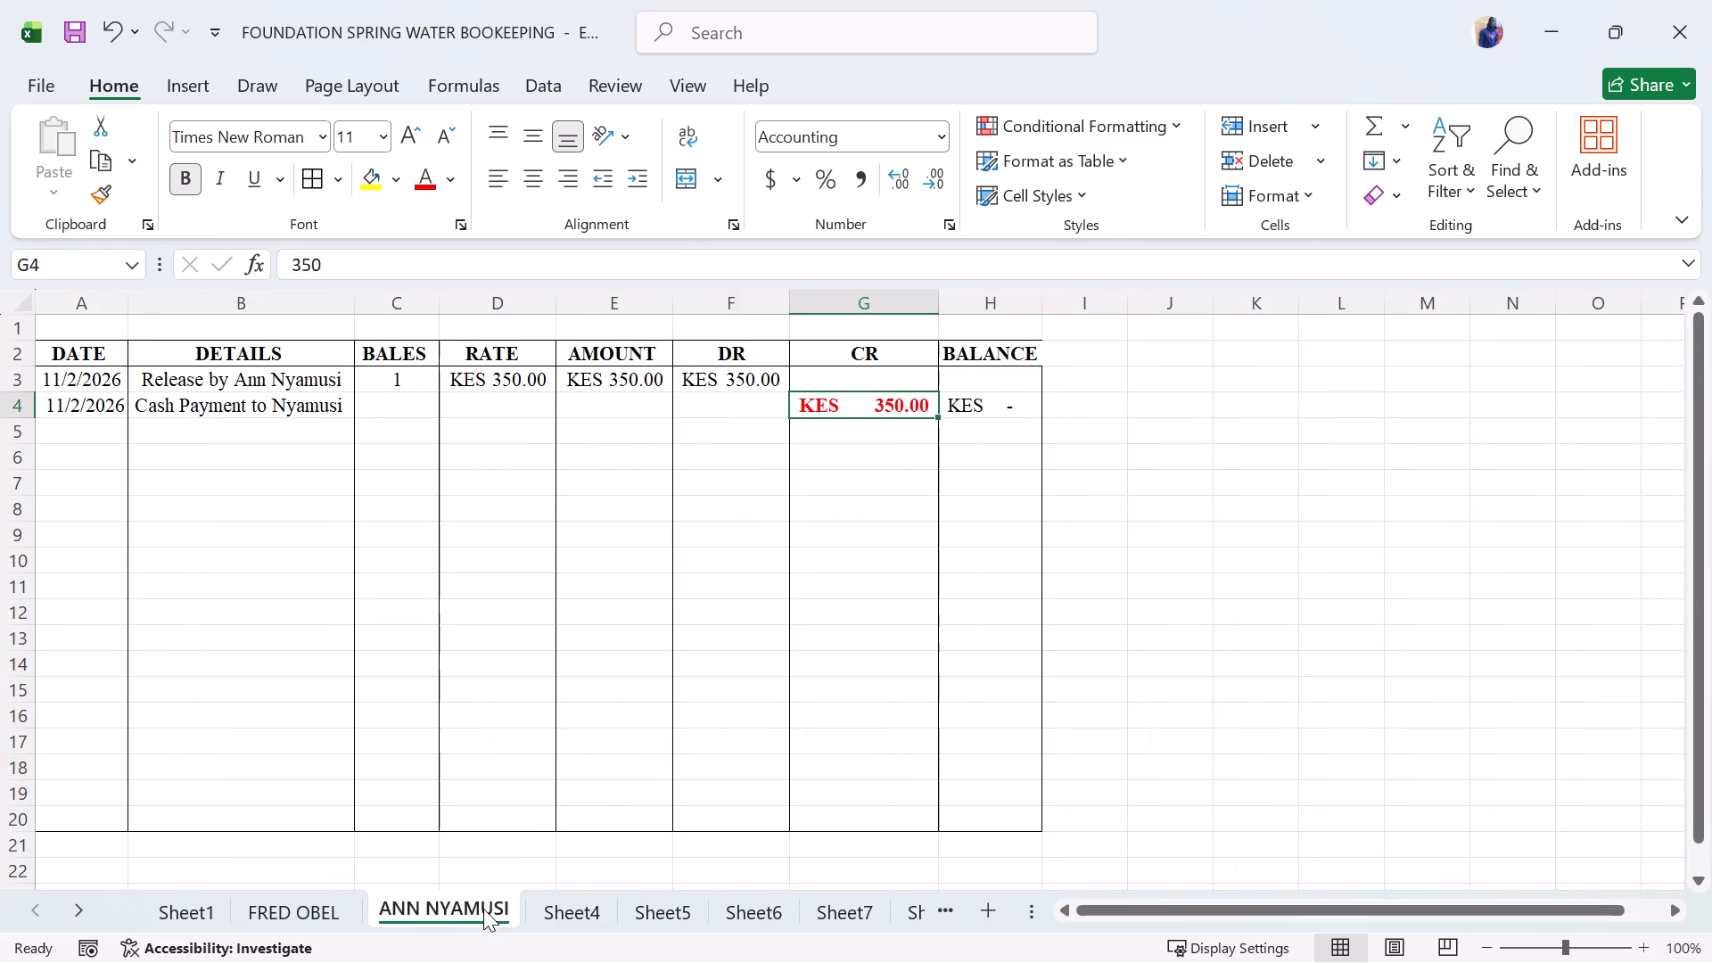
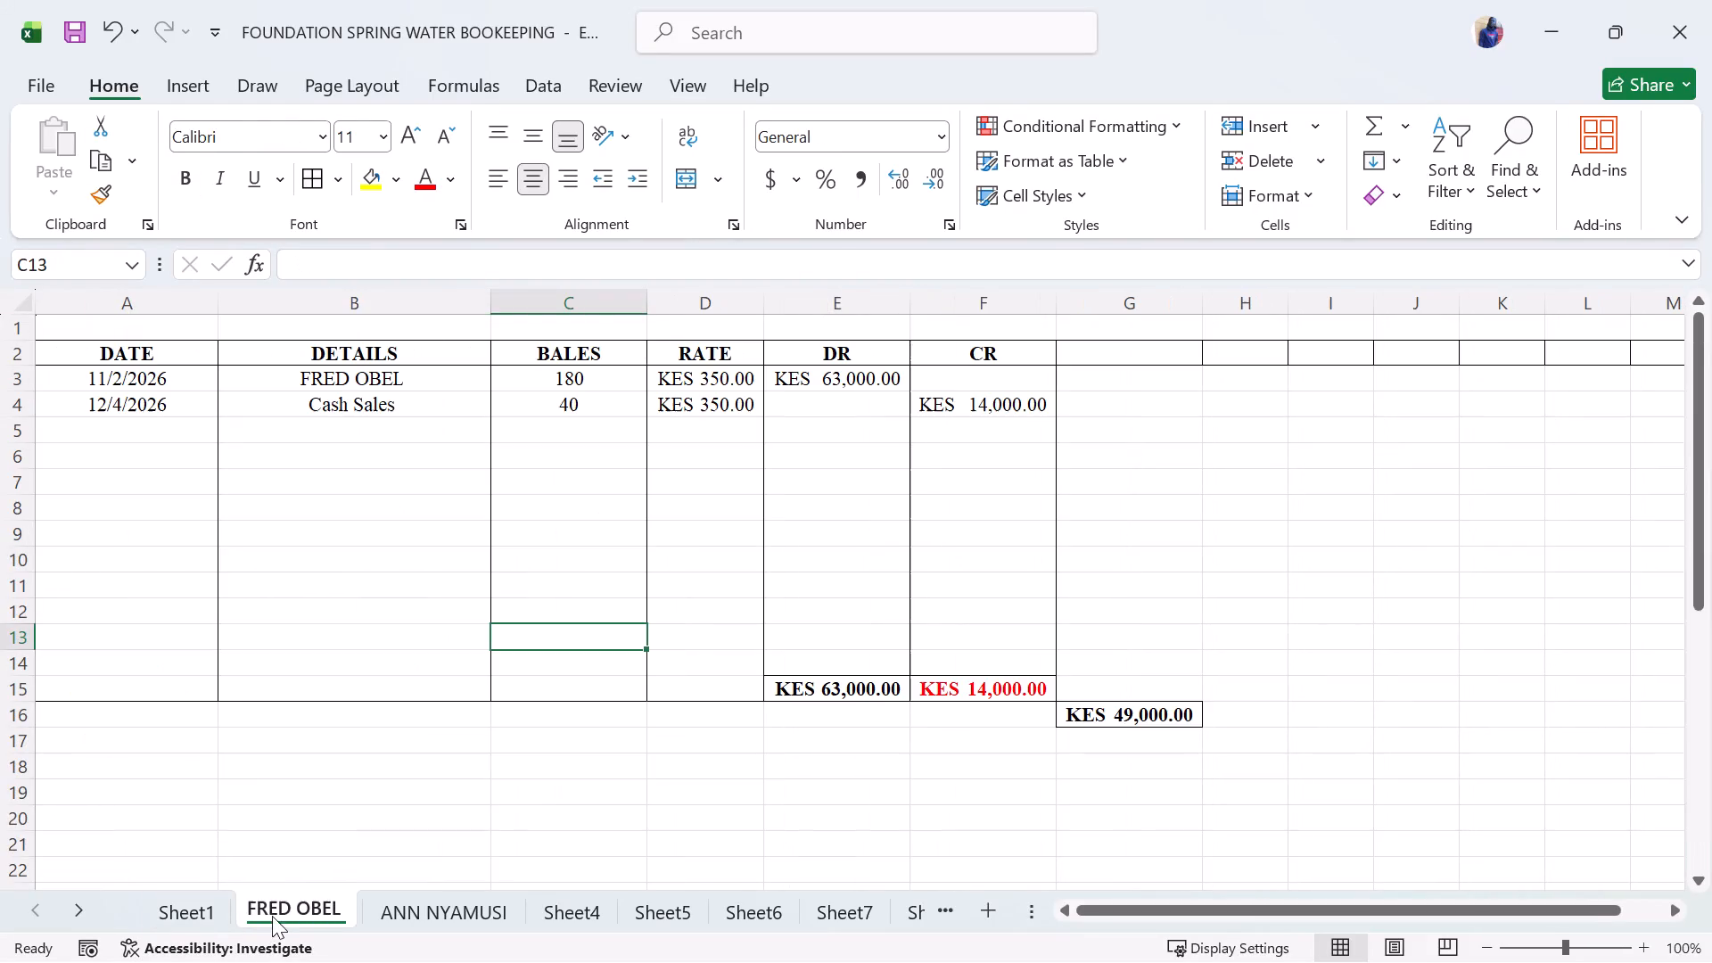
# Examine the customer ledgers on Sheet6, Sheet7 and Sheet8, checking their entries, DR and CR totals and balances.
pyautogui.scroll(-1, 514, 767)
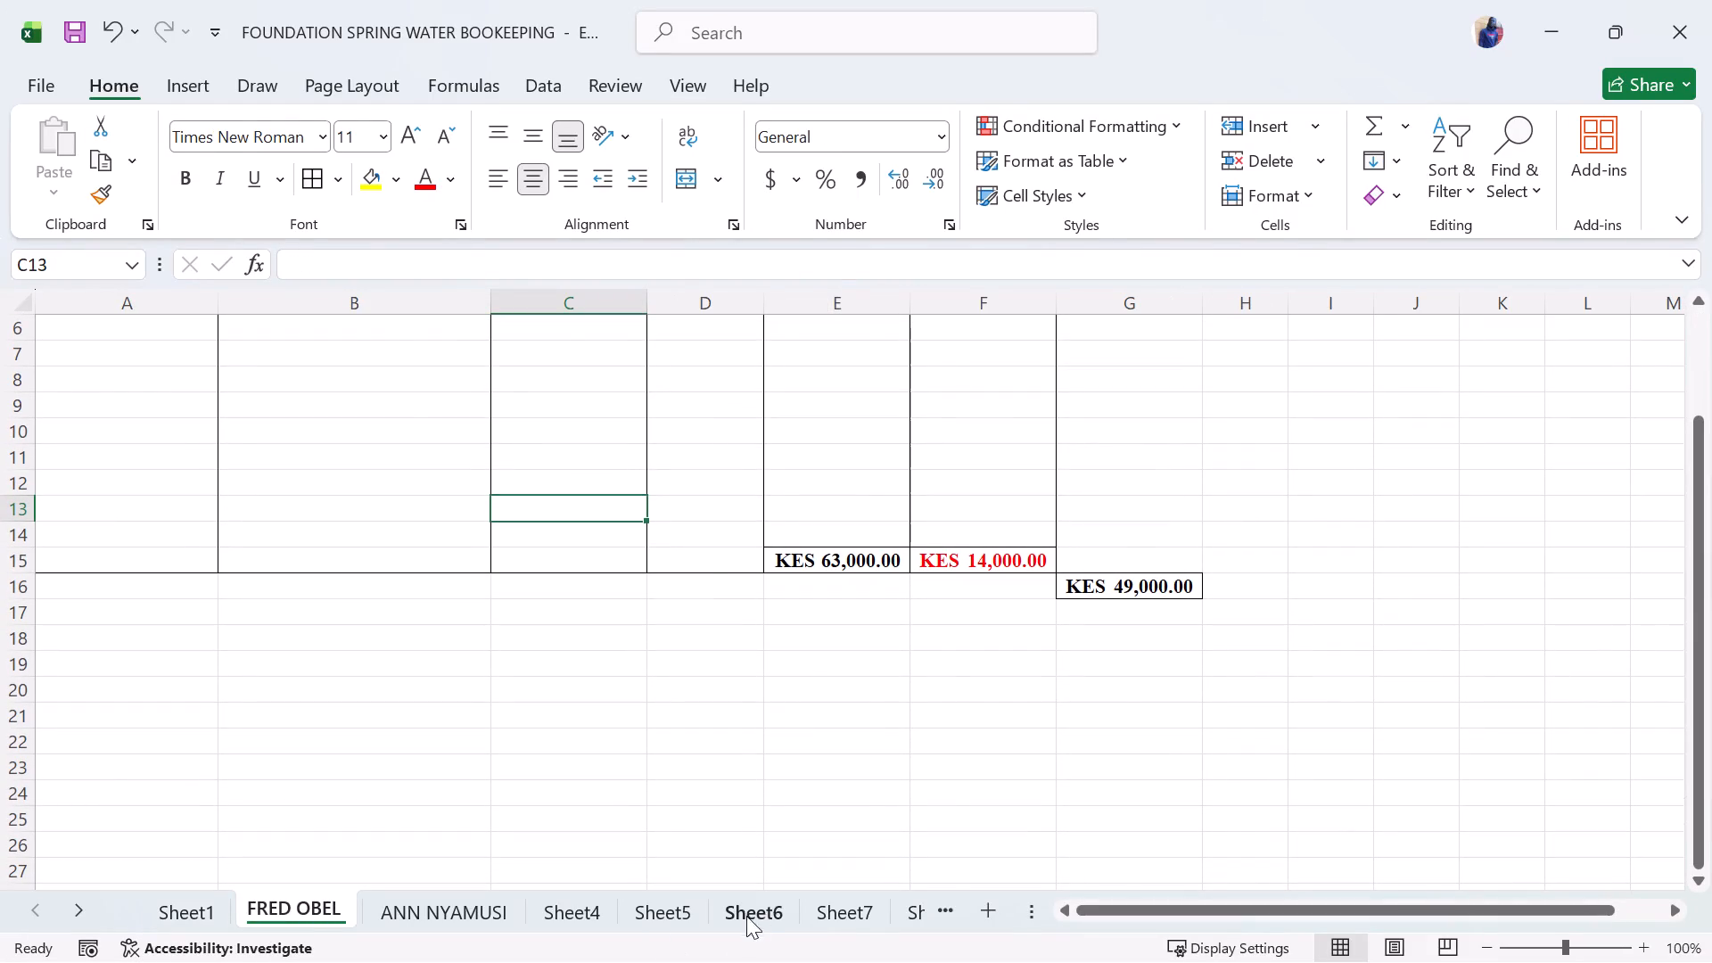
pyautogui.click(769, 903)
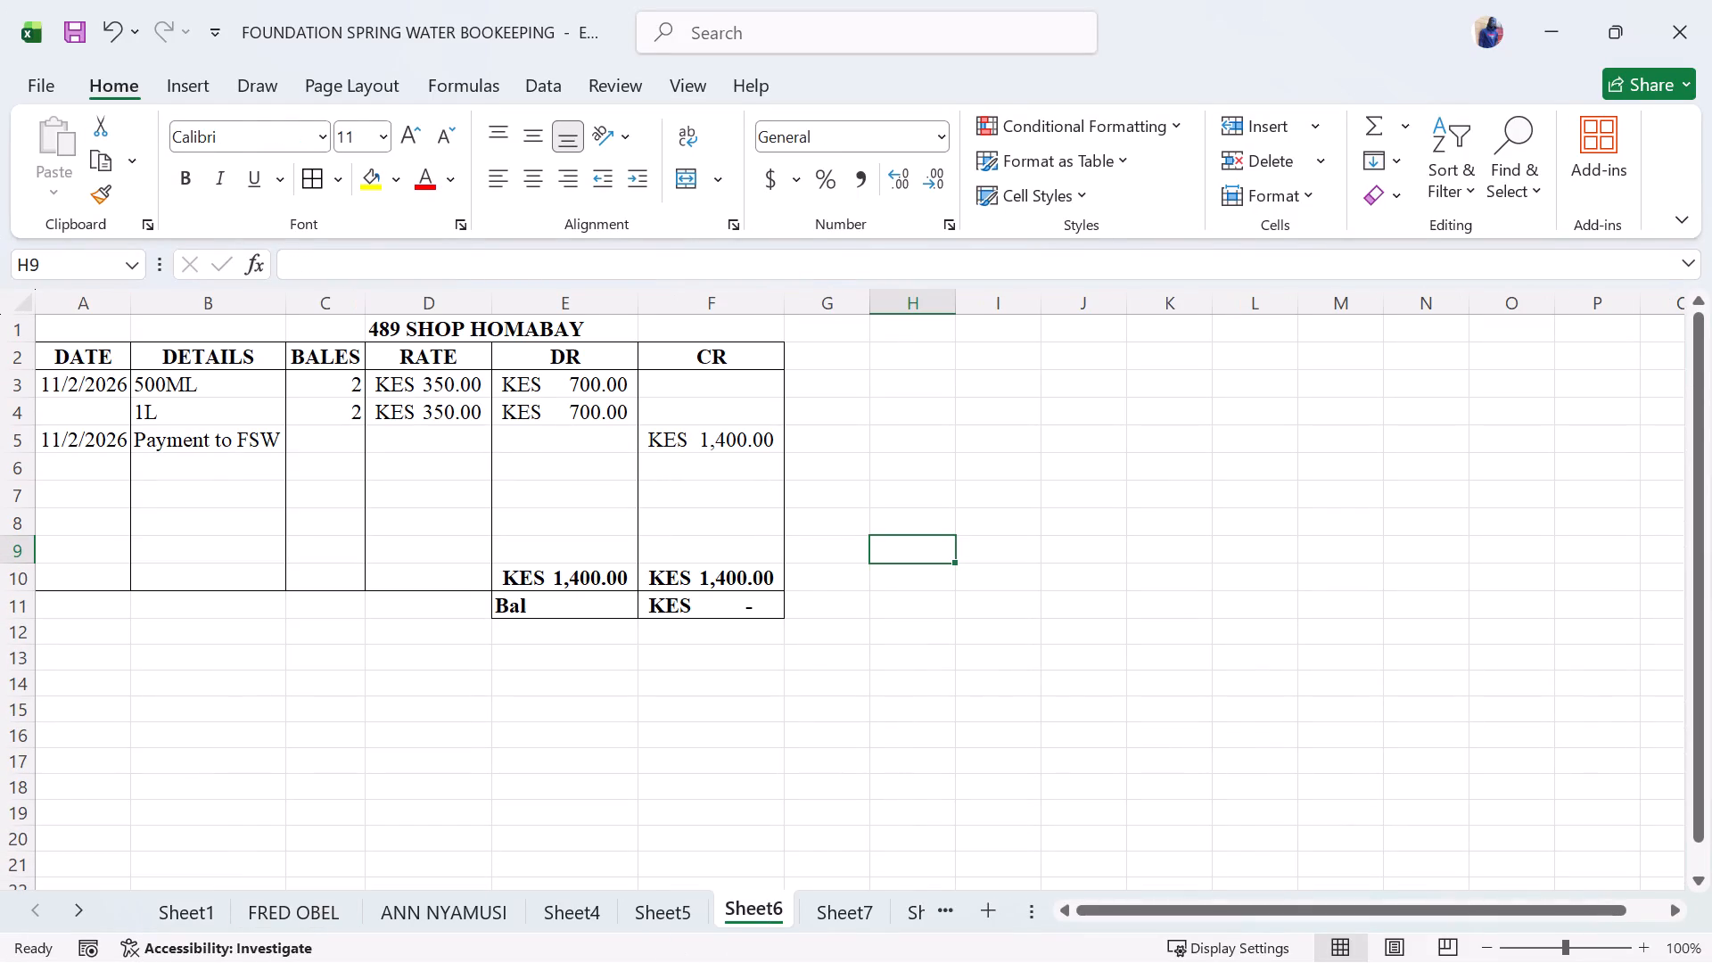
pyautogui.click(846, 942)
pyautogui.click(846, 906)
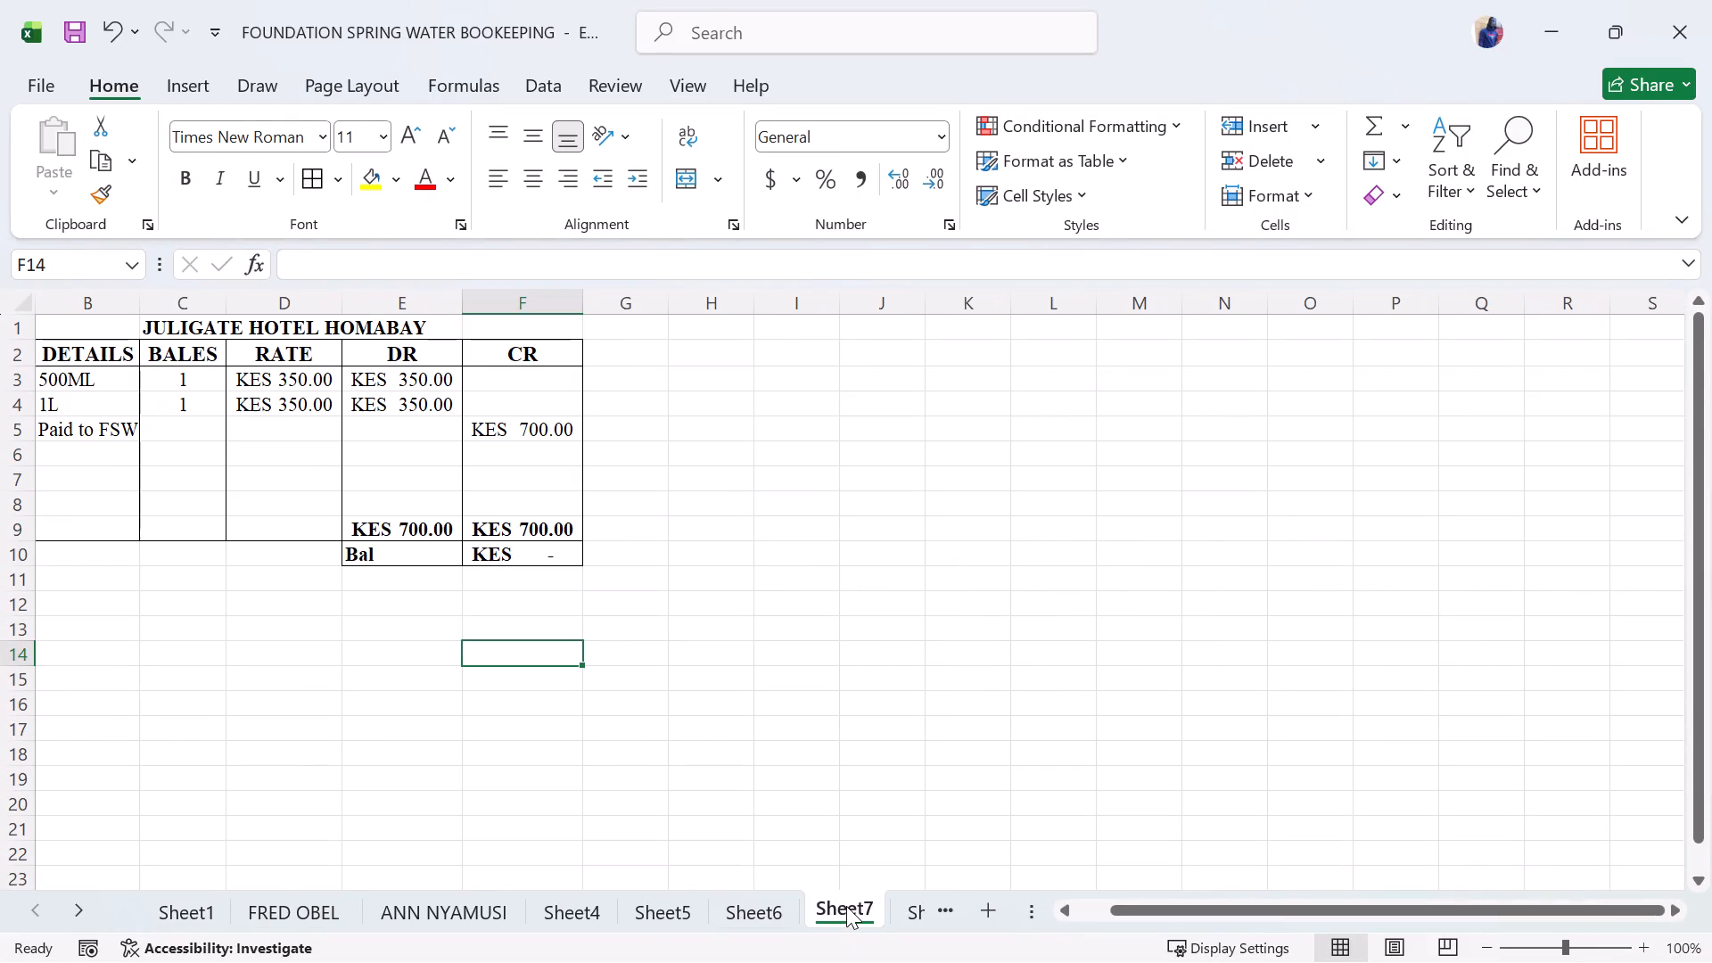
pyautogui.click(889, 910)
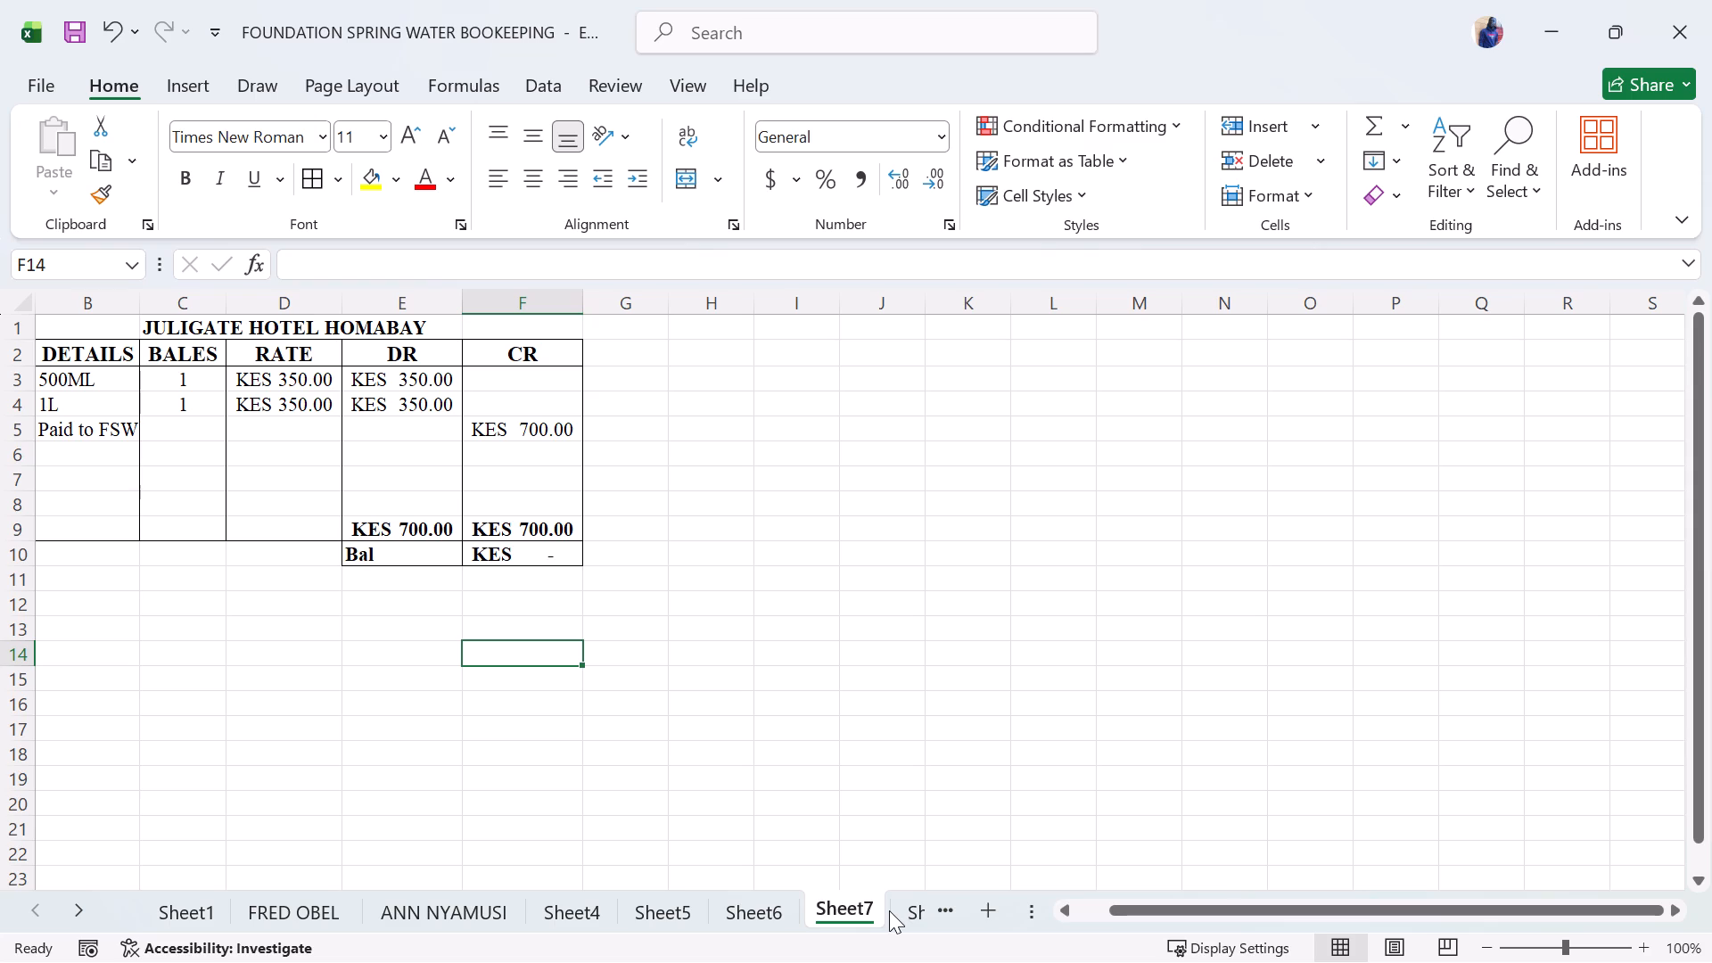
pyautogui.click(917, 918)
pyautogui.click(885, 911)
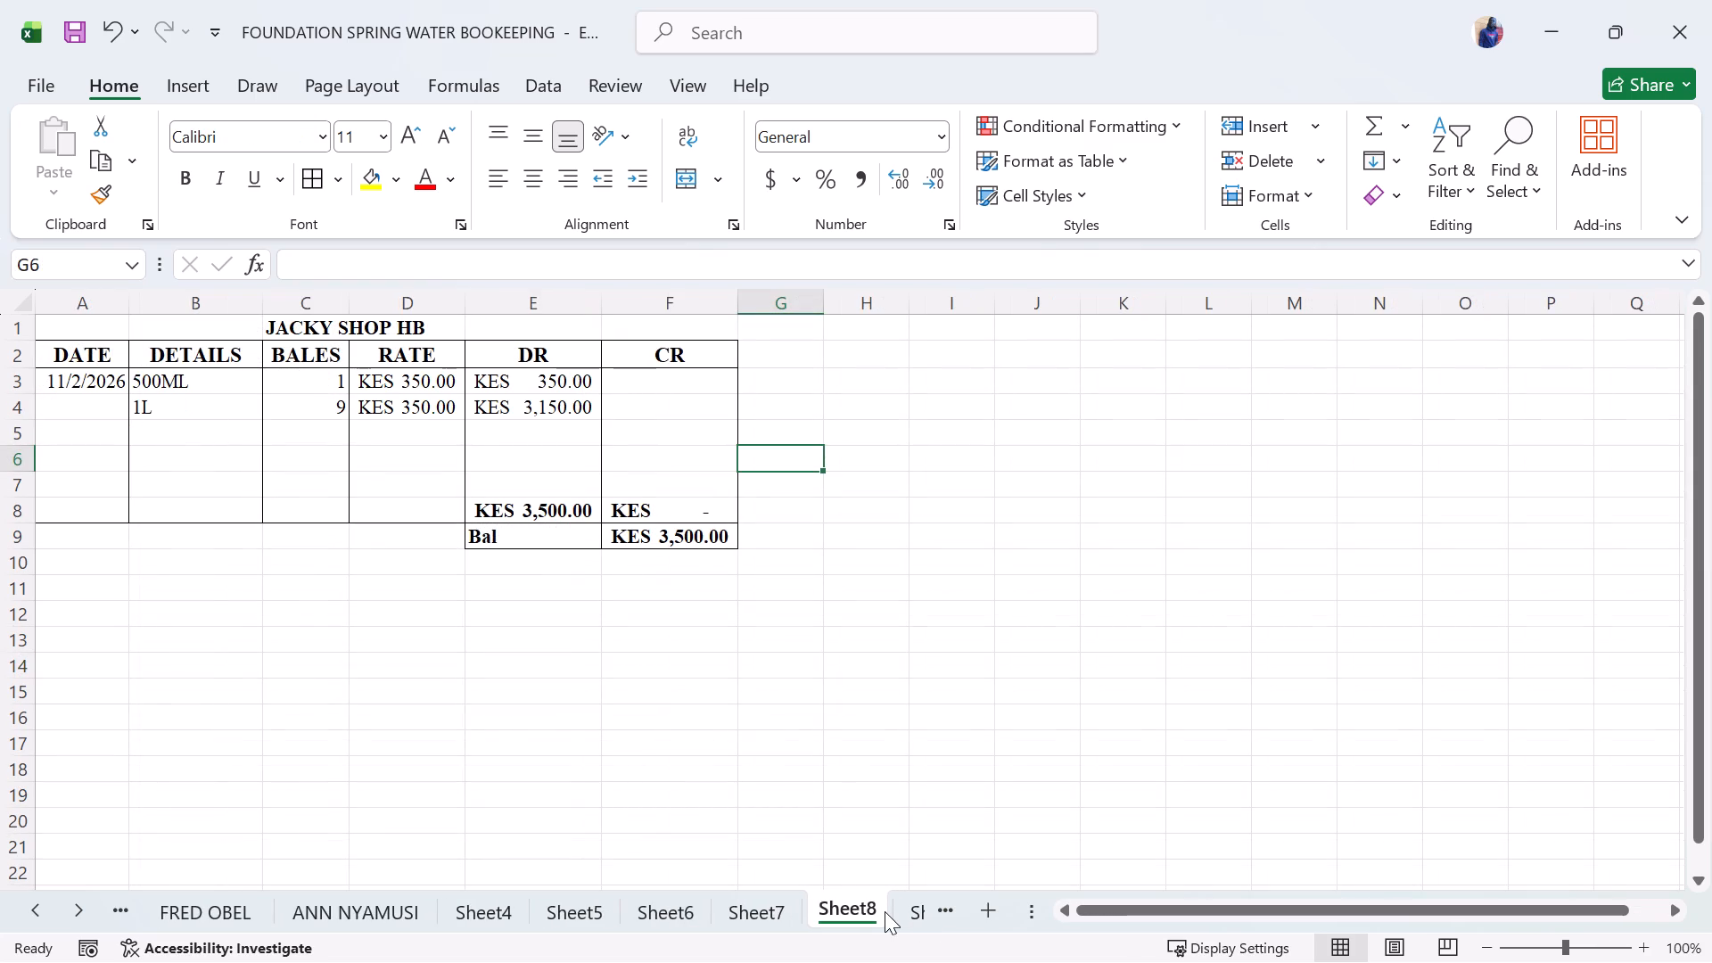
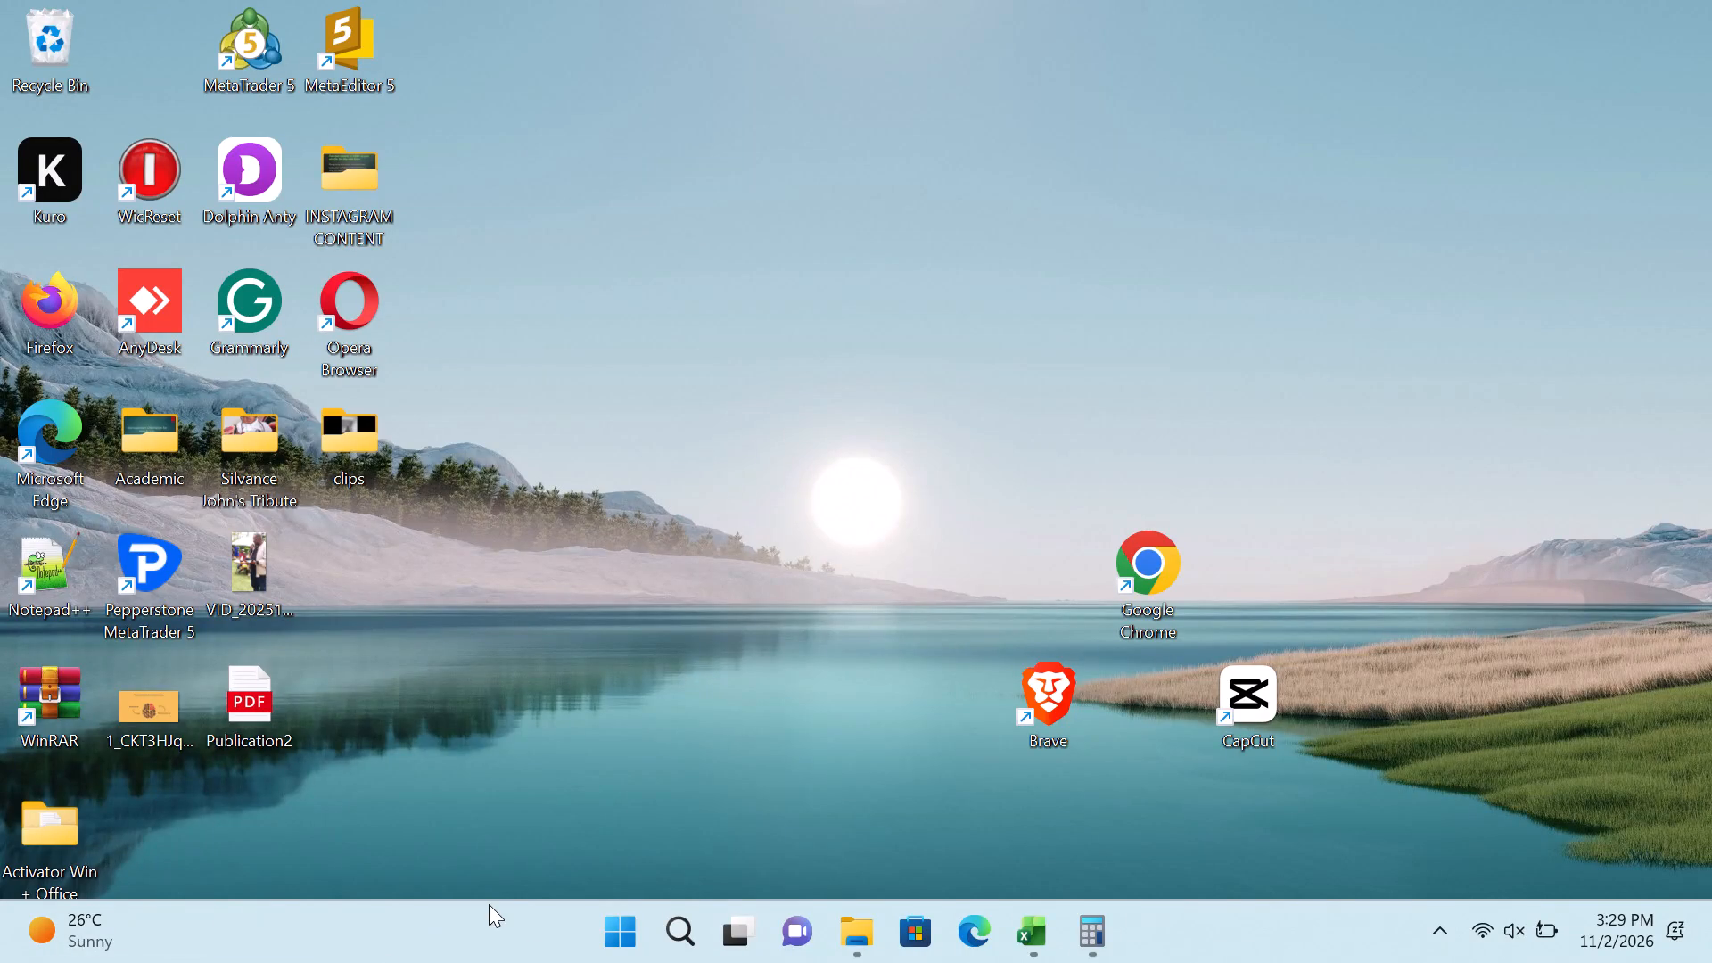
# Switch to Excel, save the Foundation Spring Inventory and Expenses workbook and close it.
pyautogui.click(613, 914)
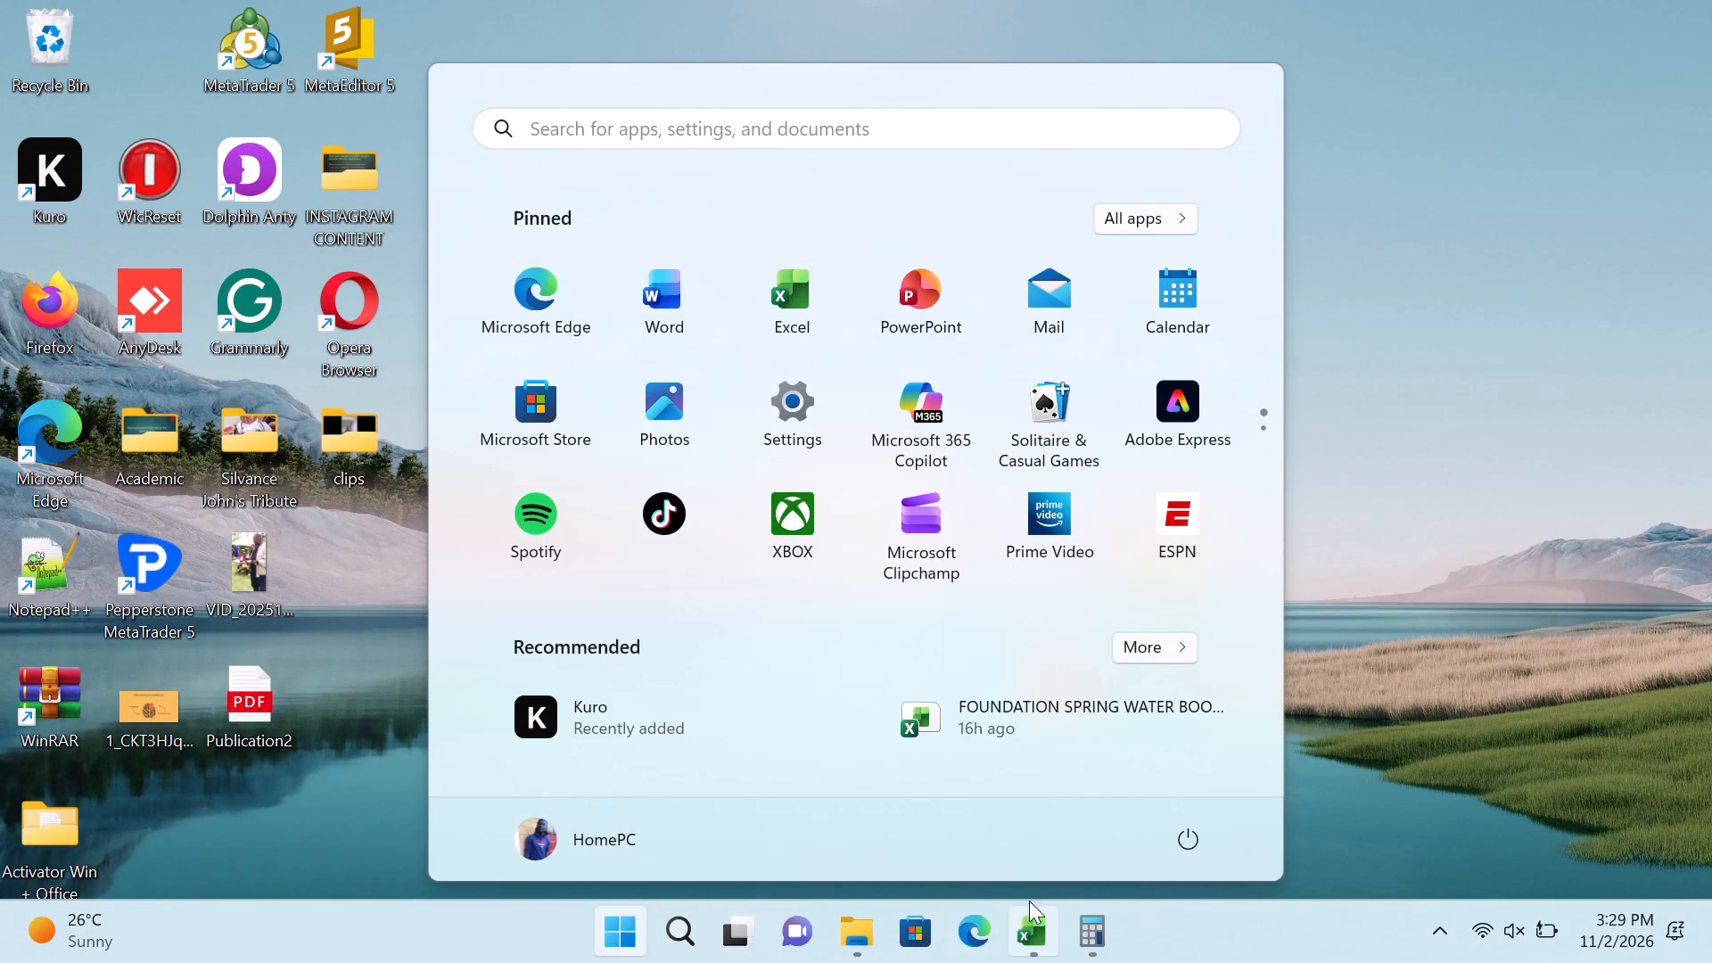
pyautogui.click(1041, 923)
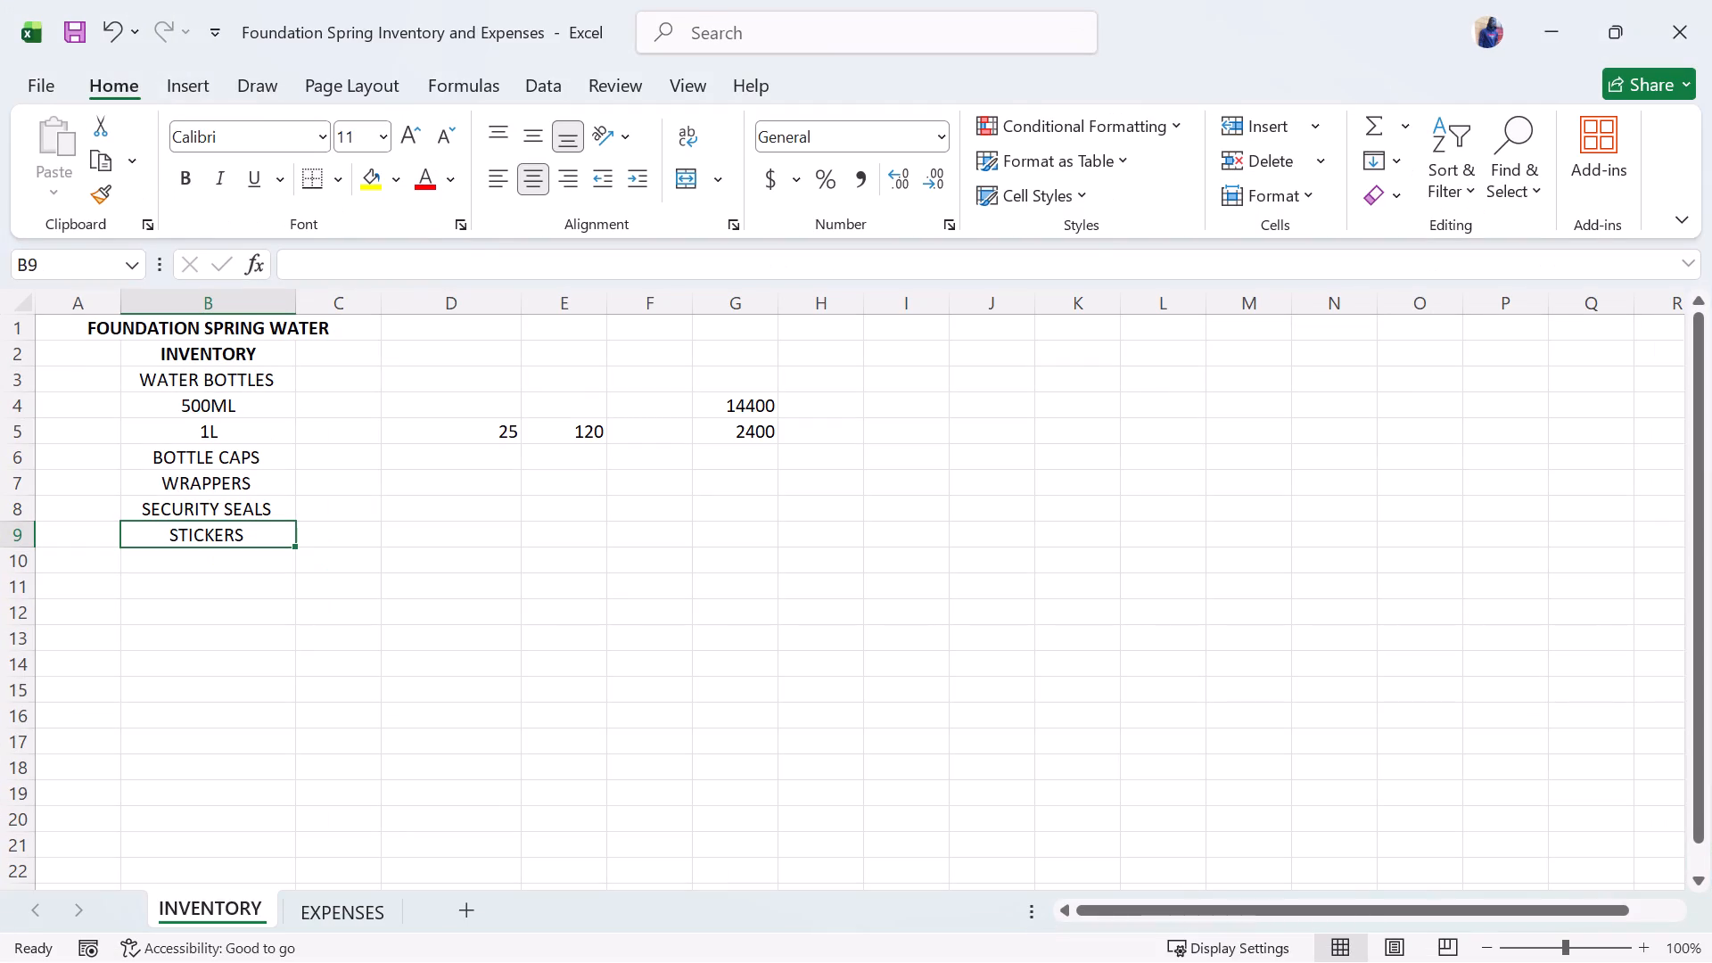
pyautogui.click(86, 42)
pyautogui.click(1701, 2)
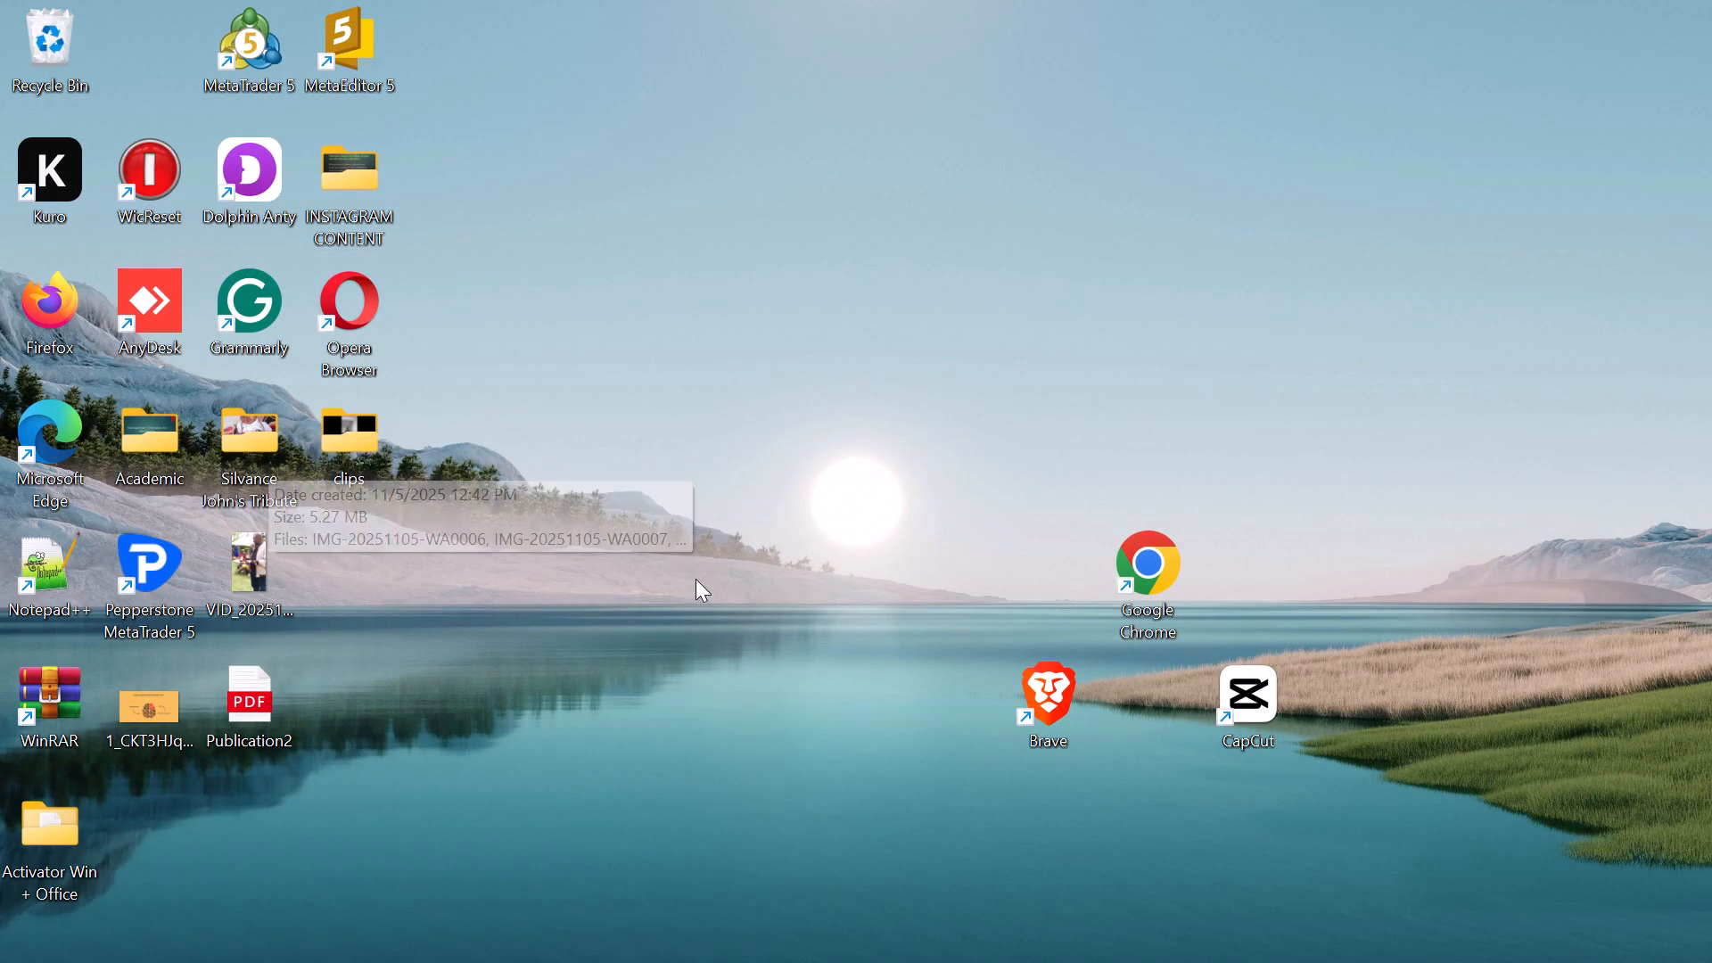
# Switch to the File Explorer Home window and look through the recent files for the workbooks.
pyautogui.click(905, 926)
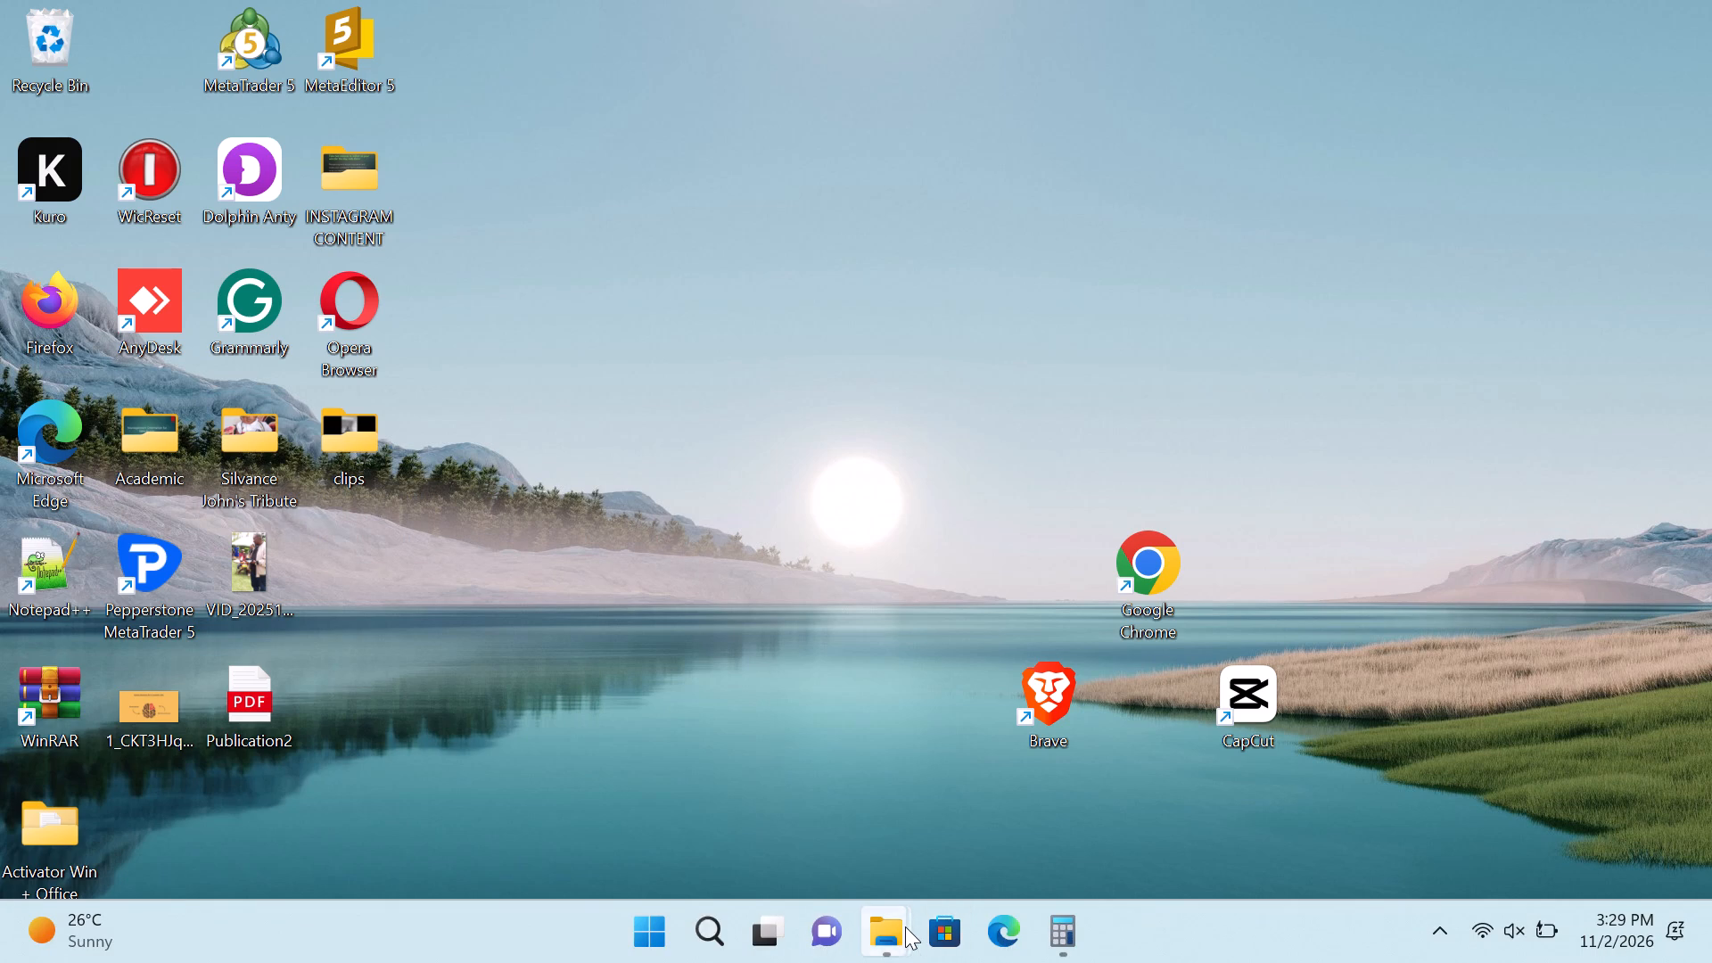
pyautogui.click(842, 826)
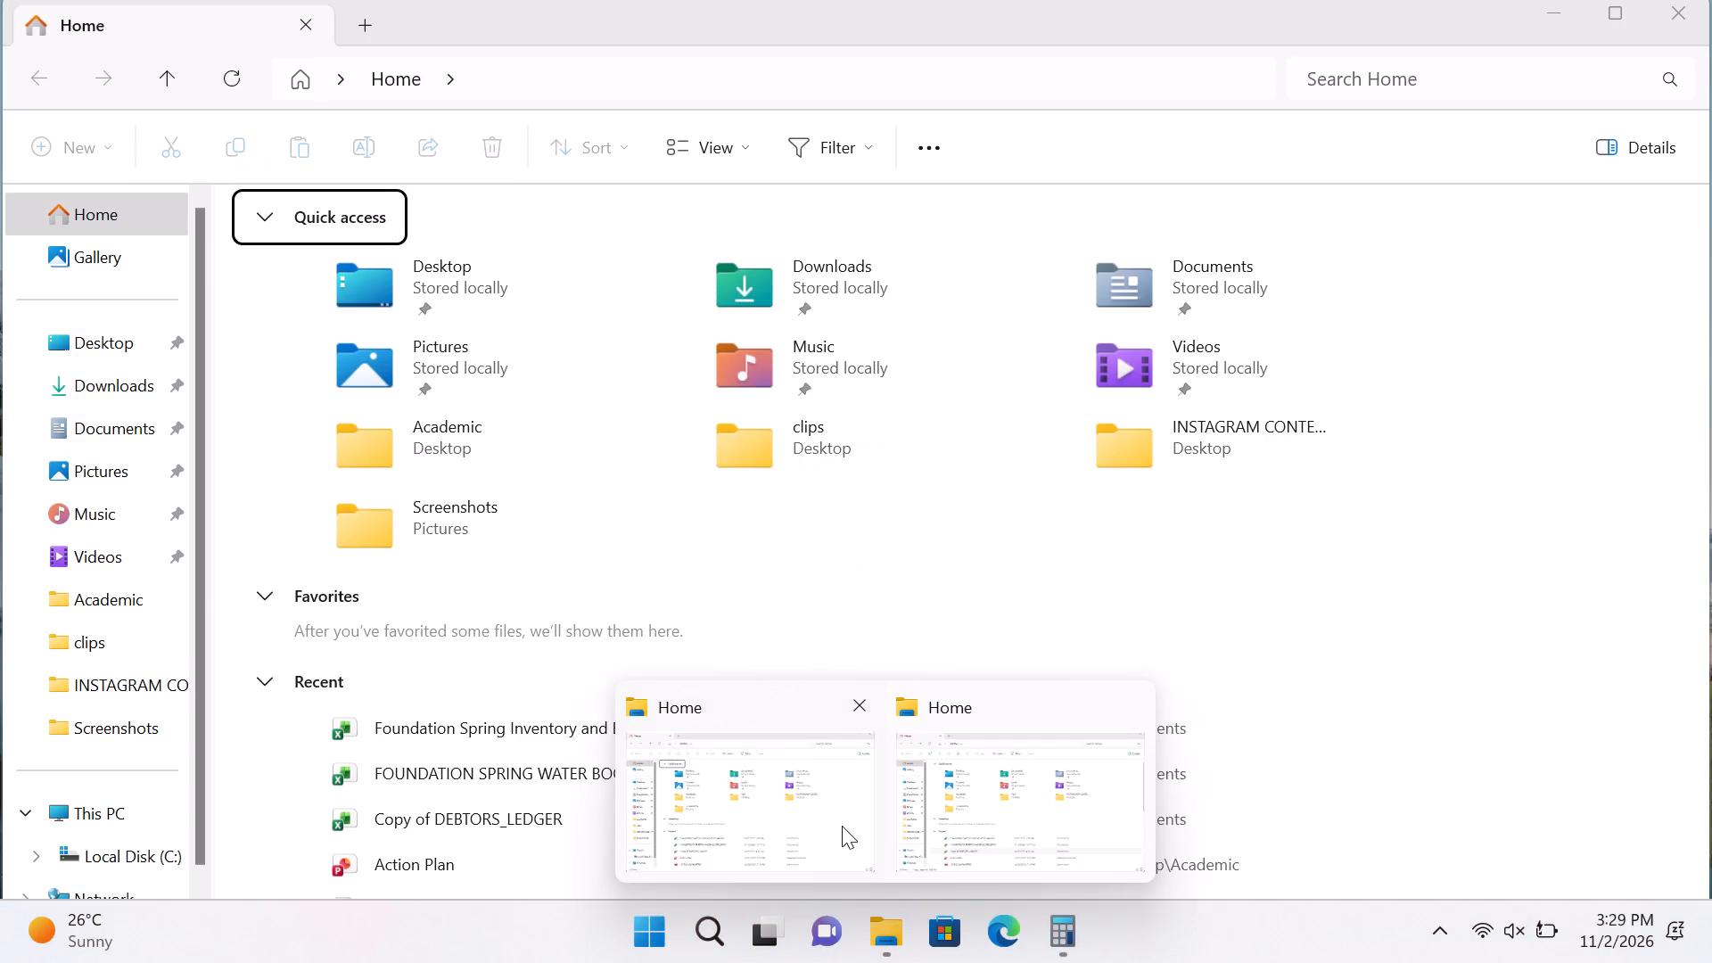
pyautogui.scroll(-1, 855, 680)
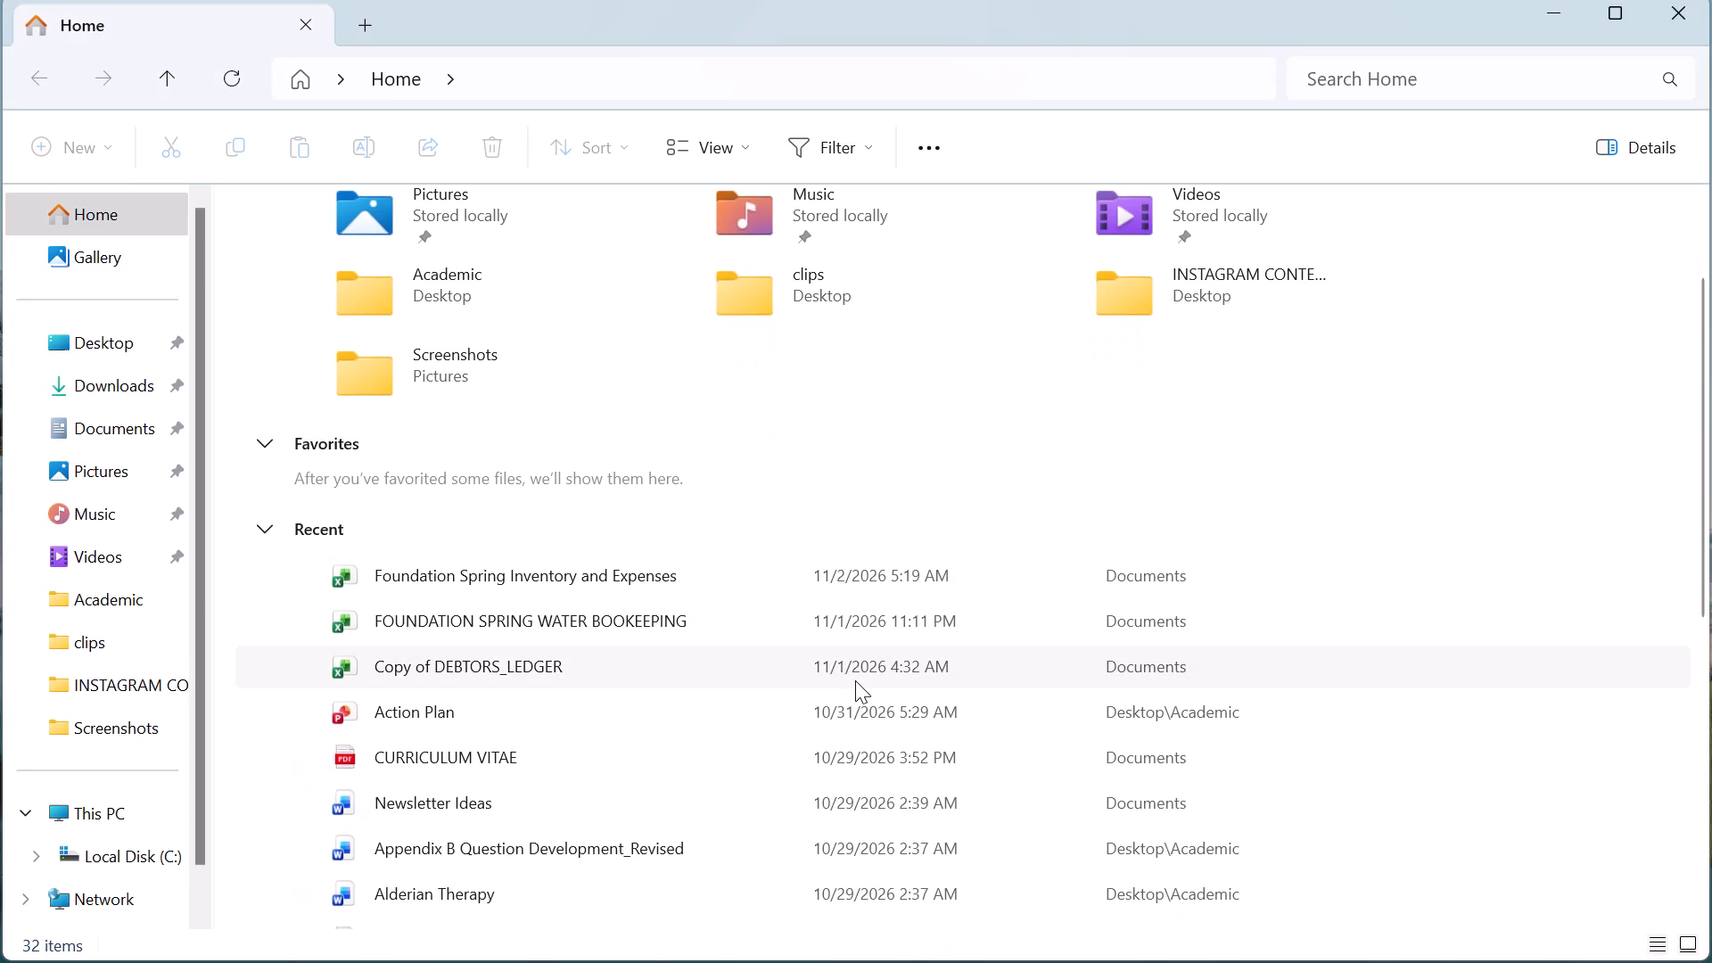